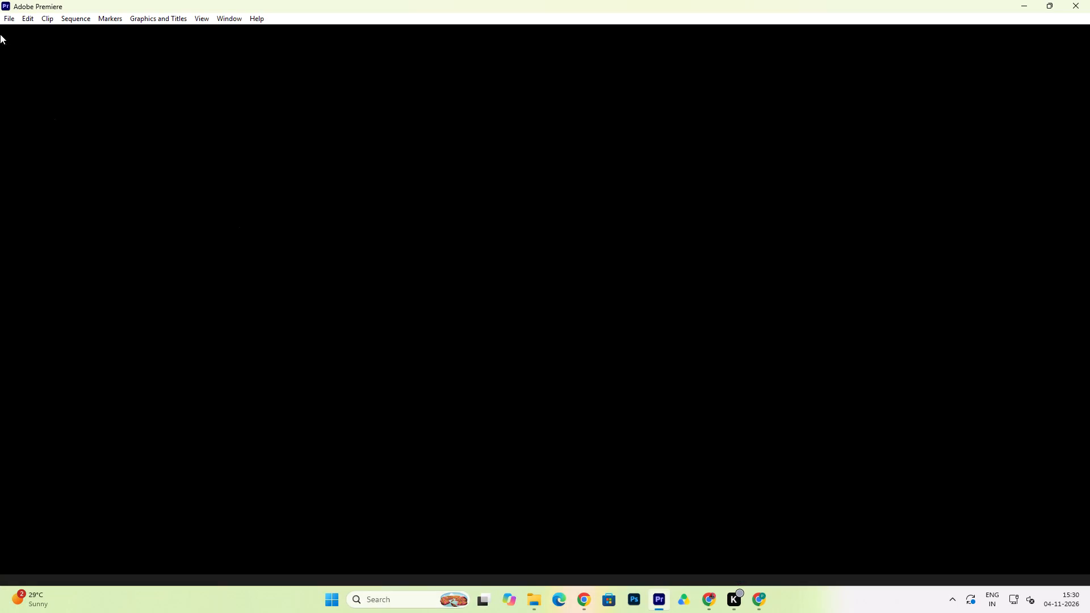
# Create a new project named Diwali_edit in the F:\KISAN folder, with no template.
pyautogui.click(7, 19)
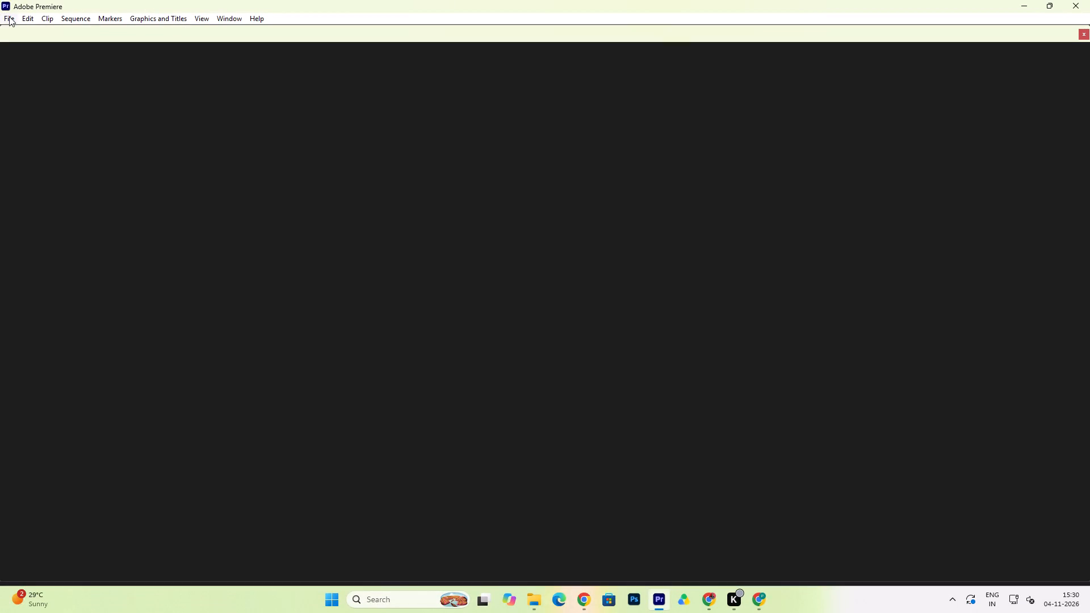
pyautogui.click(8, 16)
pyautogui.click(26, 28)
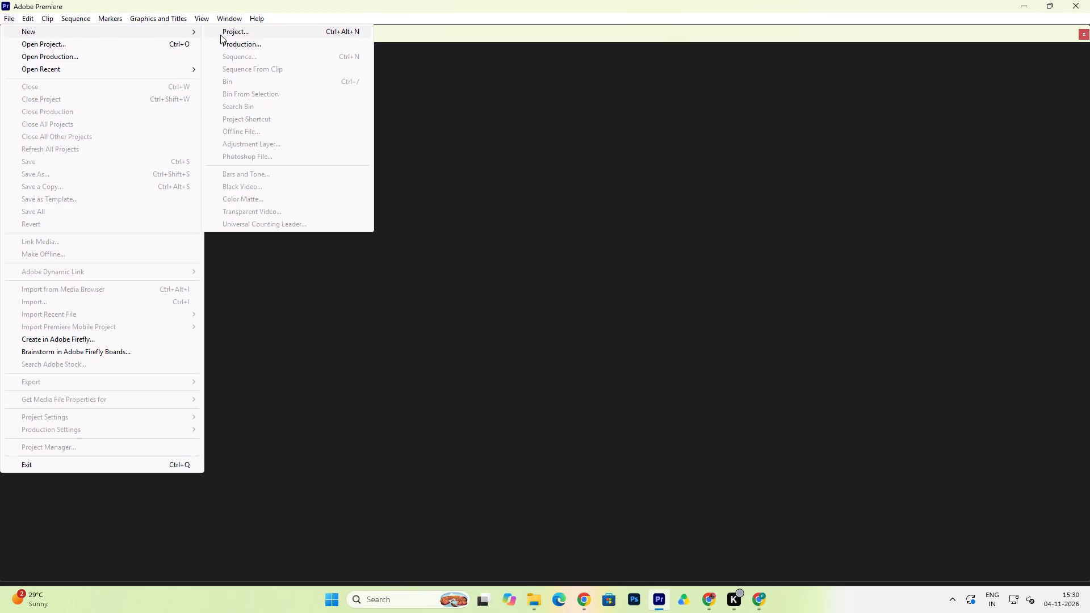
pyautogui.click(238, 34)
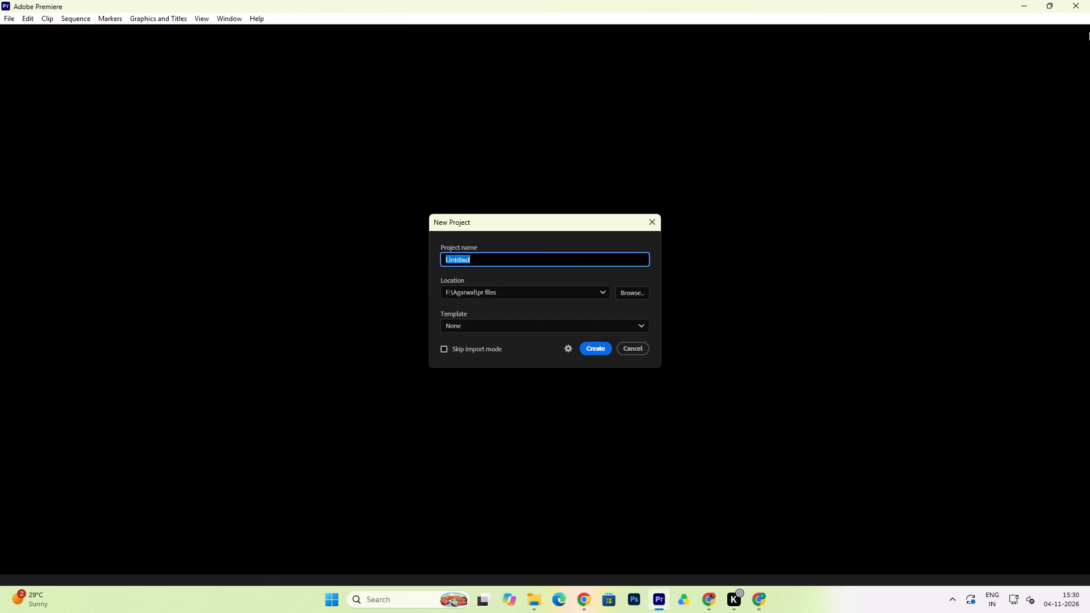
pyautogui.press('BackSpace')
pyautogui.press('BackSpace')
pyautogui.write('li')
pyautogui.press('space')
pyautogui.press('BackSpace')
pyautogui.hotkey('shift', '_')
pyautogui.write('edit')
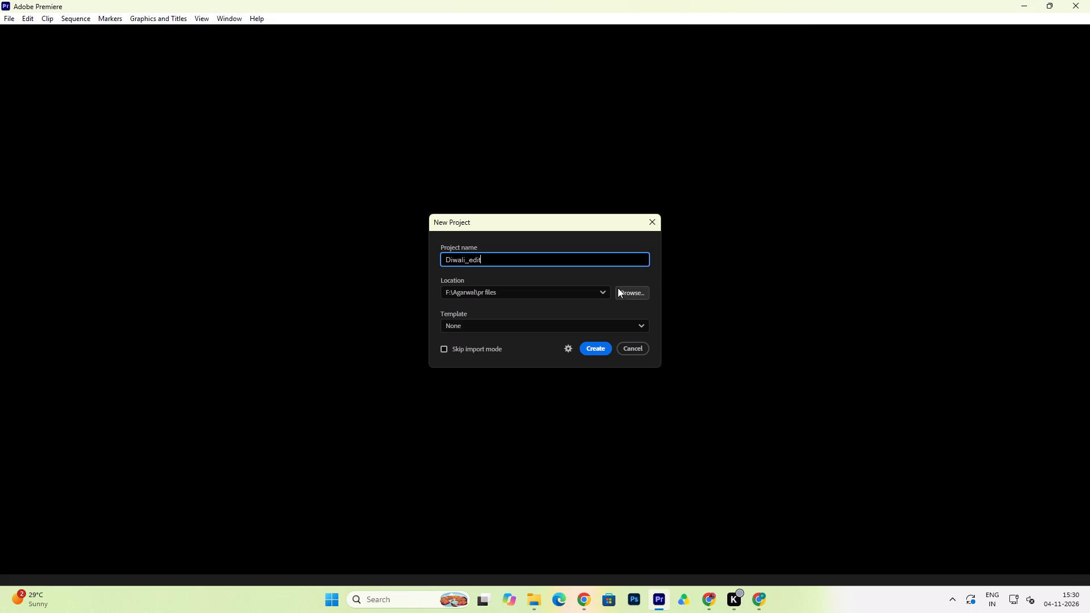
pyautogui.click(604, 291)
pyautogui.click(466, 339)
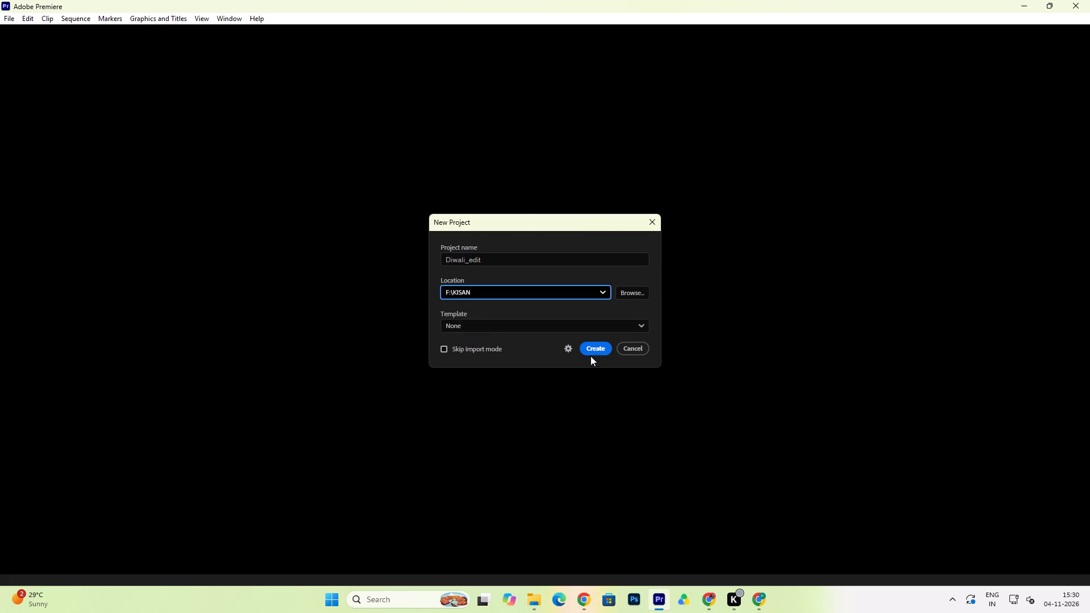
pyautogui.click(599, 351)
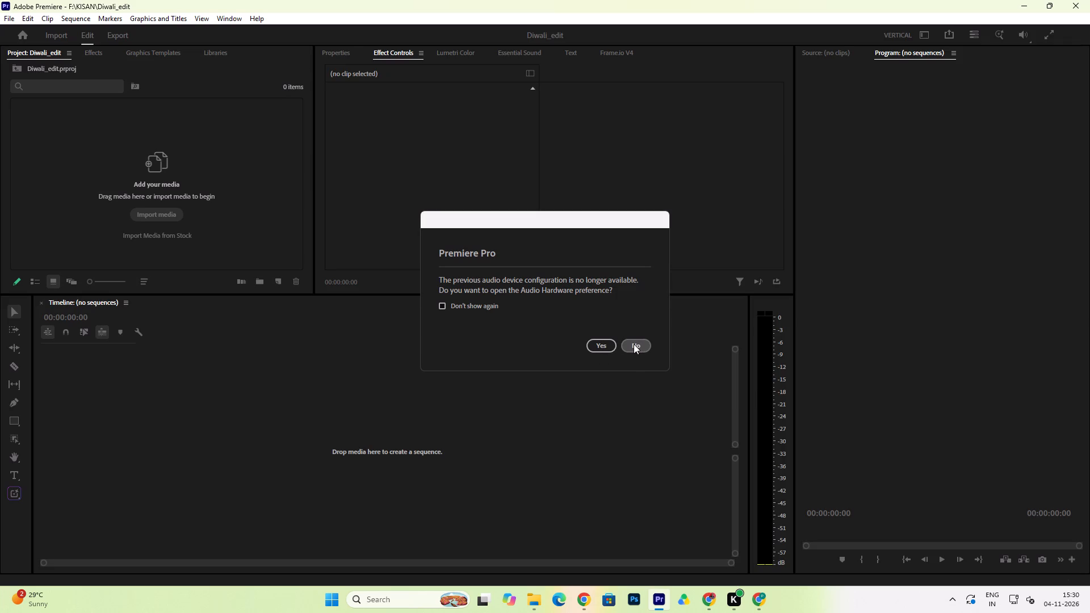
# Open the Audio Hardware preferences, accept the existing settings, and skip importing media for now.
pyautogui.click(603, 349)
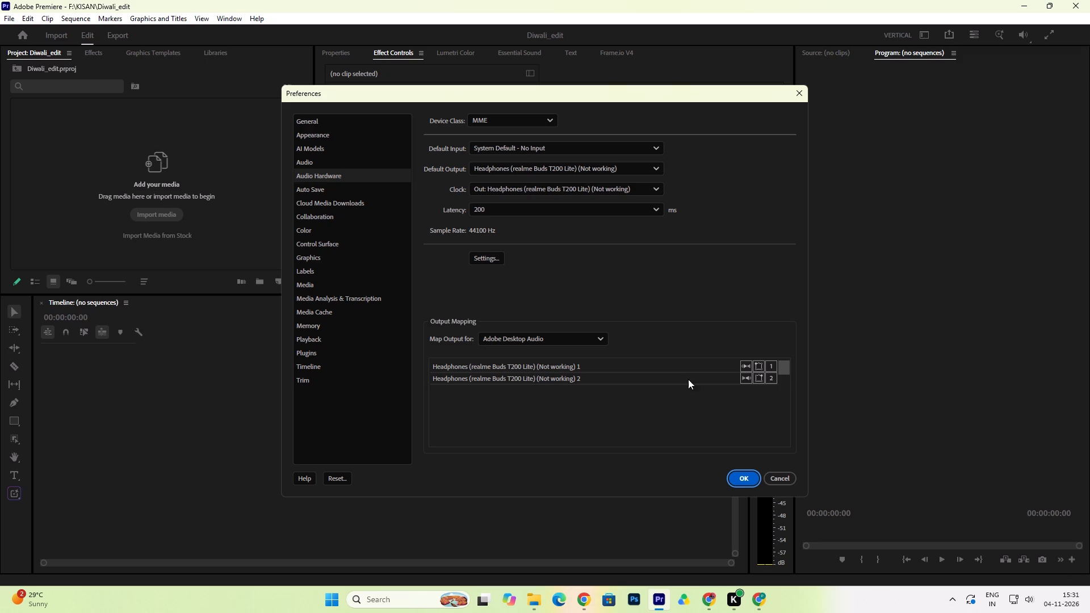
pyautogui.click(743, 475)
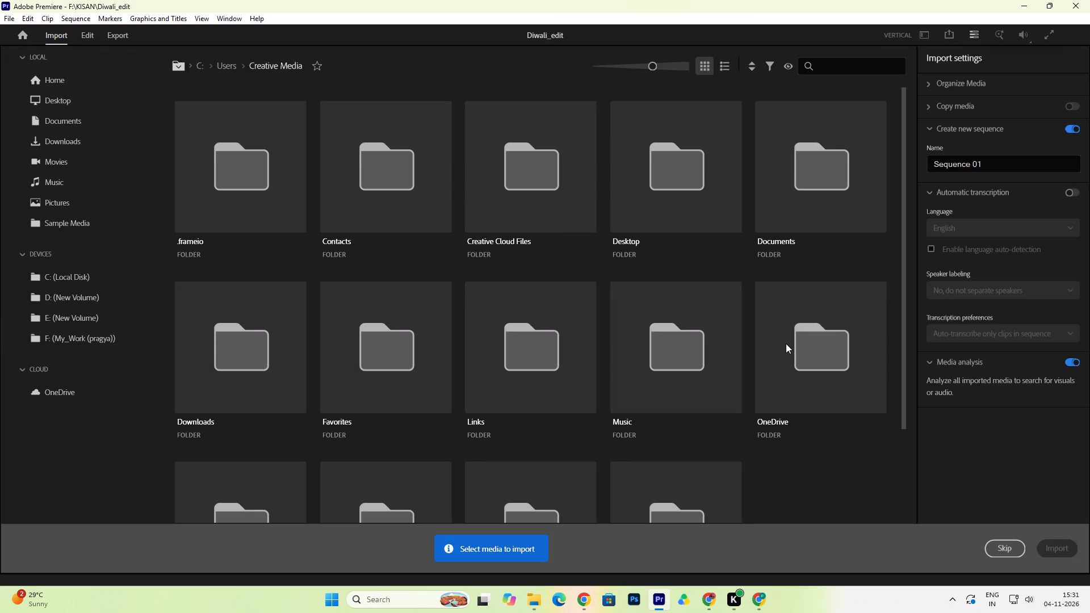
pyautogui.click(1001, 547)
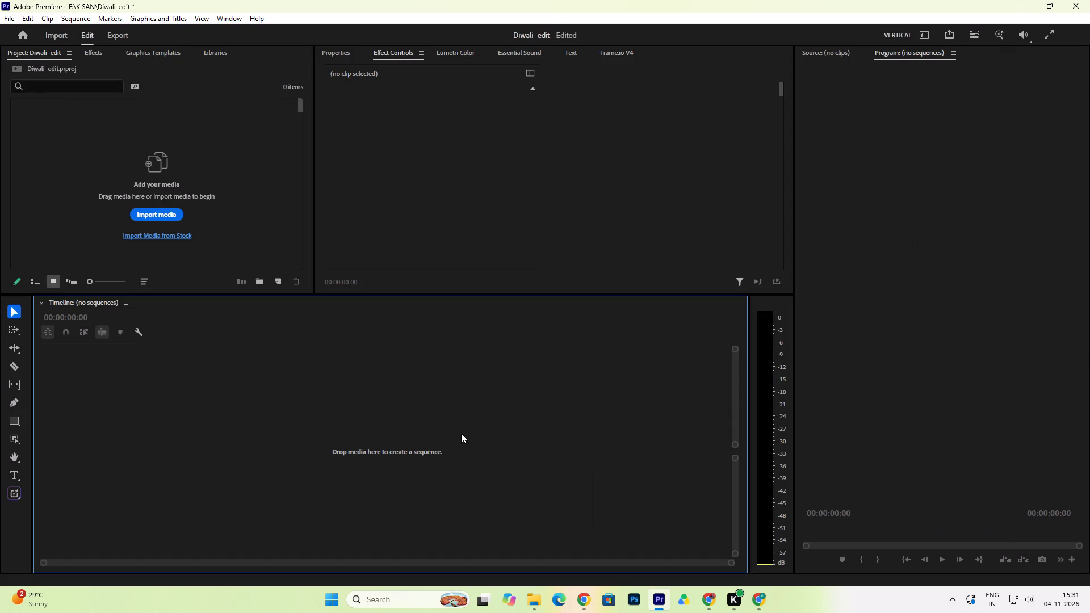
# Create a new vertical sequence with a frame size of 1080 horizontal by 1920 vertical.
pyautogui.click(276, 279)
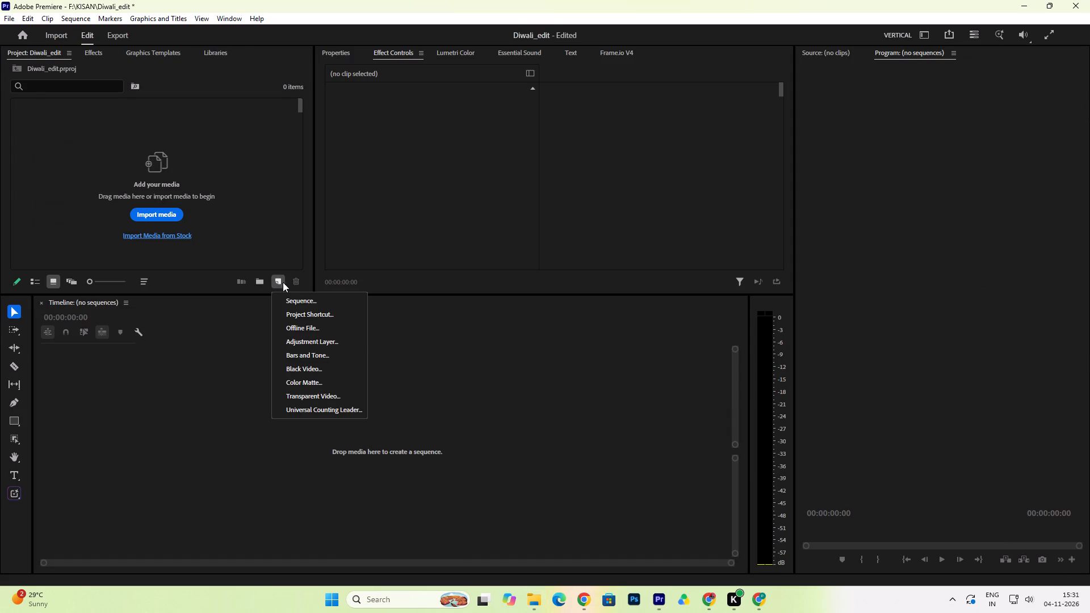
pyautogui.click(300, 303)
pyautogui.click(428, 93)
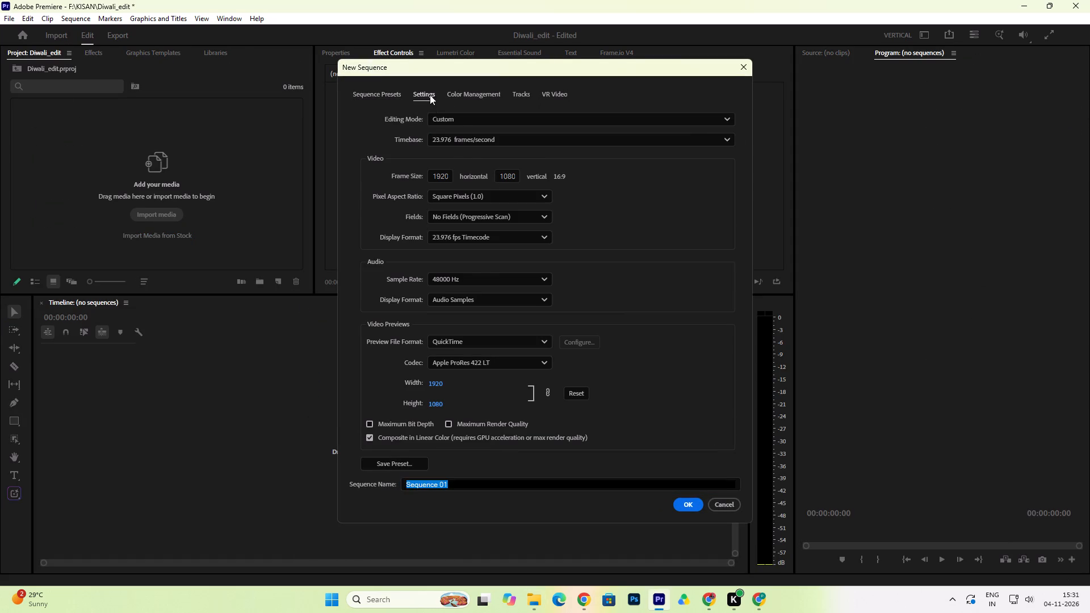
pyautogui.click(447, 174)
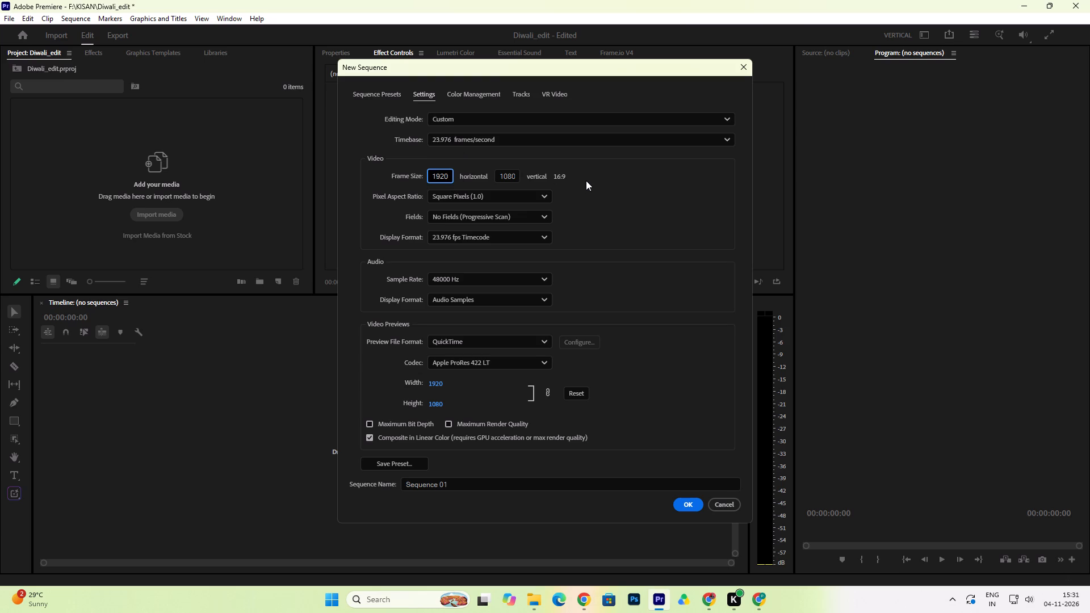
pyautogui.press('BackSpace')
pyautogui.press('BackSpace')
pyautogui.press('BackSpace')
pyautogui.write('080')
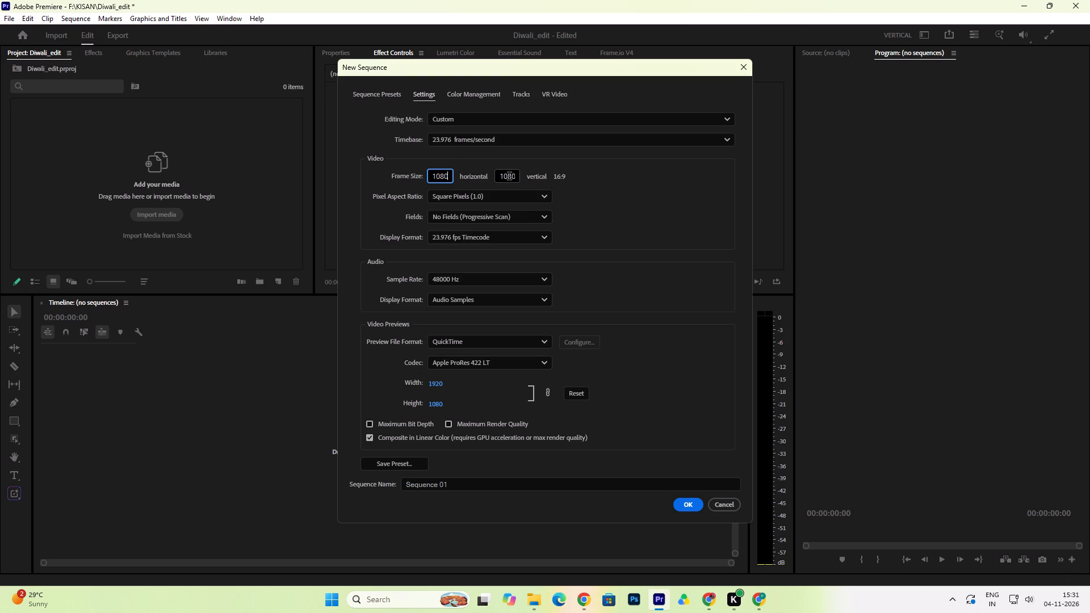
pyautogui.click(509, 177)
pyautogui.press('BackSpace')
pyautogui.press('BackSpace')
pyautogui.write('92')
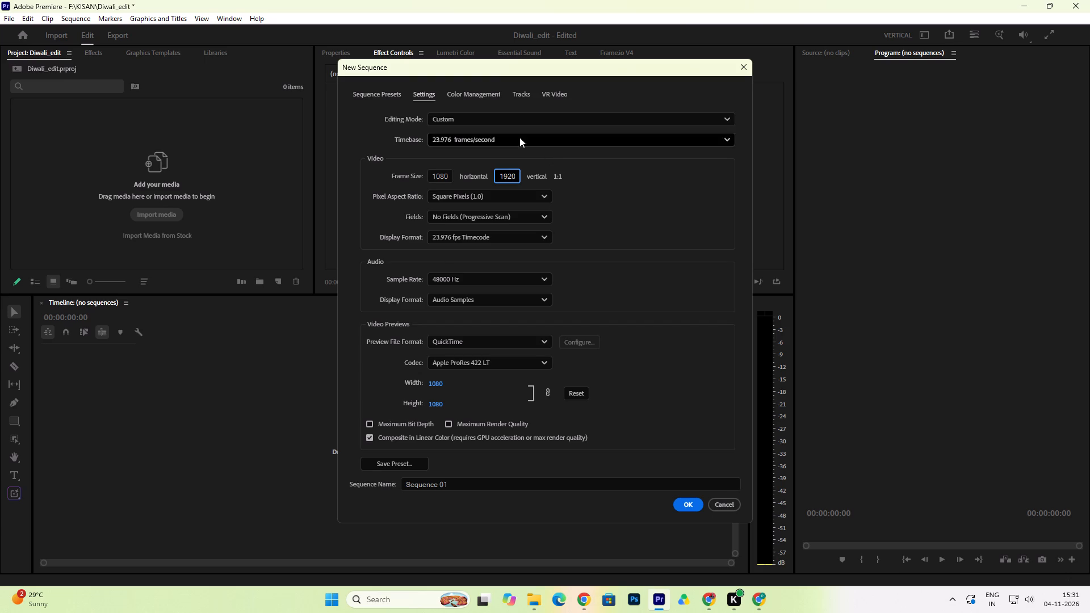
pyautogui.click(469, 397)
pyautogui.moveTo(689, 505); pyautogui.dragTo(694, 502)
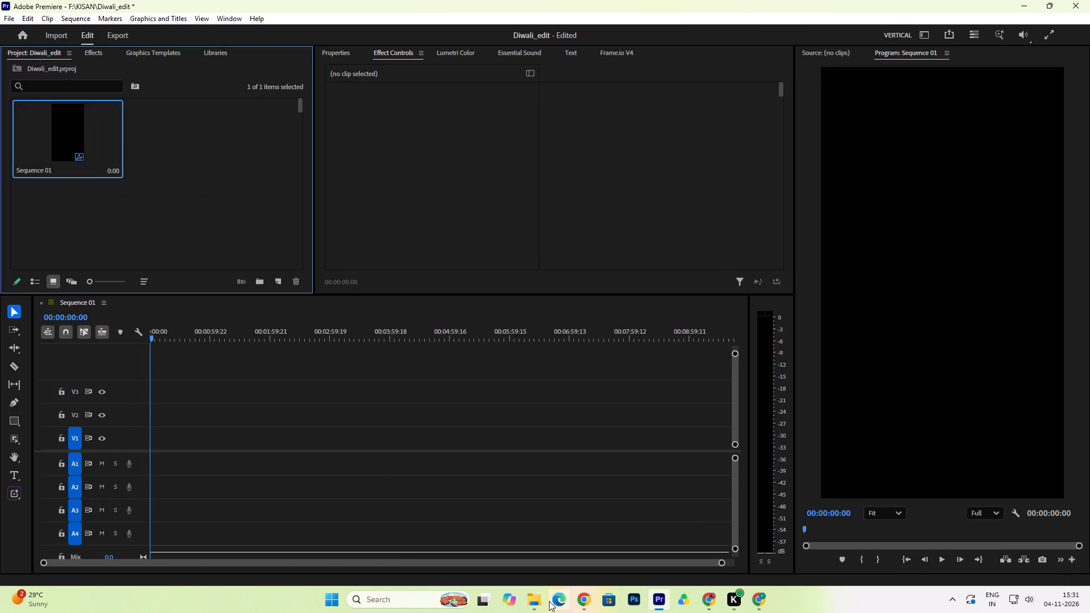
# Add the village rangoli video with the white cow, numbered (2), from Downloads to the start of V1, keeping the existing sequence settings.
pyautogui.click(538, 600)
pyautogui.click(99, 183)
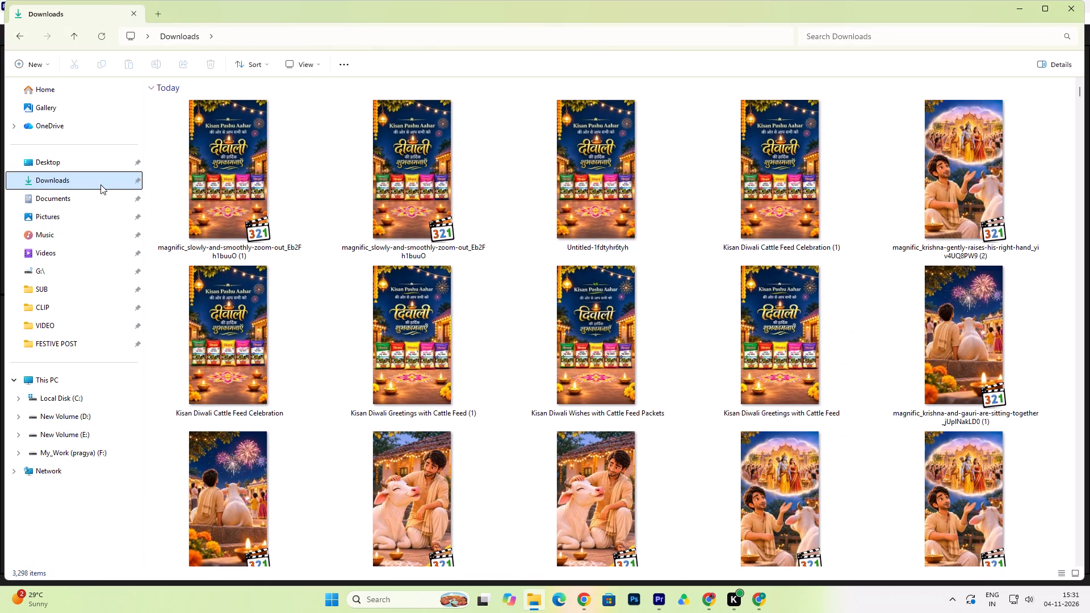
pyautogui.scroll(-7, 762, 488)
pyautogui.scroll(1, 761, 487)
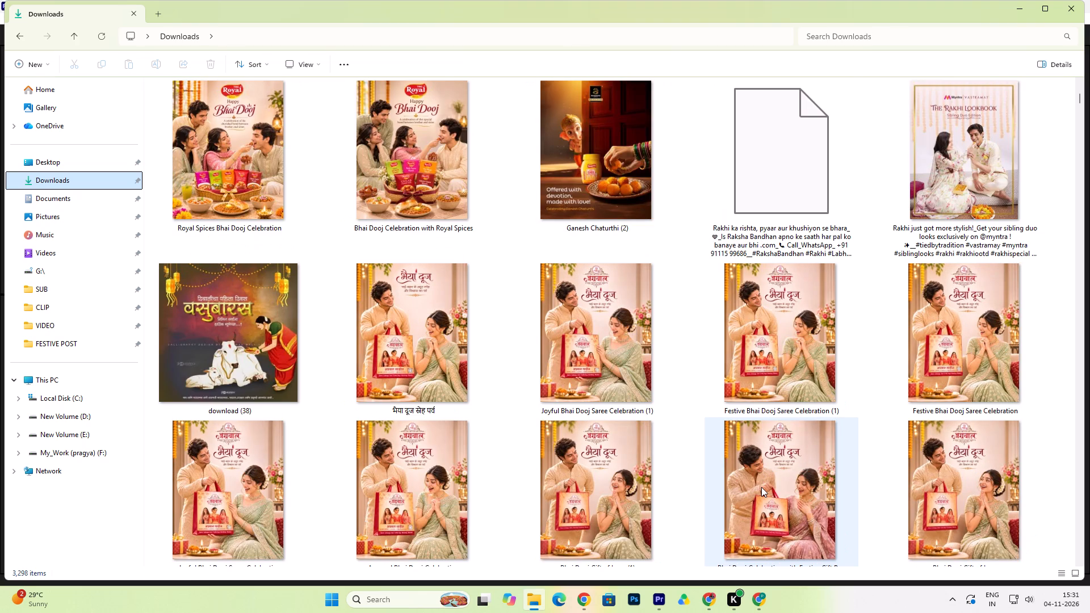
pyautogui.scroll(2, 526, 328)
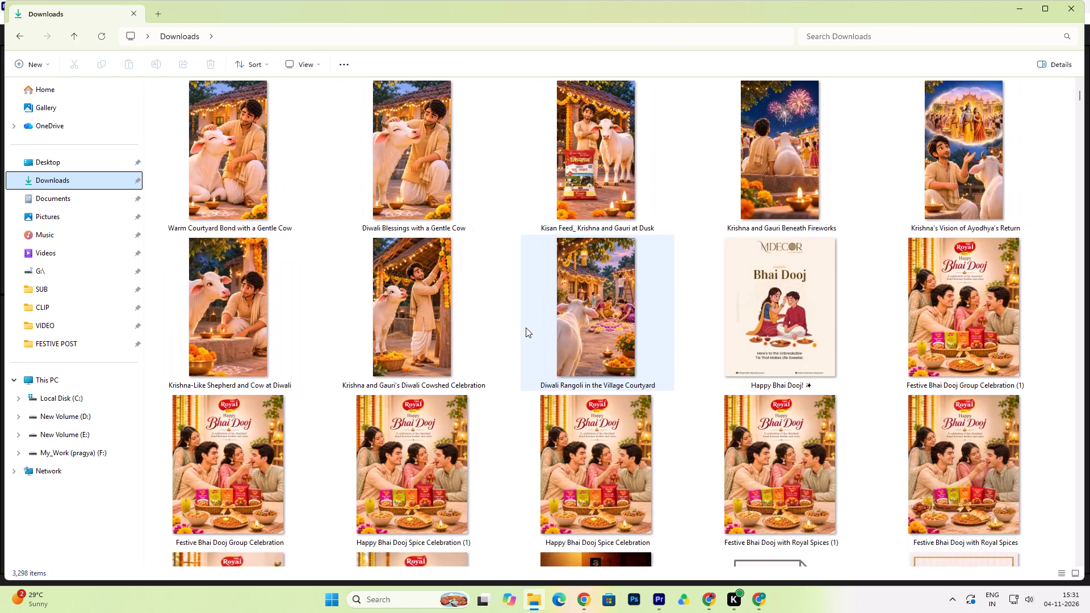
pyautogui.scroll(1, 656, 314)
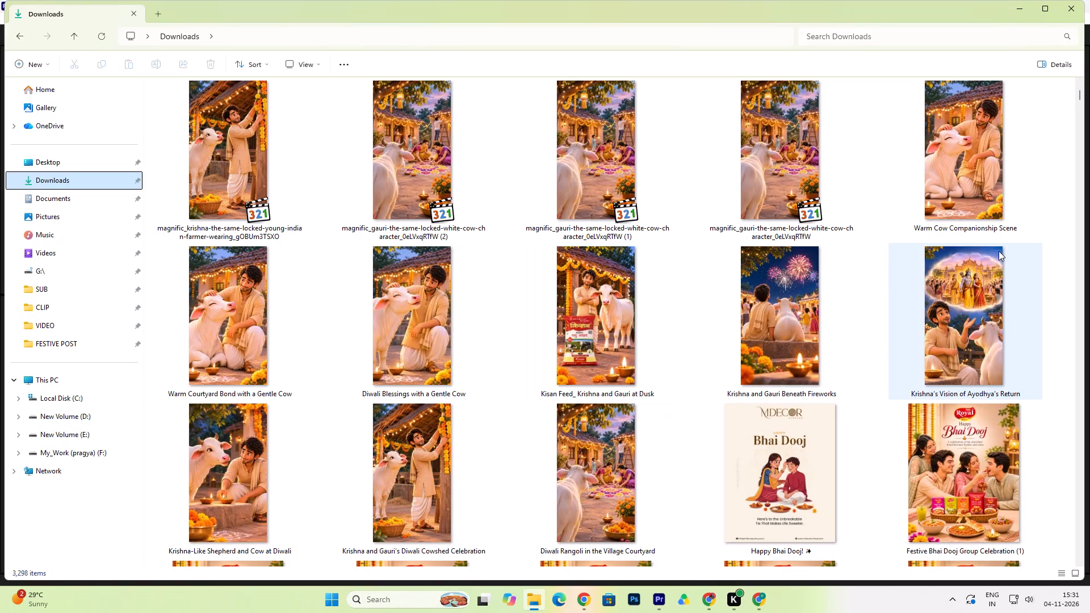
pyautogui.scroll(-1, 749, 333)
pyautogui.scroll(1, 749, 333)
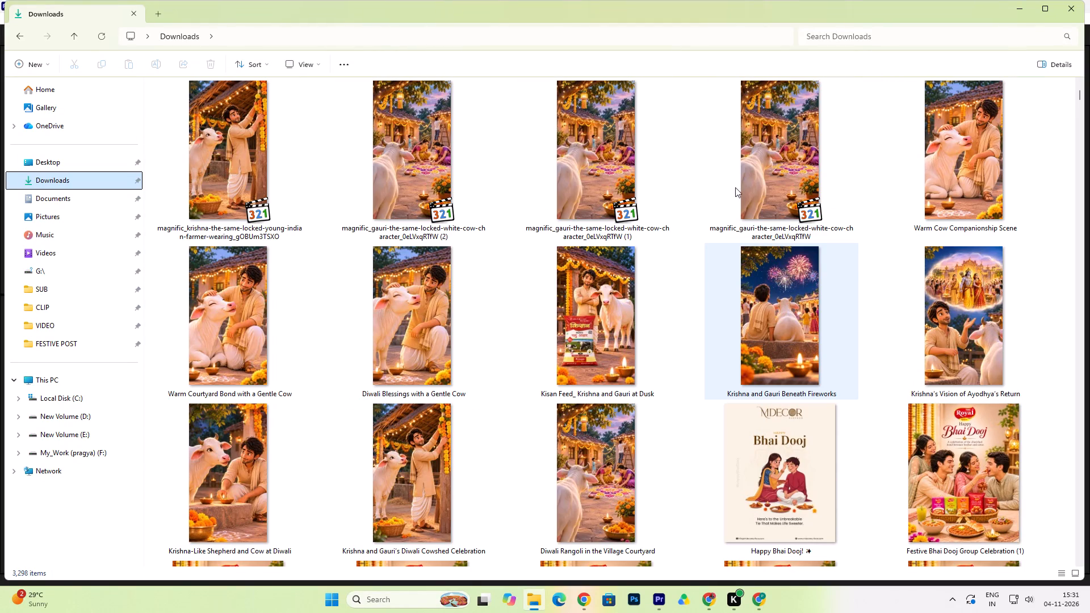
pyautogui.click(754, 178)
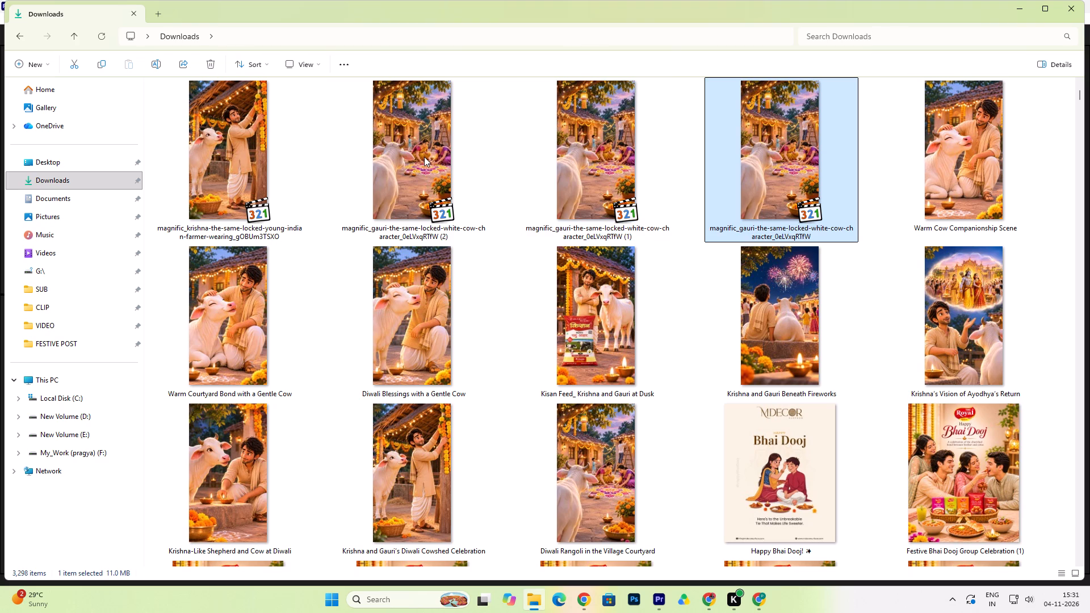
pyautogui.click(424, 157)
pyautogui.scroll(1, 383, 187)
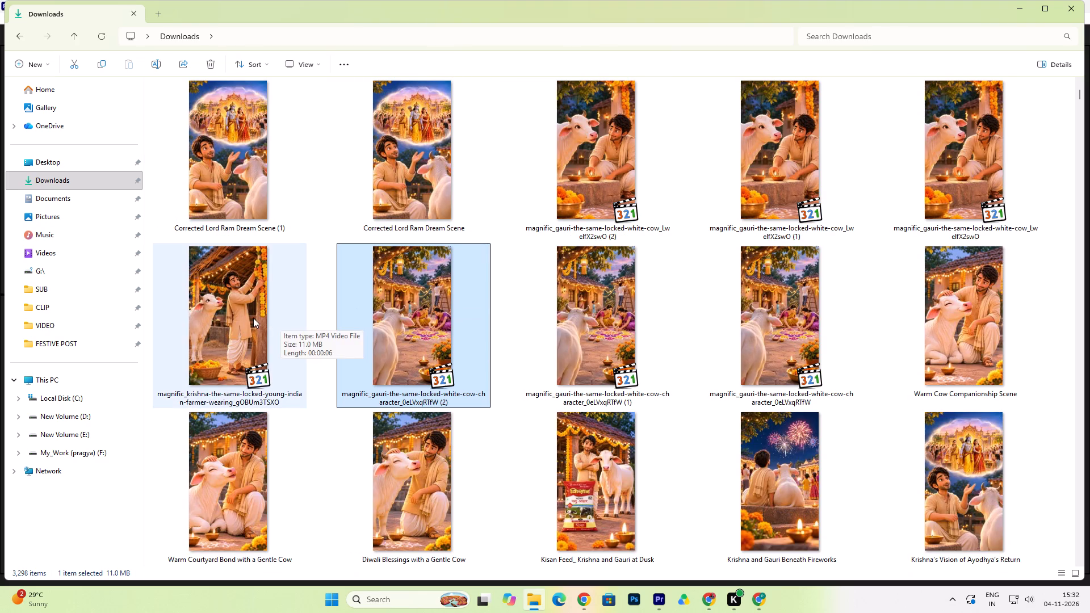
pyautogui.moveTo(433, 314); pyautogui.dragTo(655, 601)
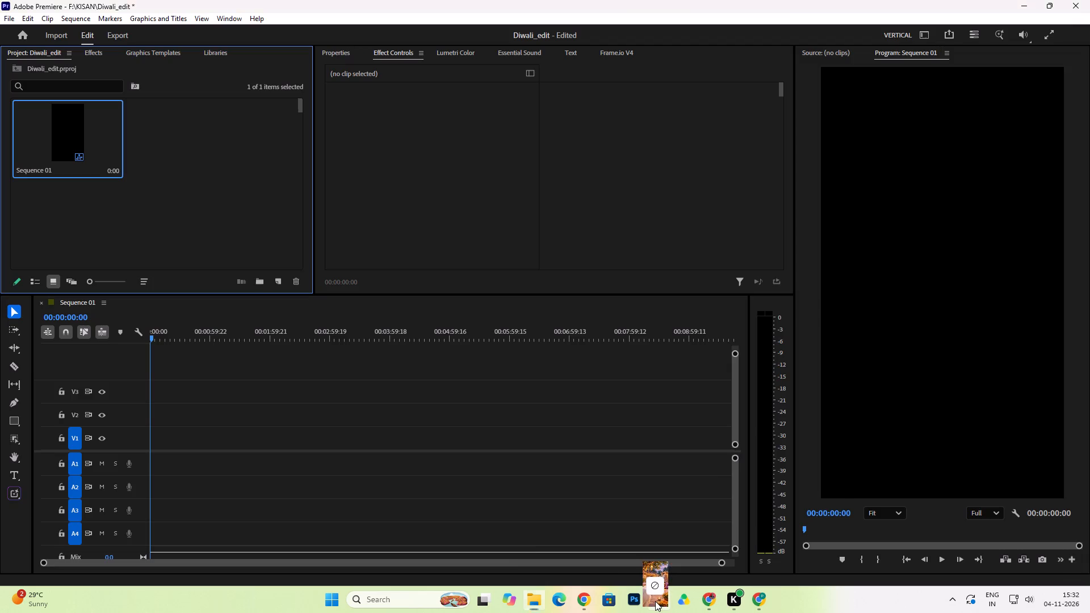
pyautogui.moveTo(655, 601); pyautogui.dragTo(154, 444)
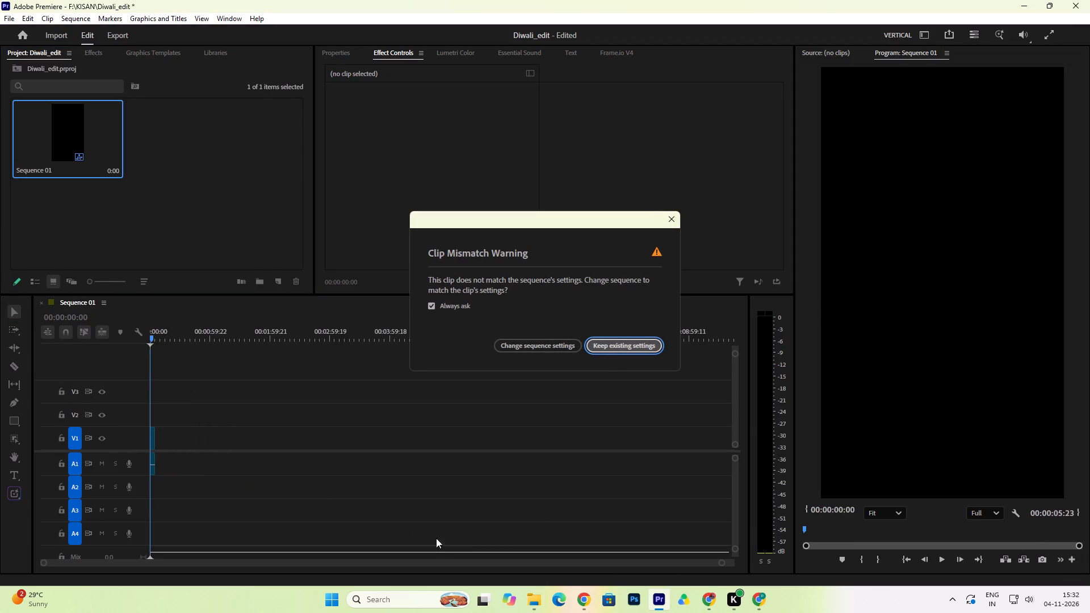
pyautogui.click(617, 345)
# Add the magnific_krishna farmer video of hanging garlands from Downloads to V1, directly after the rangoli clip.
pyautogui.click(529, 608)
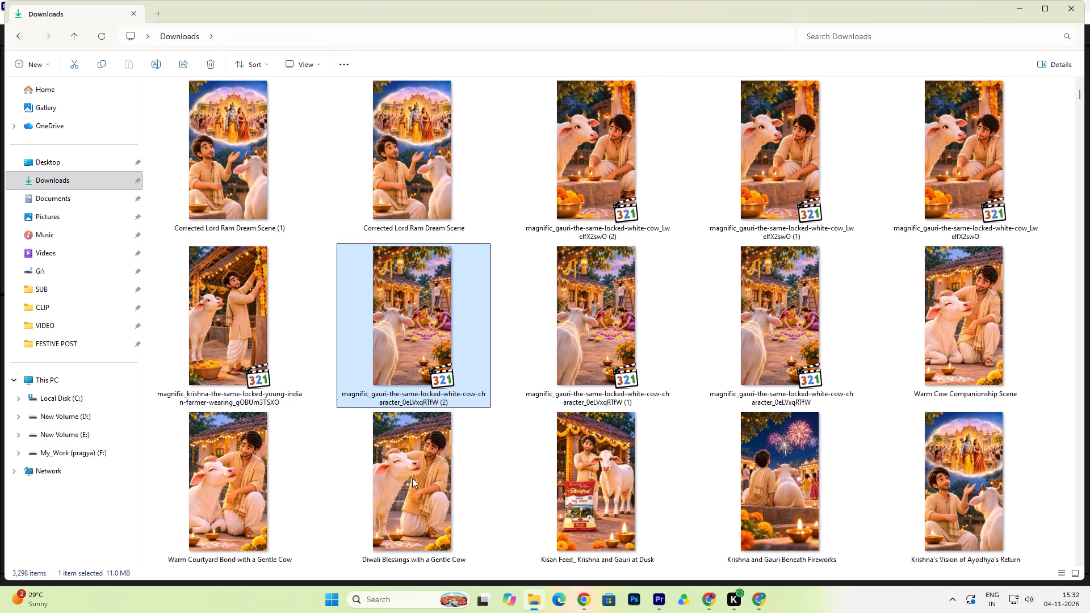
pyautogui.click(212, 316)
pyautogui.moveTo(223, 292); pyautogui.dragTo(659, 535)
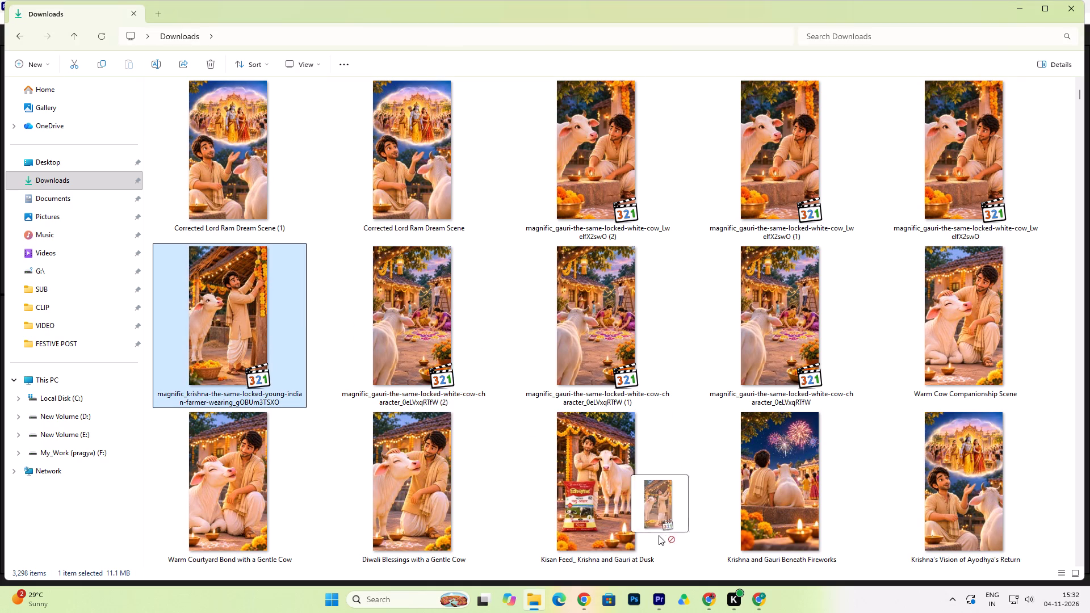
pyautogui.moveTo(659, 535); pyautogui.dragTo(158, 440)
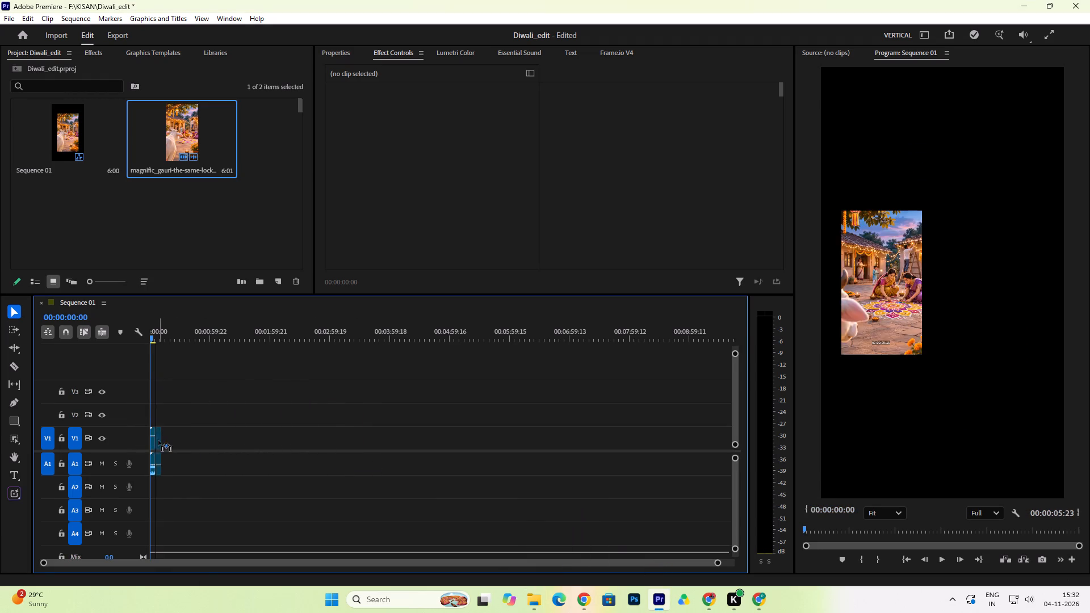
# Add the video of the young man lighting diyas beside the cow, numbered (2), from Downloads to the end of the V1 clips.
pyautogui.click(531, 601)
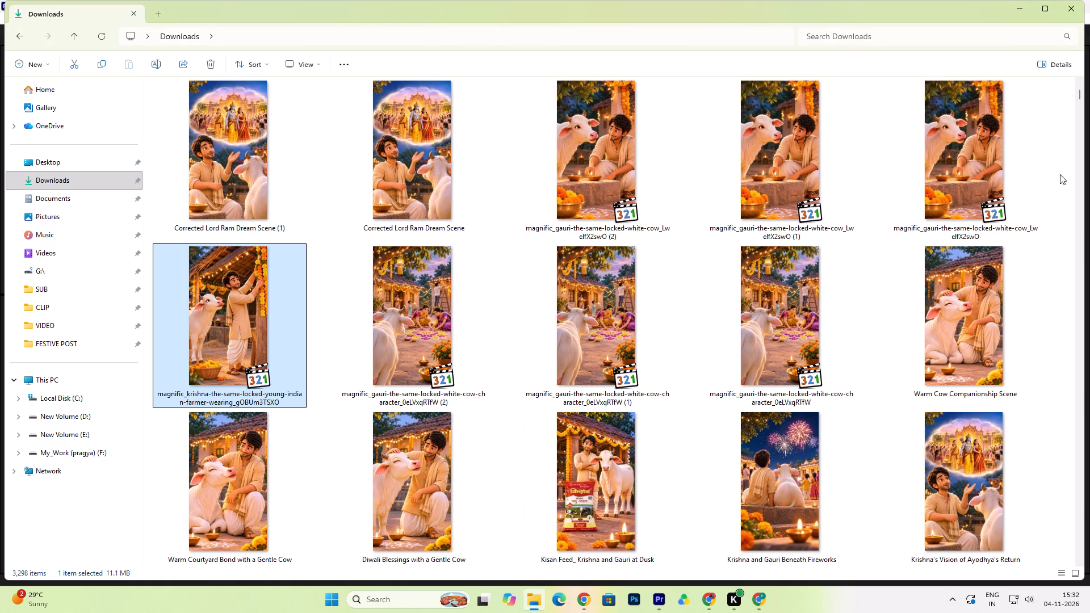
pyautogui.click(590, 145)
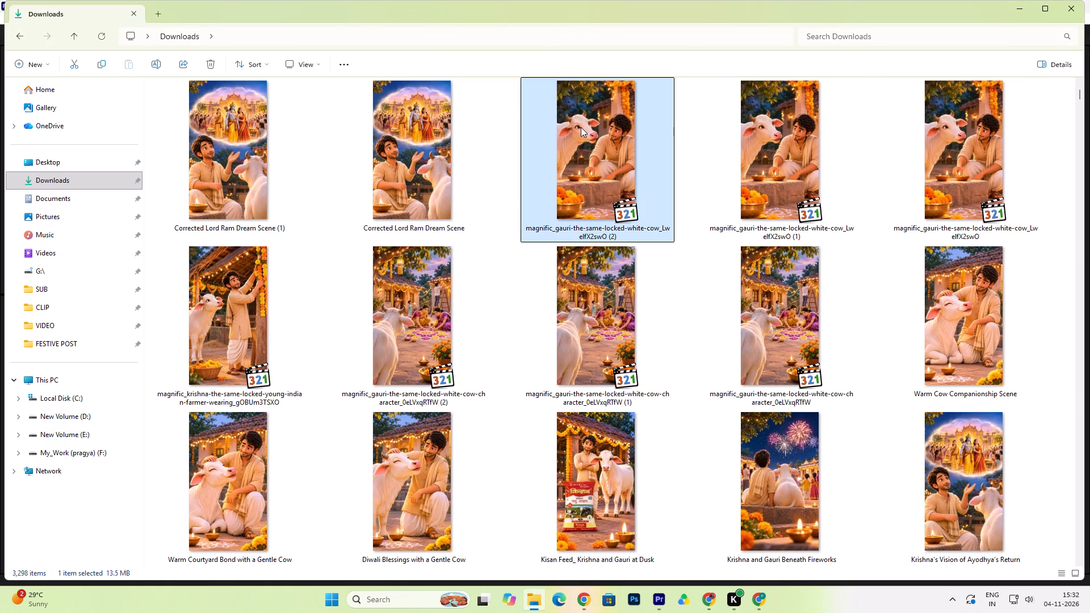
pyautogui.moveTo(581, 127); pyautogui.dragTo(286, 419)
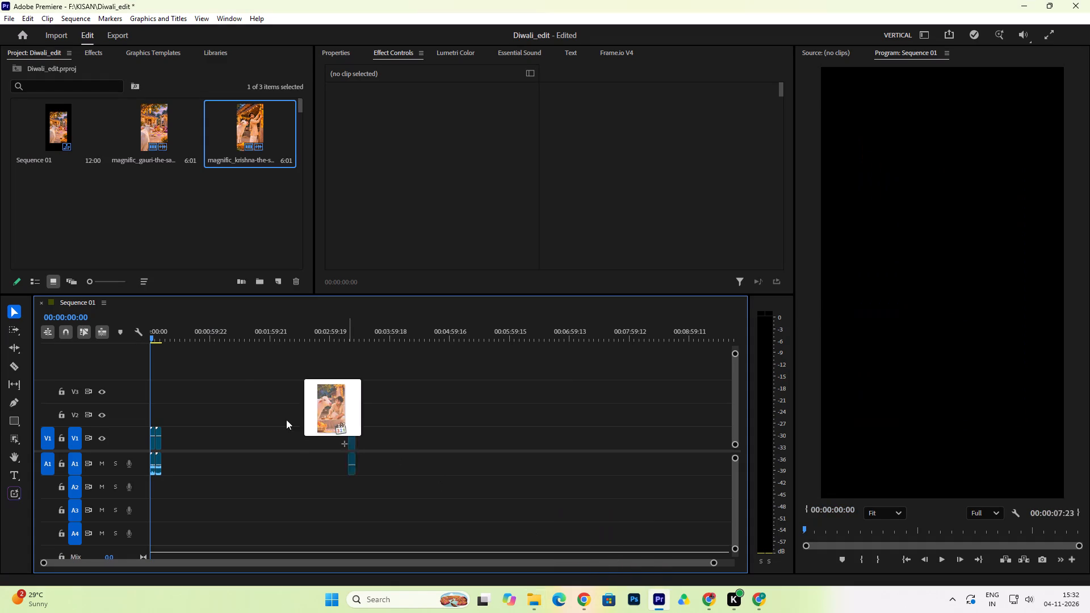
pyautogui.moveTo(286, 419); pyautogui.dragTo(167, 427)
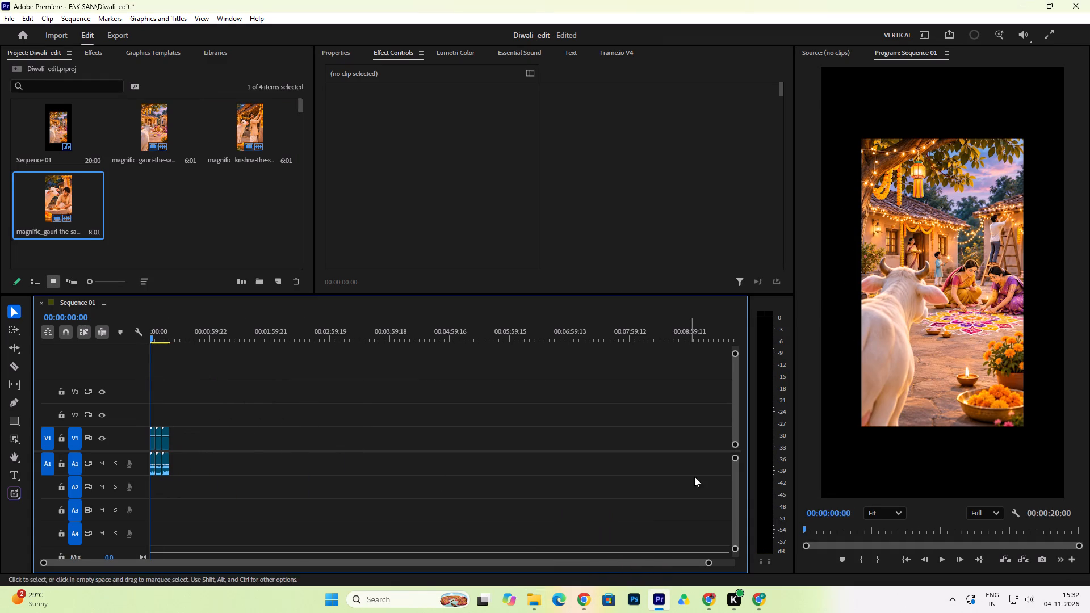
# Preview the magnific_krishna-gently-raises-his-right-hand video numbered (1) from Downloads and add it to the end of the V1 clips.
pyautogui.click(538, 601)
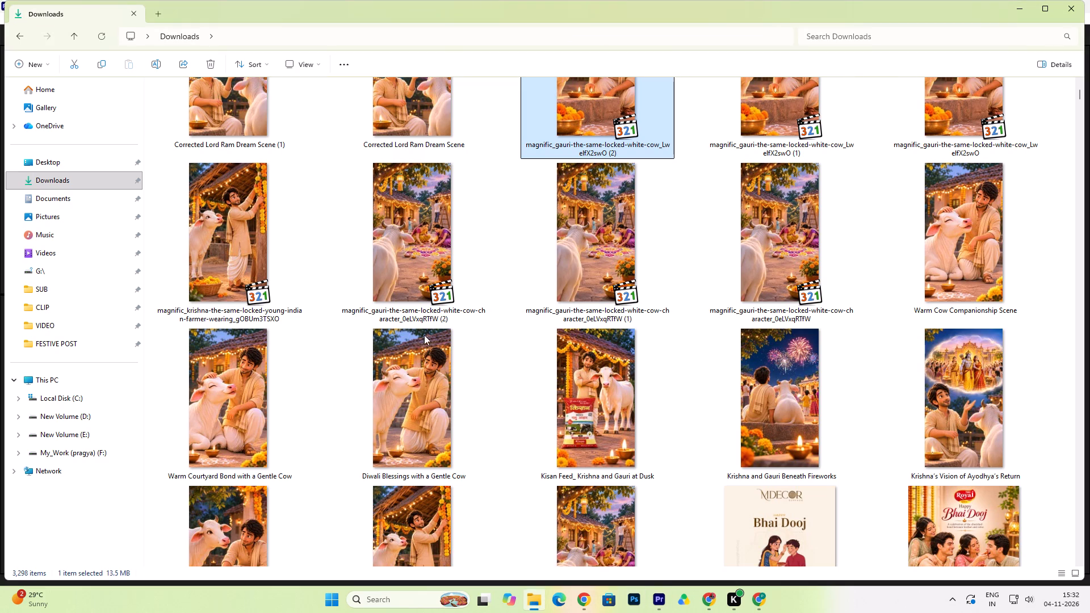
pyautogui.scroll(2, 441, 291)
pyautogui.click(450, 321)
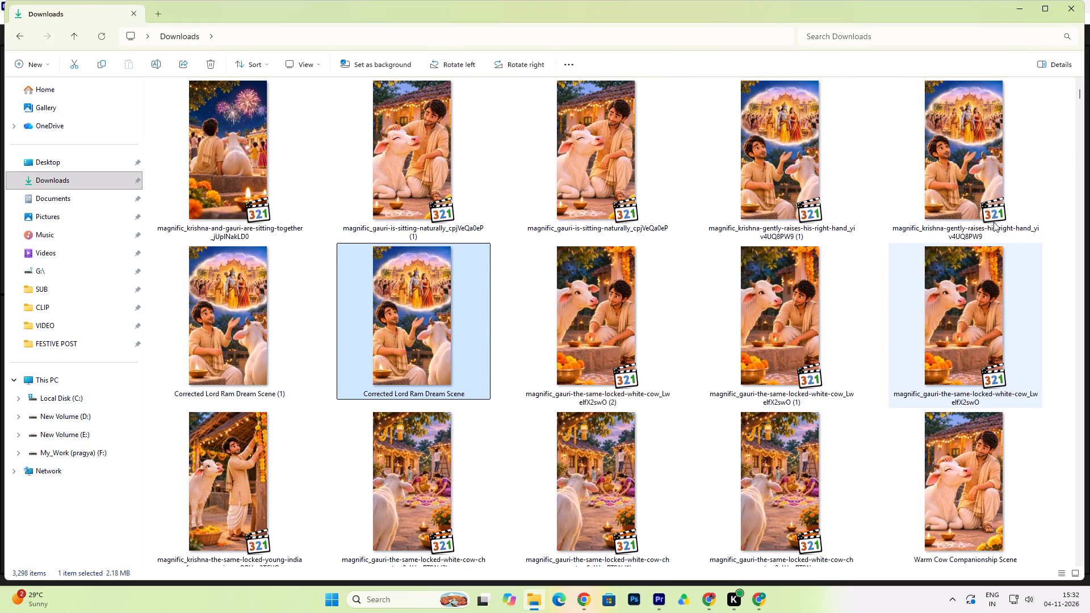
pyautogui.click(779, 176)
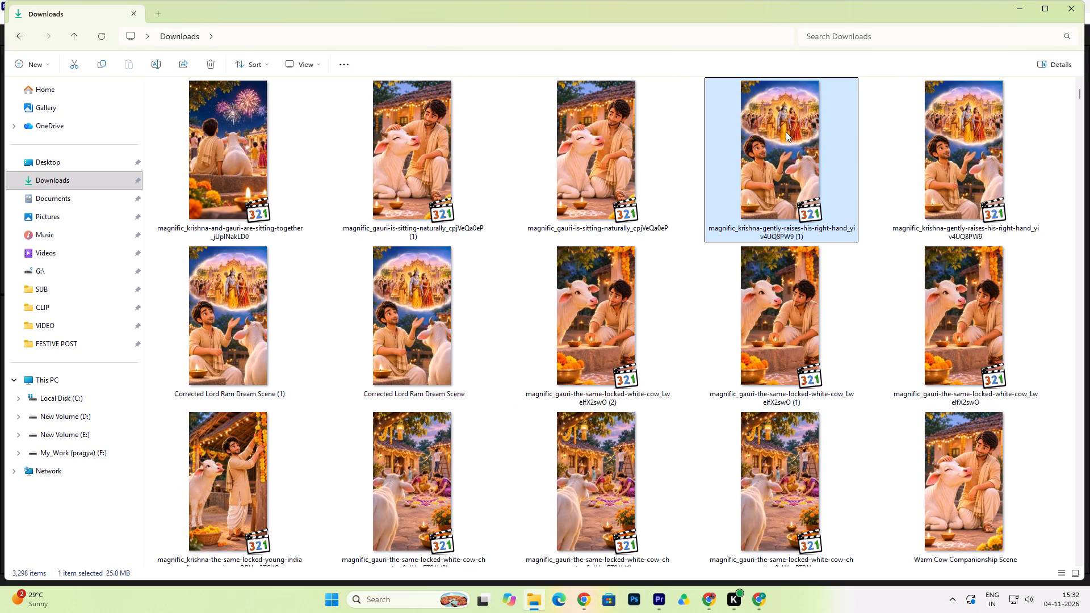
pyautogui.doubleClick(786, 132)
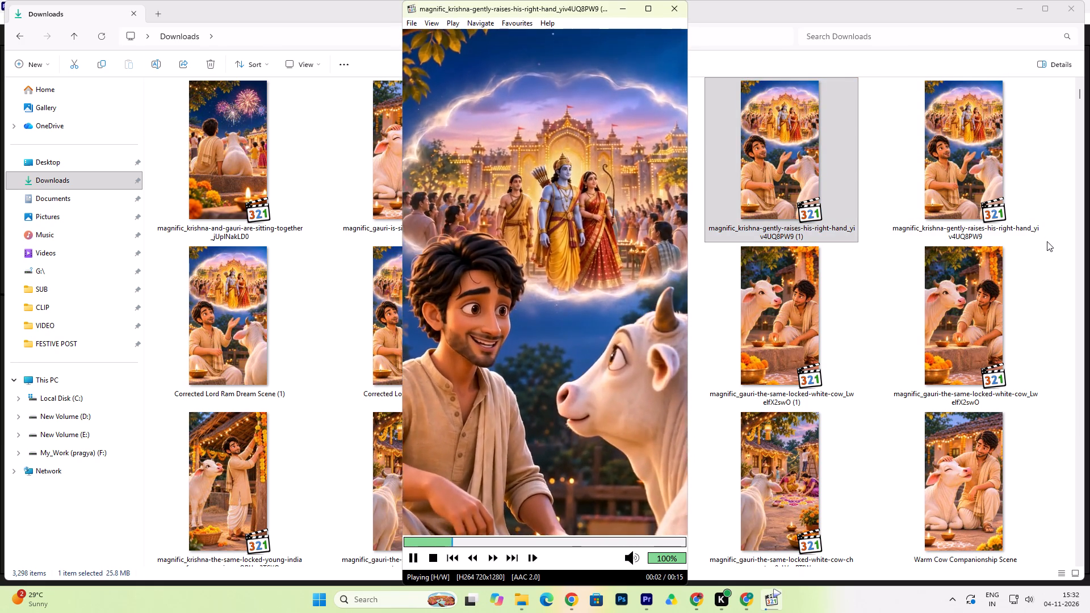
pyautogui.click(1047, 268)
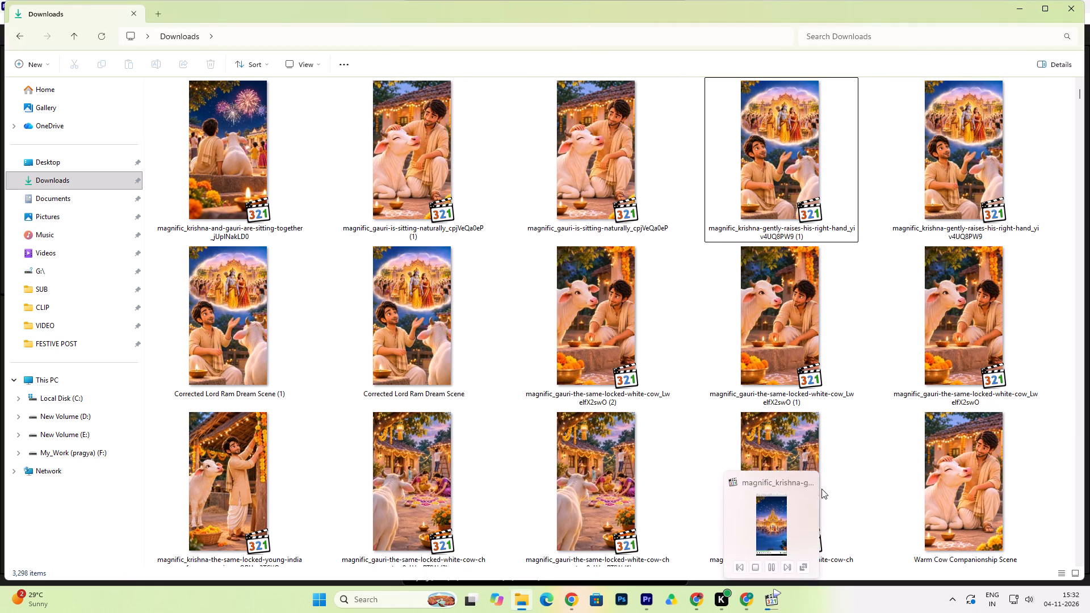
pyautogui.click(810, 489)
pyautogui.click(788, 184)
pyautogui.moveTo(782, 113); pyautogui.dragTo(751, 421)
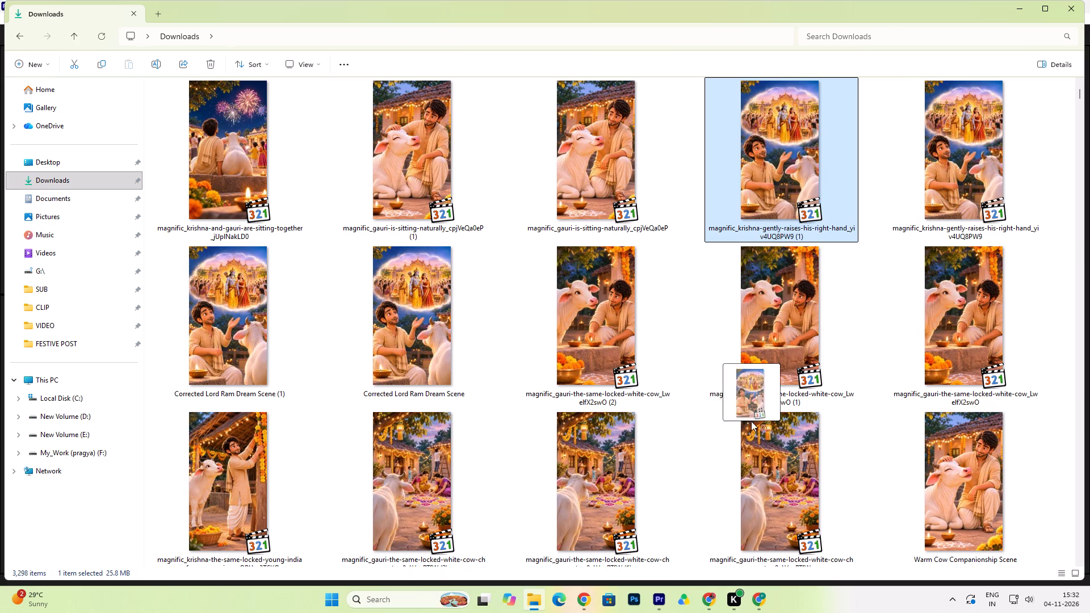
pyautogui.moveTo(751, 421); pyautogui.dragTo(561, 530)
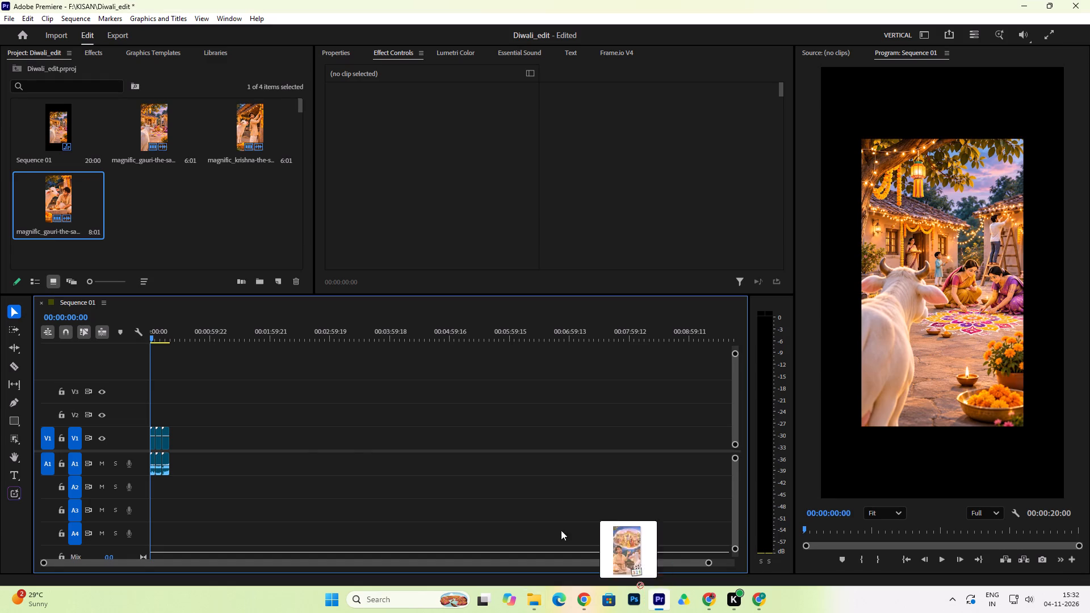
pyautogui.moveTo(561, 530); pyautogui.dragTo(174, 443)
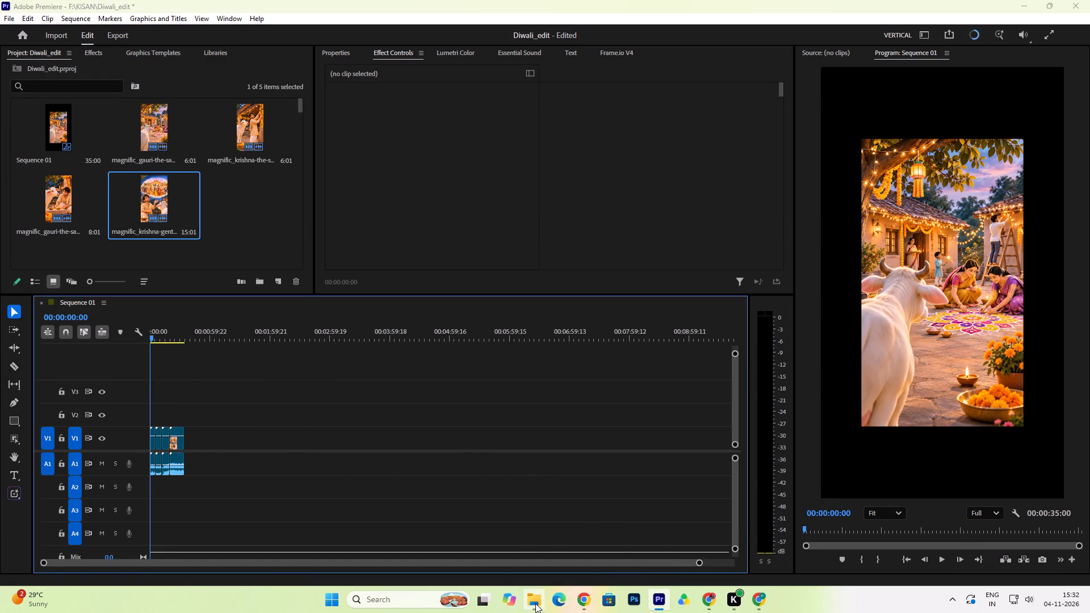
# Add the magnific_gauri-is-sitting-naturally video numbered (1) from Downloads to the end of the V1 clips.
pyautogui.click(535, 603)
pyautogui.scroll(1, 674, 273)
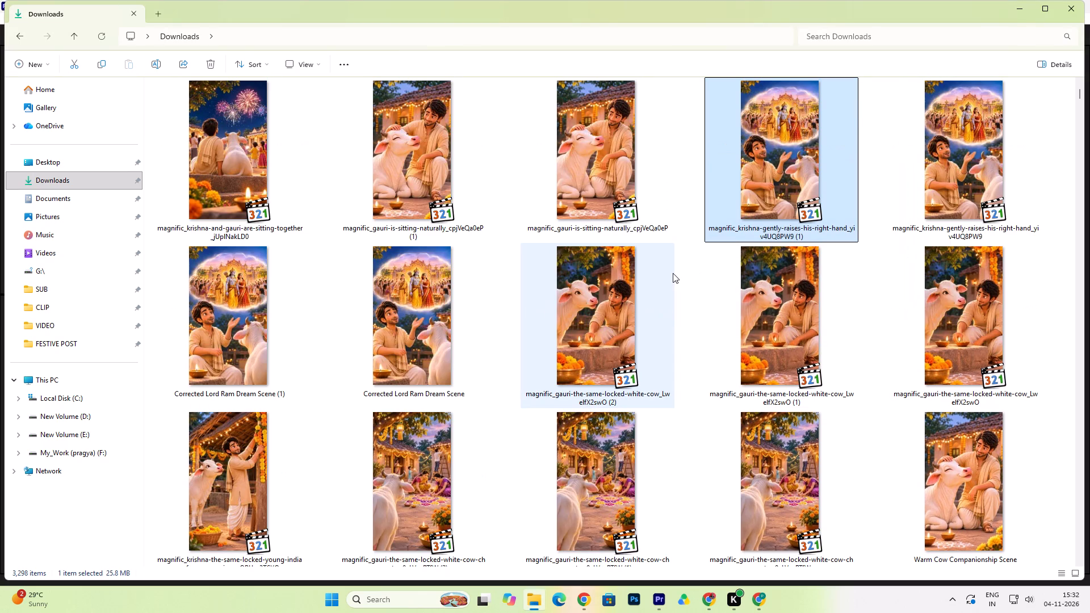
pyautogui.click(588, 165)
pyautogui.click(406, 152)
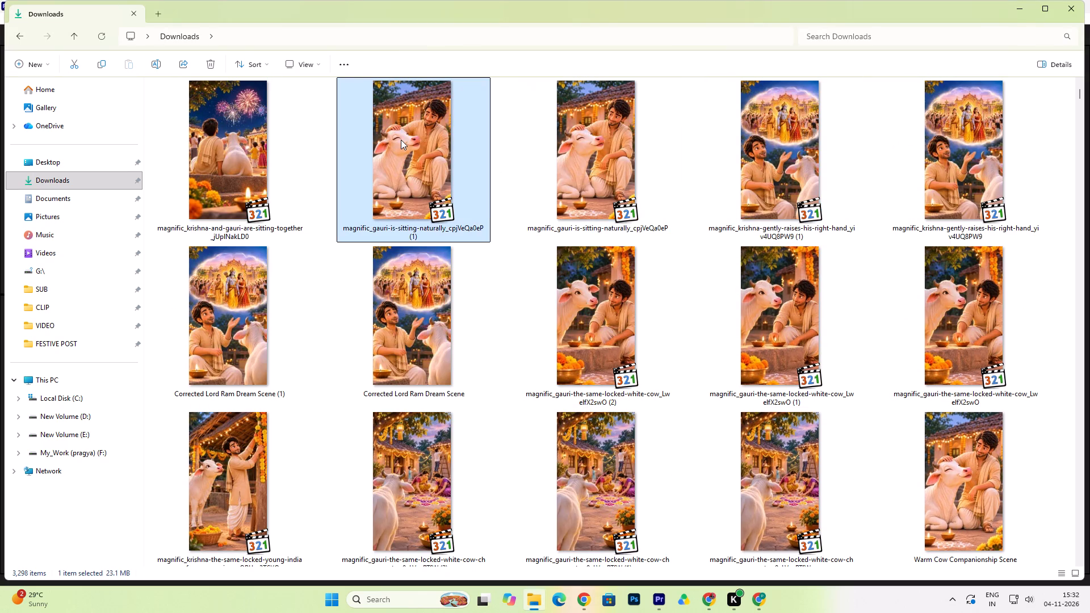
pyautogui.click(401, 140)
pyautogui.moveTo(388, 121); pyautogui.dragTo(637, 601)
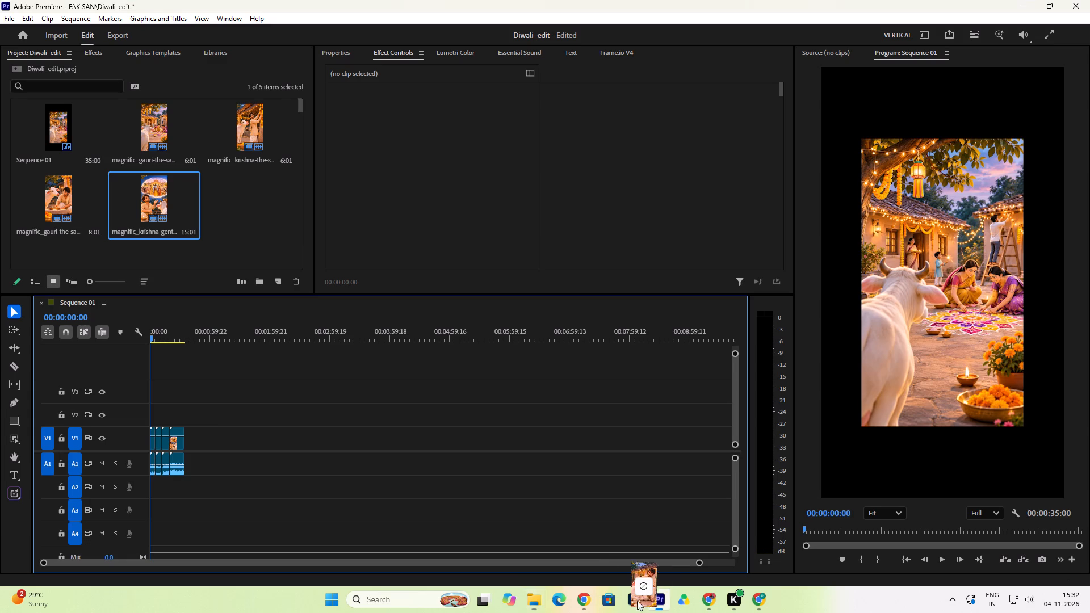
pyautogui.moveTo(637, 601); pyautogui.dragTo(188, 451)
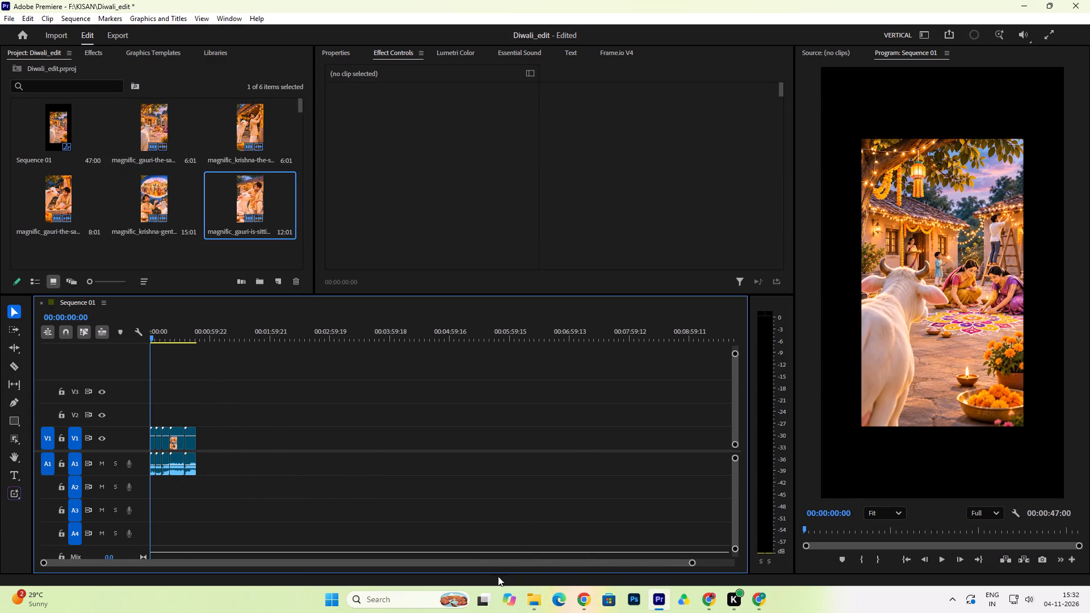
# Add the magnific_krishna-and-gauri-are-sitting-together fireworks video numbered (1) from Downloads to the end of the V1 clips.
pyautogui.click(535, 601)
pyautogui.scroll(2, 455, 315)
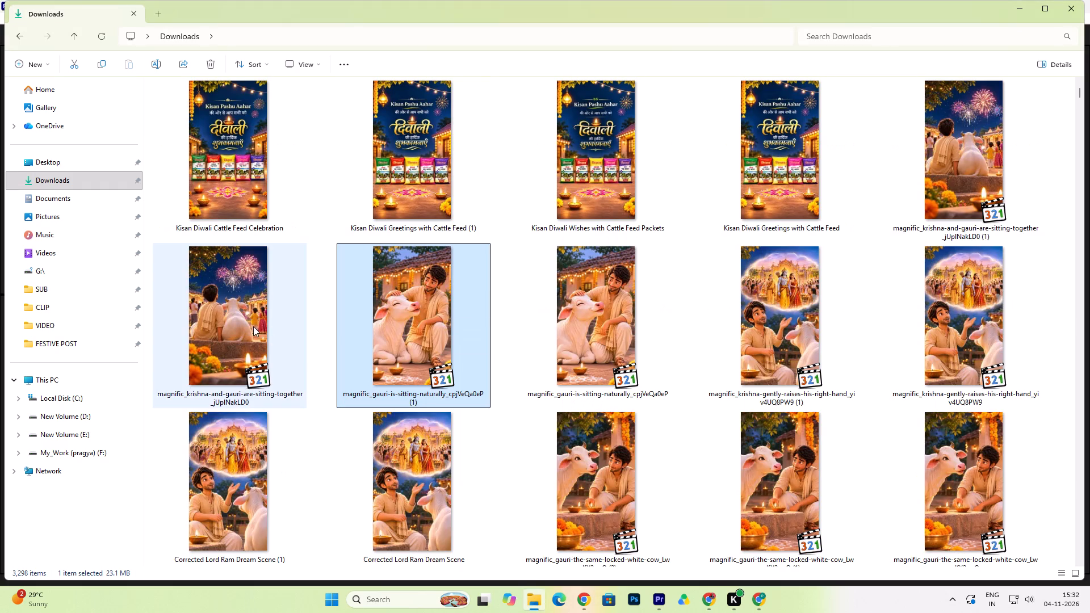
pyautogui.click(248, 326)
pyautogui.click(967, 158)
pyautogui.moveTo(966, 135); pyautogui.dragTo(927, 247)
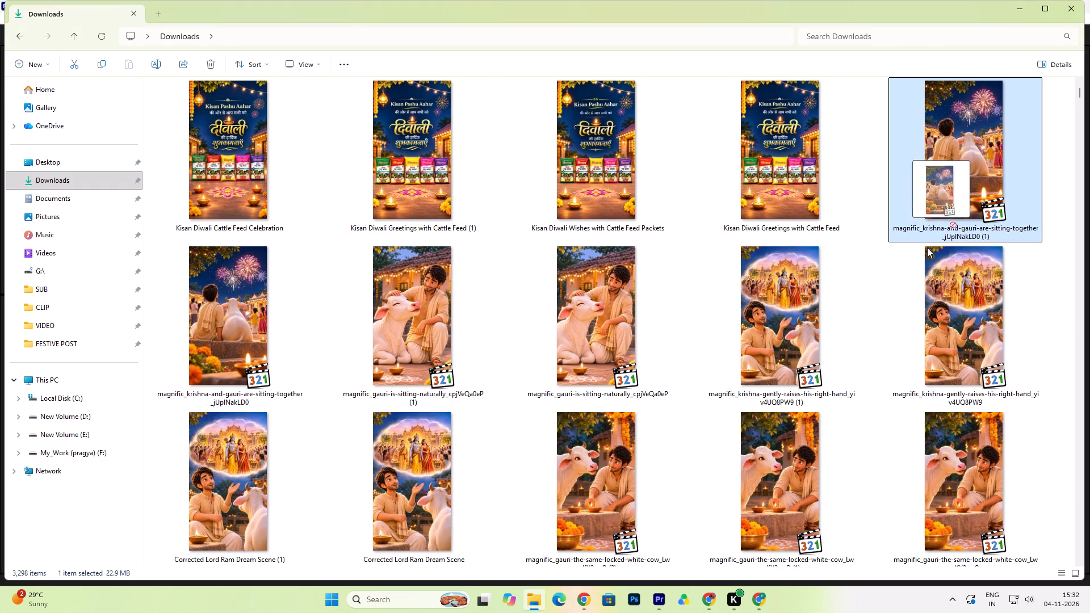
pyautogui.moveTo(927, 247); pyautogui.dragTo(209, 432)
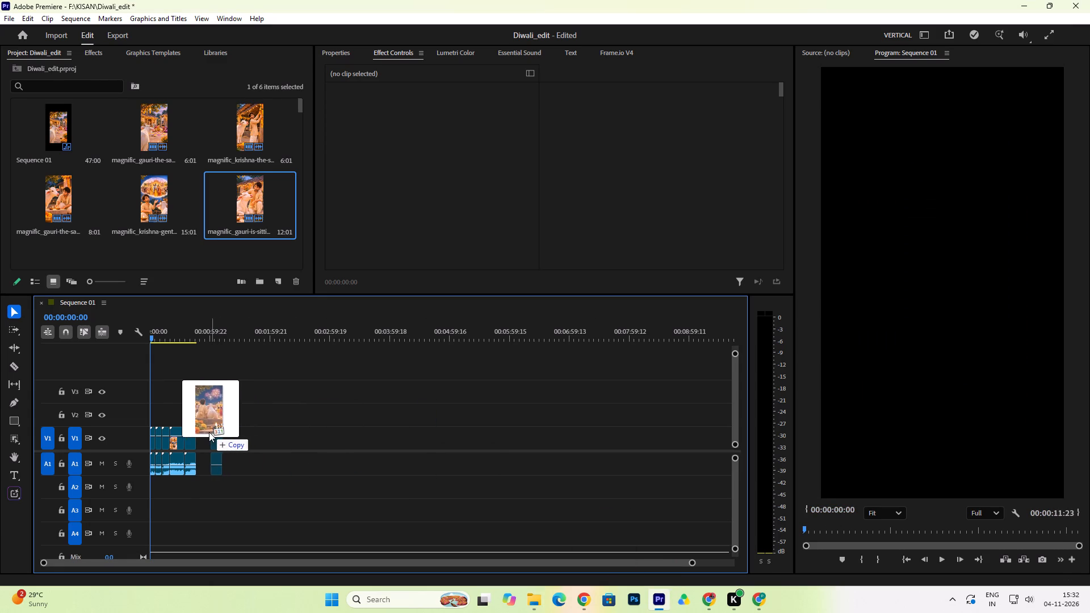
pyautogui.moveTo(209, 432); pyautogui.dragTo(200, 432)
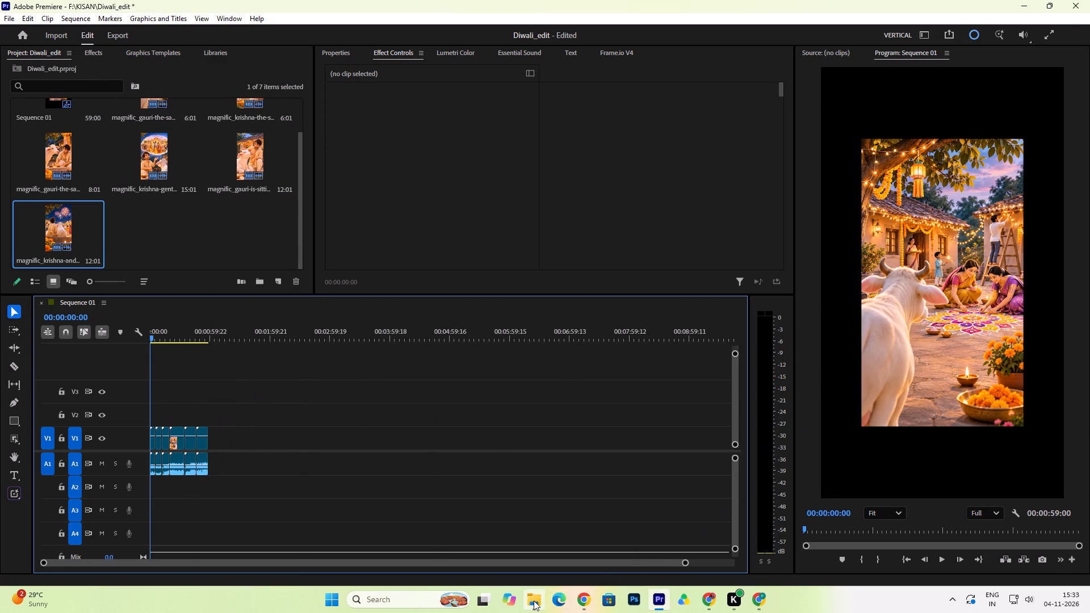
# Add the magnific_slowly-and-smoothly-zoom-out Diwali greeting video numbered (1) from Downloads as the last clip on V1.
pyautogui.click(534, 601)
pyautogui.scroll(7, 249, 188)
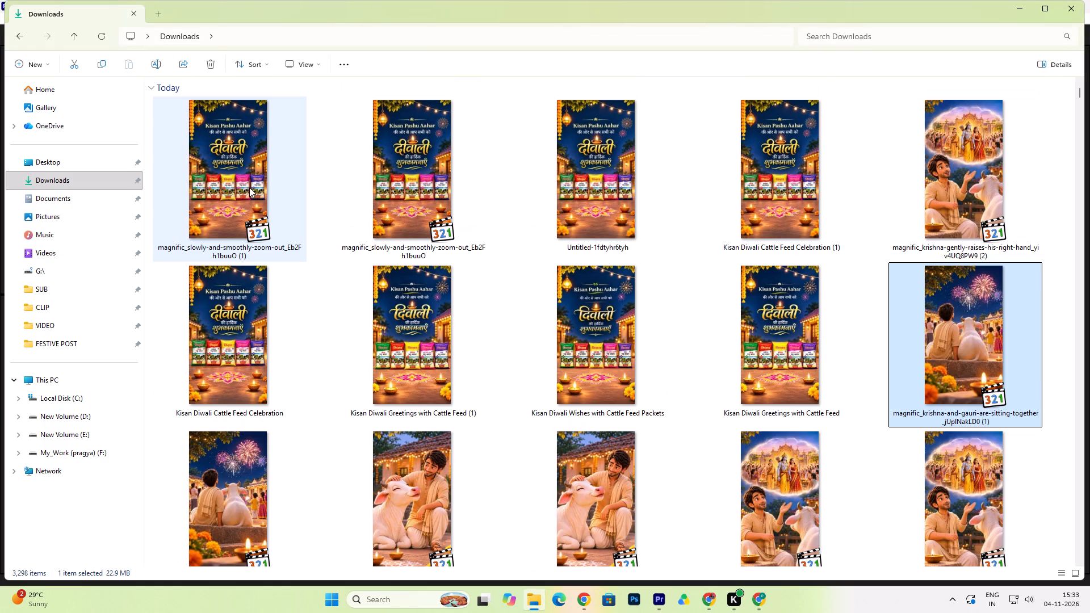
pyautogui.click(238, 174)
pyautogui.click(94, 183)
pyautogui.click(190, 178)
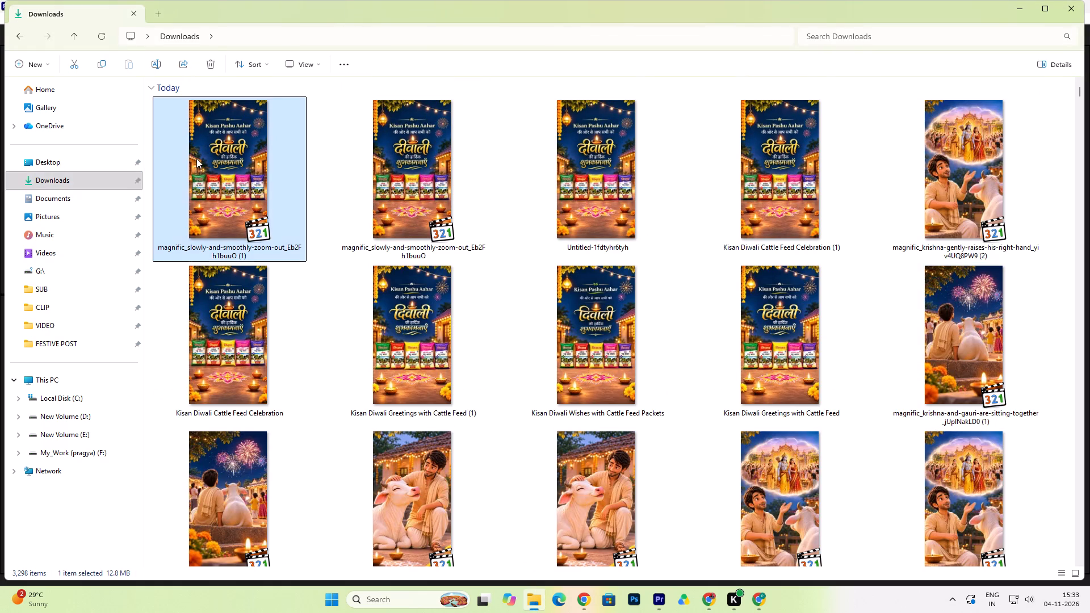
pyautogui.moveTo(218, 119); pyautogui.dragTo(284, 449)
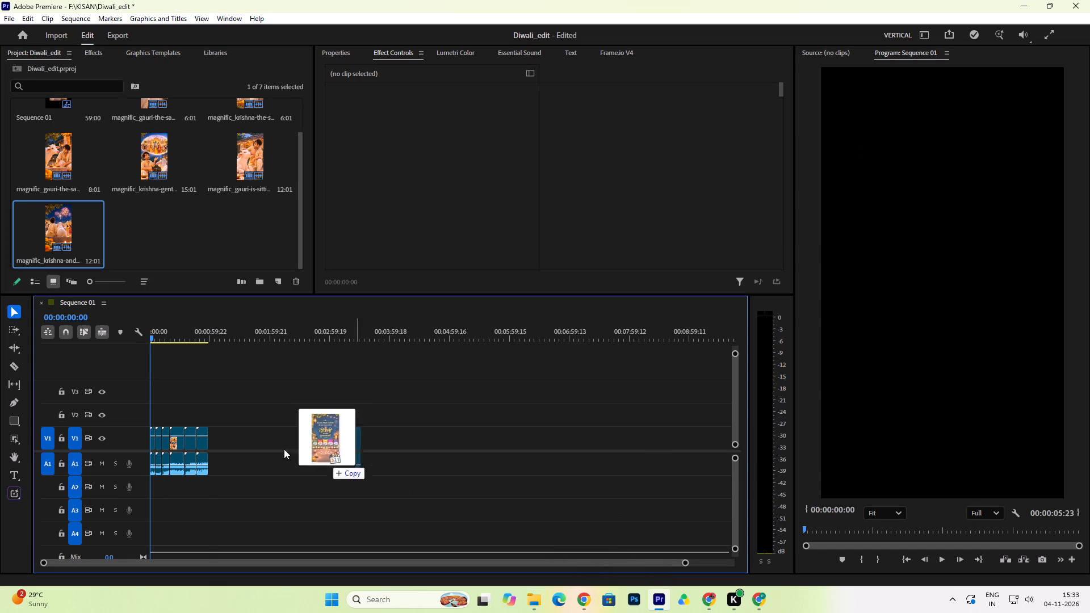
pyautogui.moveTo(284, 449); pyautogui.dragTo(207, 437)
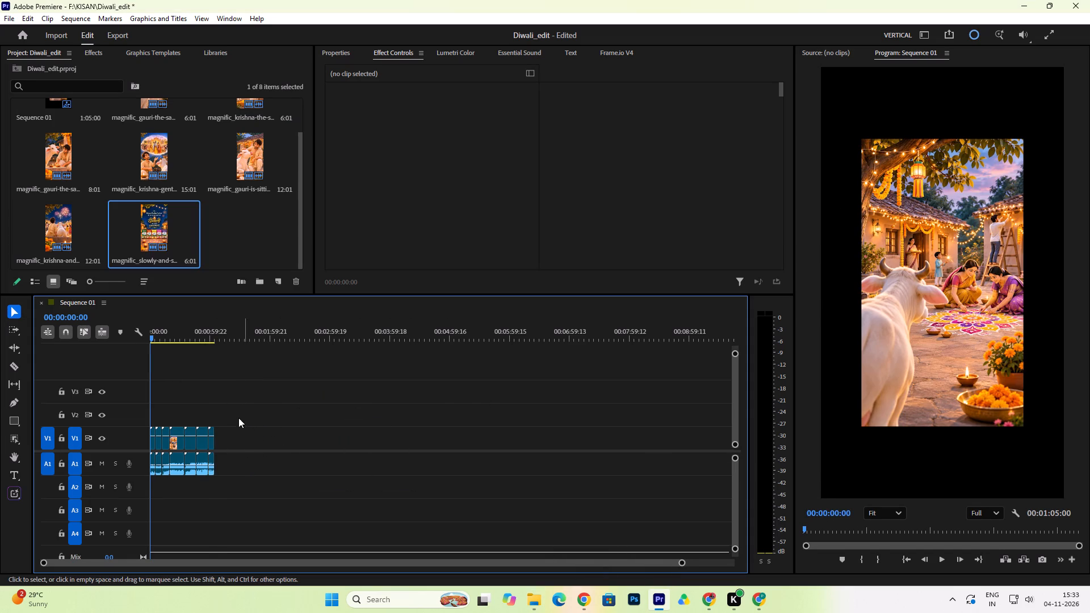
# Scale all the clips in Sequence 01 to fill the vertical frame and save the project.
pyautogui.moveTo(244, 408); pyautogui.dragTo(130, 493)
pyautogui.rightClick(177, 442)
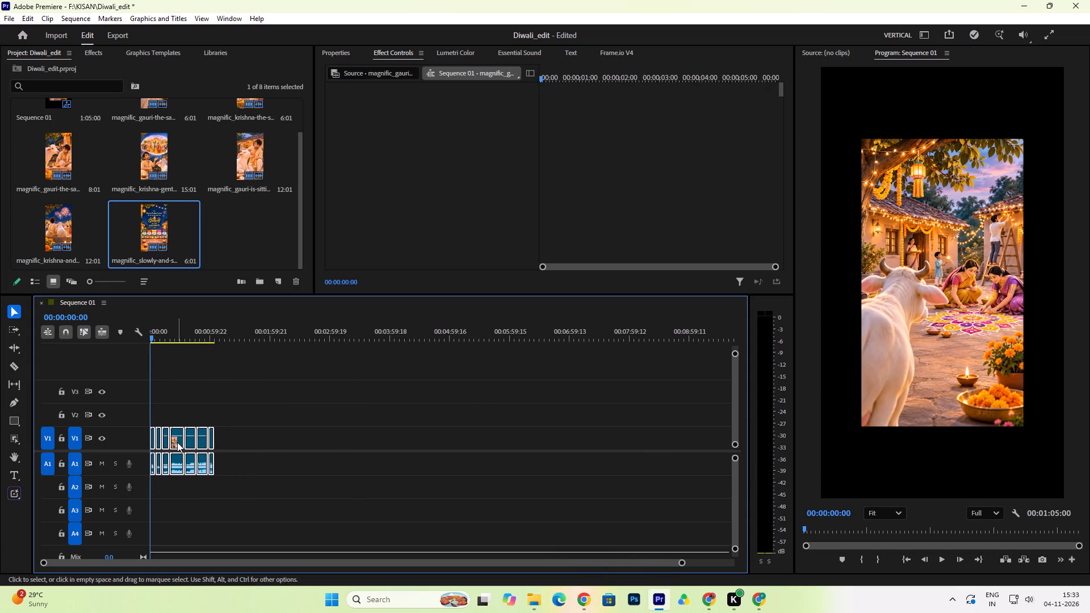
pyautogui.click(225, 515)
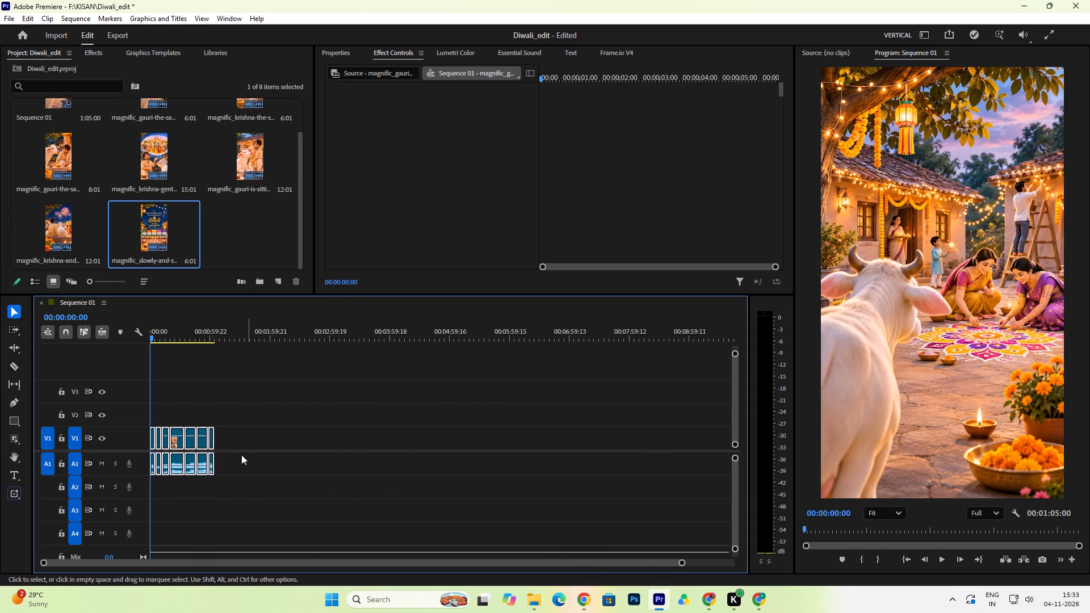
pyautogui.moveTo(155, 336); pyautogui.dragTo(140, 334)
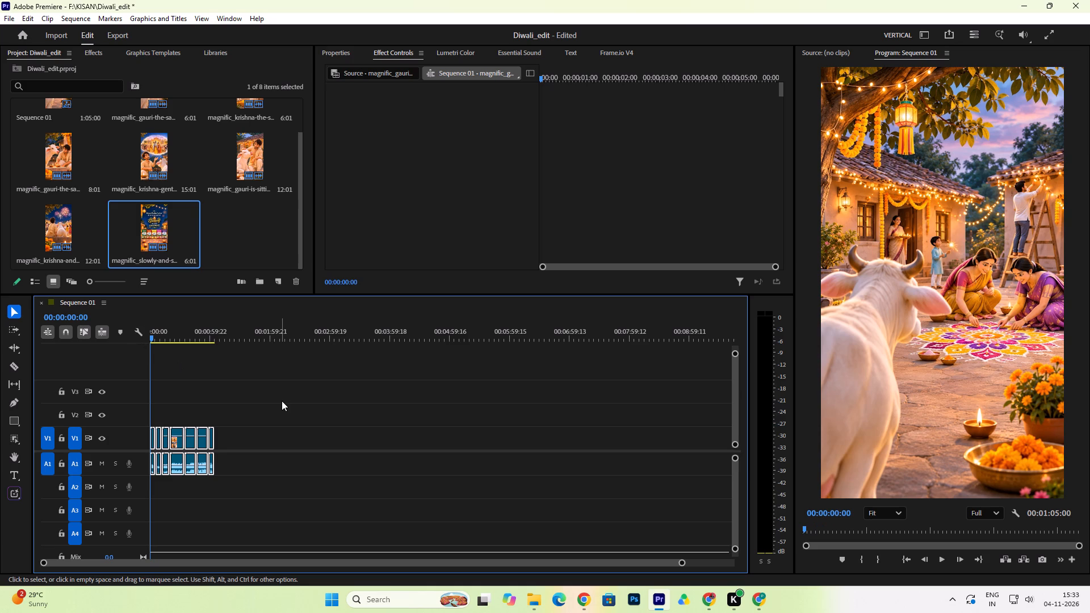
pyautogui.hotkey('ctrl', 's')
pyautogui.click(297, 434)
pyautogui.hotkey('ctrl', 's')
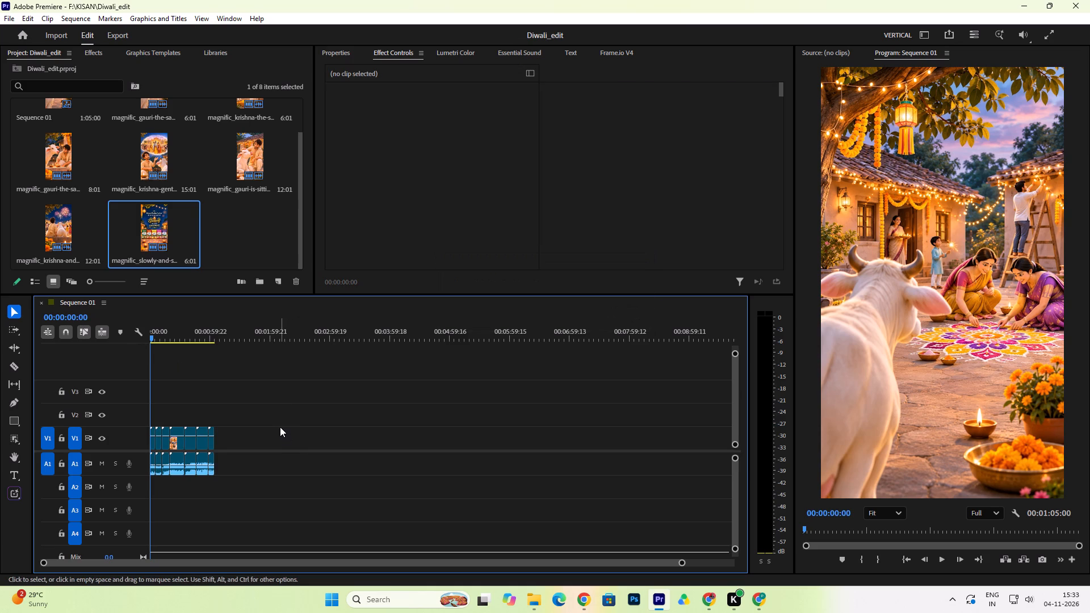
# Play the opening seconds of the rangoli clip to check its playback.
pyautogui.press('space')
pyautogui.press('space')
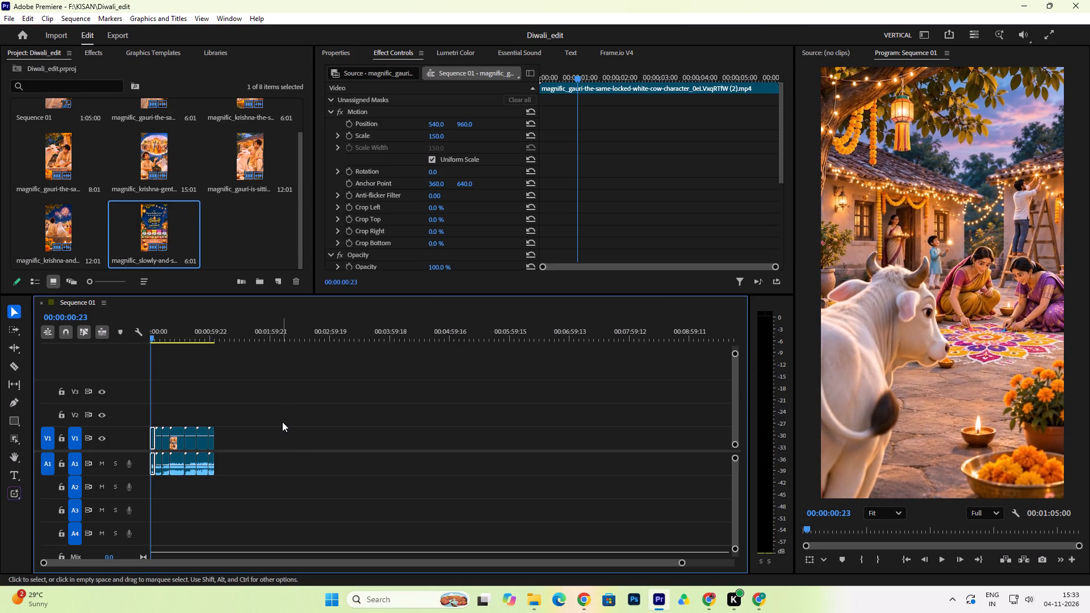
pyautogui.press('space')
pyautogui.press('space')
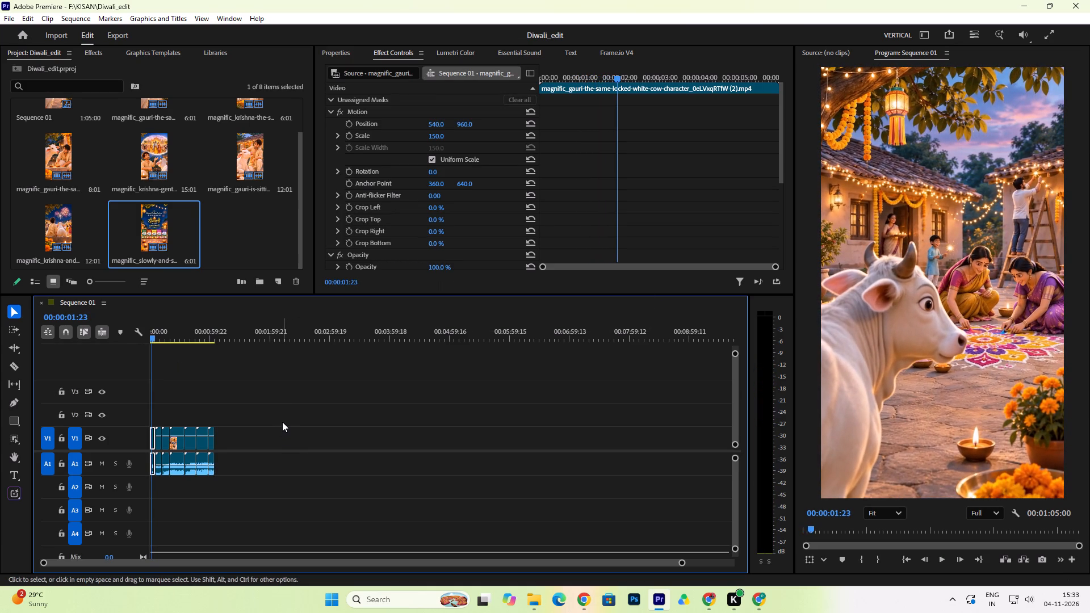
# Set the default audio output in the audio hardware preferences to Headphones (3- High Definition Audio Device).
pyautogui.click(30, 15)
pyautogui.click(71, 408)
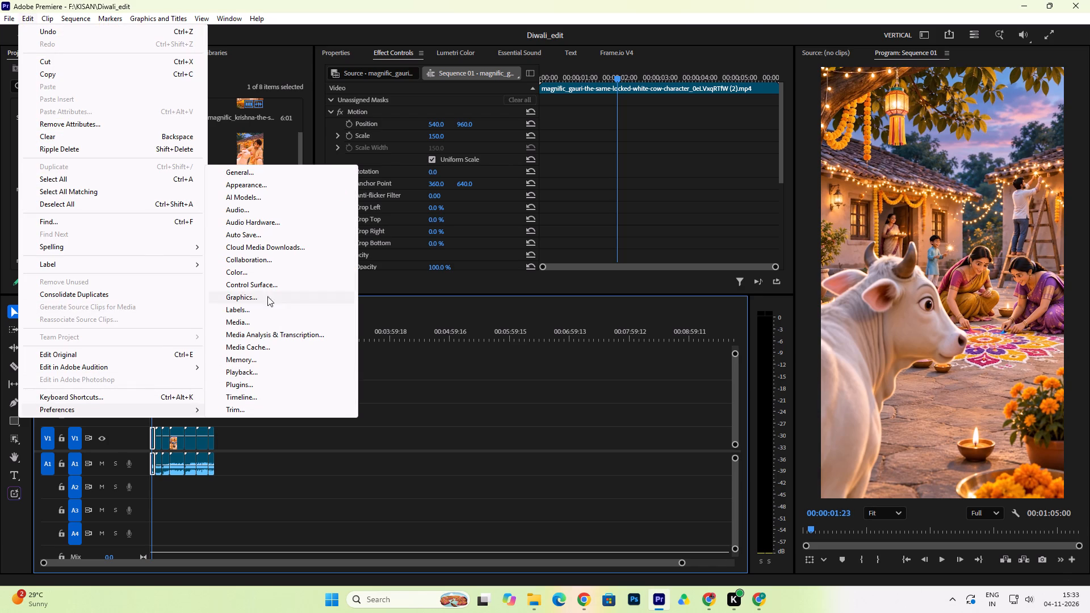
pyautogui.click(256, 219)
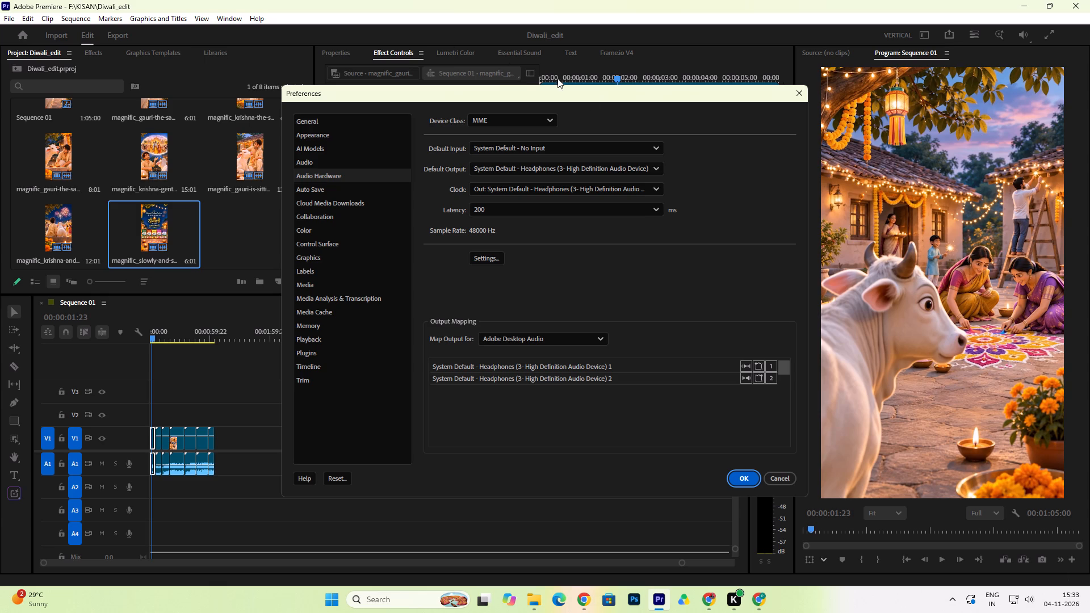
pyautogui.click(652, 166)
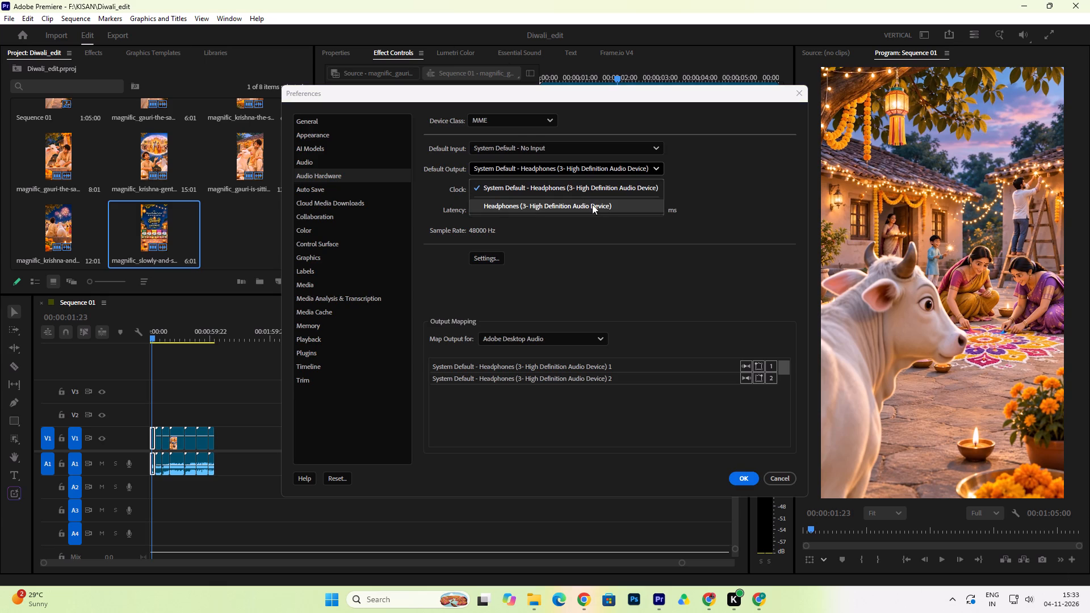
pyautogui.click(592, 204)
pyautogui.click(608, 350)
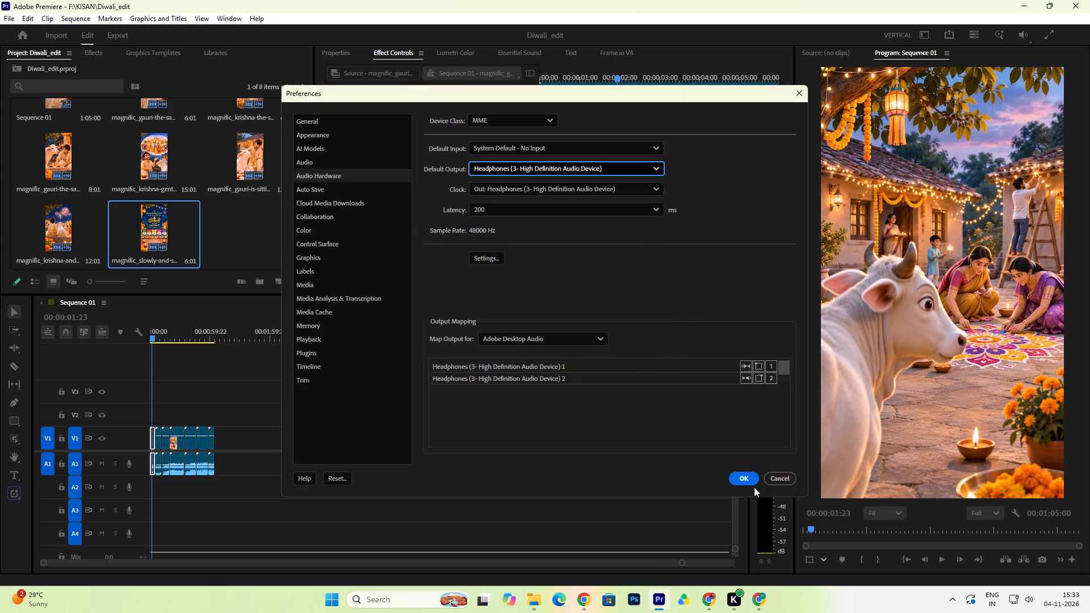
pyautogui.click(744, 482)
pyautogui.press('space')
pyautogui.press('space')
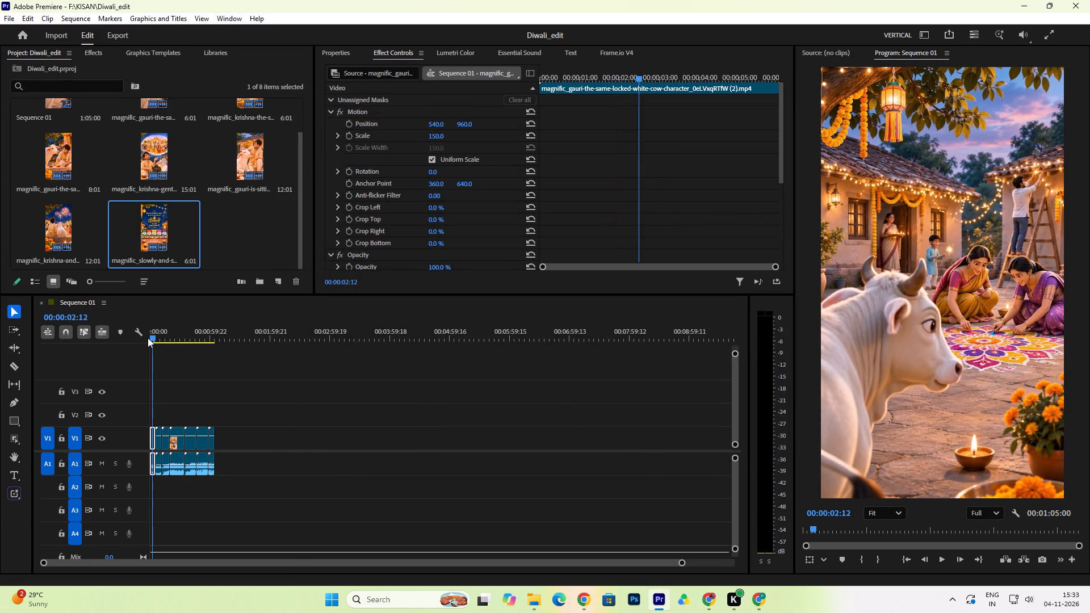
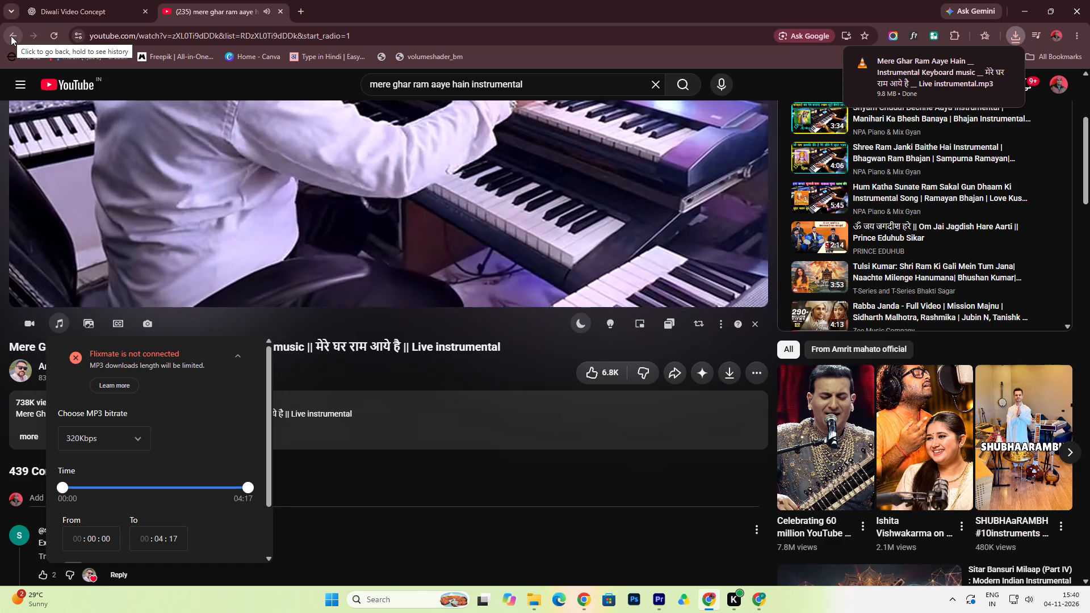
# From the search results, open the 4:11 Mere Ghar Ram Aaye Hai flute cover and download its audio as a 320Kbps MP3.
pyautogui.click(11, 36)
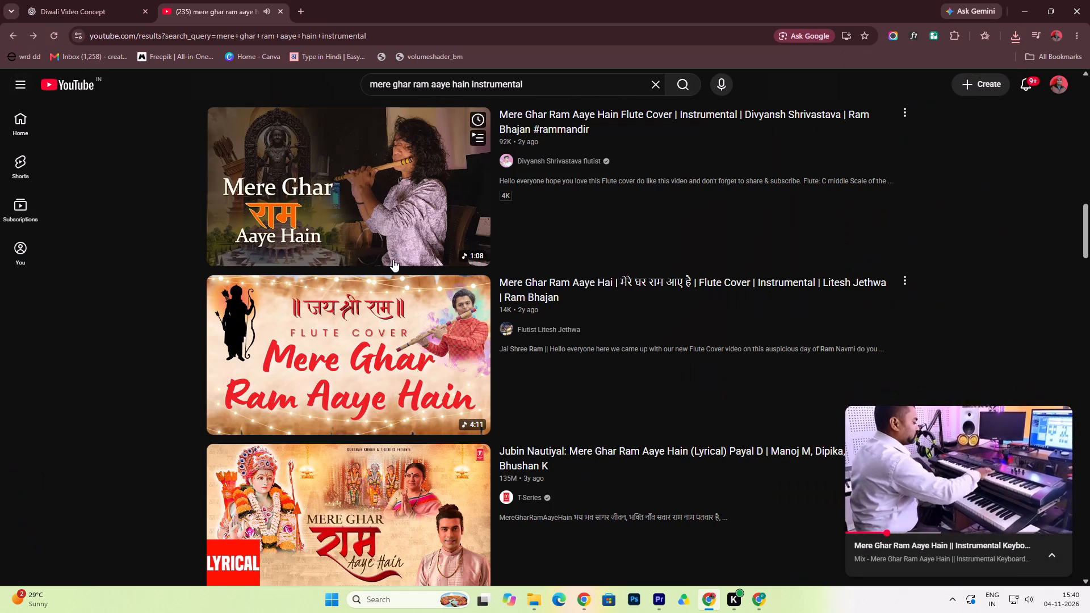
pyautogui.click(399, 341)
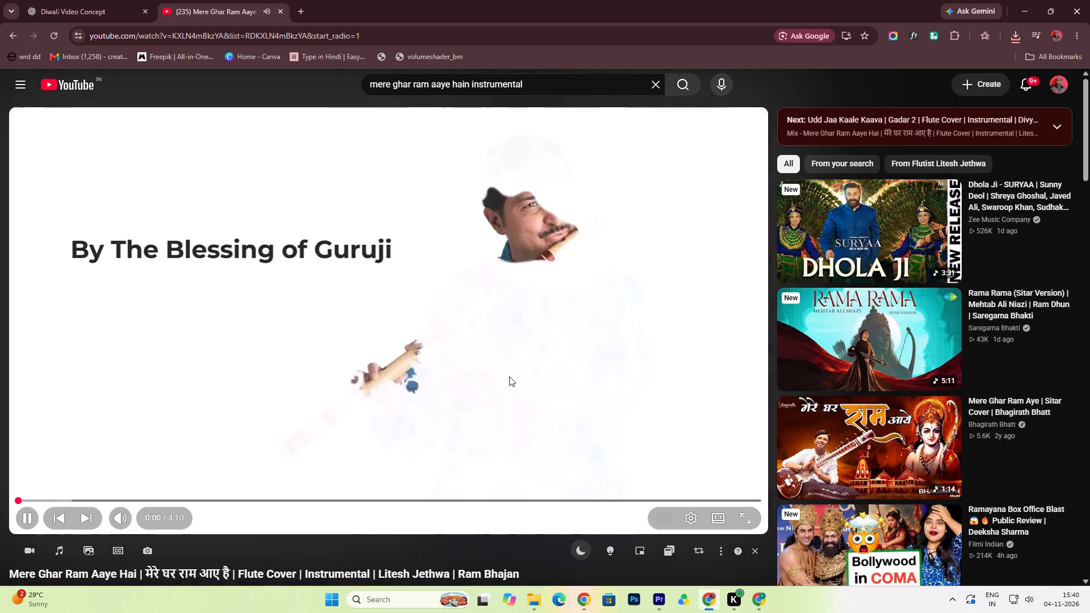
pyautogui.scroll(-1, 505, 385)
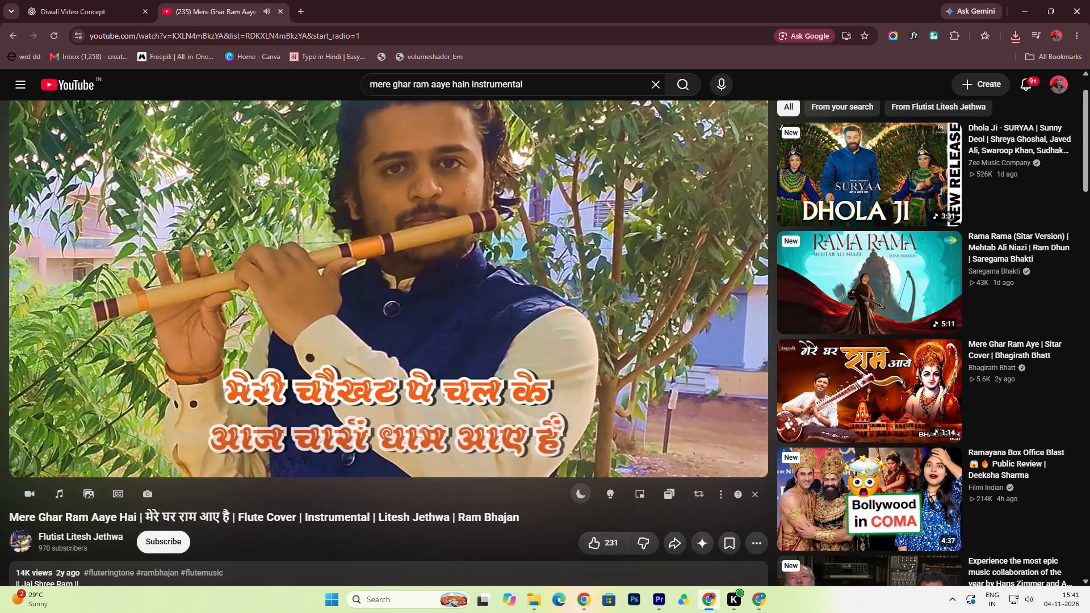
pyautogui.scroll(-3, 376, 430)
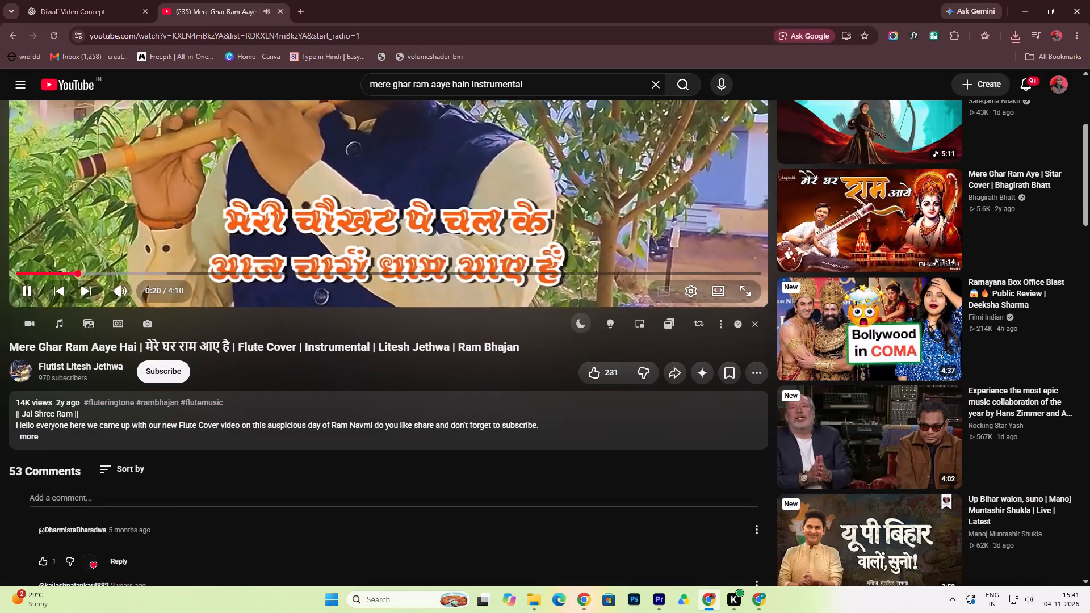
pyautogui.click(59, 324)
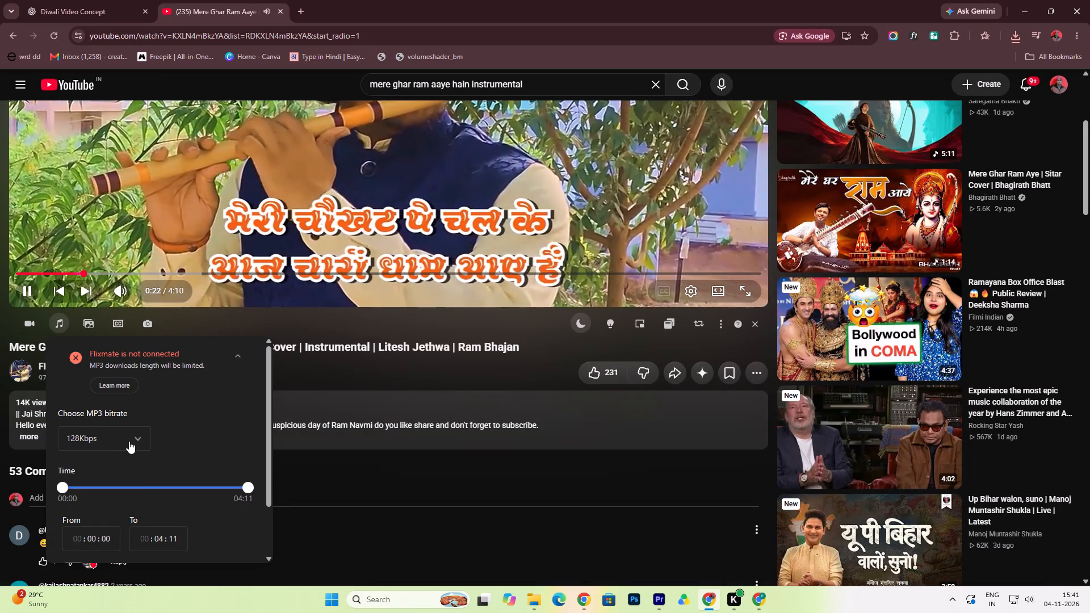
pyautogui.click(129, 440)
pyautogui.click(93, 549)
pyautogui.scroll(-1, 120, 464)
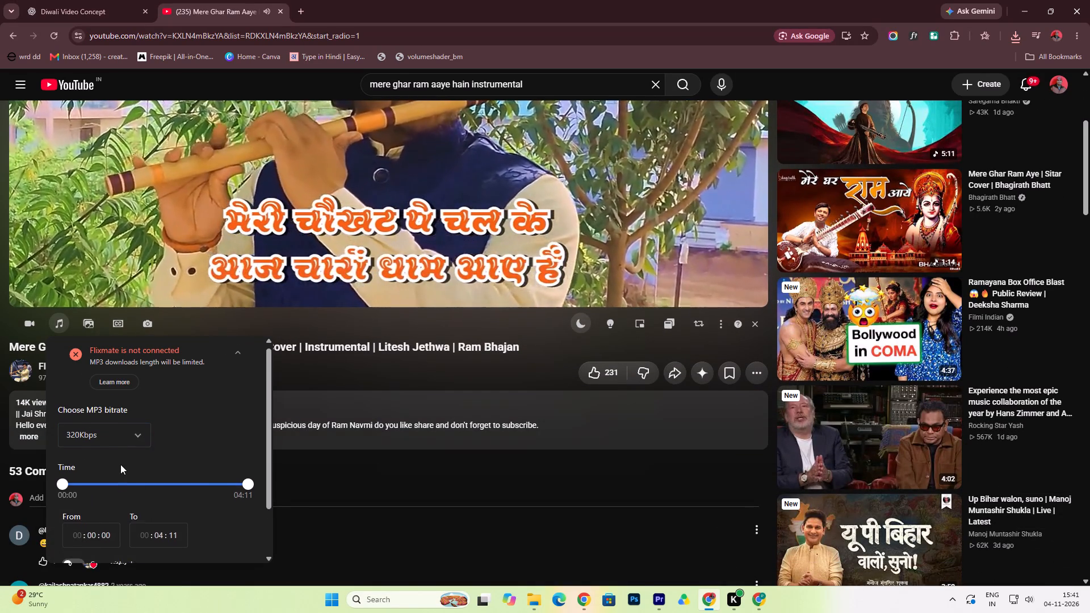
pyautogui.scroll(-2, 120, 464)
pyautogui.click(236, 538)
pyautogui.scroll(4, 425, 405)
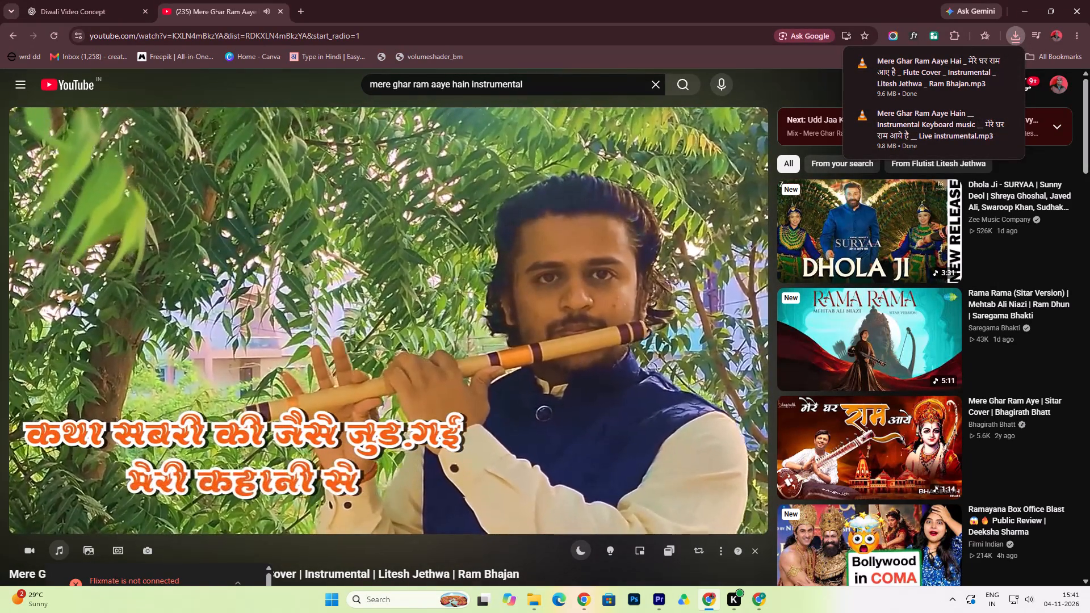
# Return to the search results, open the 1:08 Mere Ghar Ram Aaye Hain flute cover and download it as a 320Kbps MP3.
pyautogui.click(15, 31)
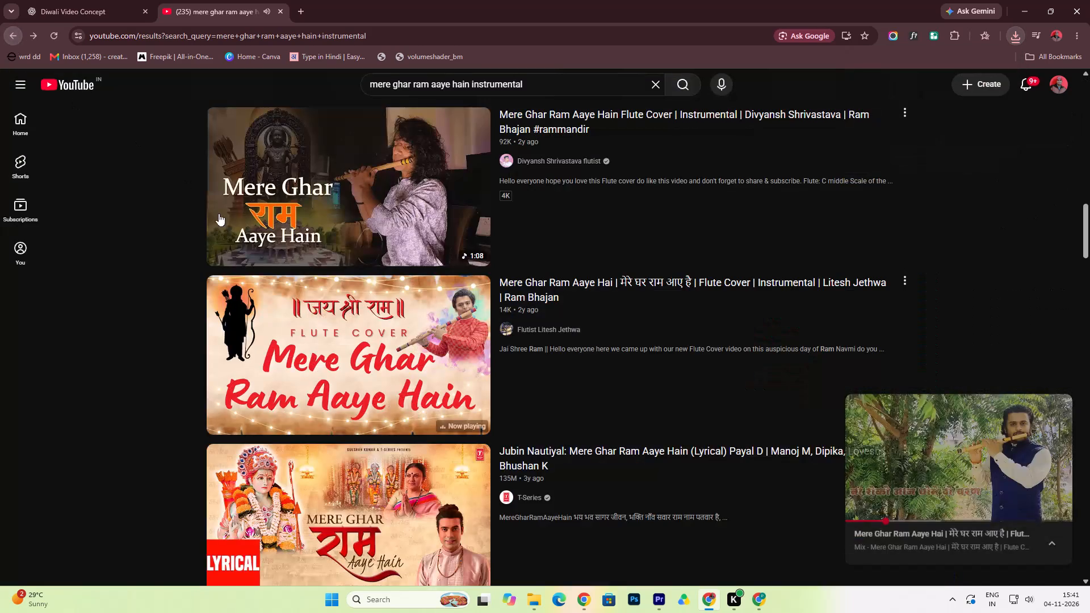
pyautogui.scroll(2, 440, 336)
pyautogui.scroll(1, 433, 400)
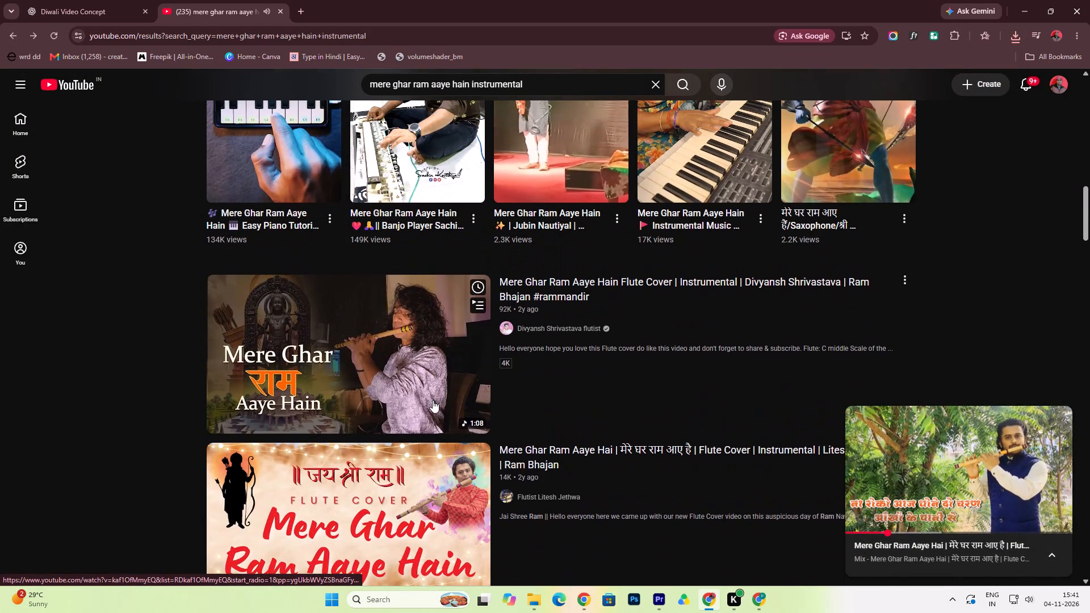
pyautogui.click(408, 368)
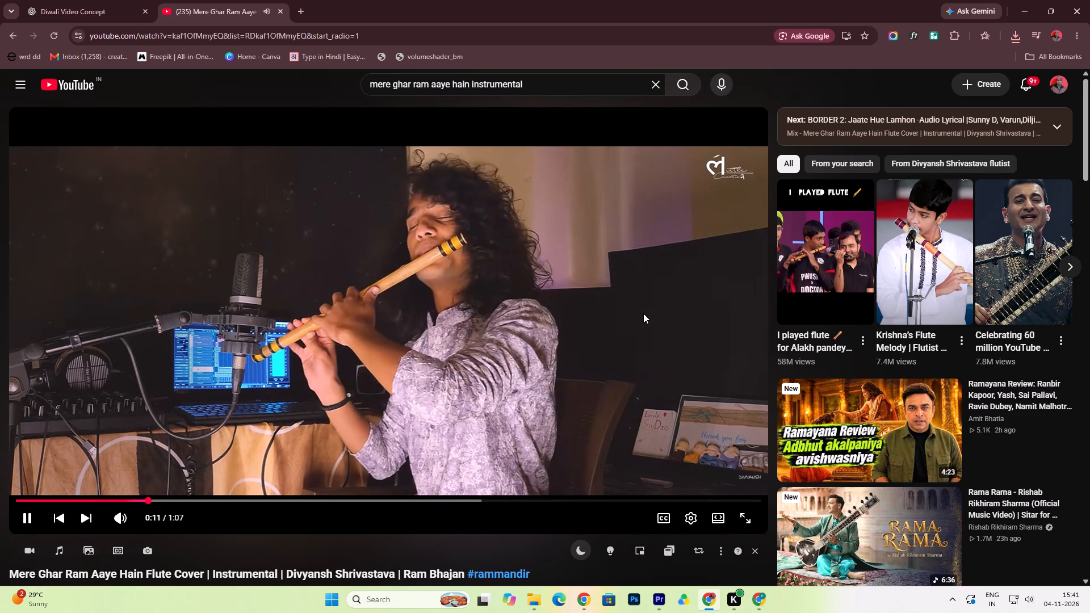
pyautogui.scroll(-1, 643, 313)
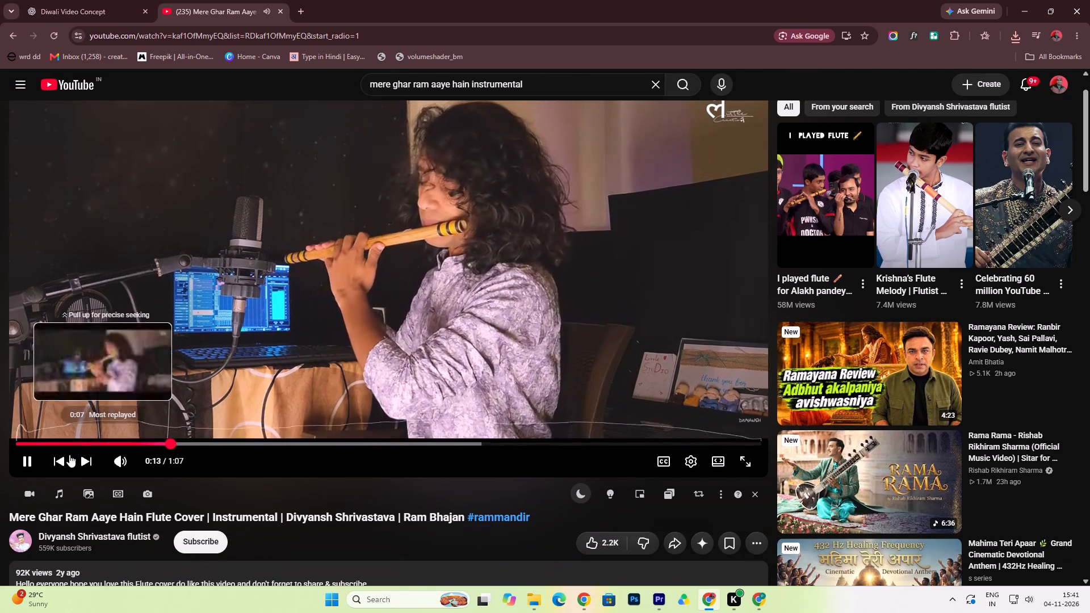
pyautogui.click(57, 498)
pyautogui.scroll(-2, 133, 496)
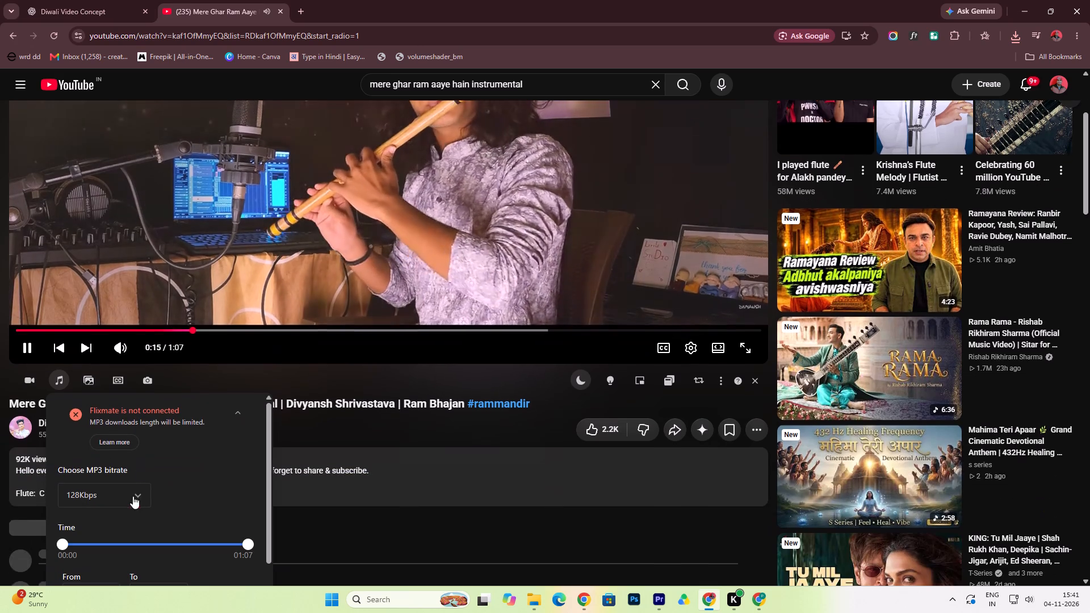
pyautogui.click(137, 498)
pyautogui.scroll(-3, 115, 532)
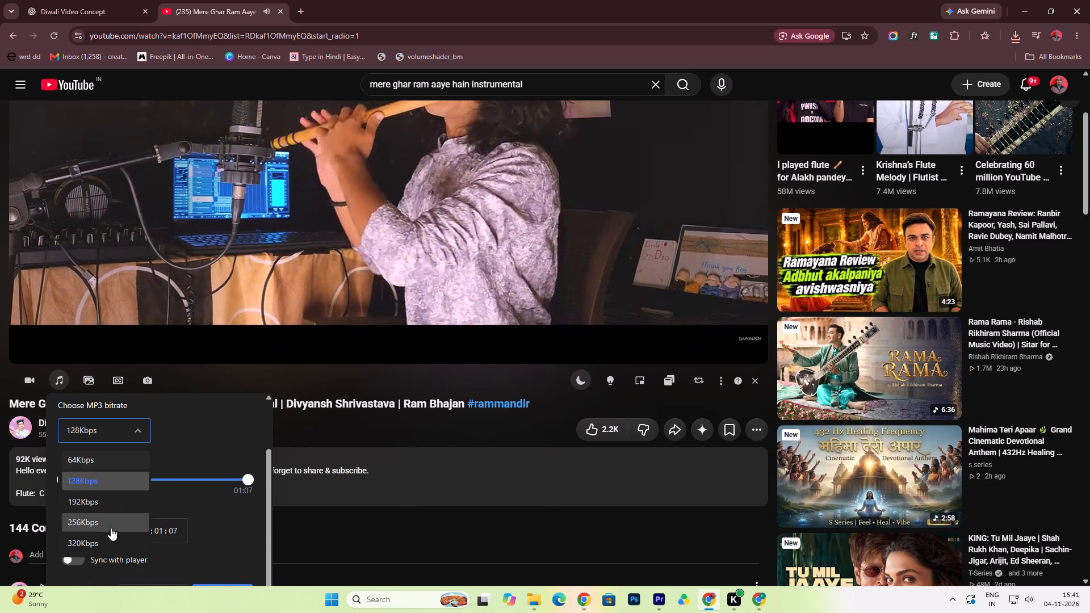
pyautogui.click(94, 540)
pyautogui.scroll(-3, 185, 477)
pyautogui.click(204, 423)
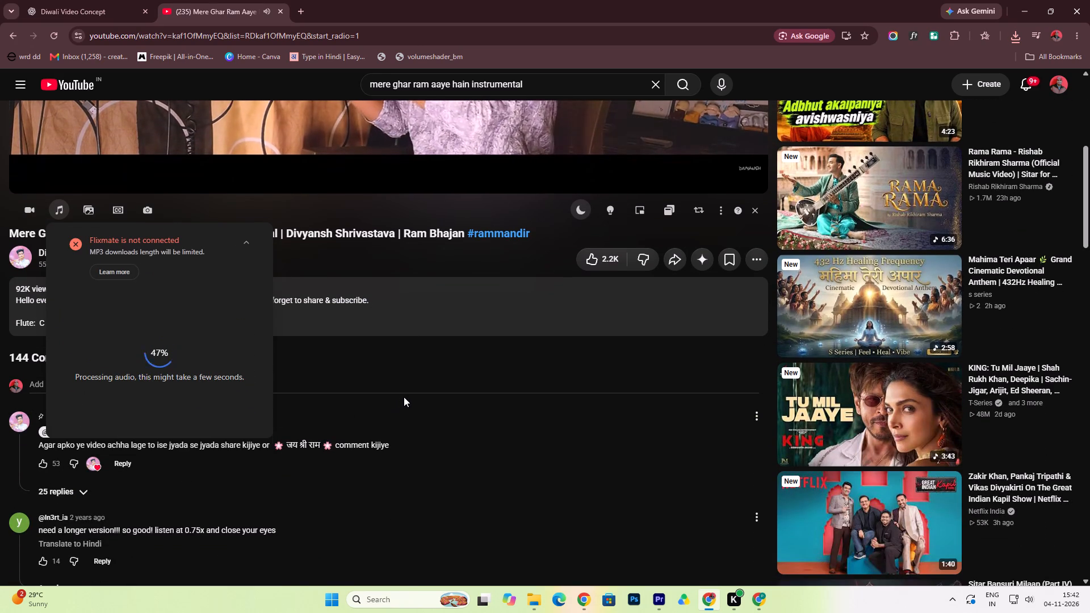
# Listen to the 1:08 flute cover until near its end, then pause the video.
pyautogui.scroll(6, 404, 397)
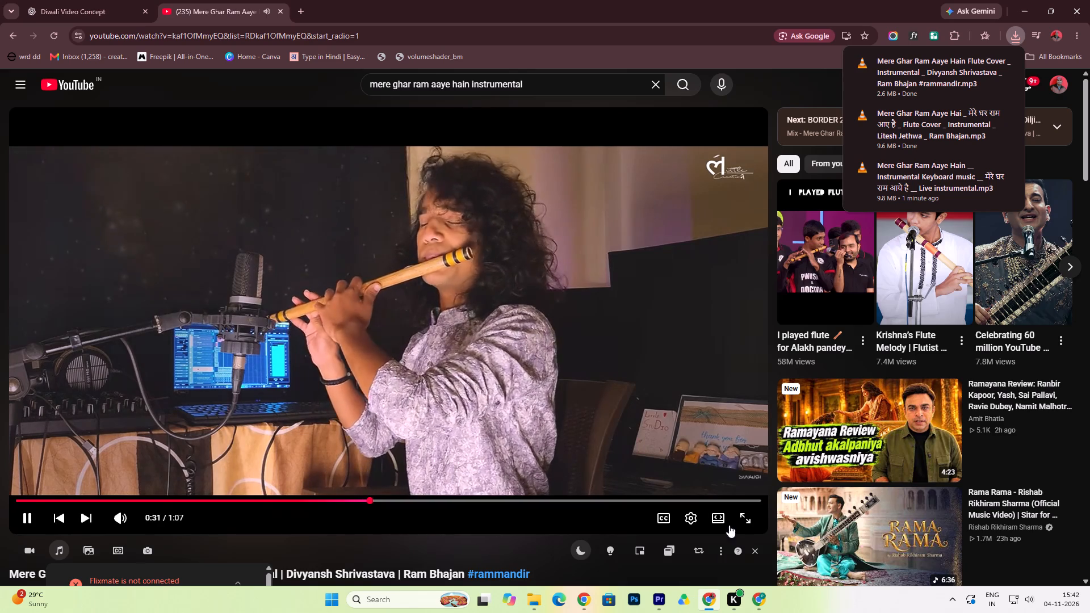
pyautogui.click(712, 572)
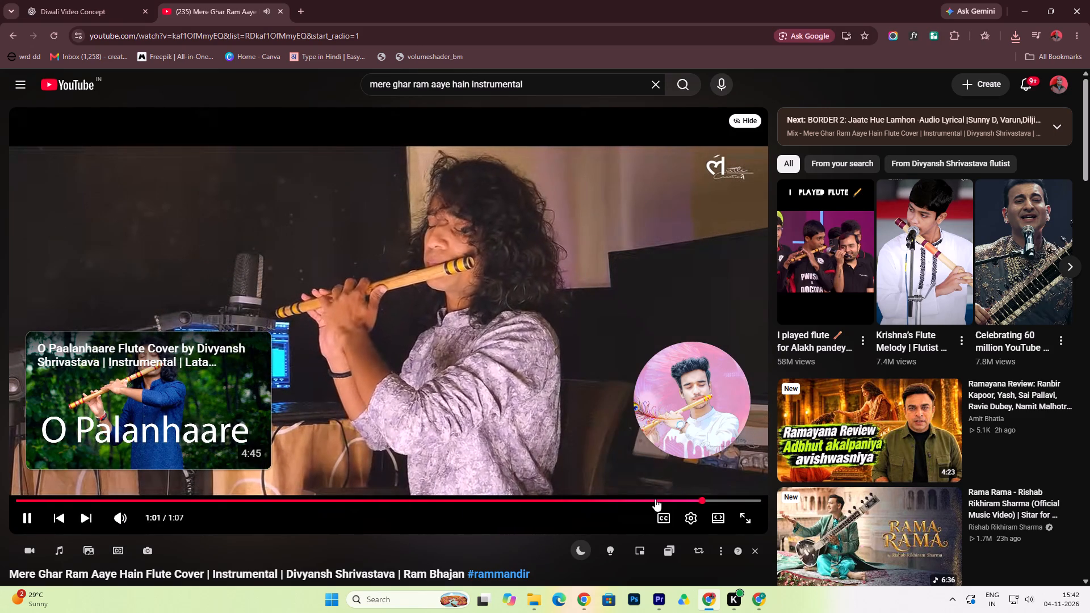
pyautogui.click(590, 367)
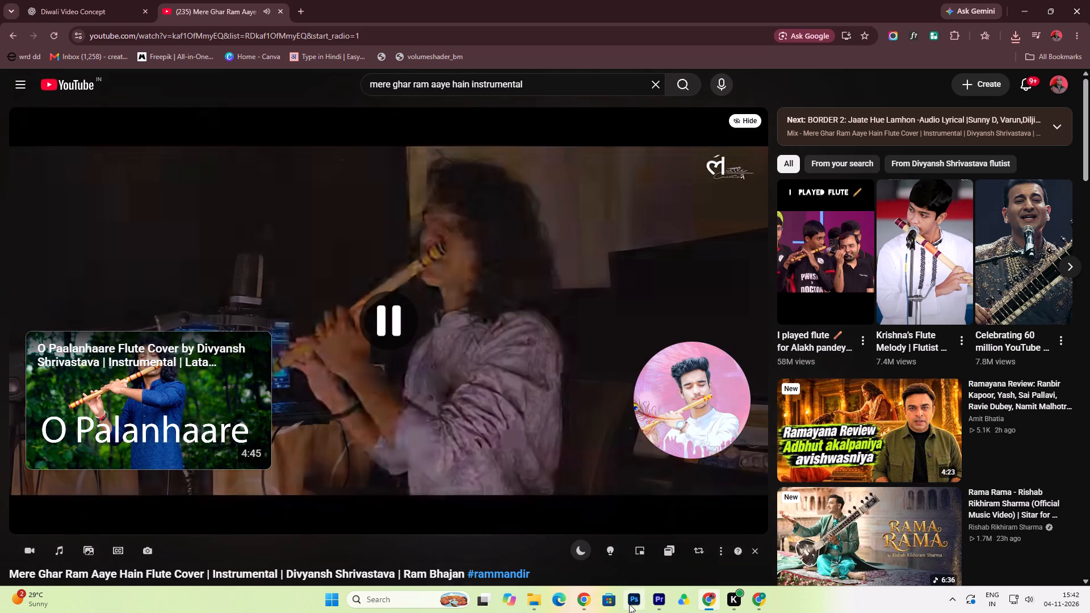
# Switch to Premiere and place the newest Mere Ghar Ram Aaye Hain flute MP3 from Downloads on track A2 at the start of Sequence 01.
pyautogui.click(656, 600)
pyautogui.moveTo(204, 335); pyautogui.dragTo(98, 364)
pyautogui.moveTo(682, 563); pyautogui.dragTo(530, 564)
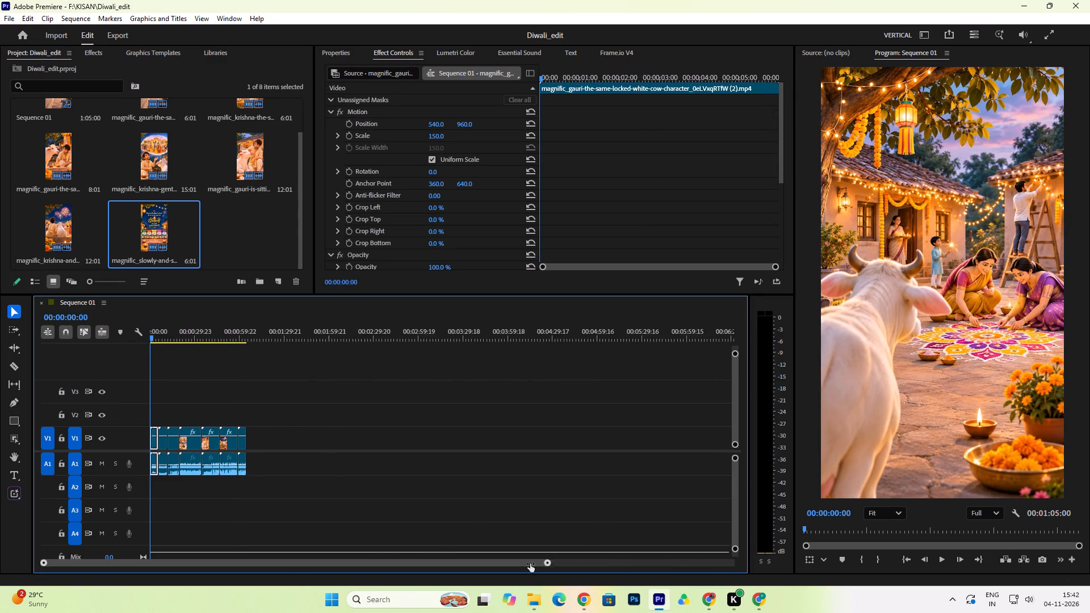
pyautogui.moveTo(530, 564); pyautogui.dragTo(374, 544)
pyautogui.click(538, 604)
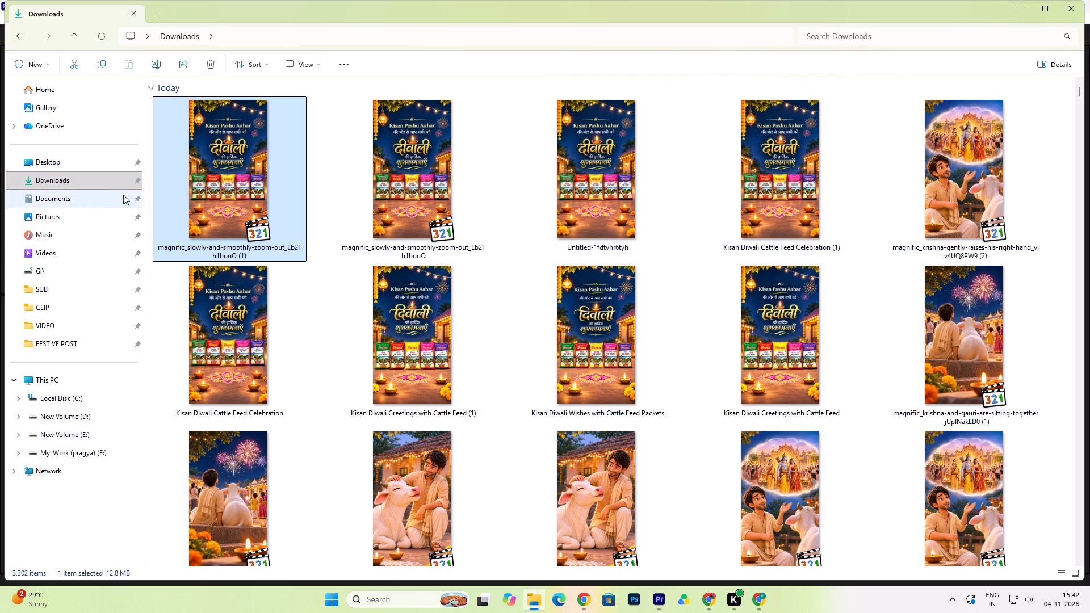
pyautogui.doubleClick(94, 180)
pyautogui.click(206, 177)
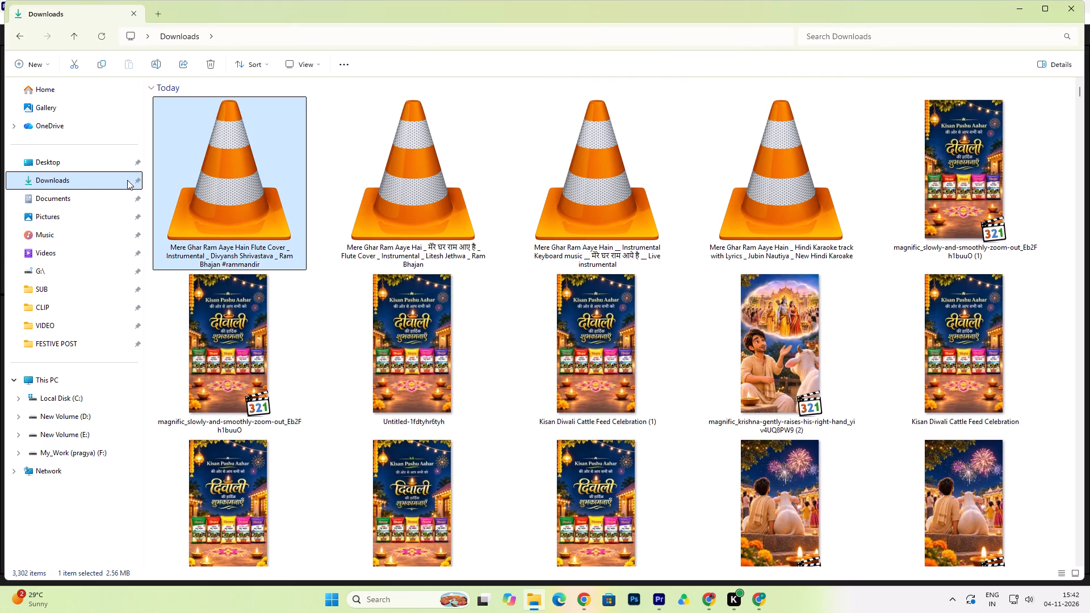
pyautogui.click(98, 177)
pyautogui.moveTo(204, 151); pyautogui.dragTo(663, 600)
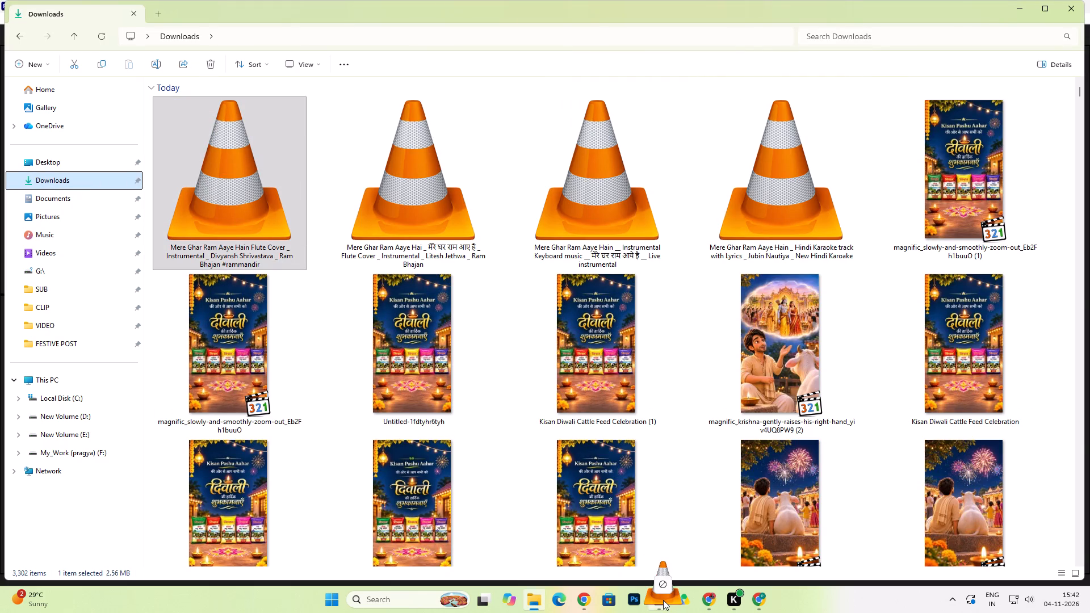
pyautogui.moveTo(663, 600); pyautogui.dragTo(142, 478)
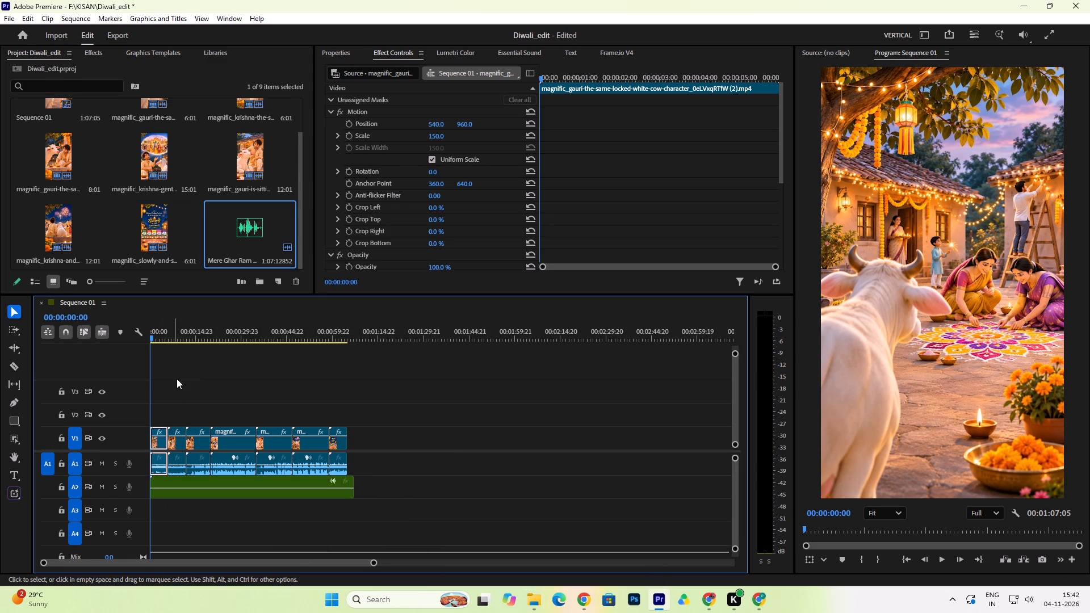
# Mute track A1 and play Sequence 01 from the beginning to hear the flute music alone under the picture.
pyautogui.moveTo(162, 325); pyautogui.dragTo(125, 338)
pyautogui.press('space')
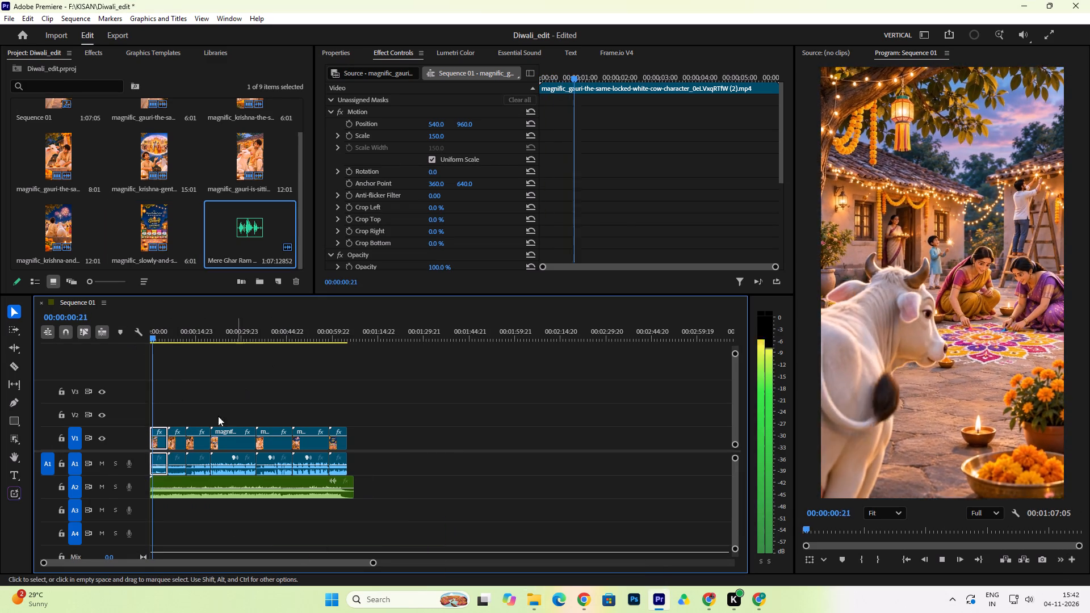
pyautogui.press('space')
pyautogui.click(103, 462)
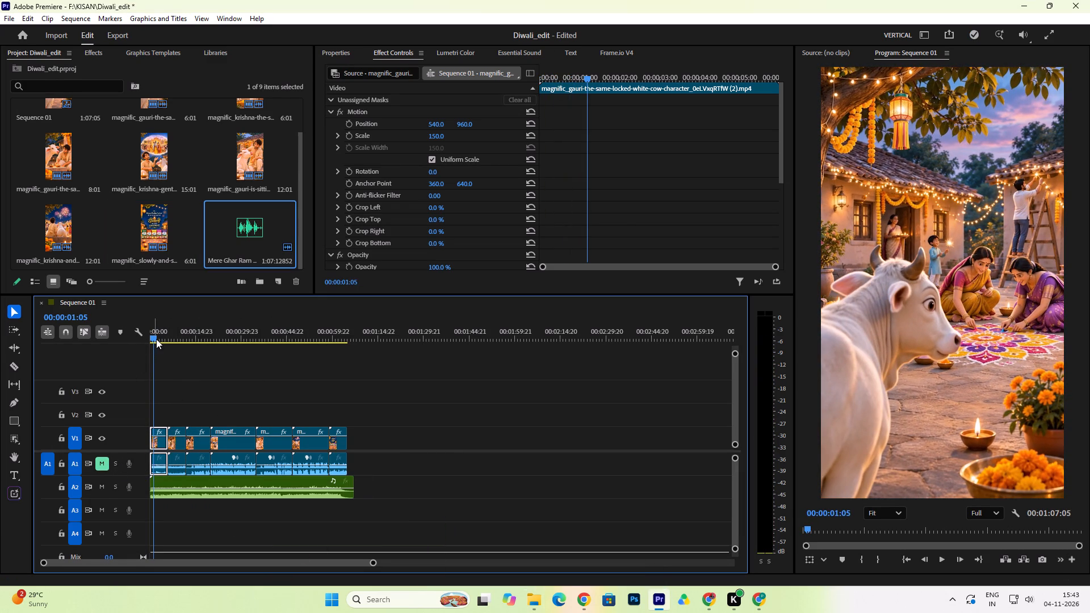
pyautogui.moveTo(156, 338); pyautogui.dragTo(140, 339)
pyautogui.press('space')
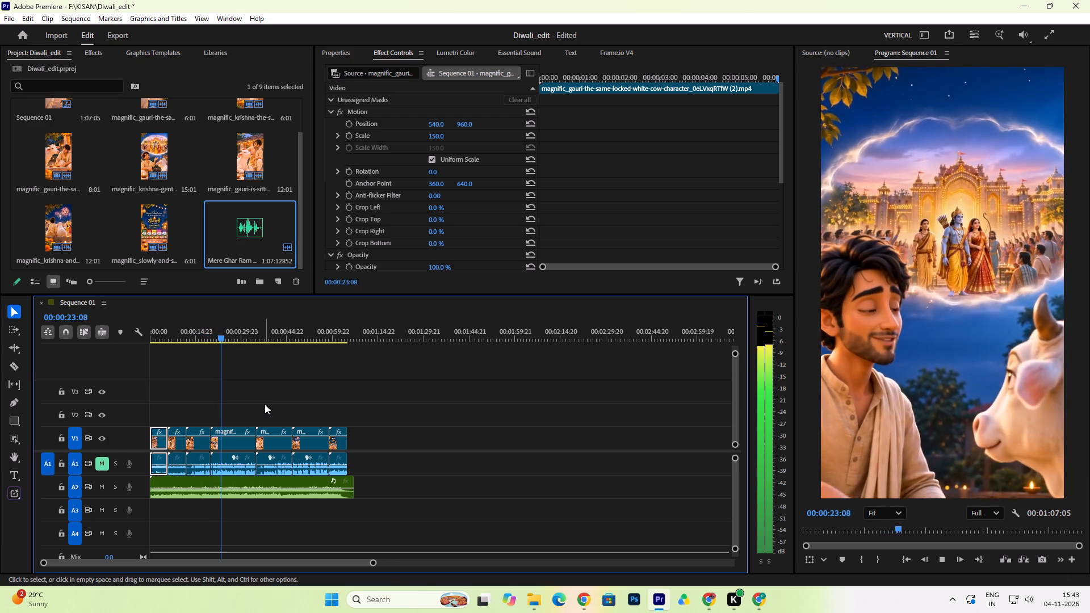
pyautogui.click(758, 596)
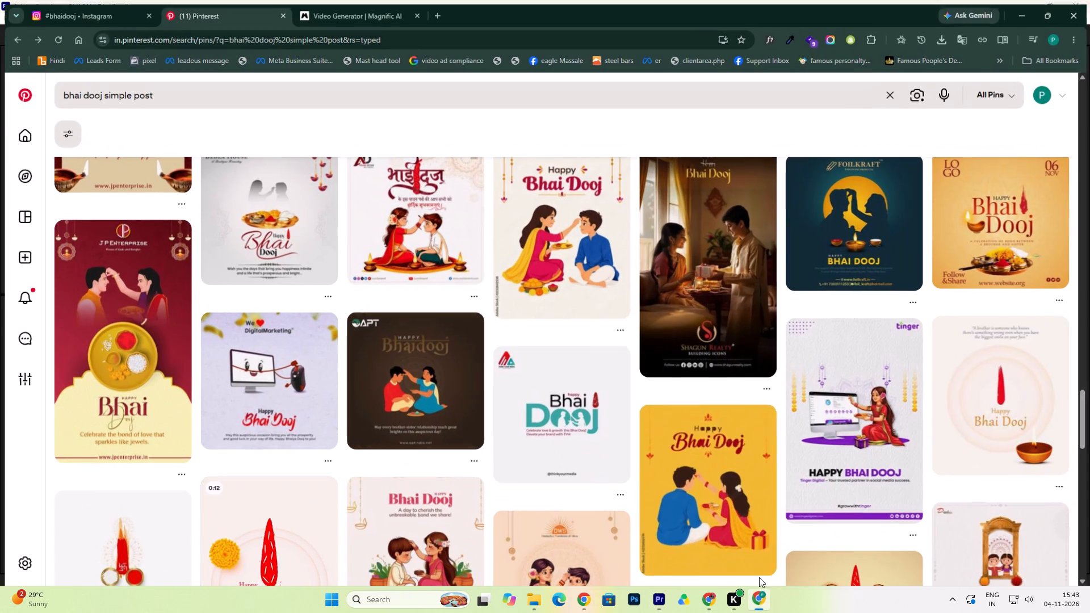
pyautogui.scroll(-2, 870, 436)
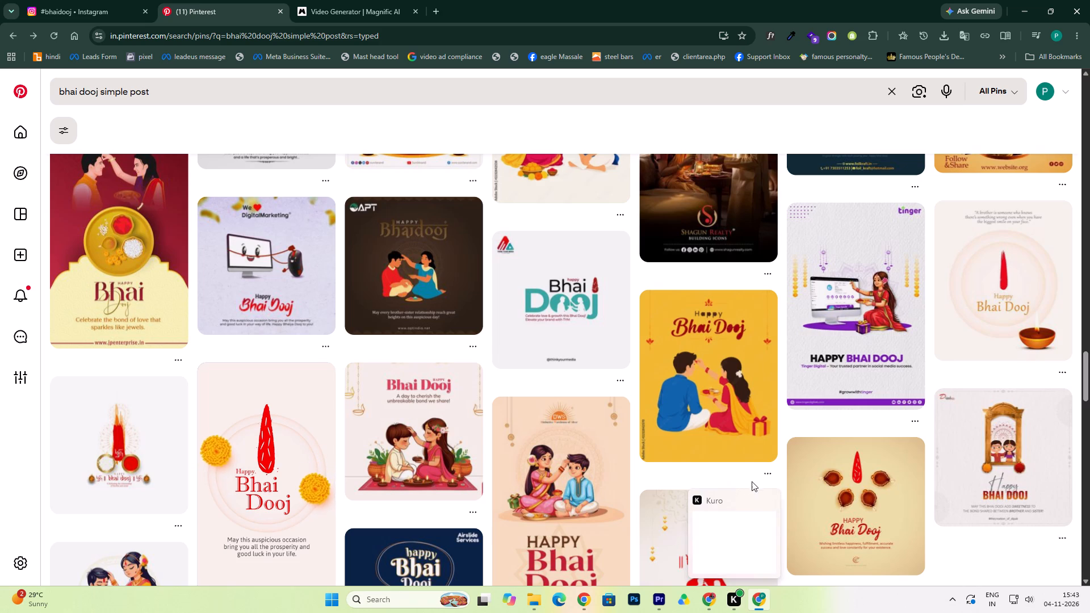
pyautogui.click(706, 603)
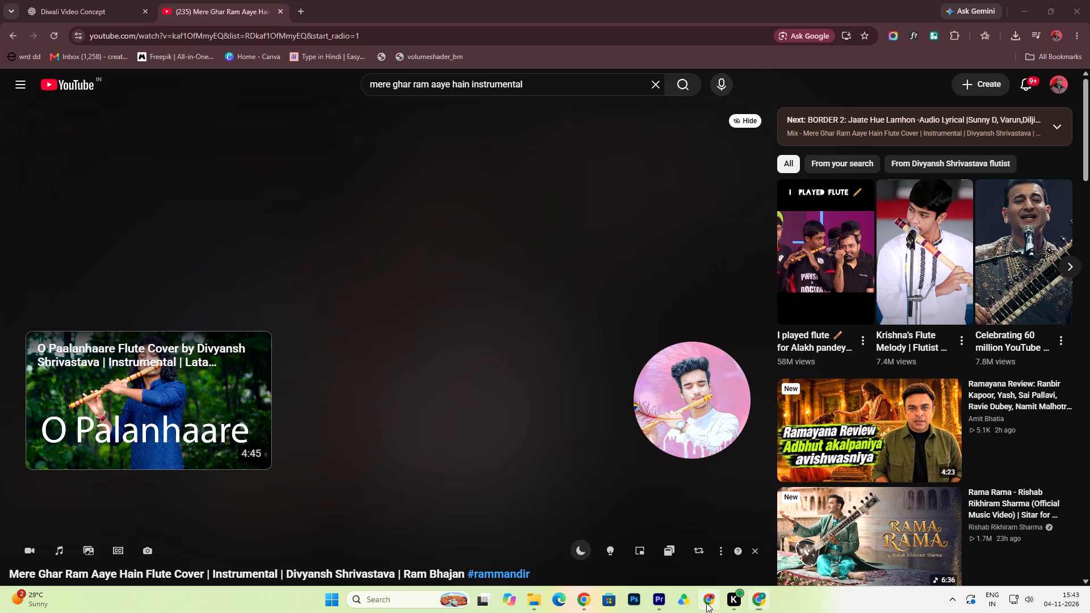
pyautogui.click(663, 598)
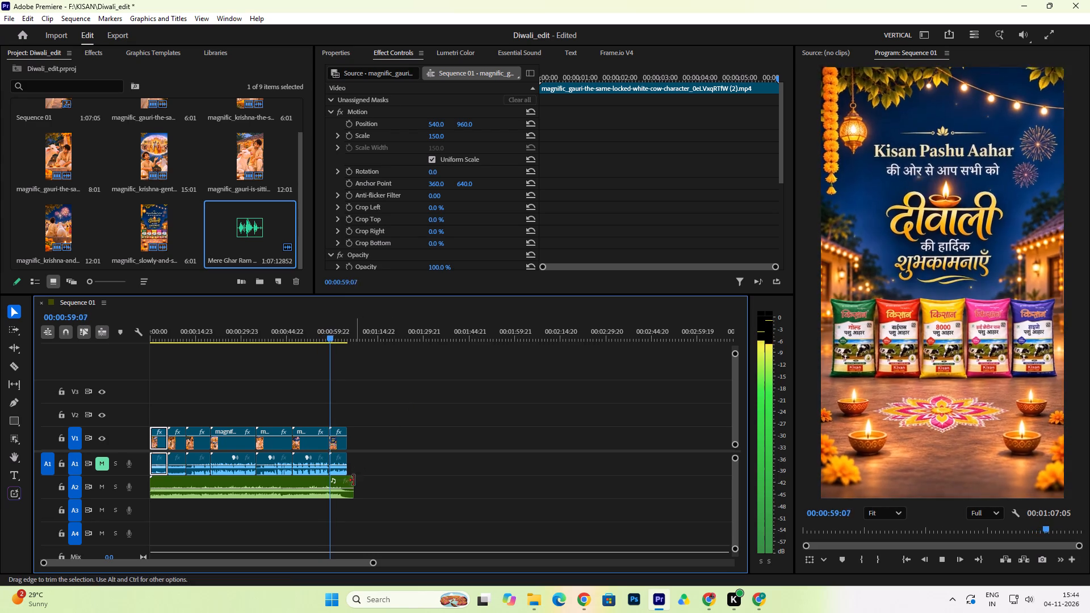
# Add a fade-out to the A2 flute music, trim its end to the last video clip at 00:01:05:00, and save the project.
pyautogui.moveTo(346, 488); pyautogui.dragTo(333, 490)
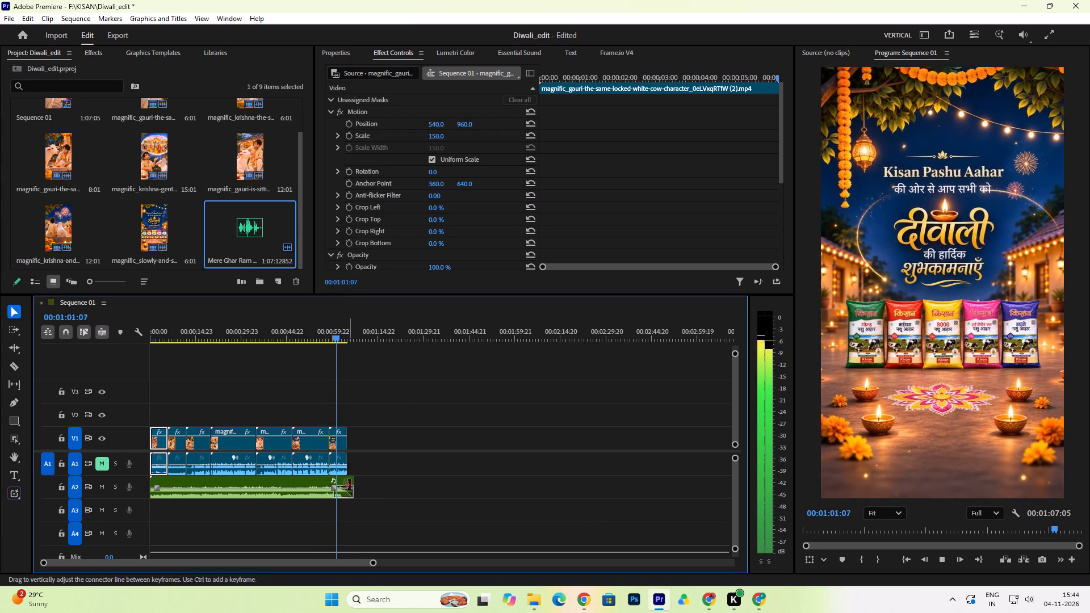
pyautogui.moveTo(353, 482); pyautogui.dragTo(347, 484)
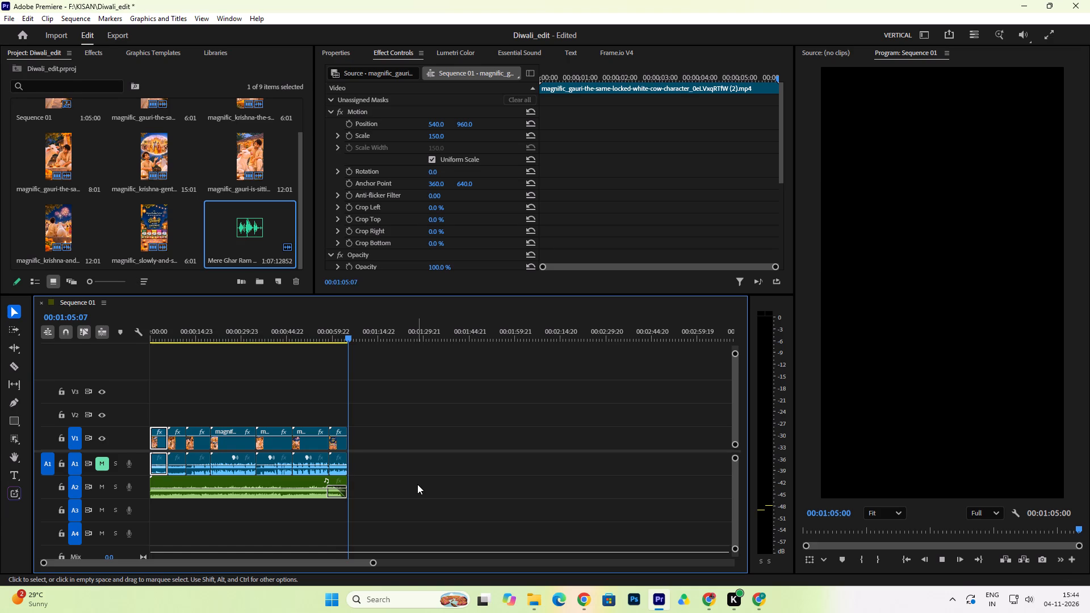
pyautogui.hotkey('ctrl', 's')
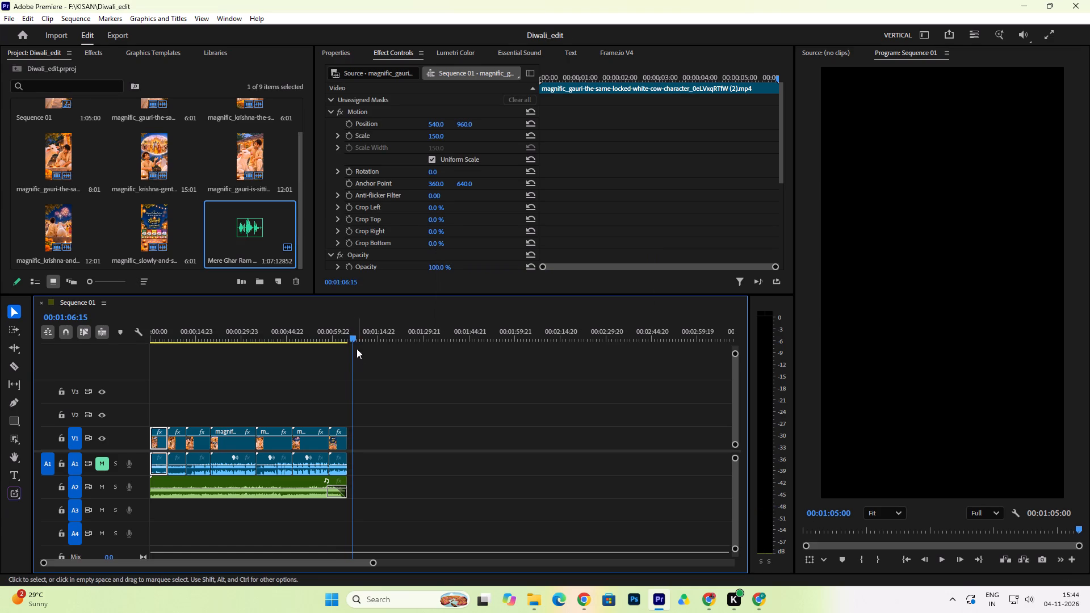
pyautogui.moveTo(347, 334); pyautogui.dragTo(109, 344)
pyautogui.hotkey('ctrl', 's')
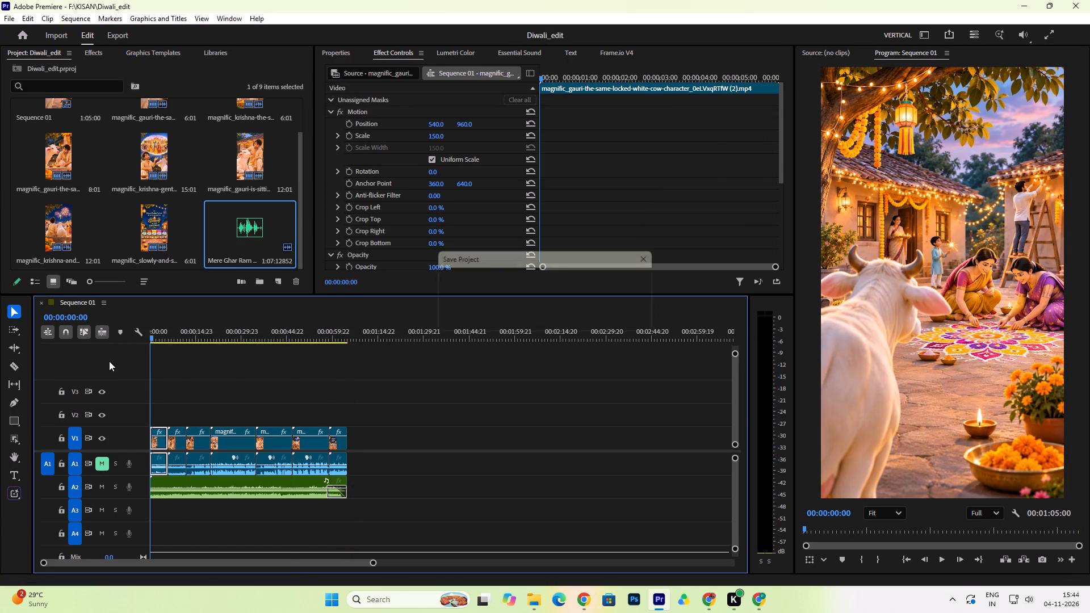
# Mute track A2, unmute A1, and play Sequence 01 from 00:00:27:15 to hear the clips' own audio.
pyautogui.click(235, 333)
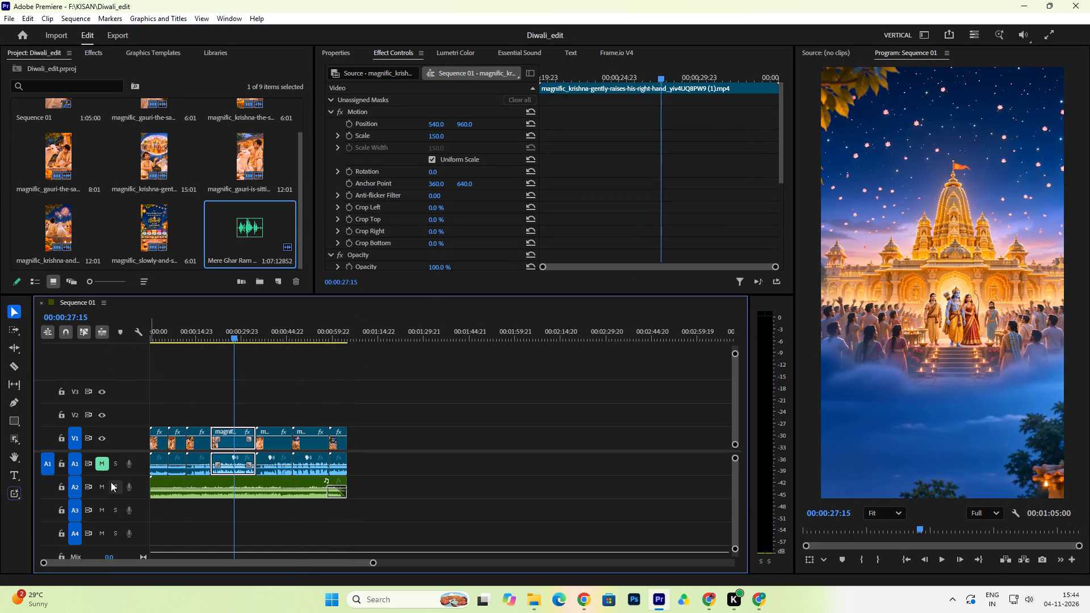
pyautogui.click(98, 485)
pyautogui.click(102, 463)
pyautogui.press('space')
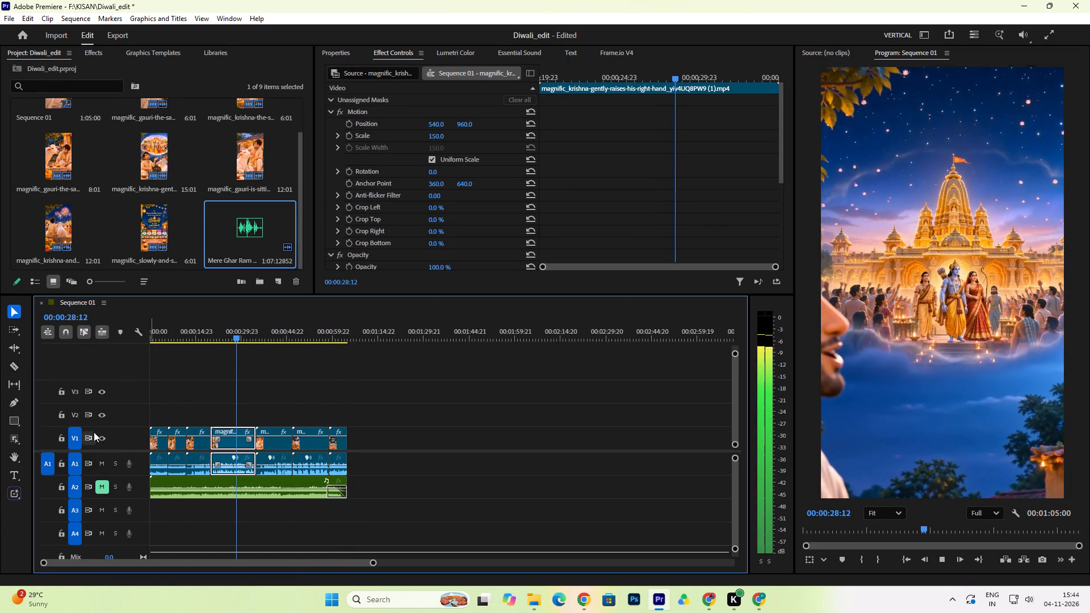
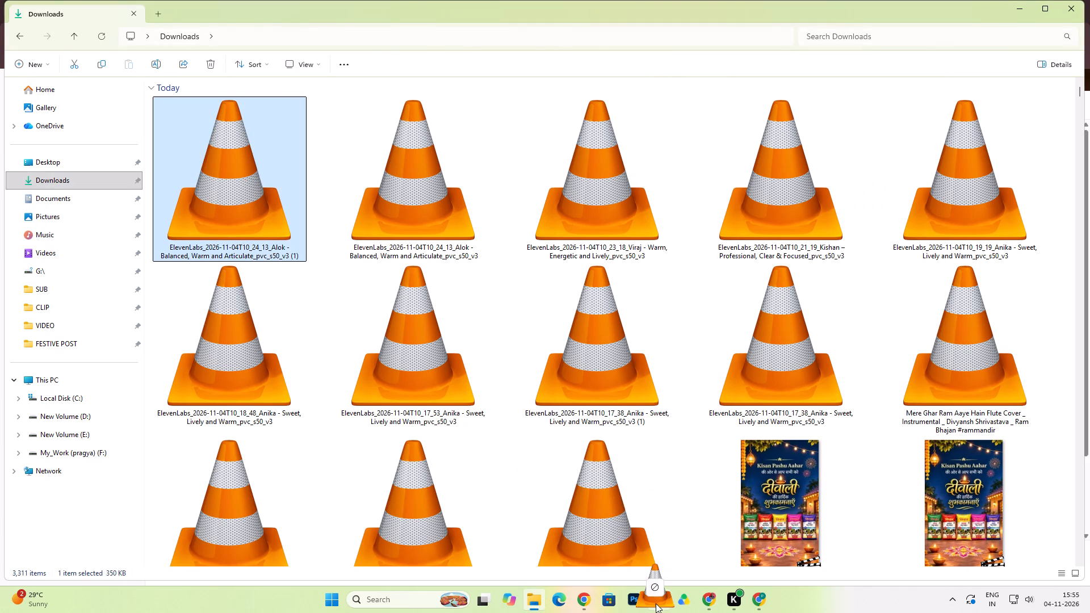
pyautogui.moveTo(656, 603); pyautogui.dragTo(449, 457)
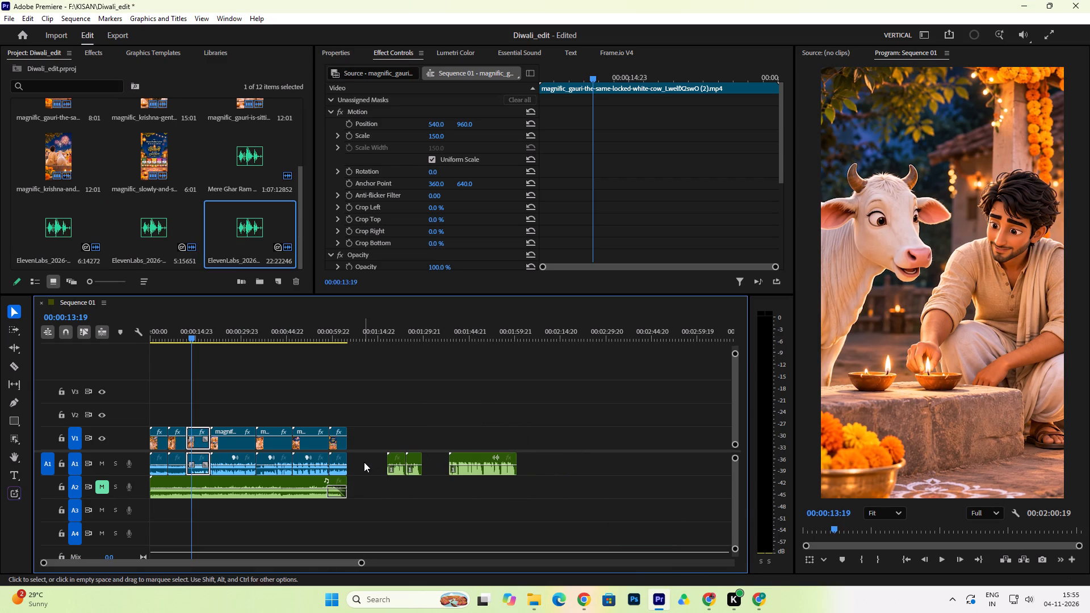
# Unlink the video clips from their original audio and move that audio along A1 to beyond the Alok speech.
pyautogui.moveTo(364, 462); pyautogui.dragTo(149, 469)
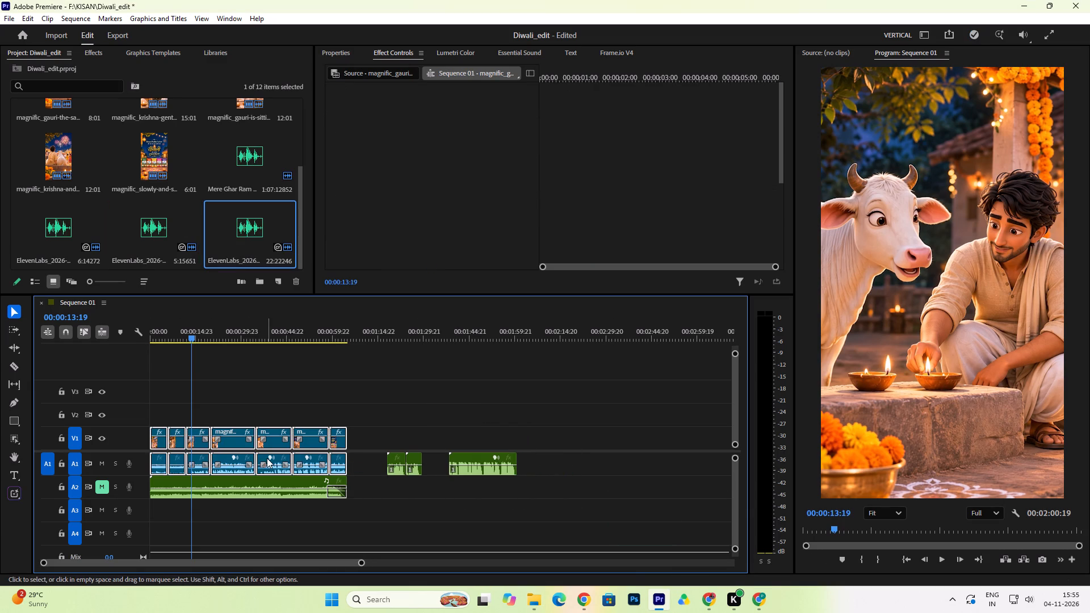
pyautogui.rightClick(309, 442)
pyautogui.click(353, 216)
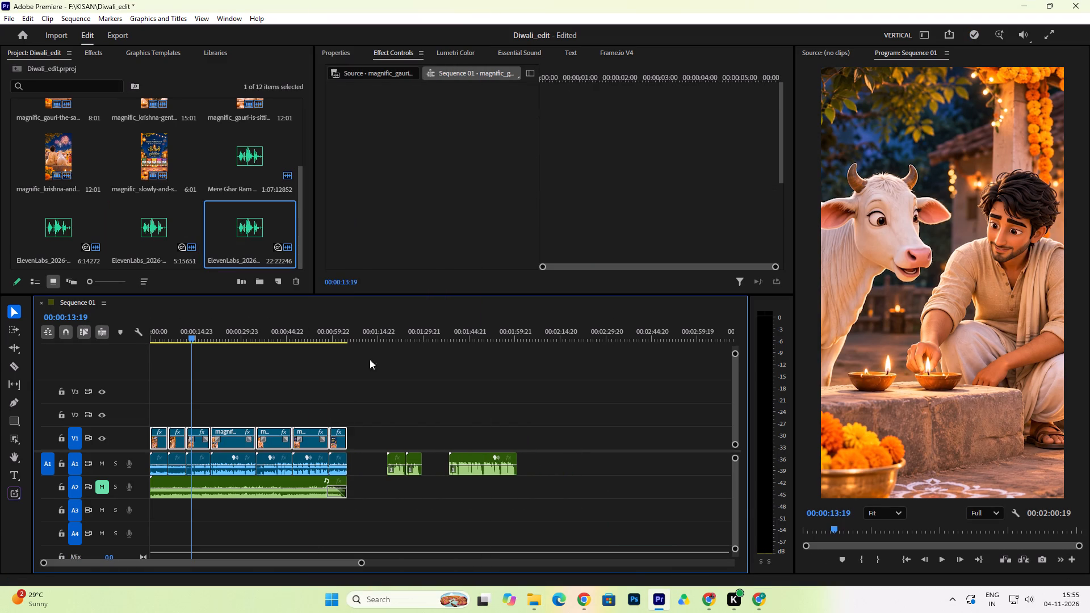
pyautogui.moveTo(357, 460); pyautogui.dragTo(136, 457)
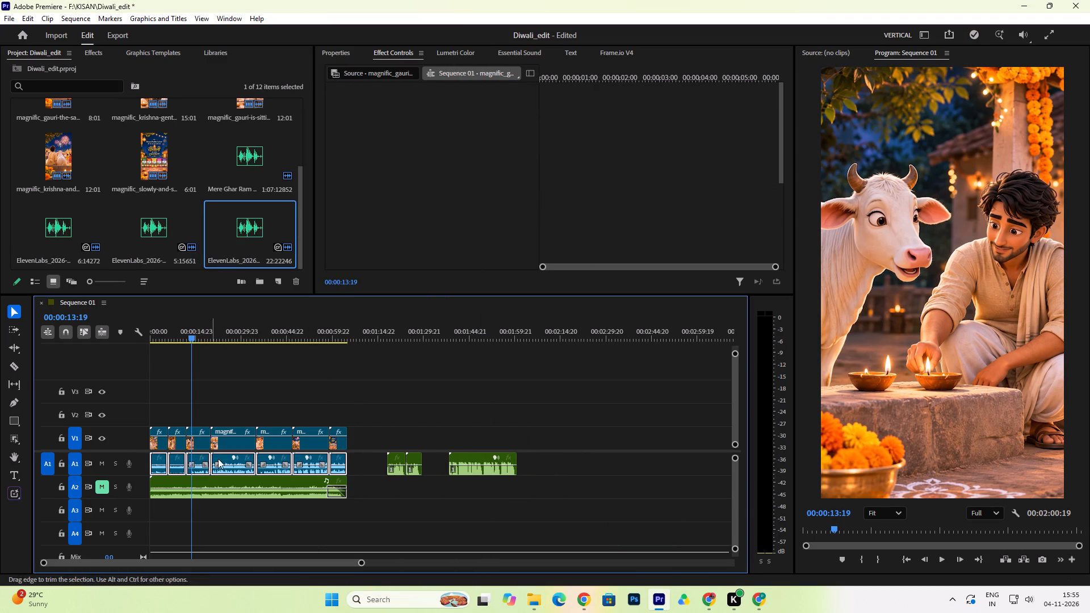
pyautogui.moveTo(224, 457); pyautogui.dragTo(601, 473)
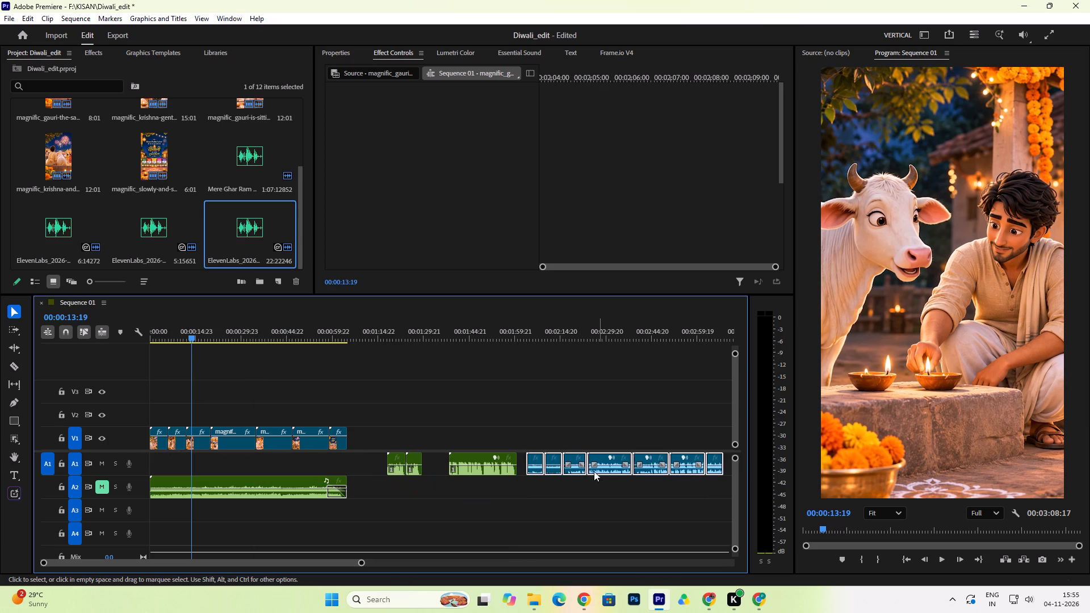
# Move the two Anika speech clips on A1 to start beneath the gauri-is-sitting video clip.
pyautogui.moveTo(433, 441); pyautogui.dragTo(387, 471)
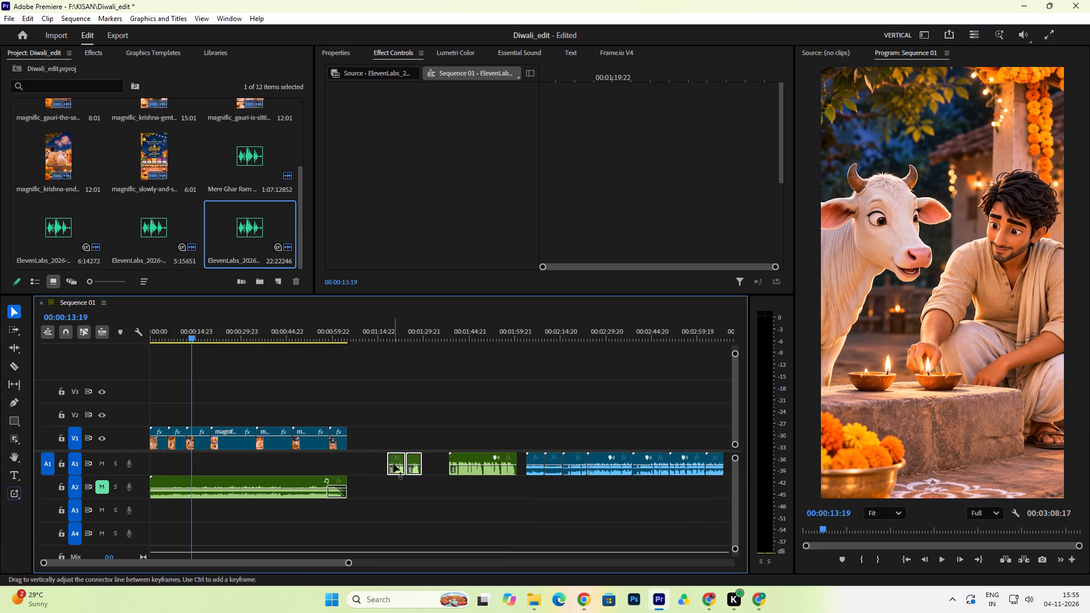
pyautogui.moveTo(396, 461); pyautogui.dragTo(260, 463)
# Move the first Anika speech to the start of the third video clip, showing Gauri, and play back that section.
pyautogui.click(243, 333)
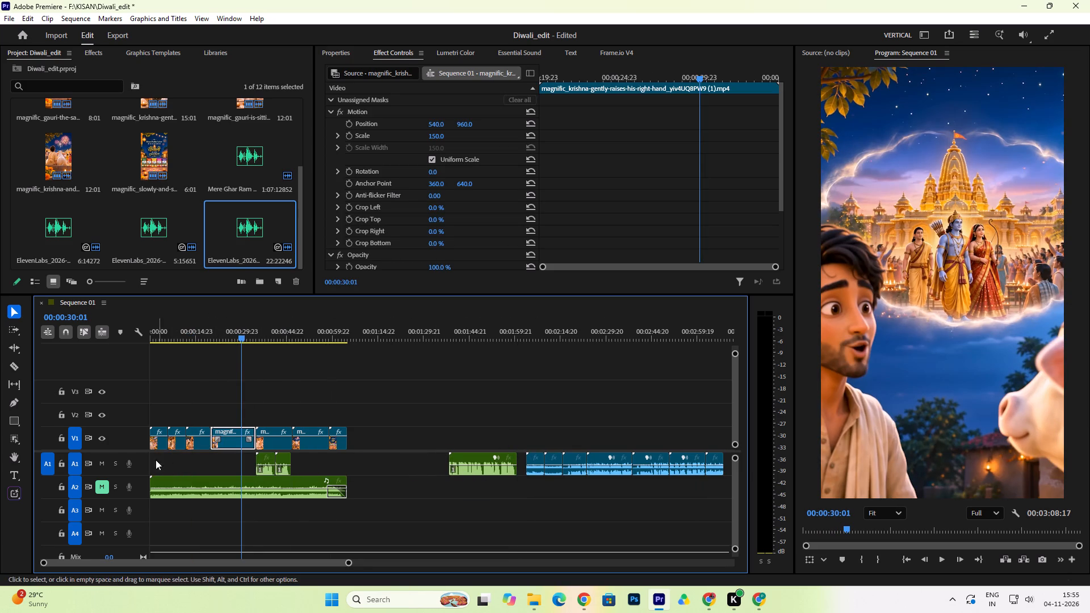
pyautogui.click(202, 329)
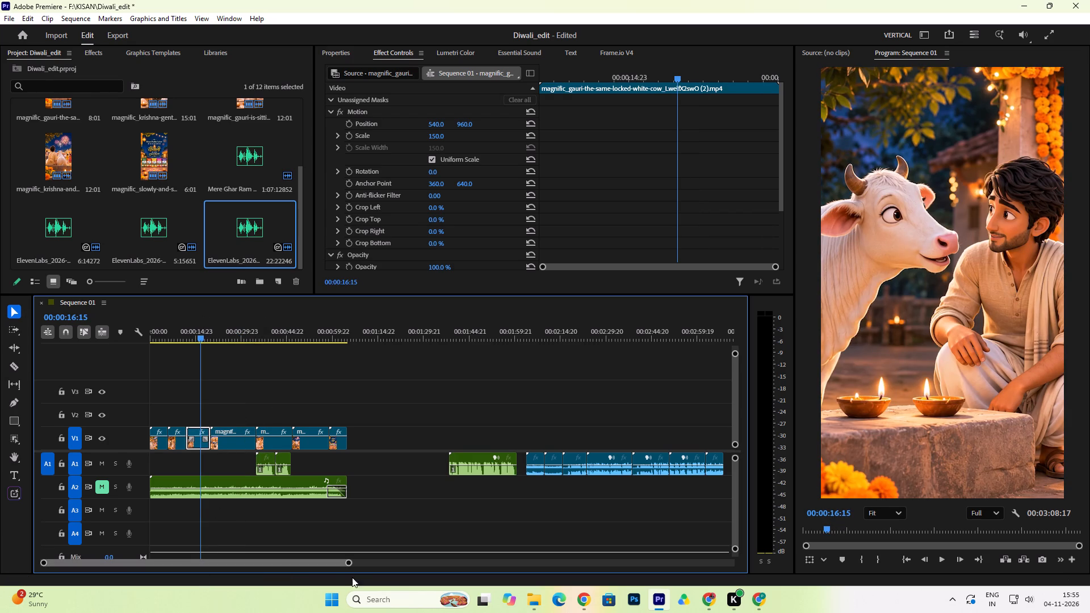
pyautogui.moveTo(349, 564); pyautogui.dragTo(205, 557)
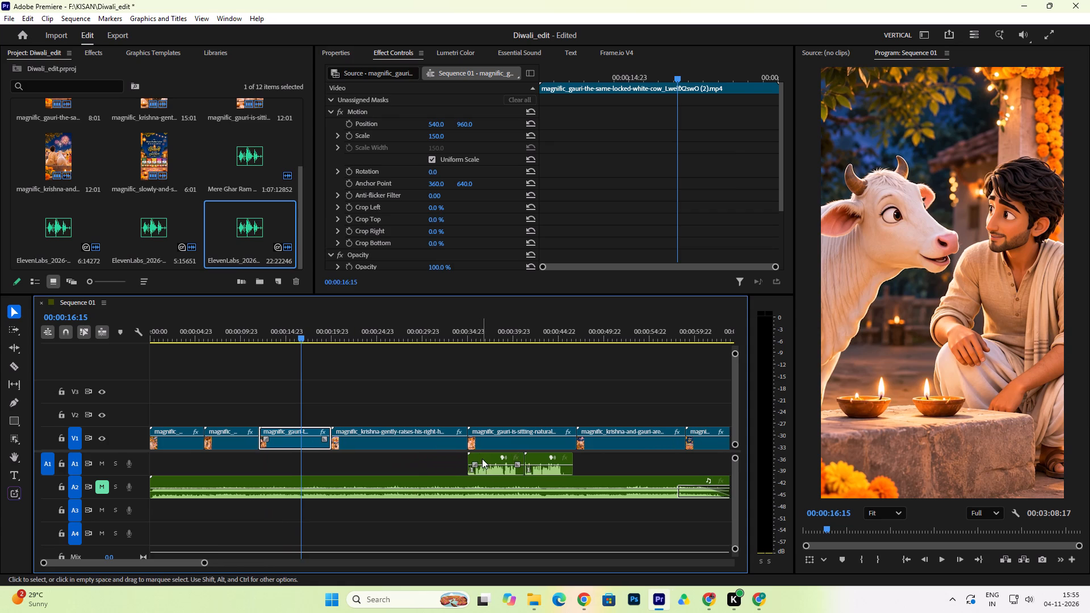
pyautogui.moveTo(483, 459); pyautogui.dragTo(276, 457)
pyautogui.click(254, 330)
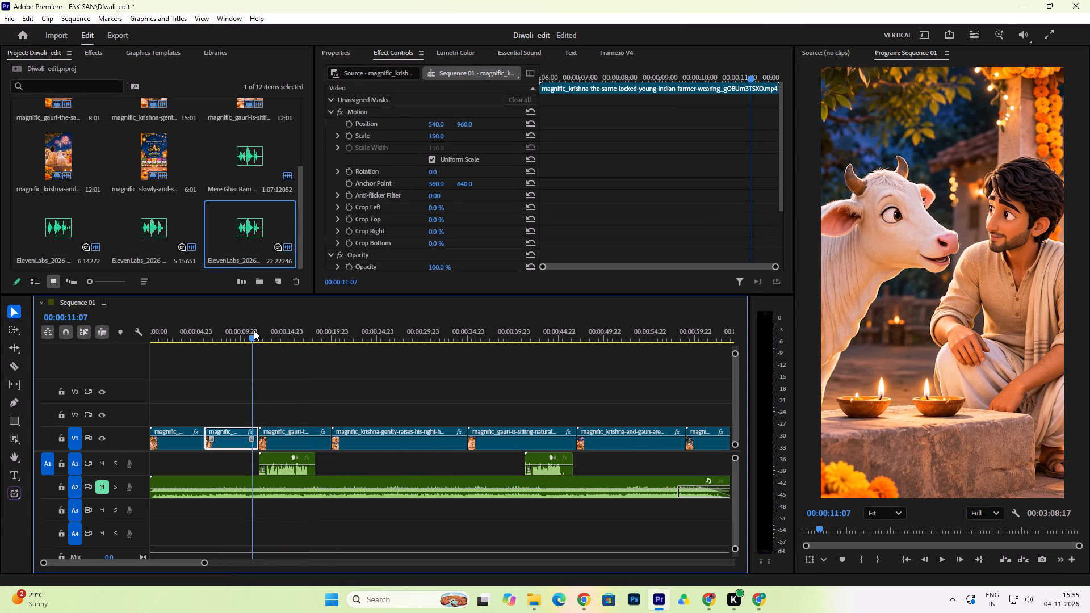
pyautogui.press('space')
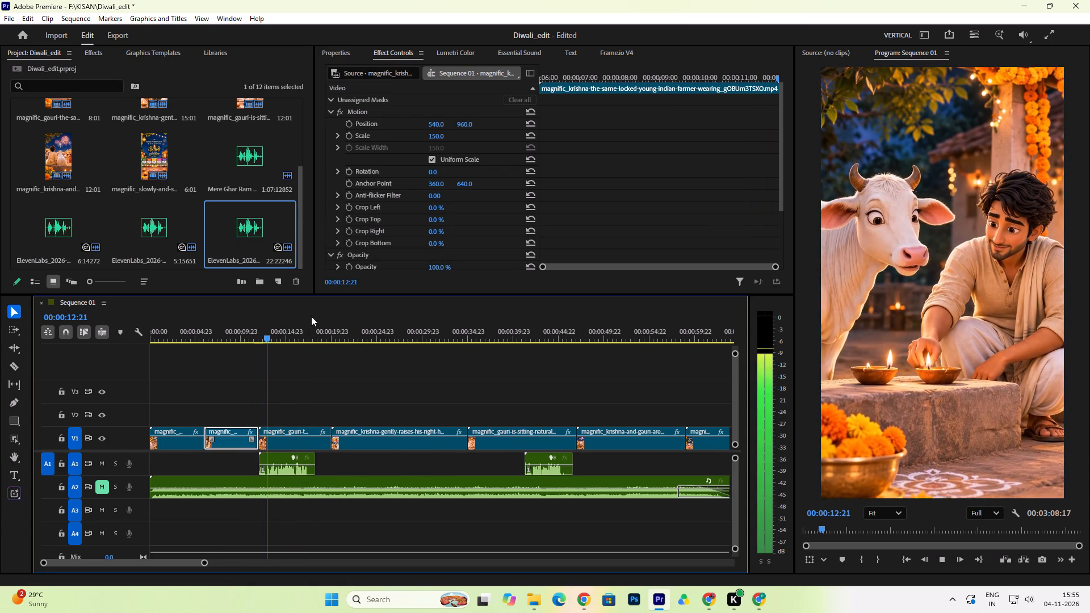
pyautogui.press('space')
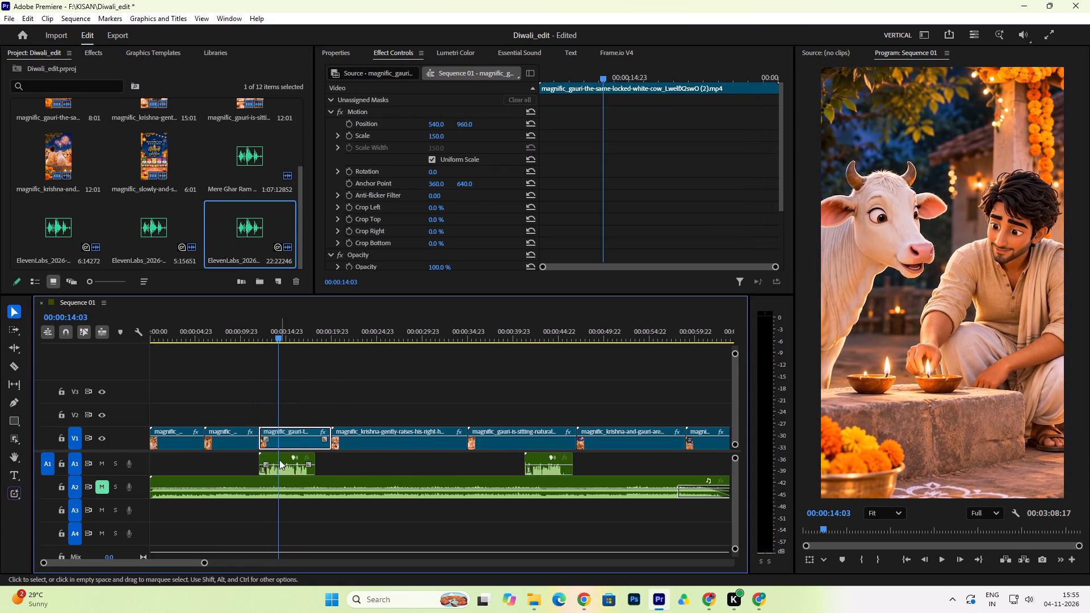
# Shift the first Anika speech on A1 to end together with the third video clip and play it back.
pyautogui.moveTo(270, 456); pyautogui.dragTo(282, 455)
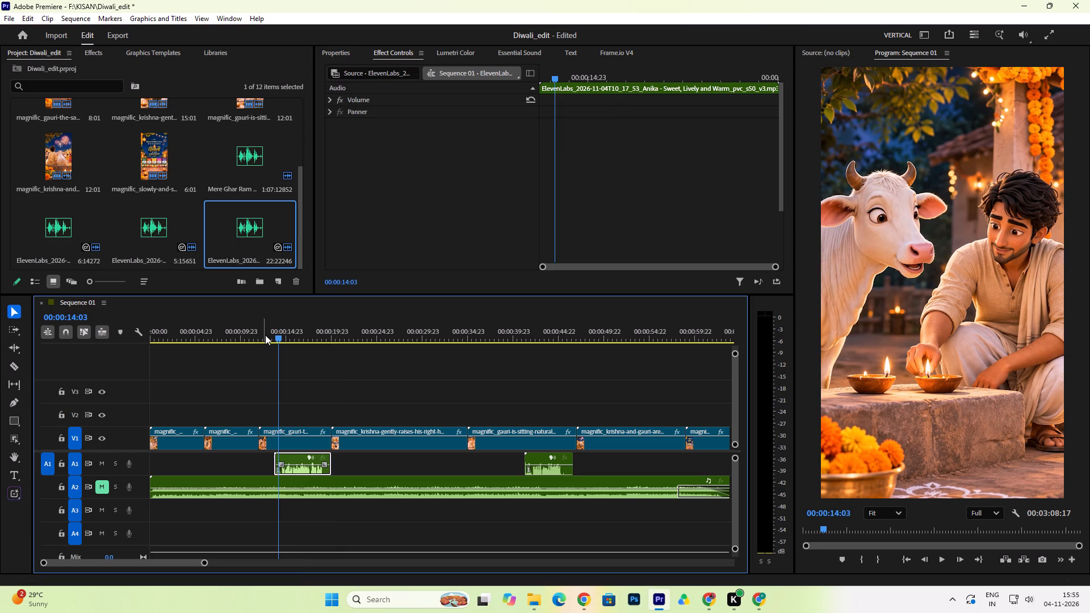
pyautogui.click(265, 335)
pyautogui.press('space')
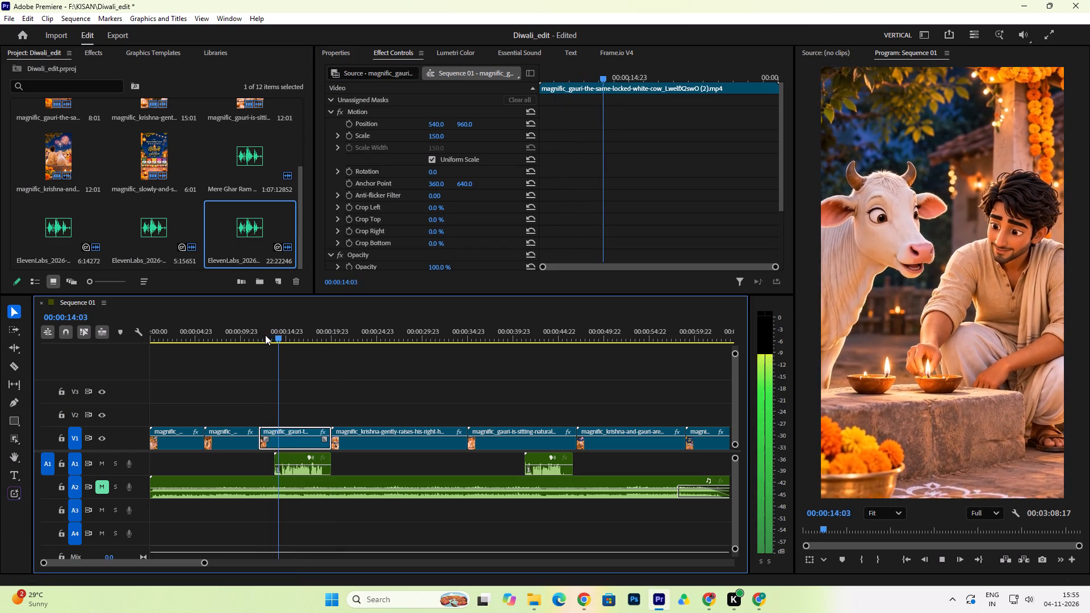
pyautogui.press('space')
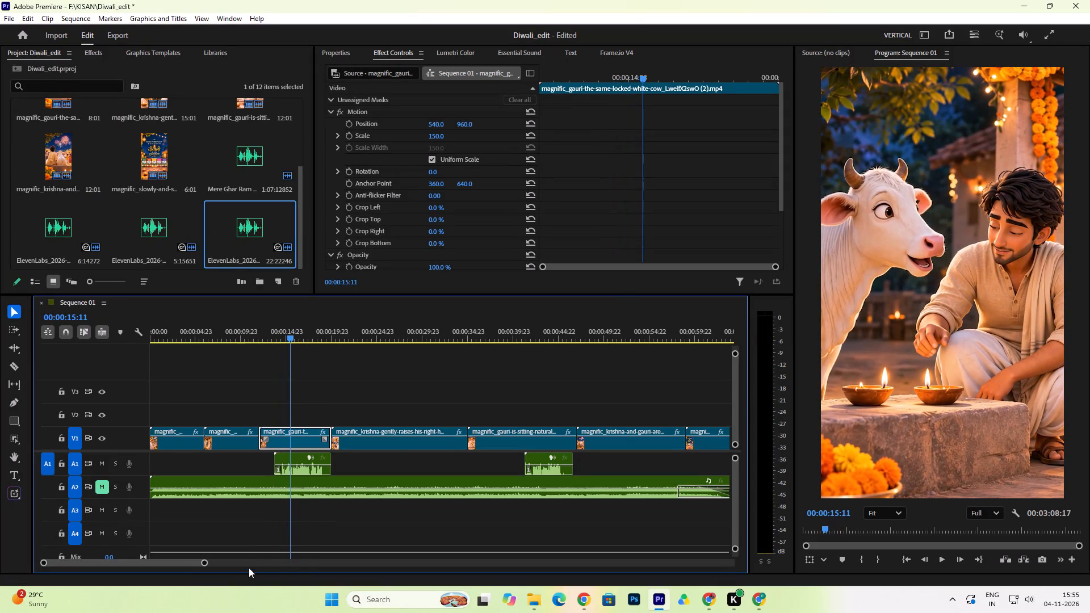
# Split the first Anika speech on A1 after its opening phrase, at about 00:00:14:09.
pyautogui.moveTo(202, 564); pyautogui.dragTo(66, 564)
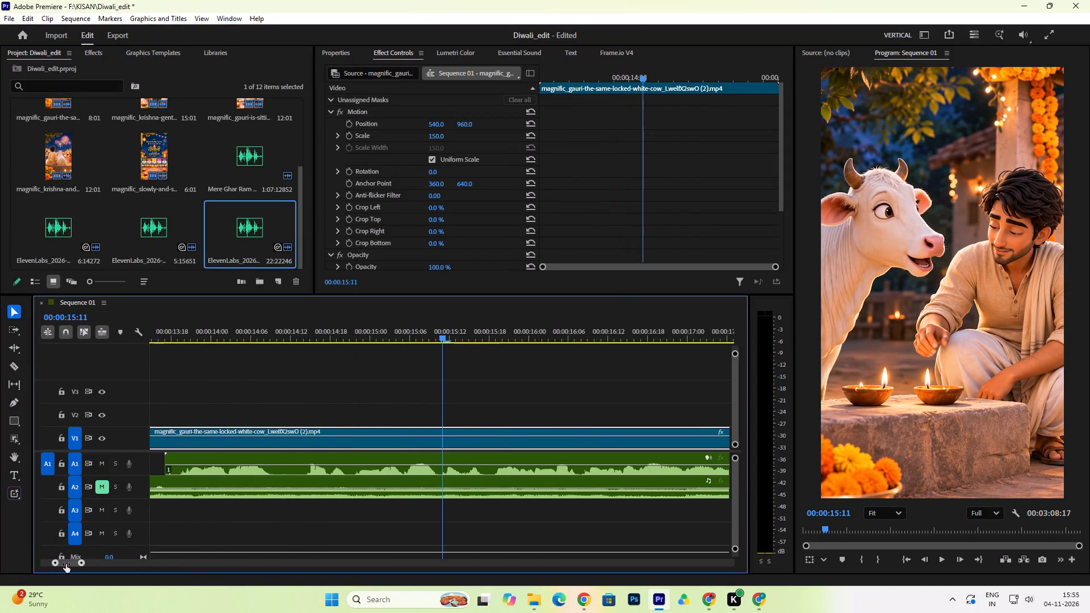
pyautogui.moveTo(66, 564); pyautogui.dragTo(83, 567)
pyautogui.click(15, 364)
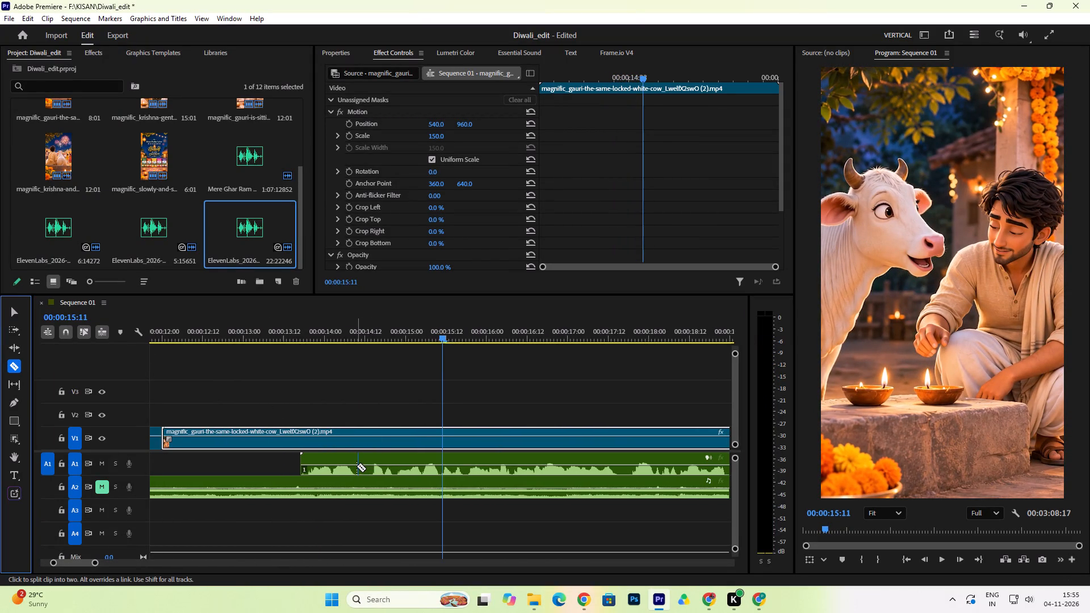
pyautogui.click(355, 467)
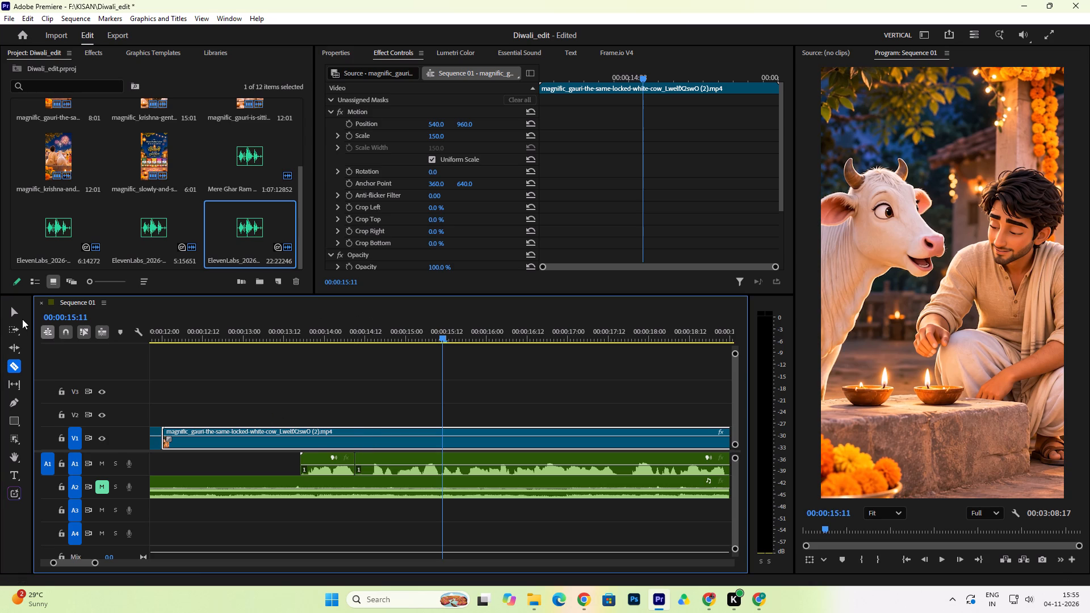
# Trim about 4 frames off the start of the speech's second piece, close the gap before it, and play back the join.
pyautogui.click(15, 313)
pyautogui.moveTo(356, 455); pyautogui.dragTo(366, 456)
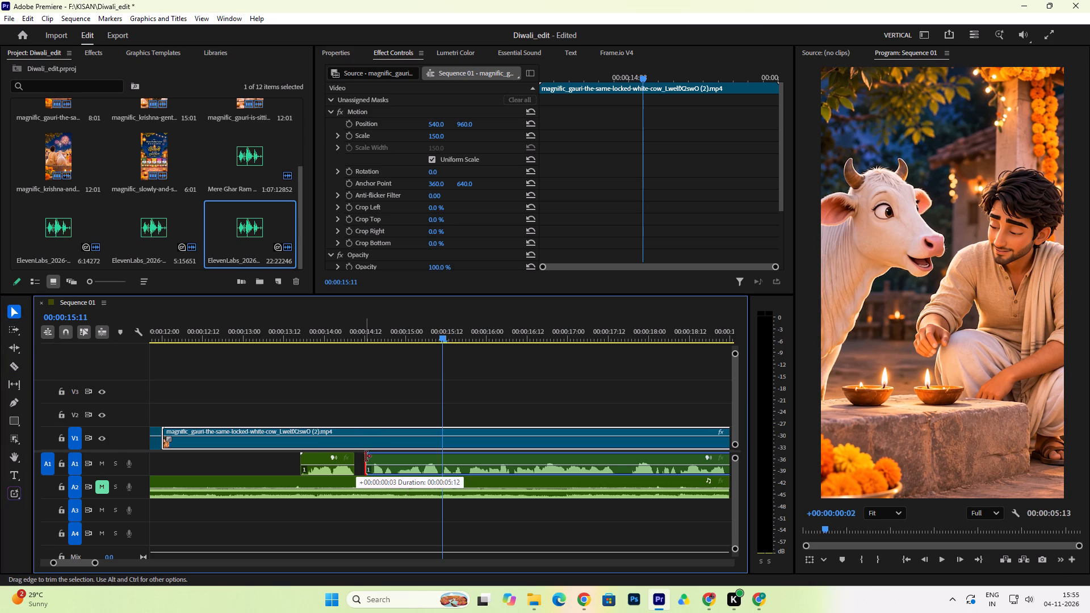
pyautogui.moveTo(366, 456); pyautogui.dragTo(369, 457)
pyautogui.moveTo(393, 457); pyautogui.dragTo(383, 457)
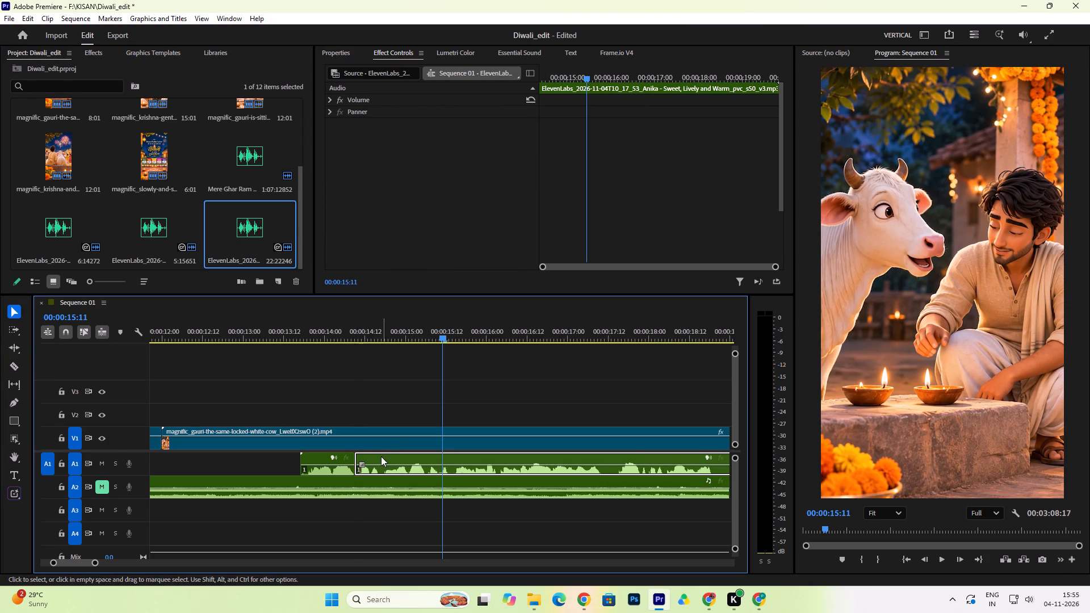
pyautogui.click(290, 330)
pyautogui.press('space')
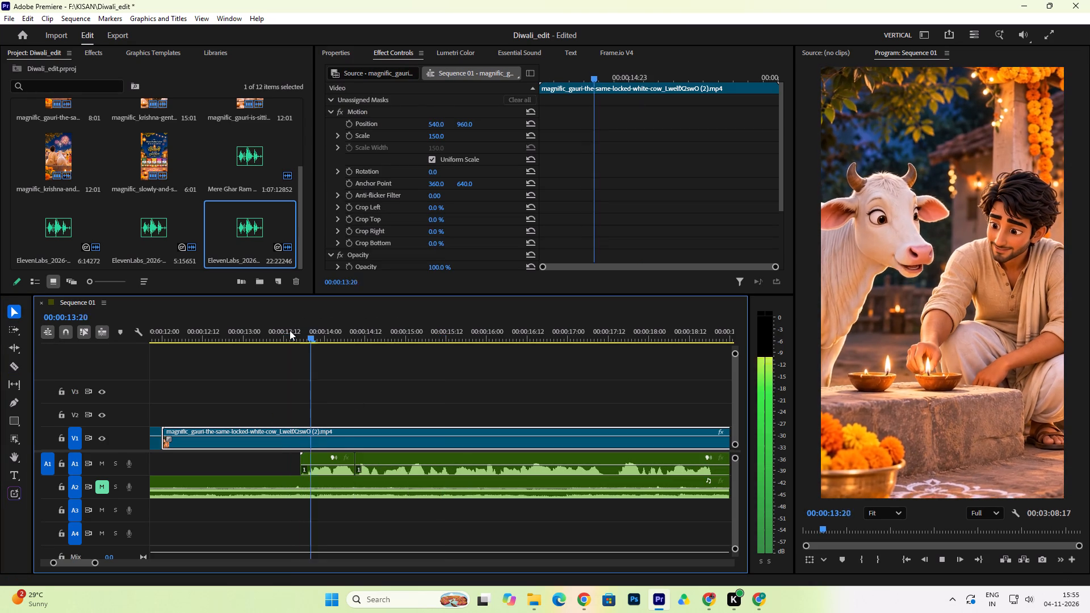
pyautogui.press('space')
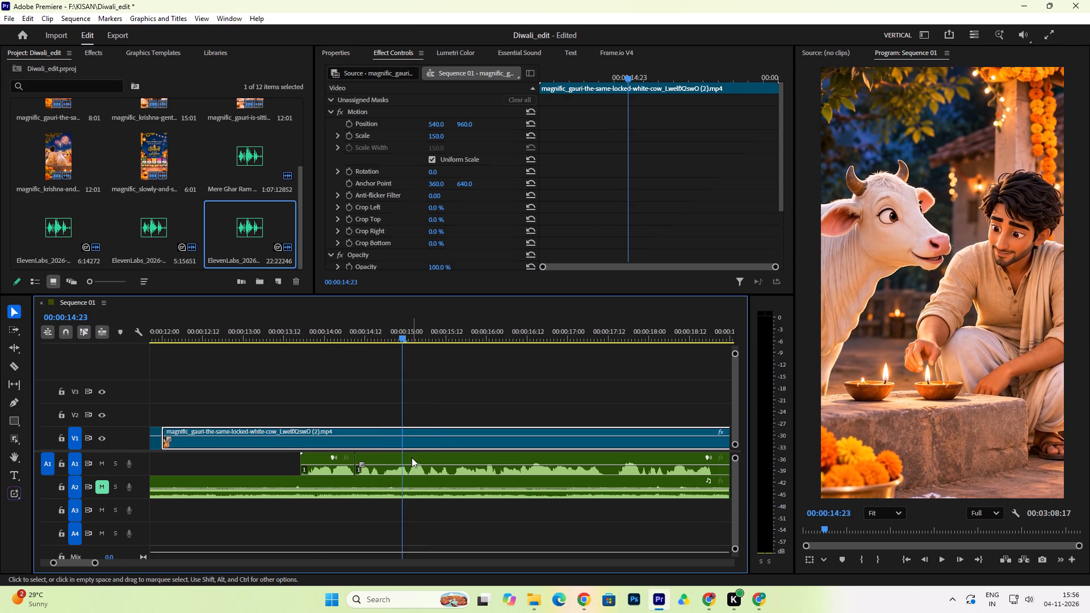
# Shift the second speech piece about 11 frames later to leave a pause after the opening phrase, and play it back.
pyautogui.moveTo(412, 457); pyautogui.dragTo(448, 457)
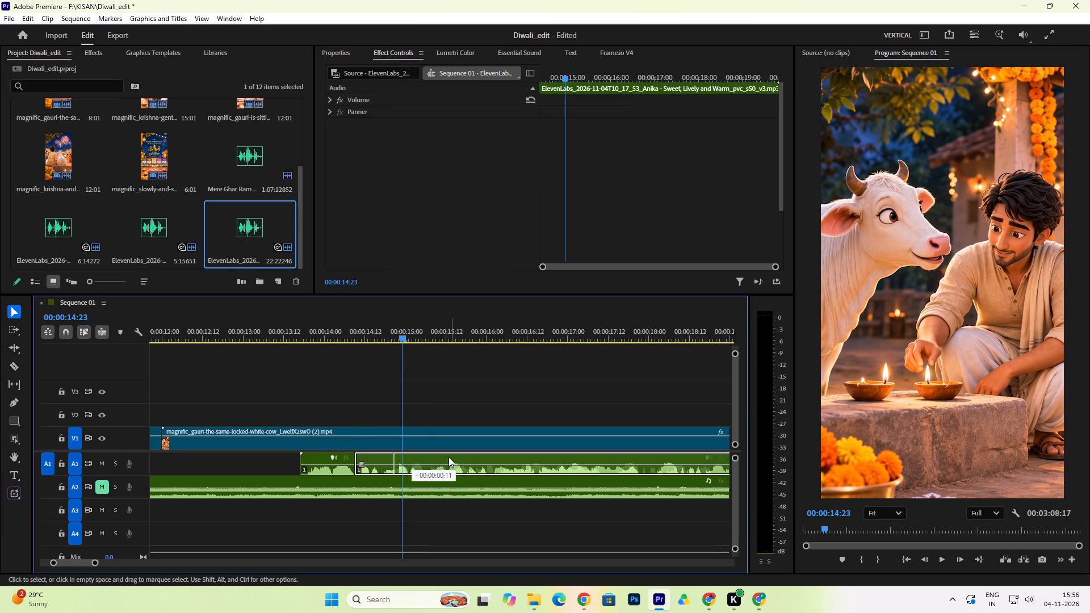
pyautogui.moveTo(448, 457); pyautogui.dragTo(450, 457)
pyautogui.click(353, 328)
pyautogui.press('space')
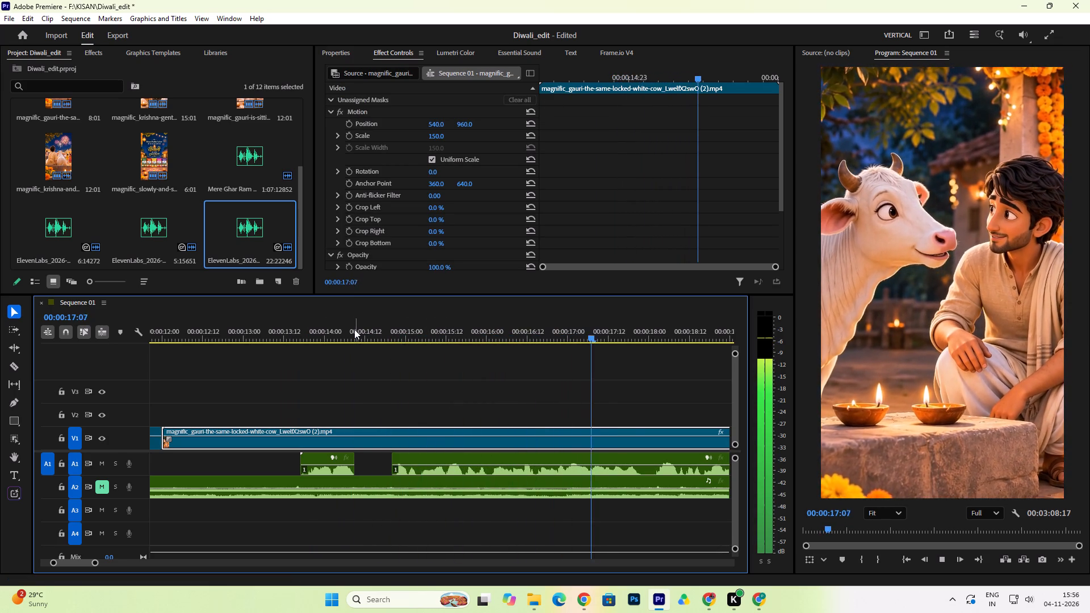
pyautogui.press('space')
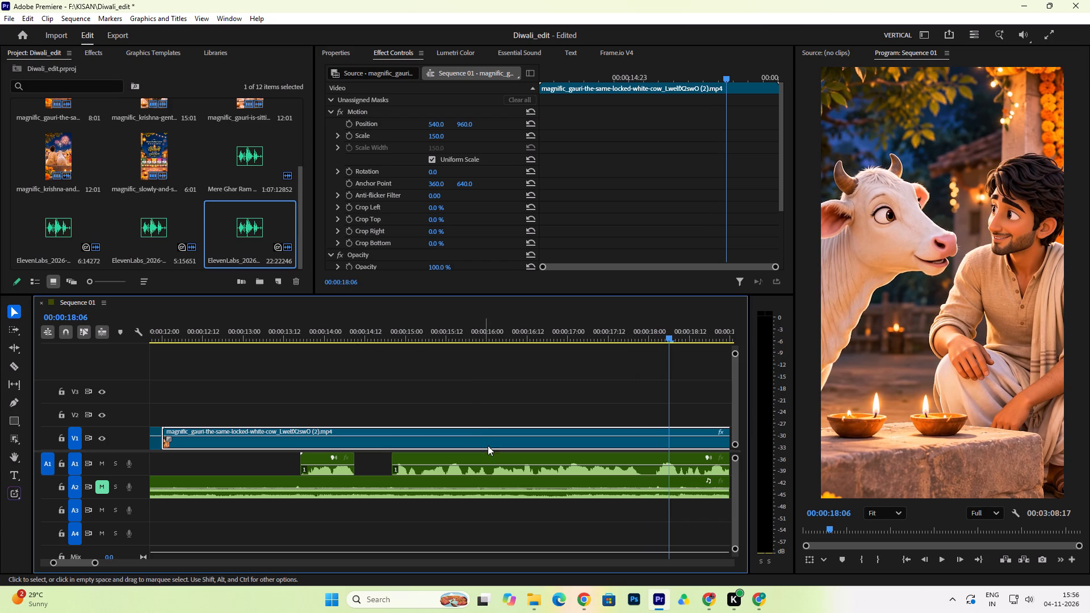
# Find the pause near the end of the second Anika speech piece and split it there, at about 00:00:17:23.
pyautogui.click(622, 332)
pyautogui.press('space')
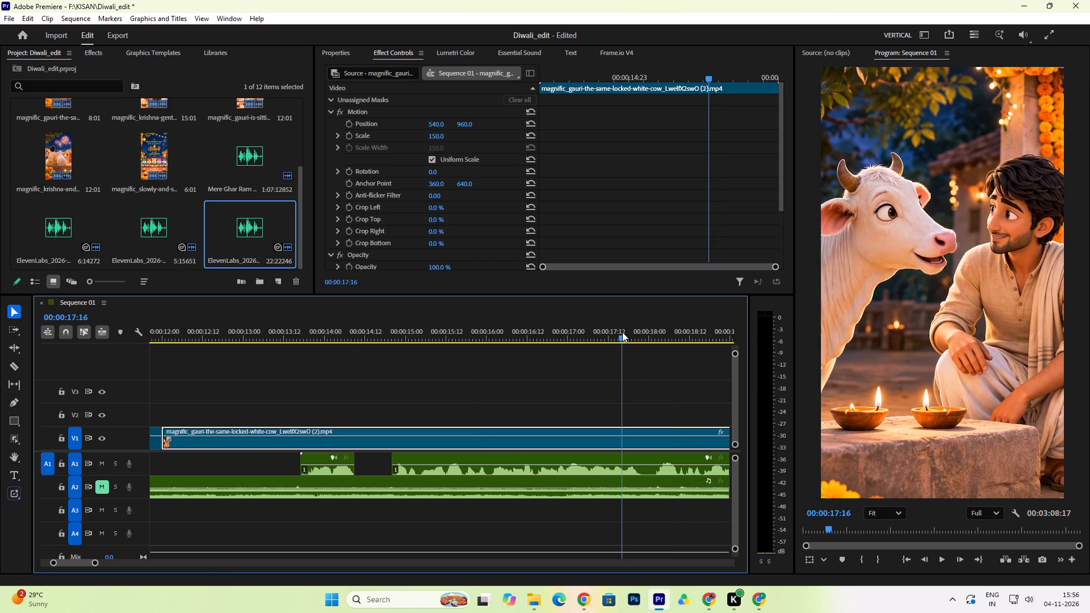
pyautogui.press('space')
pyautogui.click(15, 367)
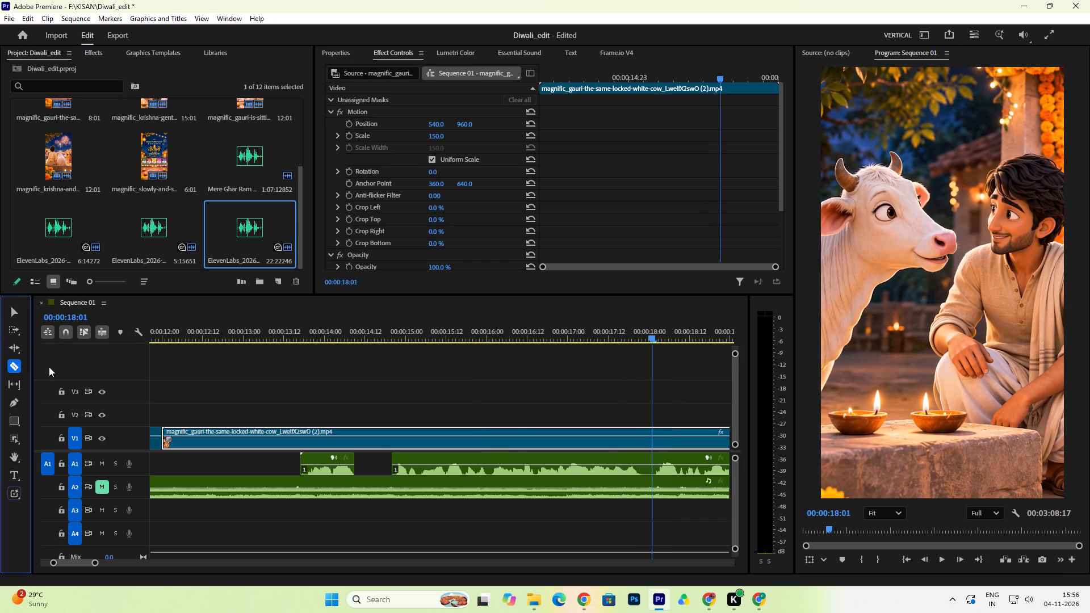
pyautogui.click(647, 462)
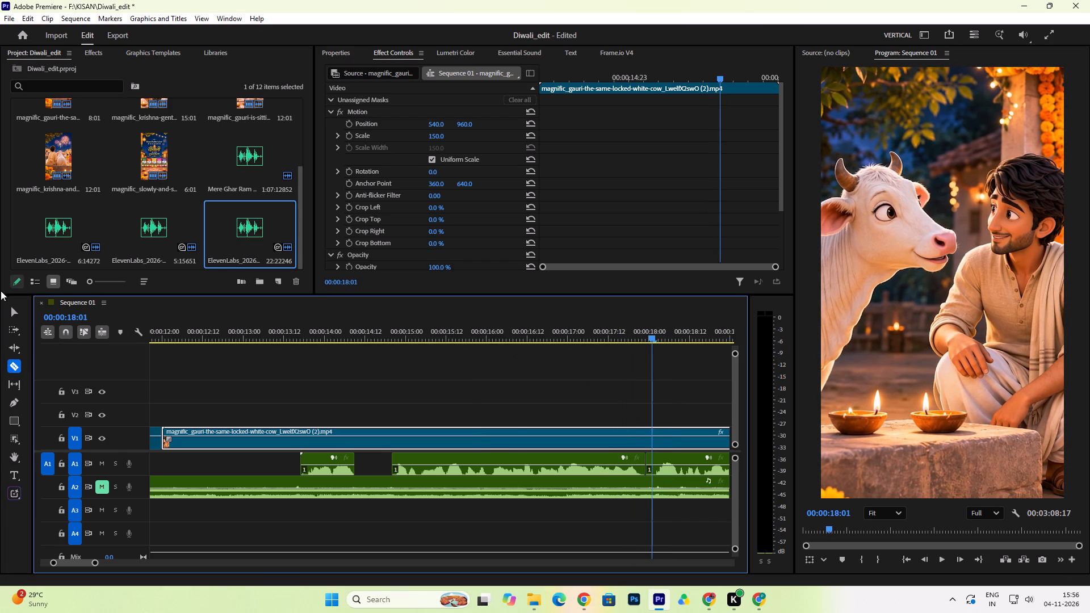
# Shift the last Anika speech piece about 11 frames later under the Gauri clip and check it against her mouth movement.
pyautogui.click(12, 307)
pyautogui.press('space')
pyautogui.press('space')
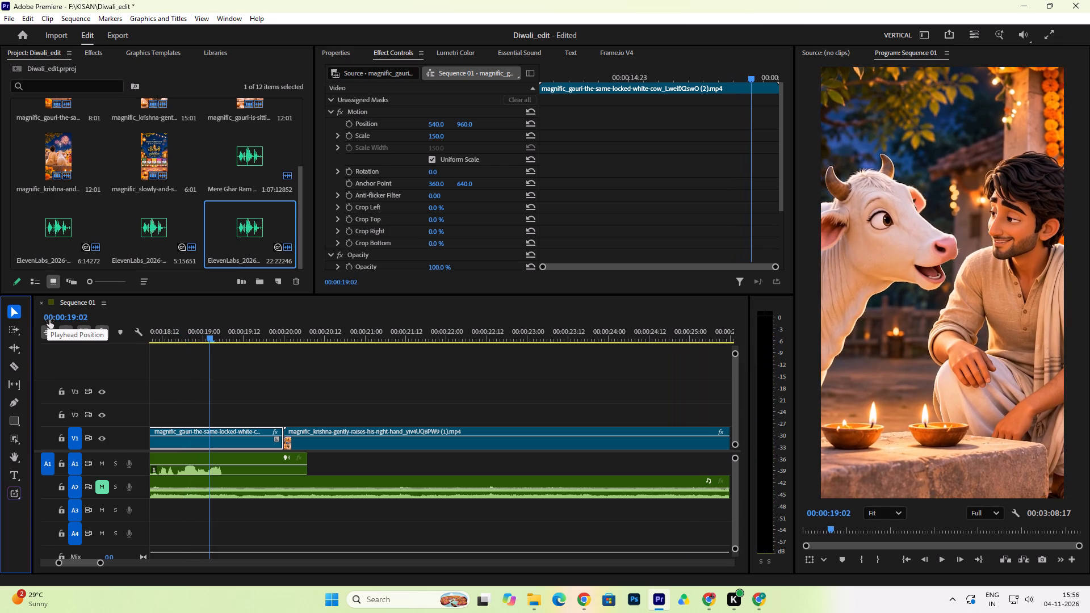
pyautogui.moveTo(171, 458); pyautogui.dragTo(207, 460)
pyautogui.moveTo(199, 338); pyautogui.dragTo(223, 358)
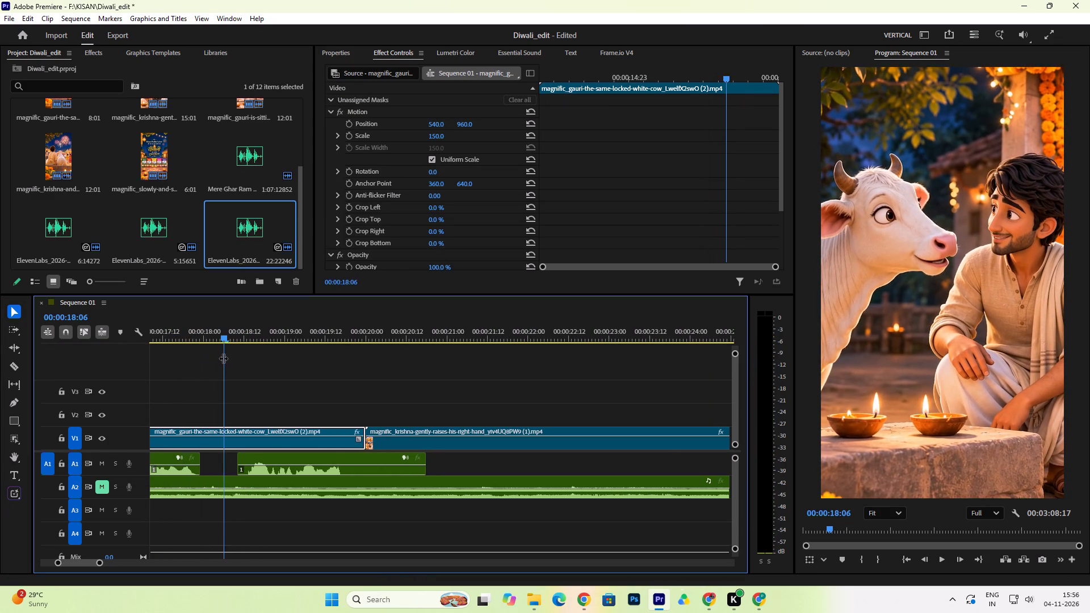
pyautogui.press('space')
pyautogui.press('space')
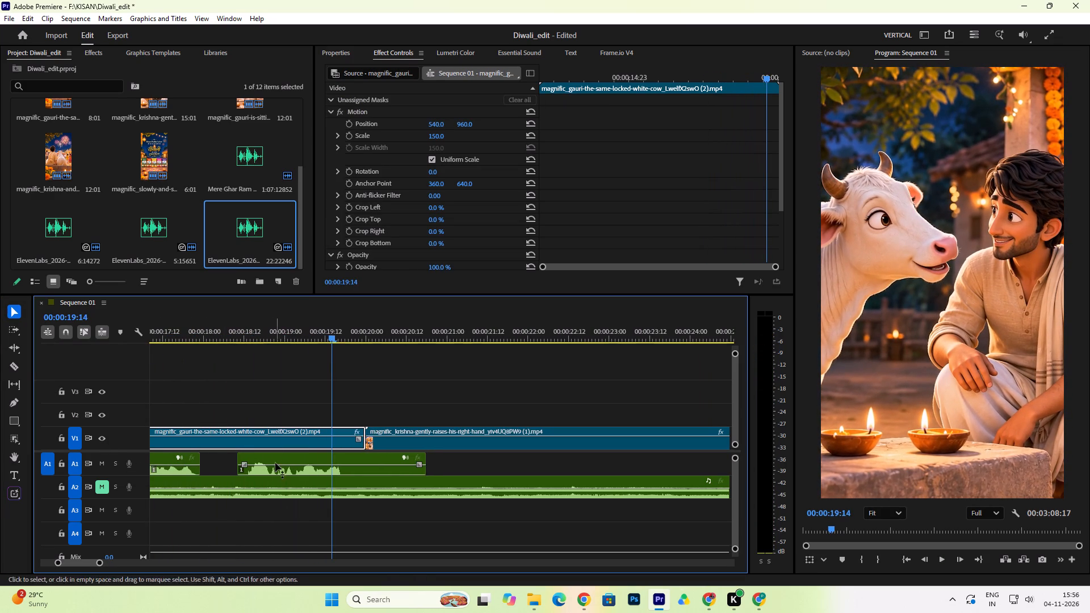
# Nudge the last Anika speech piece earlier by about 2 frames and another 1 frame, playing back after each adjustment.
pyautogui.moveTo(286, 459); pyautogui.dragTo(278, 461)
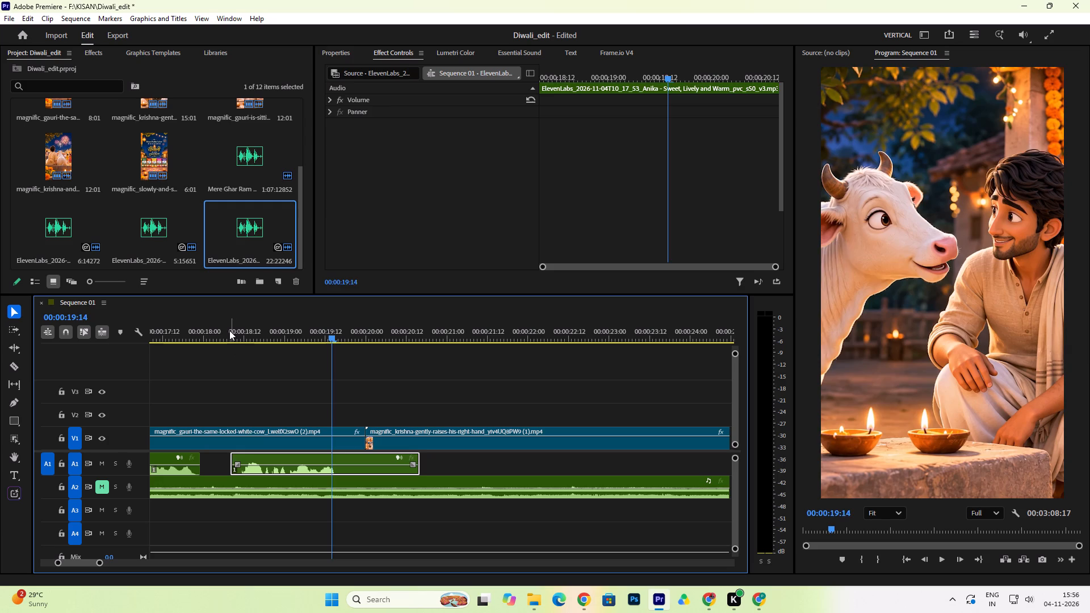
pyautogui.click(229, 330)
pyautogui.press('space')
pyautogui.press('space')
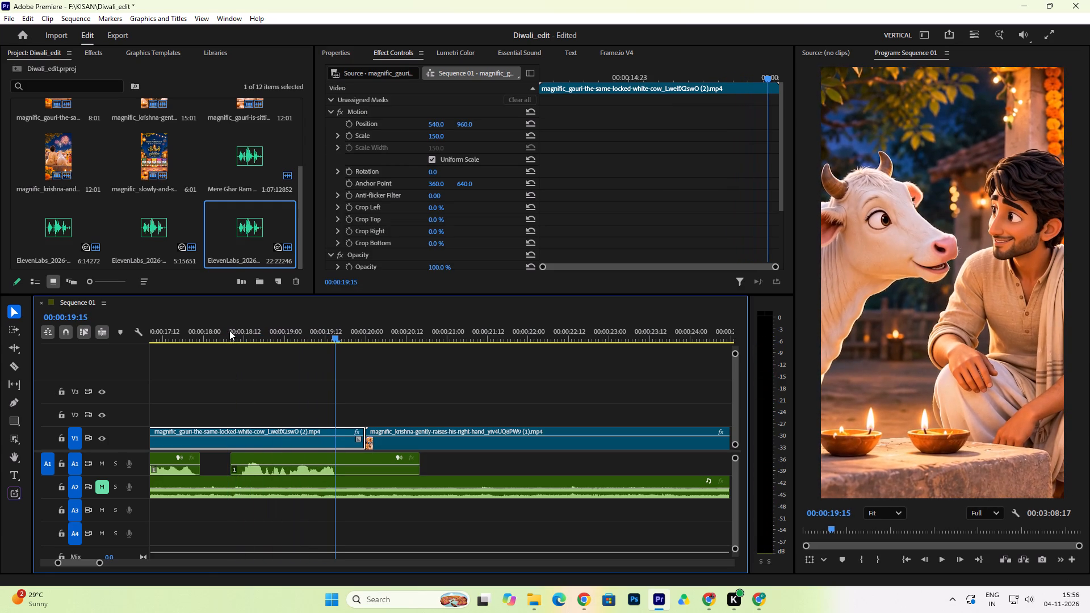
pyautogui.click(263, 457)
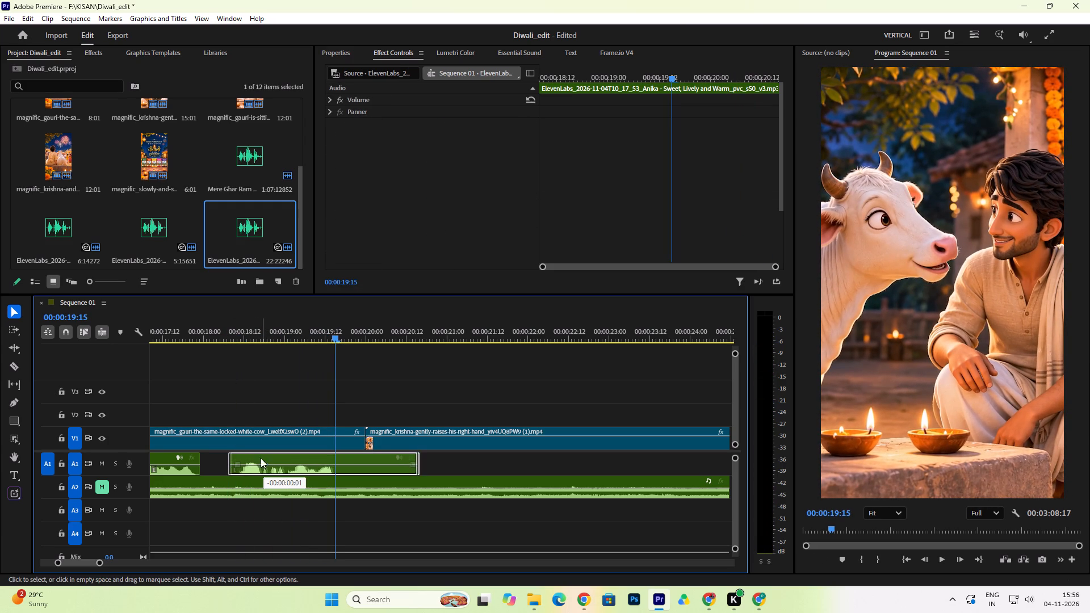
pyautogui.click(210, 334)
pyautogui.press('space')
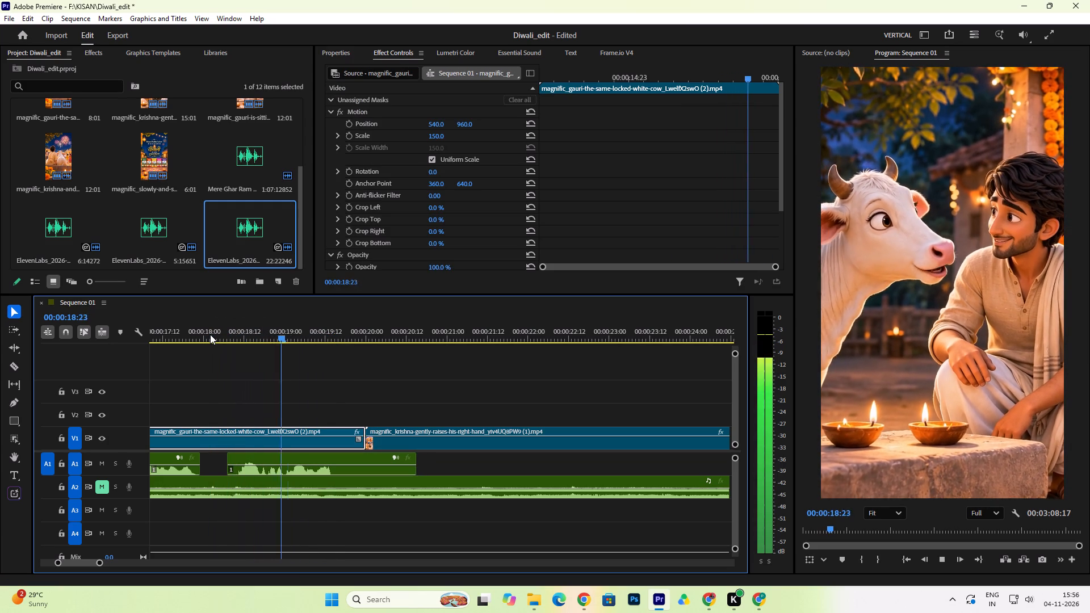
pyautogui.press('space')
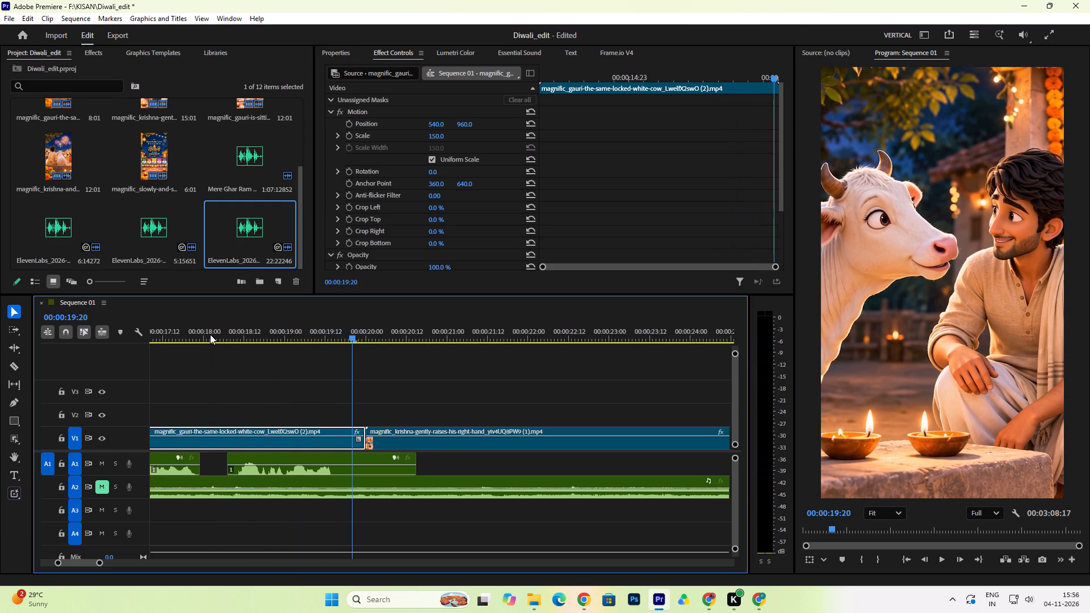
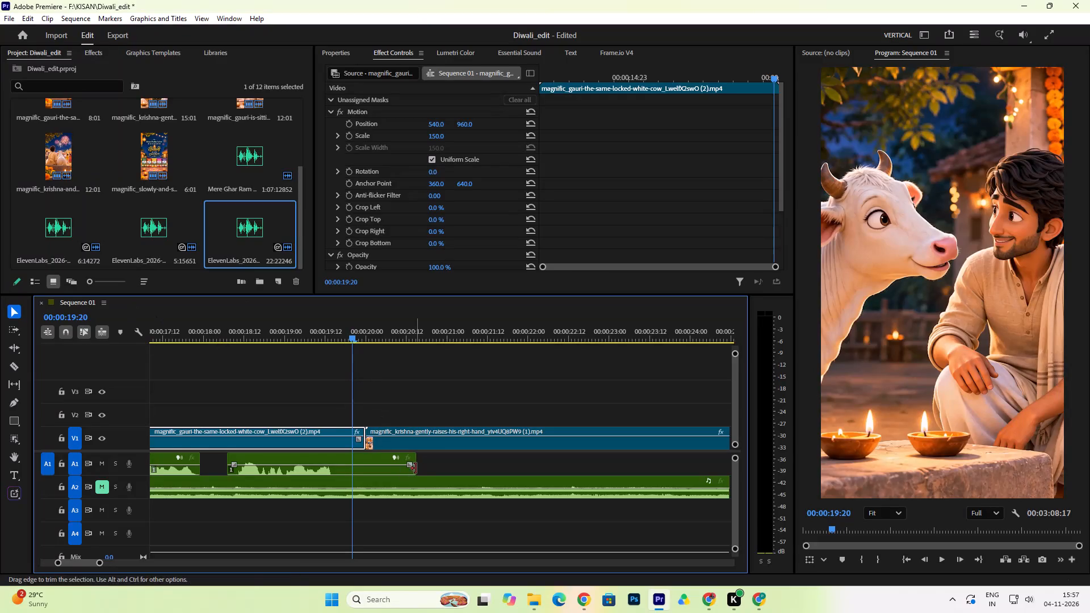
# Trim the silent tail off the last Anika speech piece, ending it at about 00:00:19:17, and play across the cut.
pyautogui.moveTo(415, 457); pyautogui.dragTo(342, 462)
pyautogui.press('space')
pyautogui.press('space')
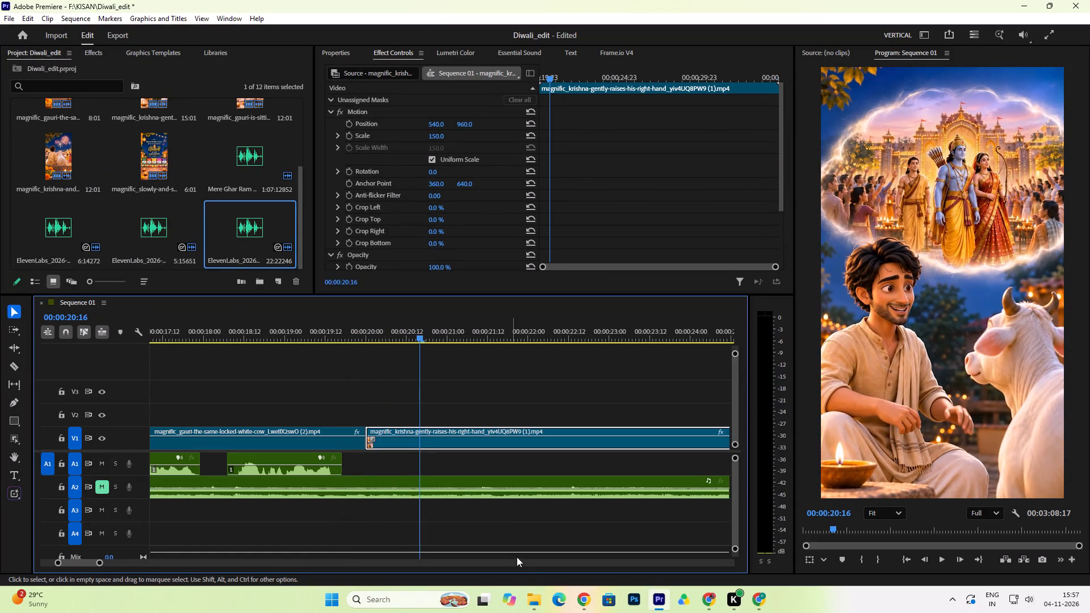
# Save the project.
pyautogui.moveTo(99, 561); pyautogui.dragTo(103, 561)
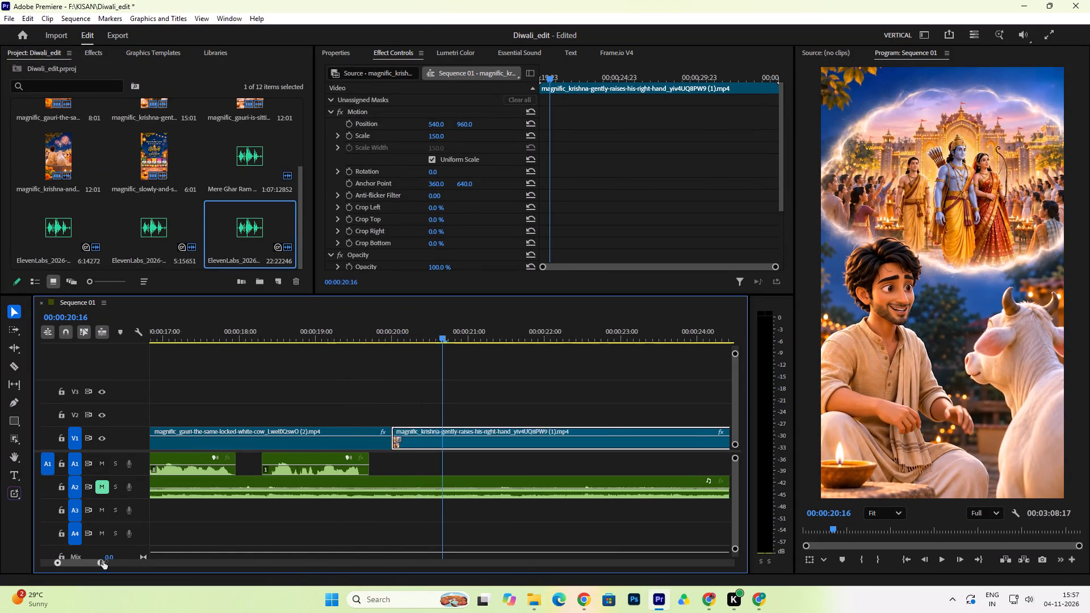
pyautogui.moveTo(103, 561); pyautogui.dragTo(269, 587)
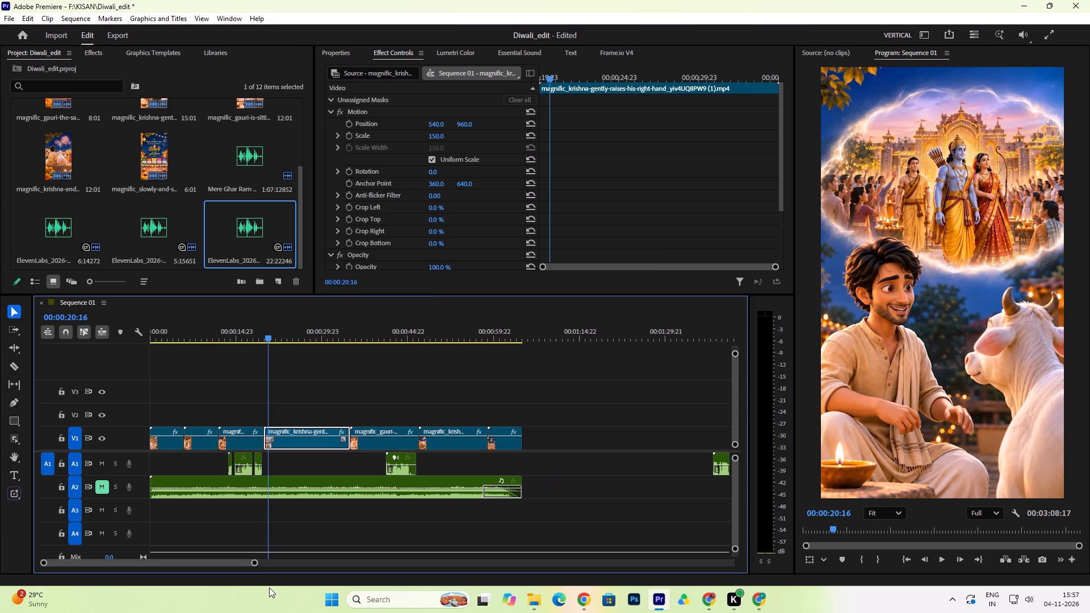
pyautogui.hotkey('ctrl', 's')
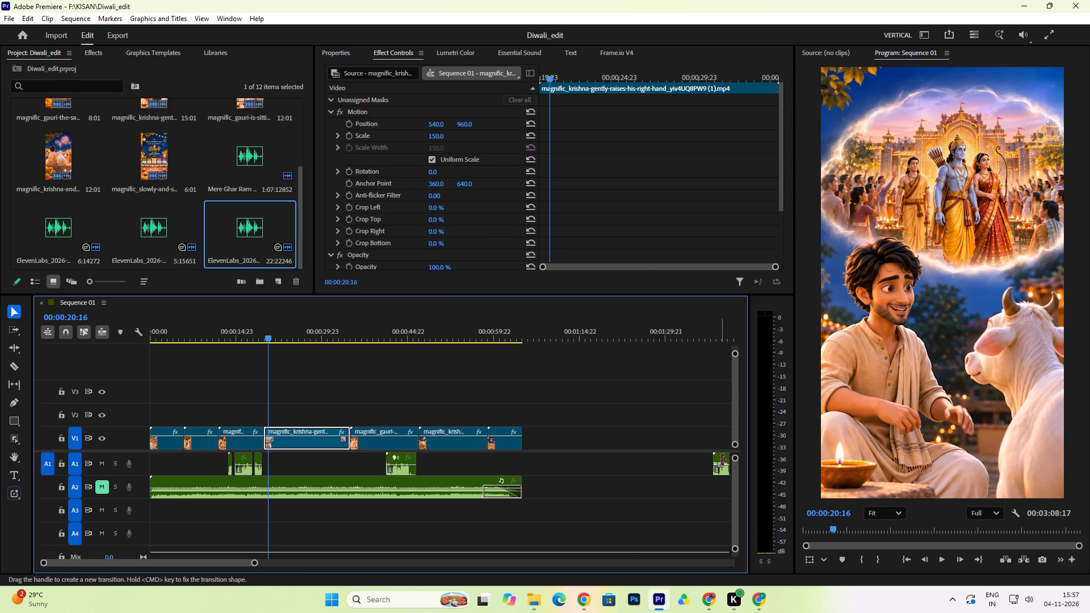
# Bring the long Alok speech clip forward from the far end of A1 and shift the neighbouring speech clip about 3 seconds later for room.
pyautogui.moveTo(723, 457); pyautogui.dragTo(474, 468)
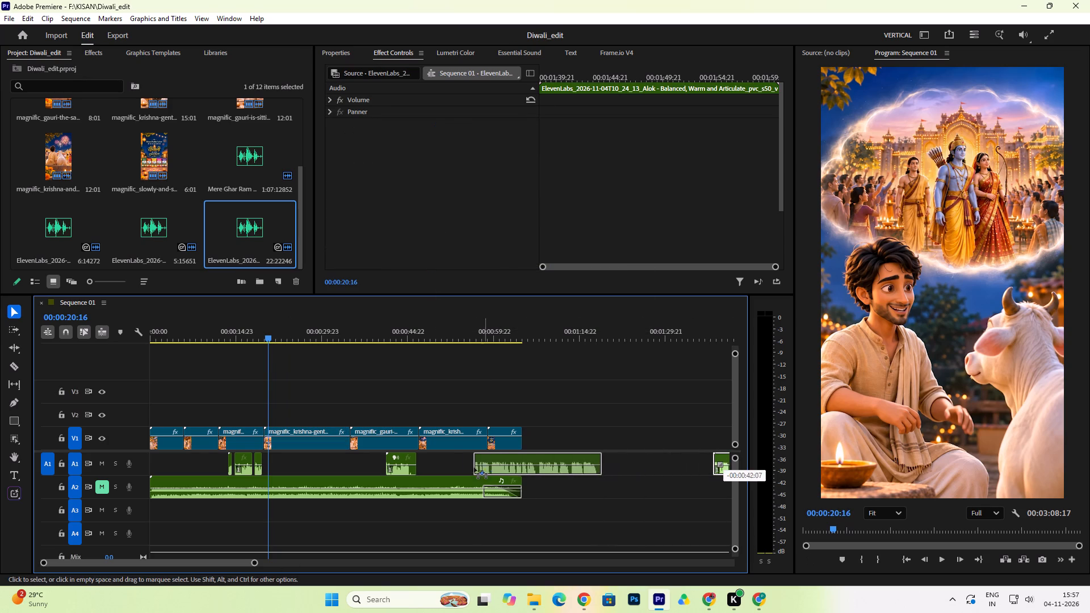
pyautogui.moveTo(474, 468); pyautogui.dragTo(270, 463)
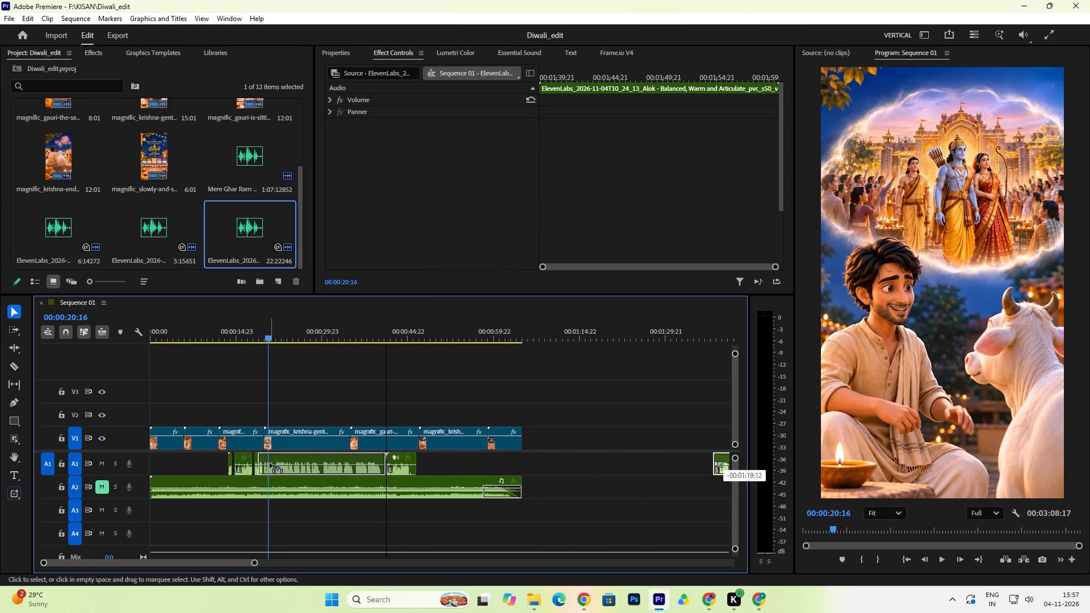
pyautogui.moveTo(270, 463); pyautogui.dragTo(460, 471)
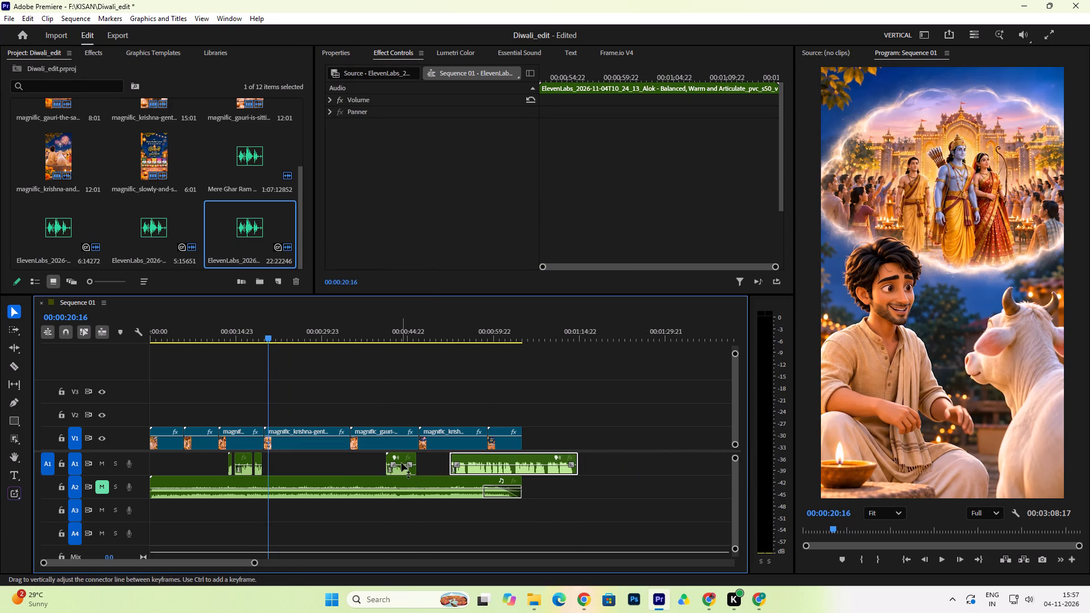
pyautogui.moveTo(402, 457); pyautogui.dragTo(422, 457)
# Place the Alok speech clip so it starts with the Krishna hand-raising clip at 00:00:20:00, and play it back.
pyautogui.moveTo(501, 459); pyautogui.dragTo(322, 464)
pyautogui.moveTo(255, 562); pyautogui.dragTo(82, 559)
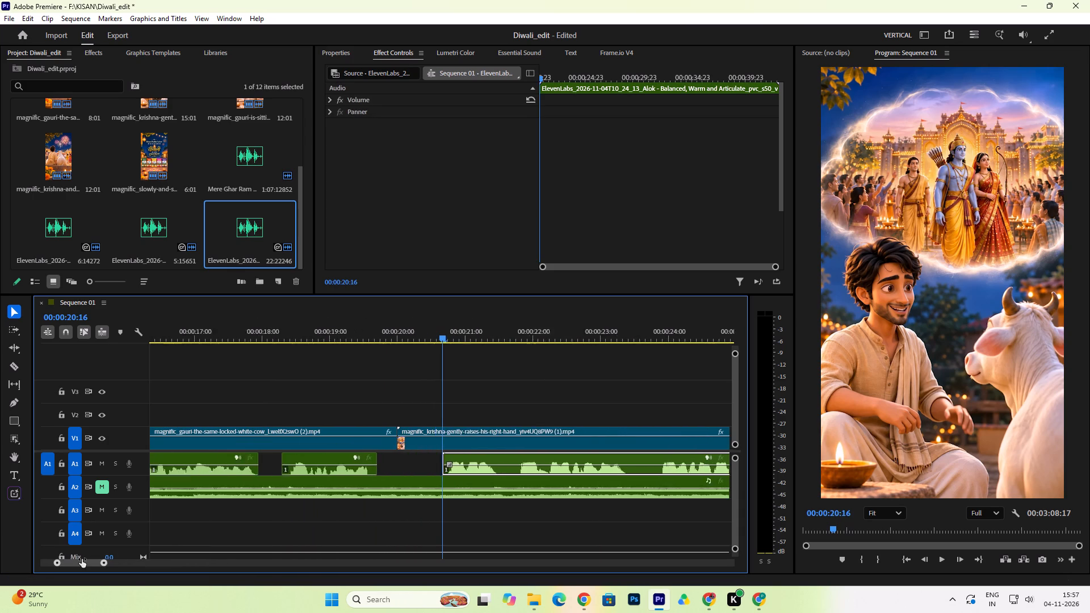
pyautogui.moveTo(82, 559); pyautogui.dragTo(81, 559)
pyautogui.moveTo(549, 460); pyautogui.dragTo(476, 460)
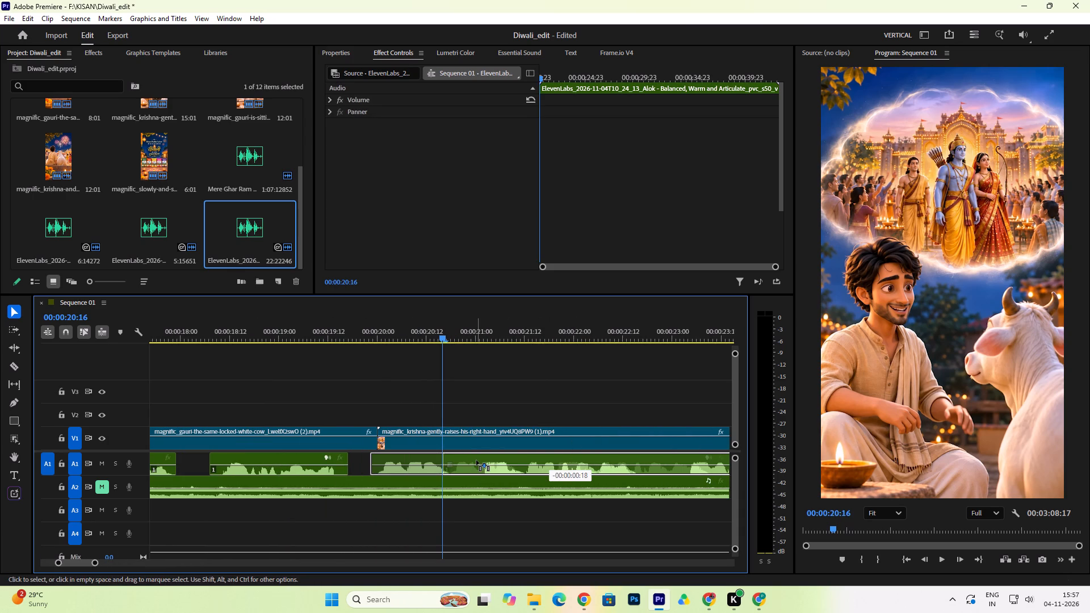
pyautogui.moveTo(476, 460); pyautogui.dragTo(480, 461)
pyautogui.click(375, 336)
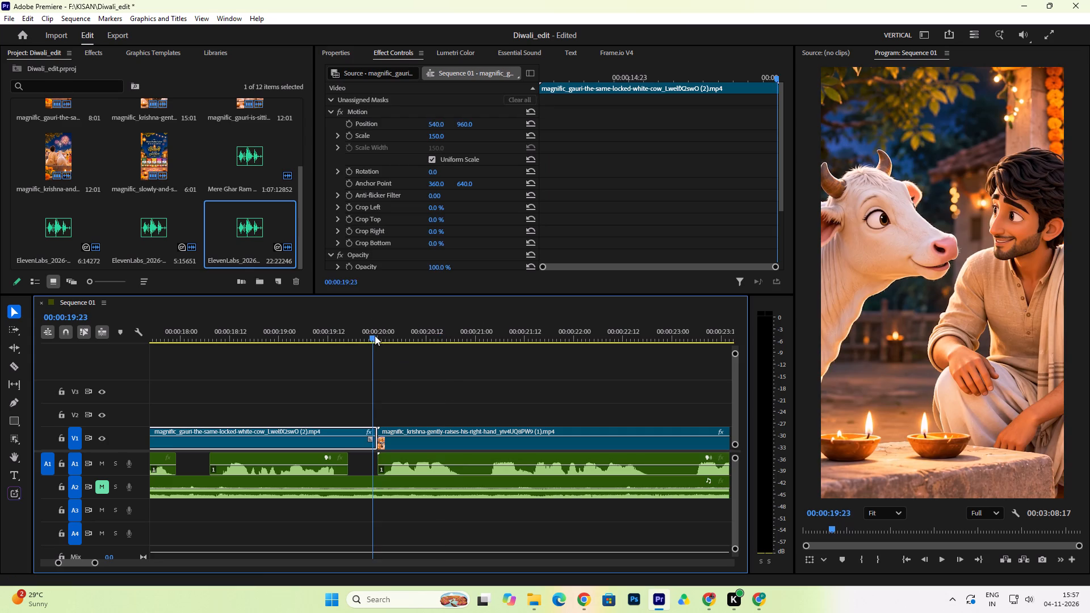
pyautogui.press('space')
pyautogui.press('space')
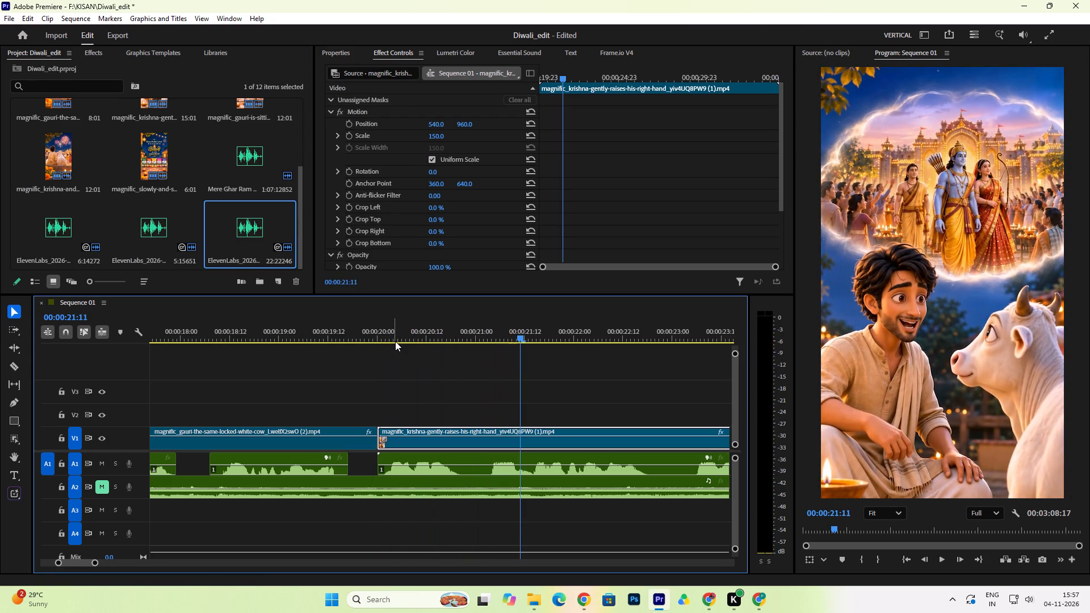
# Split the Alok speech at about 00:00:20:21, trim the silence from the second piece's start, close the gap and play it back.
pyautogui.click(14, 368)
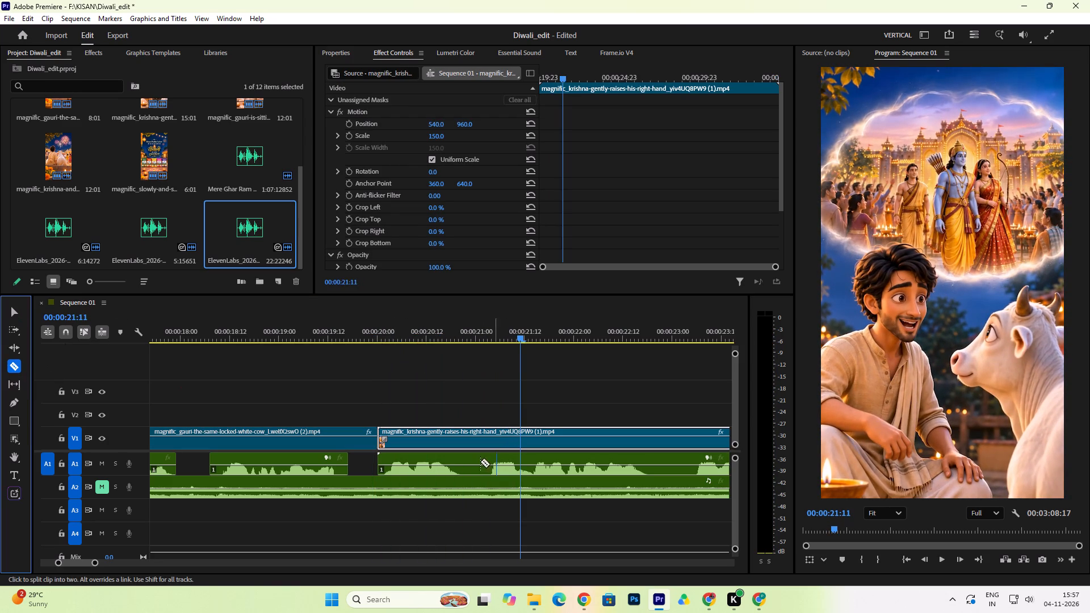
pyautogui.click(463, 462)
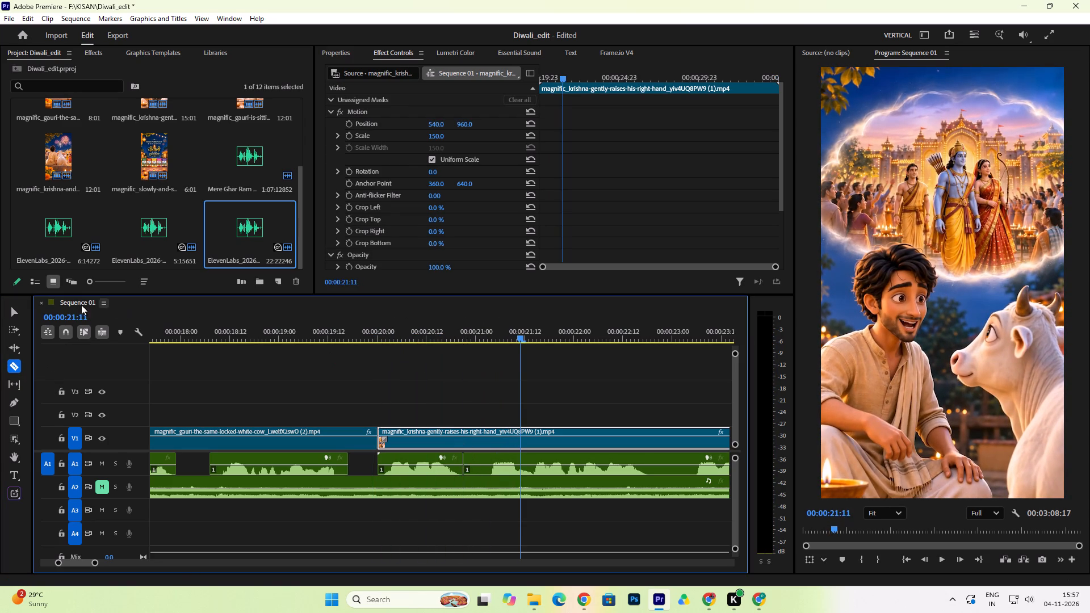
pyautogui.click(11, 318)
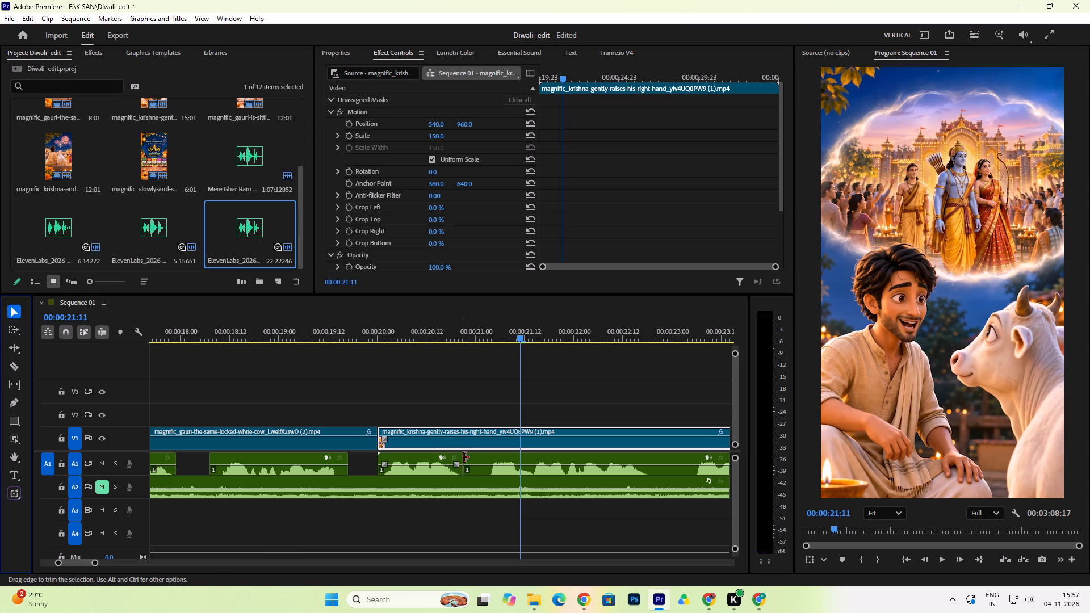
pyautogui.moveTo(466, 457); pyautogui.dragTo(491, 463)
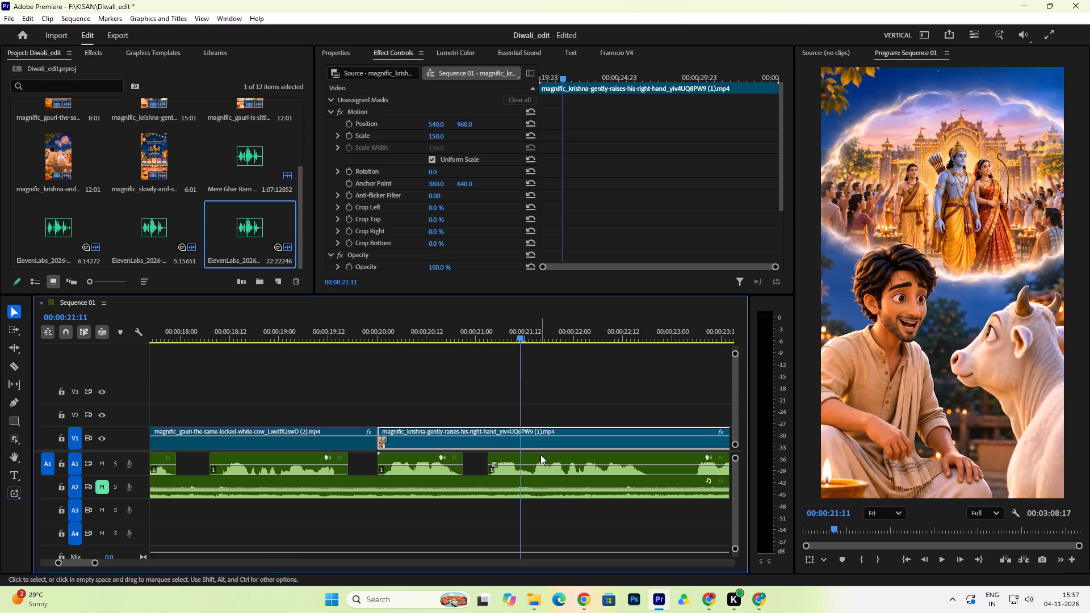
pyautogui.moveTo(541, 456); pyautogui.dragTo(520, 456)
pyautogui.click(379, 335)
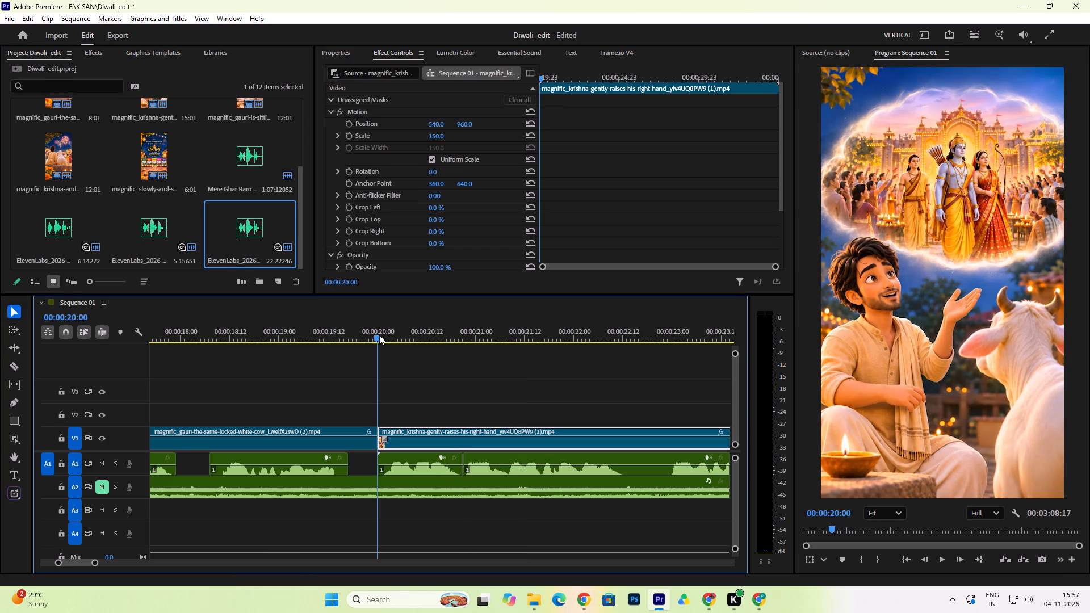
pyautogui.press('space')
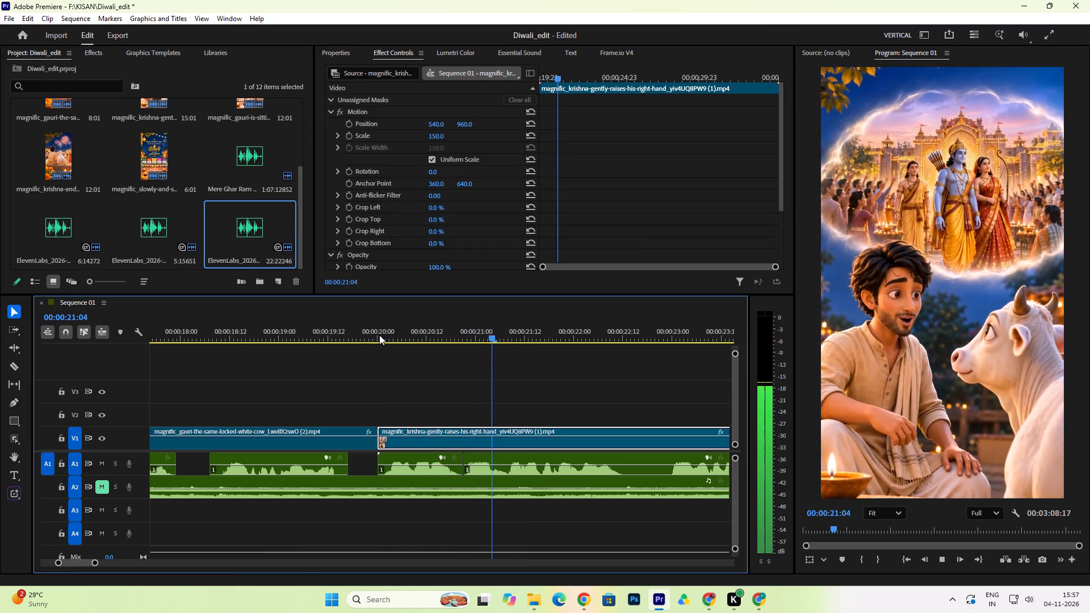
pyautogui.press('space')
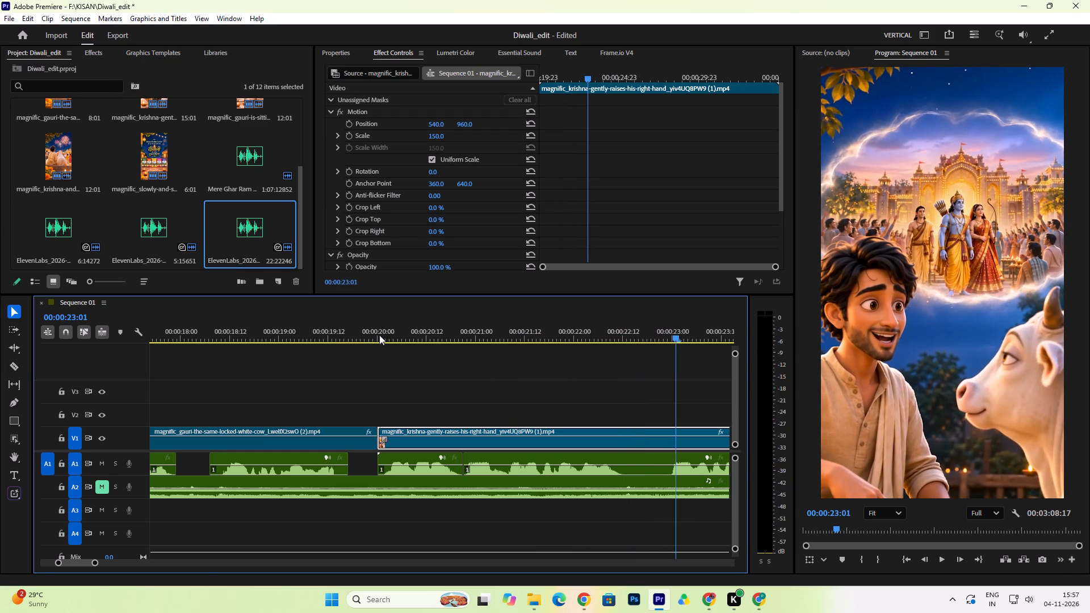
# Split the Alok speech at about 00:00:22:12, trim the silence before the following phrase, close the gap and play it back.
pyautogui.click(11, 369)
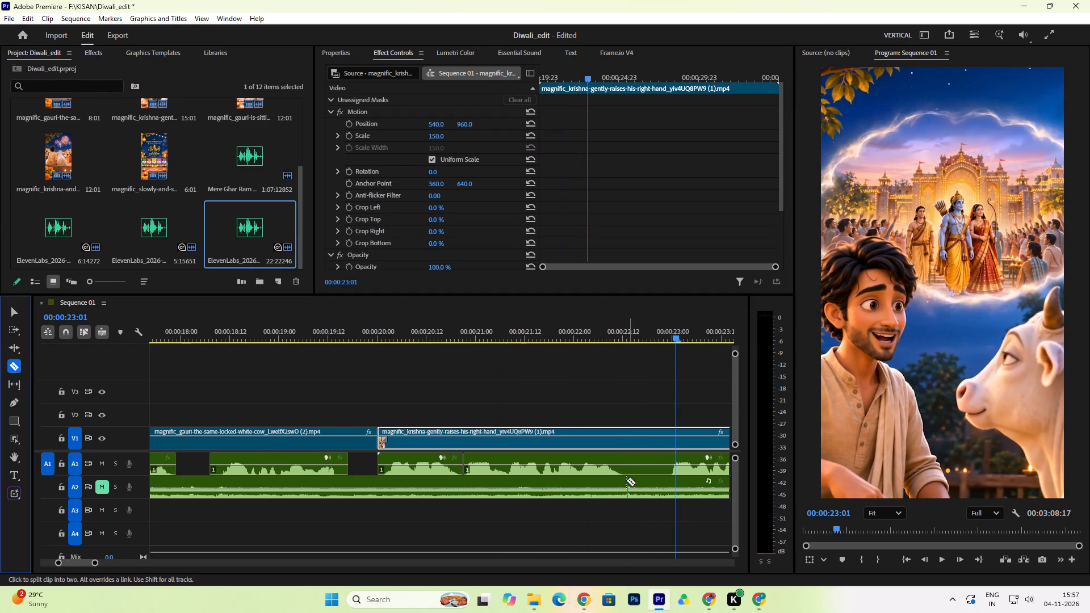
pyautogui.click(623, 465)
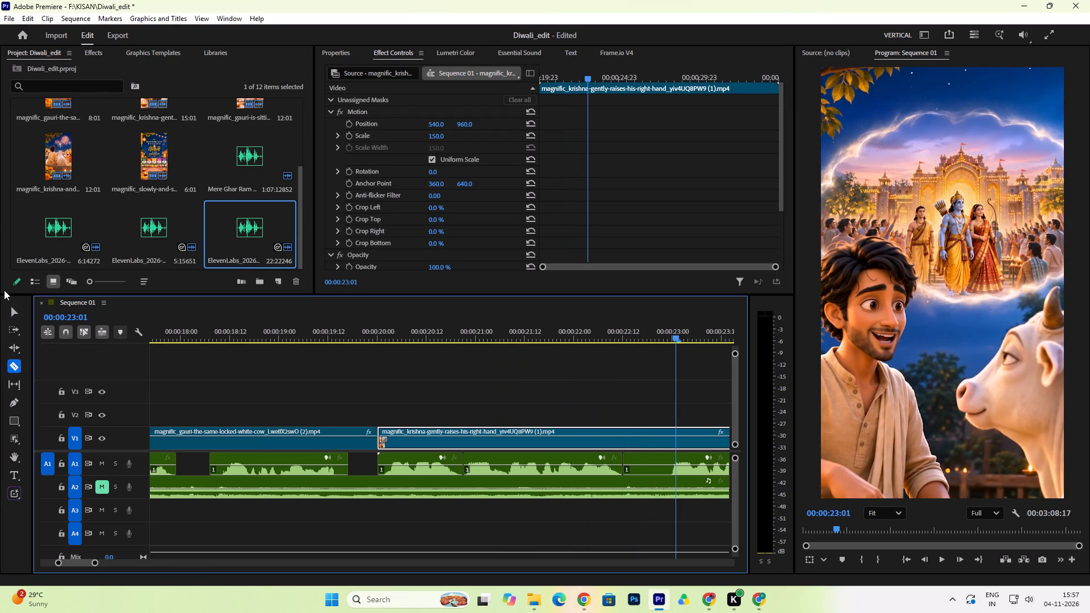
pyautogui.click(16, 310)
pyautogui.moveTo(624, 457); pyautogui.dragTo(633, 457)
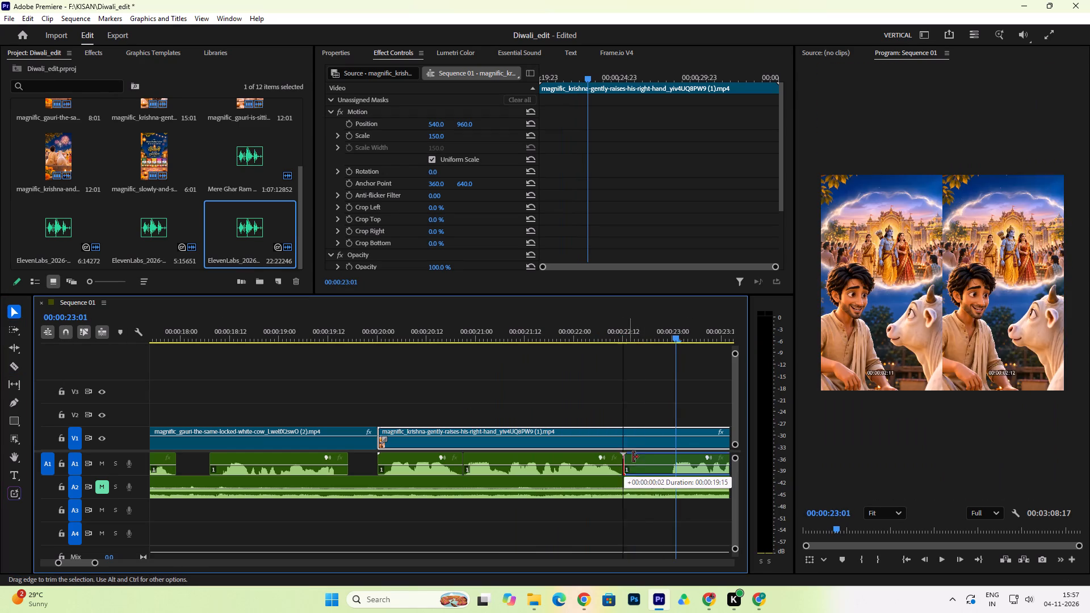
pyautogui.moveTo(633, 457); pyautogui.dragTo(669, 456)
pyautogui.moveTo(696, 455); pyautogui.dragTo(670, 454)
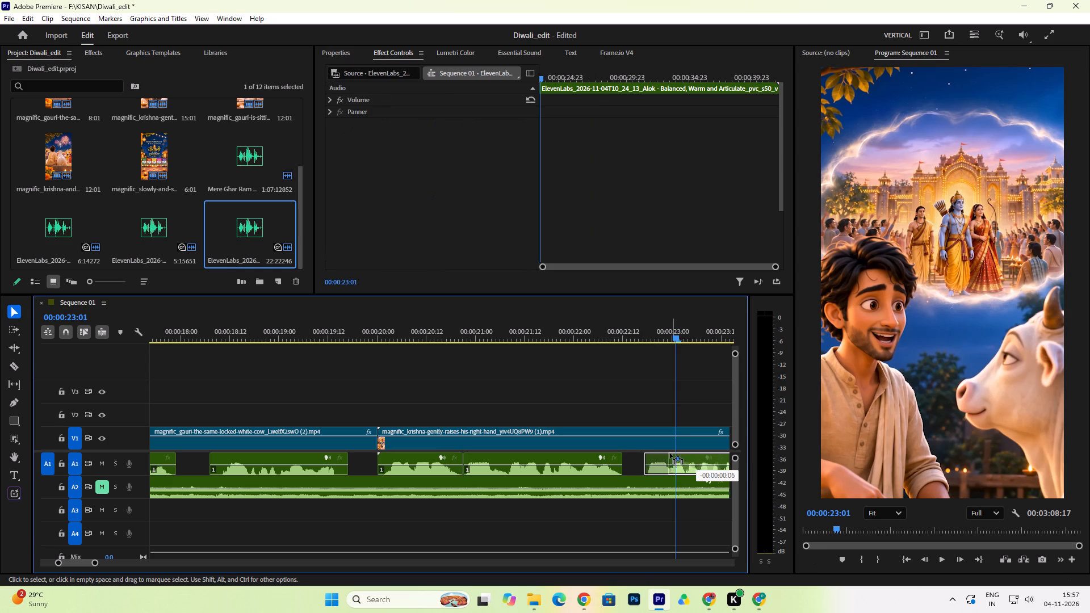
pyautogui.moveTo(670, 454); pyautogui.dragTo(655, 455)
pyautogui.click(571, 335)
pyautogui.press('space')
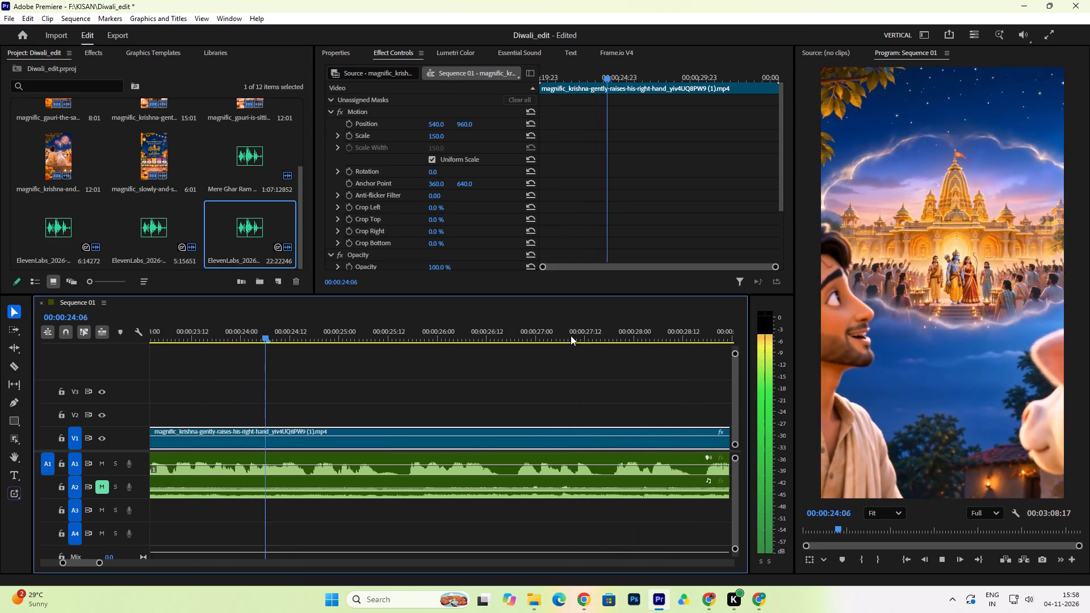
pyautogui.press('space')
pyautogui.press('space')
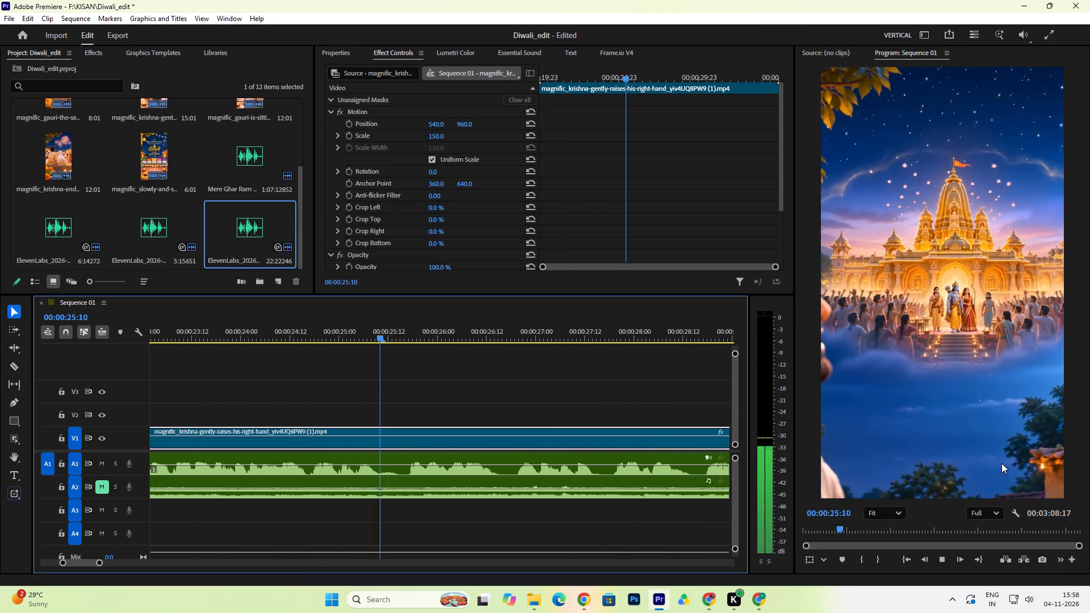
pyautogui.press('space')
# Cut out the Alok speech pause between about 00:00:25:10 and 00:00:25:17, close the gap and play on through the following phrases.
pyautogui.click(16, 368)
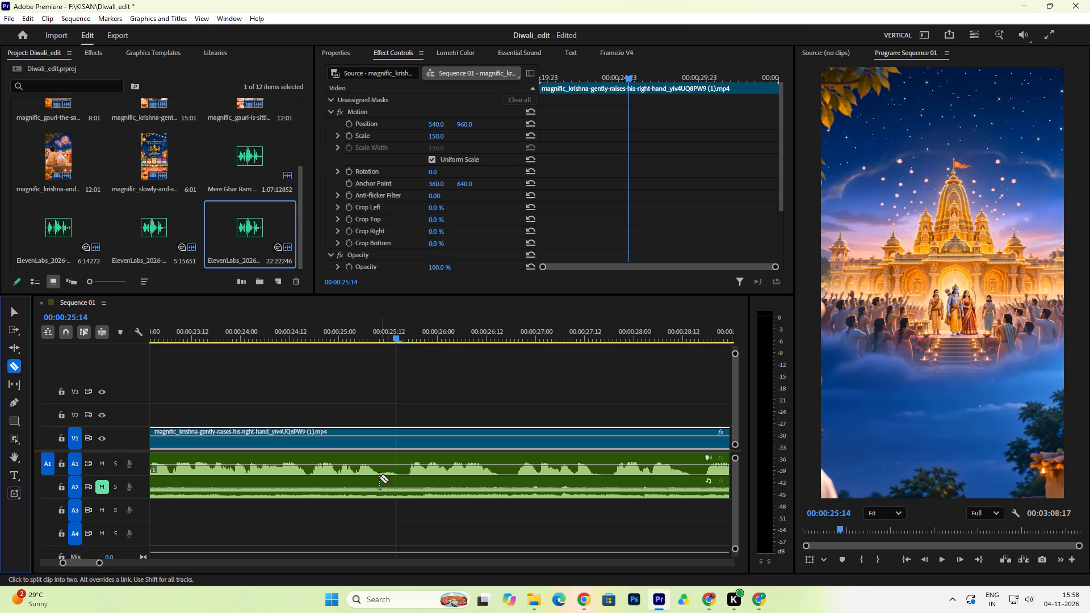
pyautogui.click(379, 467)
pyautogui.click(409, 461)
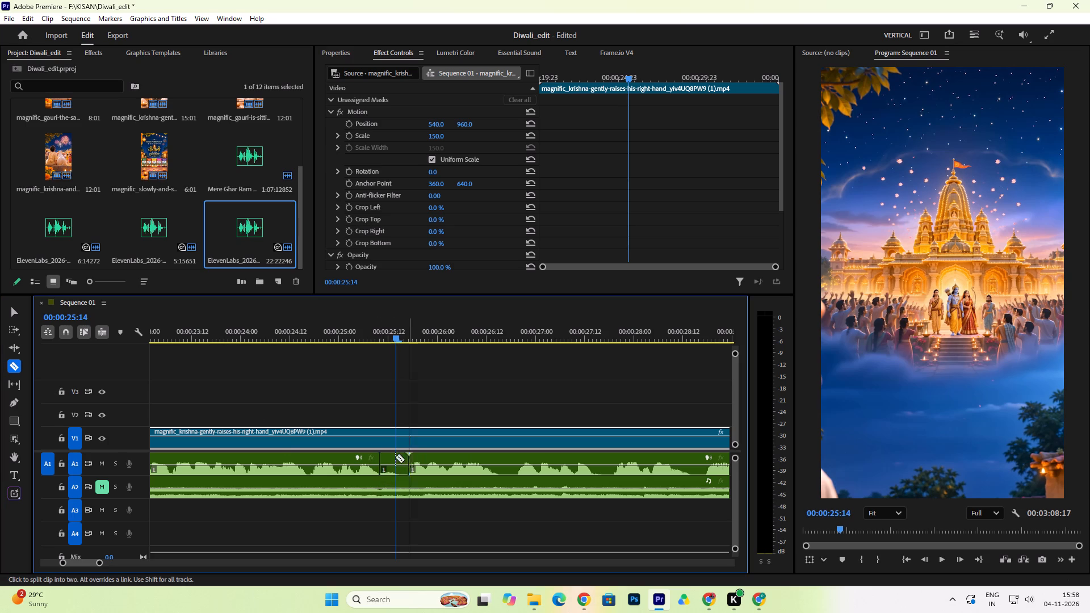
pyautogui.click(14, 313)
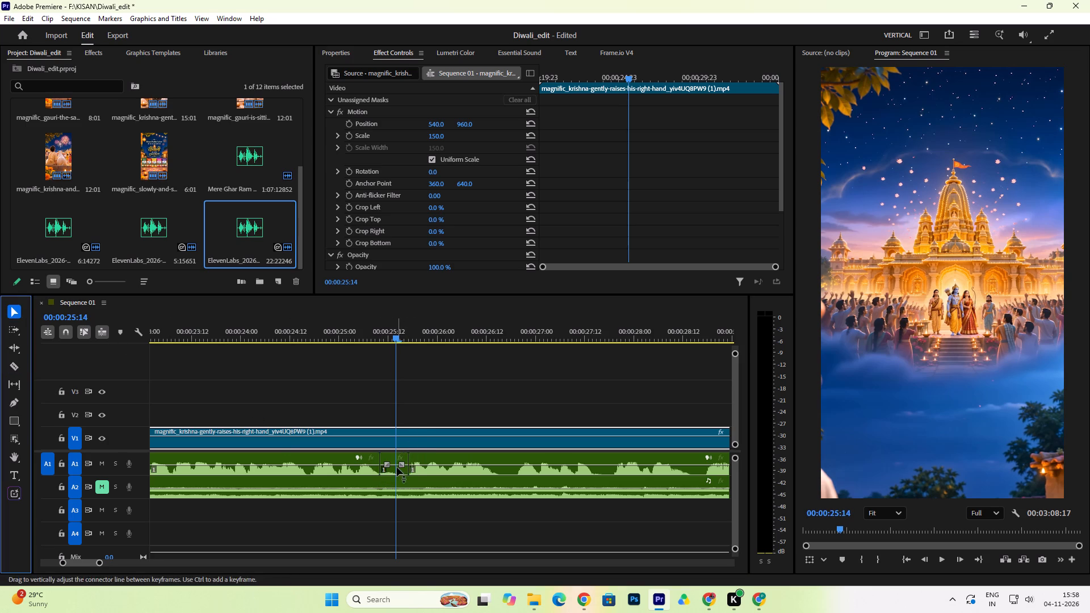
pyautogui.click(397, 470)
pyautogui.press('Delete')
pyautogui.click(384, 464)
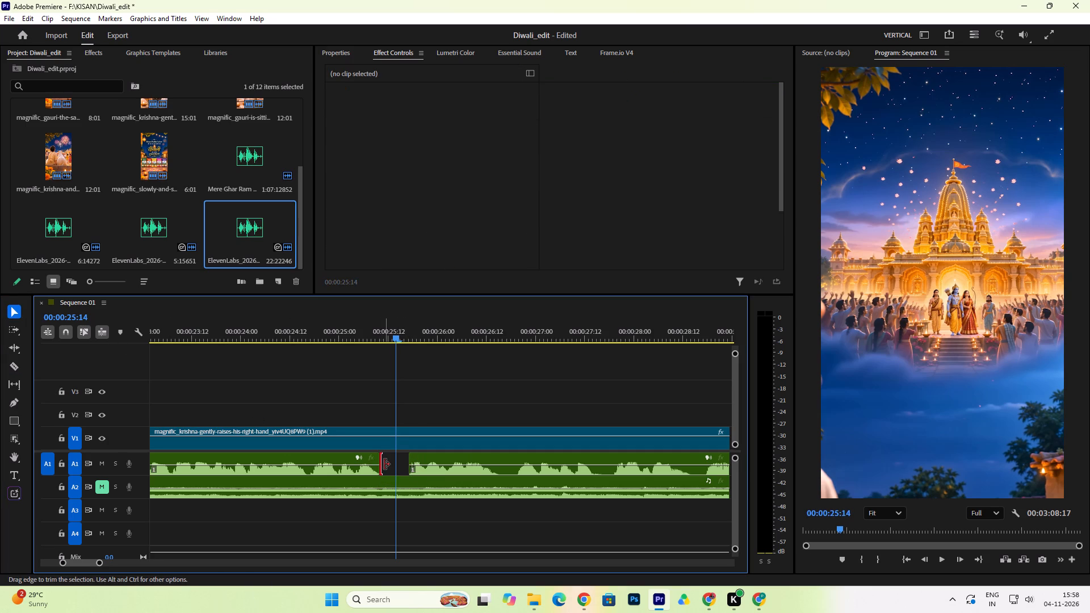
pyautogui.click(385, 463)
pyautogui.press('Delete')
pyautogui.moveTo(425, 457); pyautogui.dragTo(413, 458)
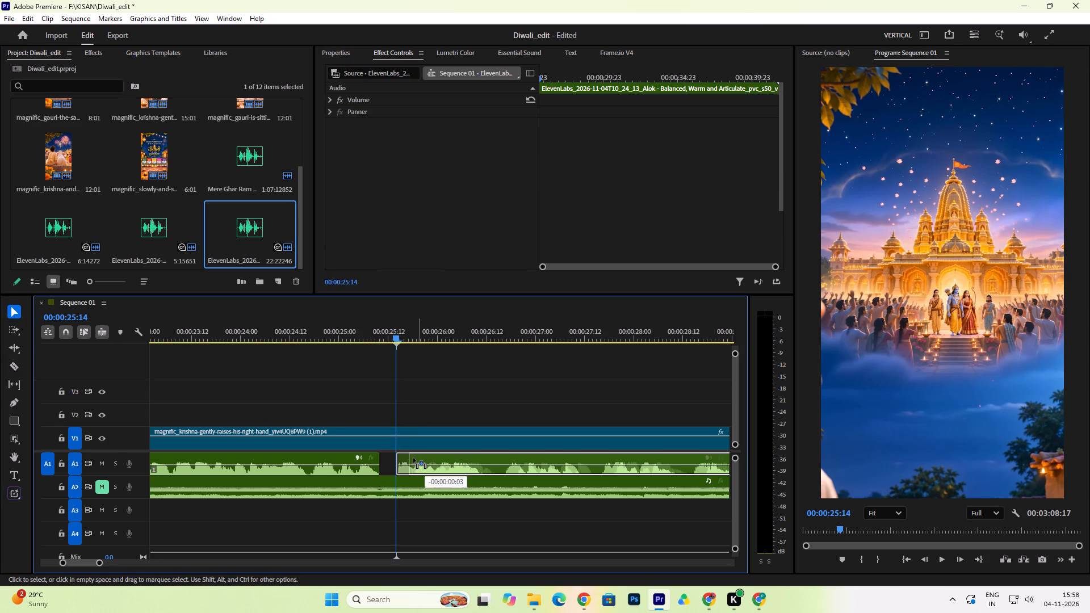
pyautogui.moveTo(413, 458); pyautogui.dragTo(400, 461)
pyautogui.click(263, 327)
pyautogui.press('space')
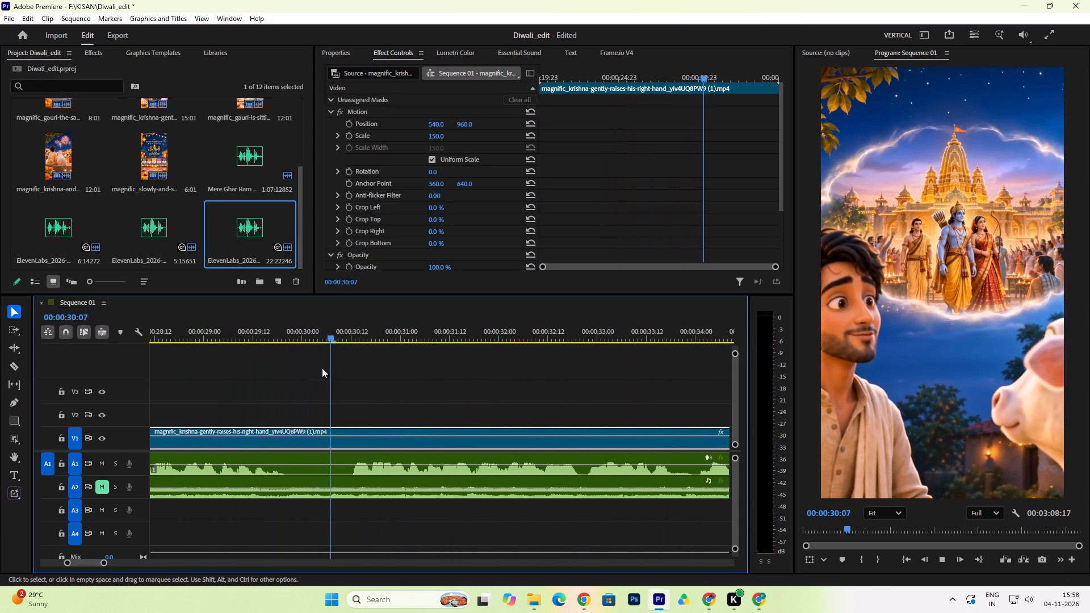
pyautogui.press('space')
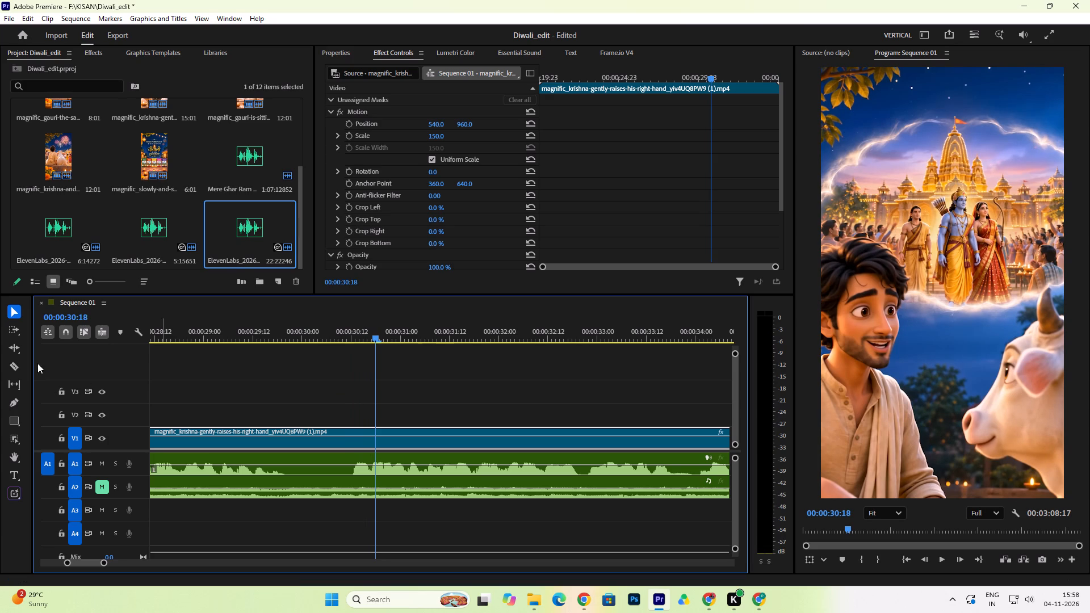
# Cut out the silent stretch of the Alok speech between about 00:00:29:21 and 00:00:30:12.
pyautogui.click(14, 364)
pyautogui.click(288, 465)
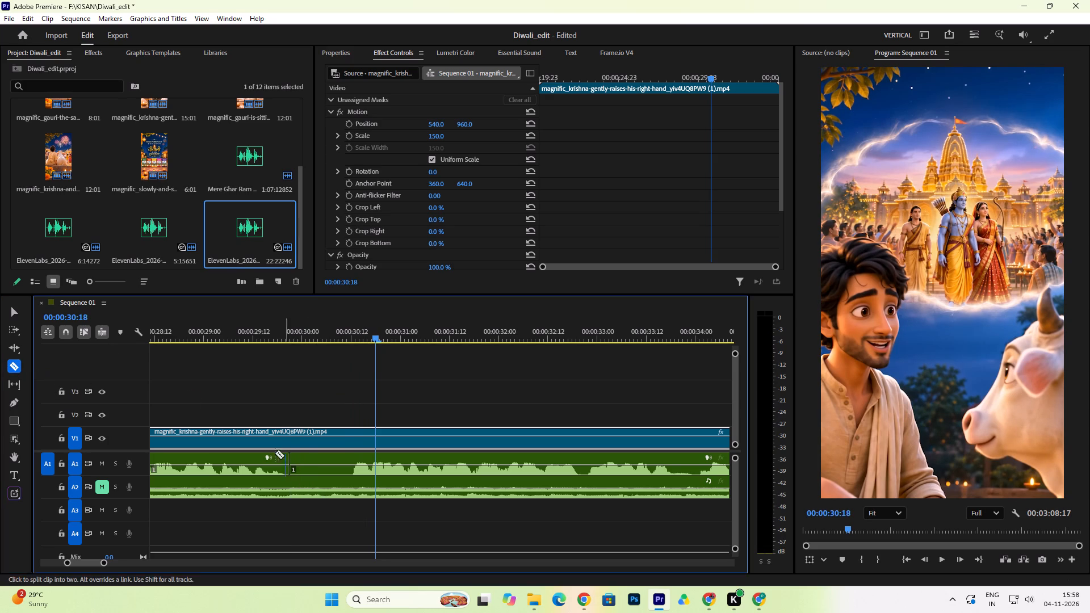
pyautogui.click(351, 462)
pyautogui.click(17, 314)
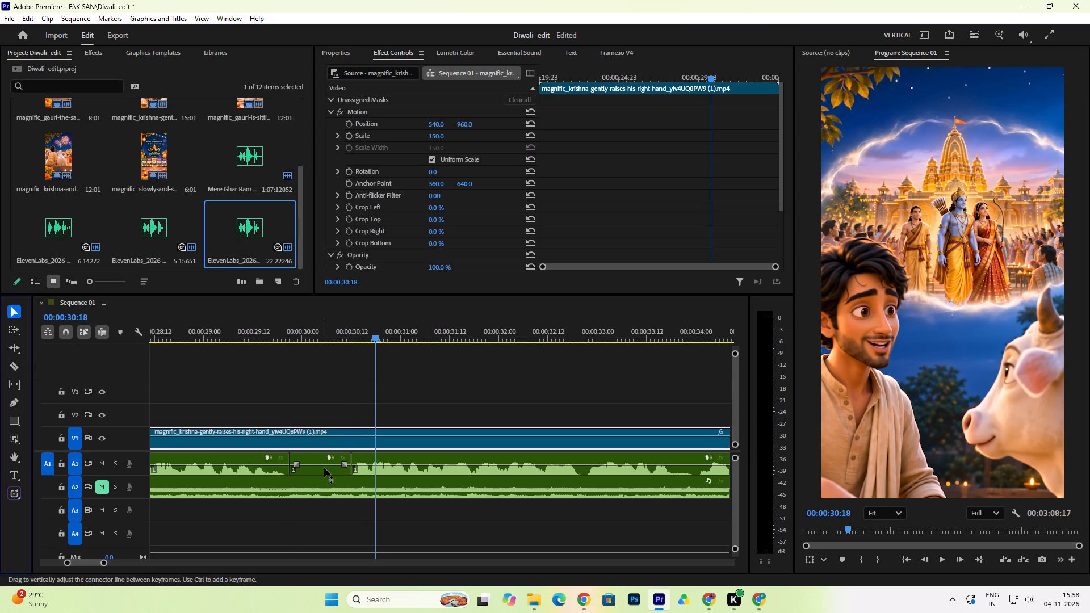
pyautogui.click(324, 468)
pyautogui.press('Delete')
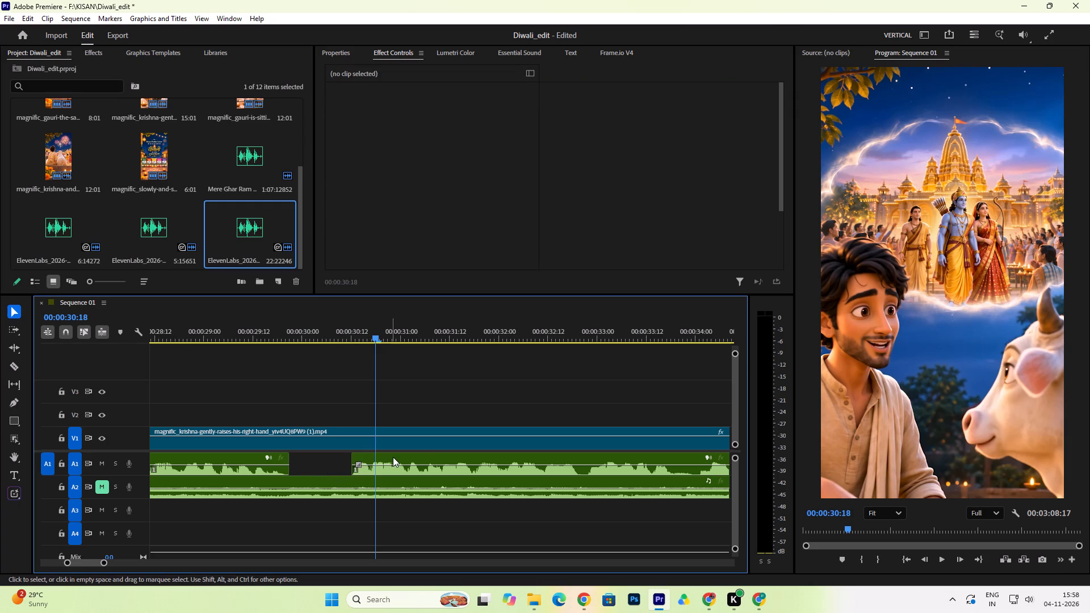
# Close the gap in the Alok speech at about 00:00:29:21 and play it back from about 00:00:29:12.
pyautogui.moveTo(395, 456); pyautogui.dragTo(337, 455)
pyautogui.click(255, 330)
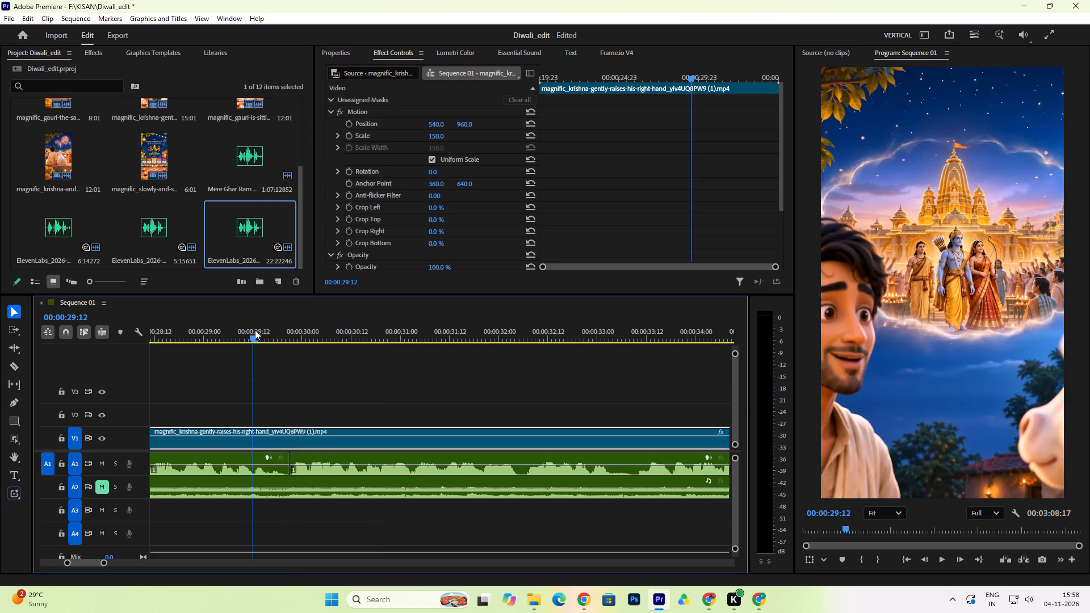
pyautogui.press('space')
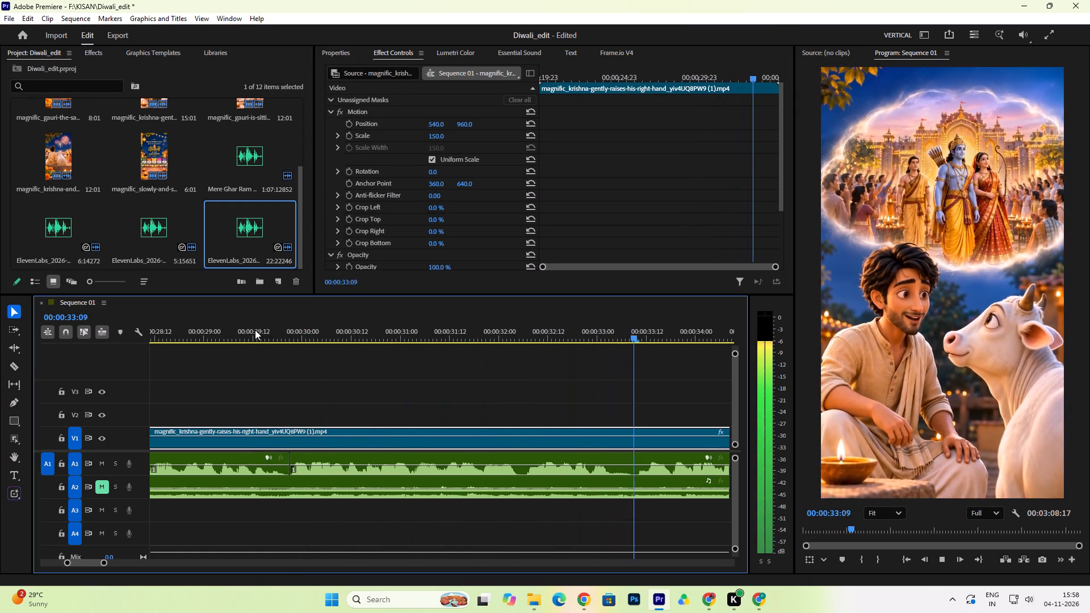
pyautogui.press('space')
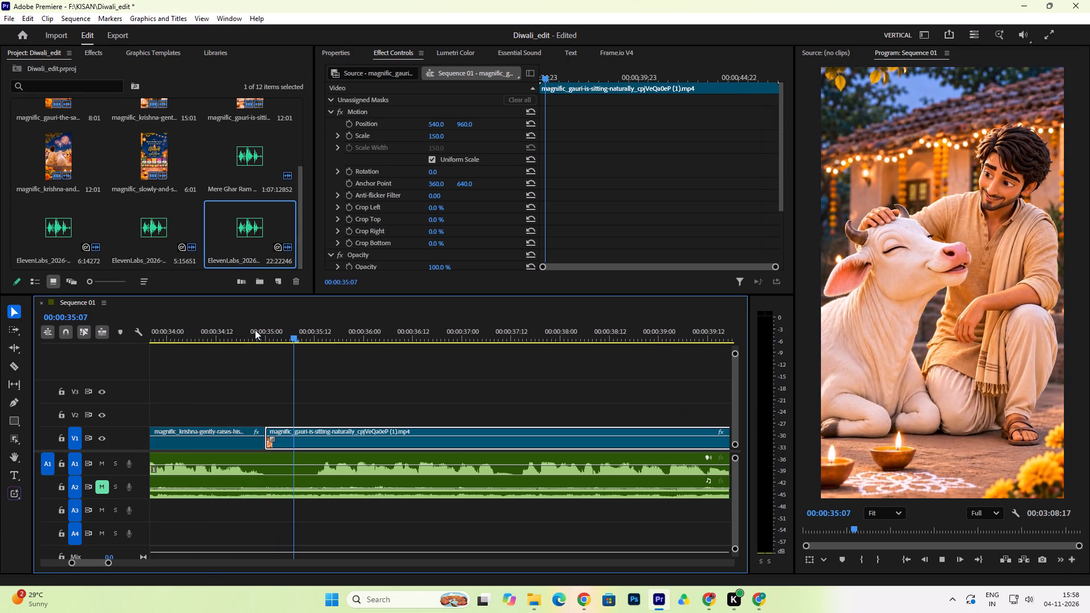
# Cut out the Alok speech pause between about 00:00:35:00 and 00:00:35:12 and close the gap.
pyautogui.click(14, 370)
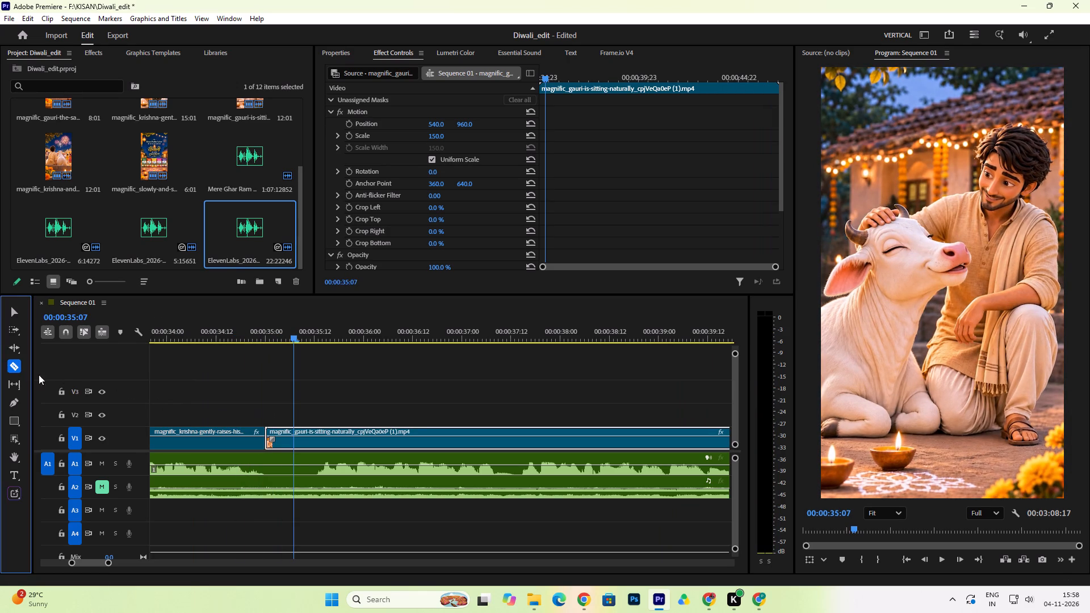
pyautogui.click(268, 468)
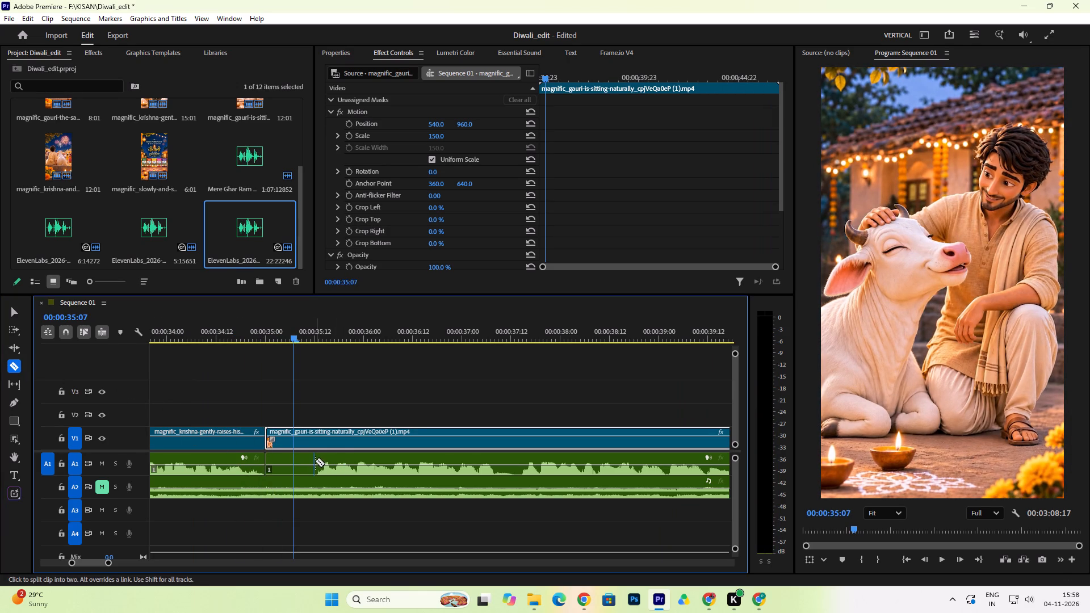
pyautogui.click(315, 461)
pyautogui.click(20, 310)
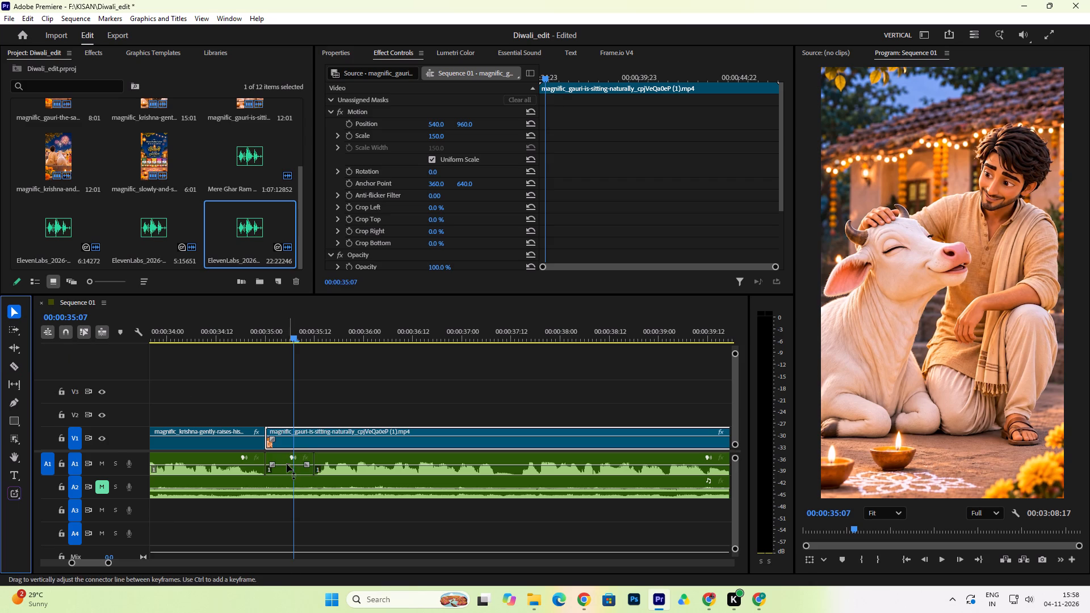
pyautogui.click(284, 469)
pyautogui.press('Delete')
pyautogui.moveTo(338, 459); pyautogui.dragTo(318, 459)
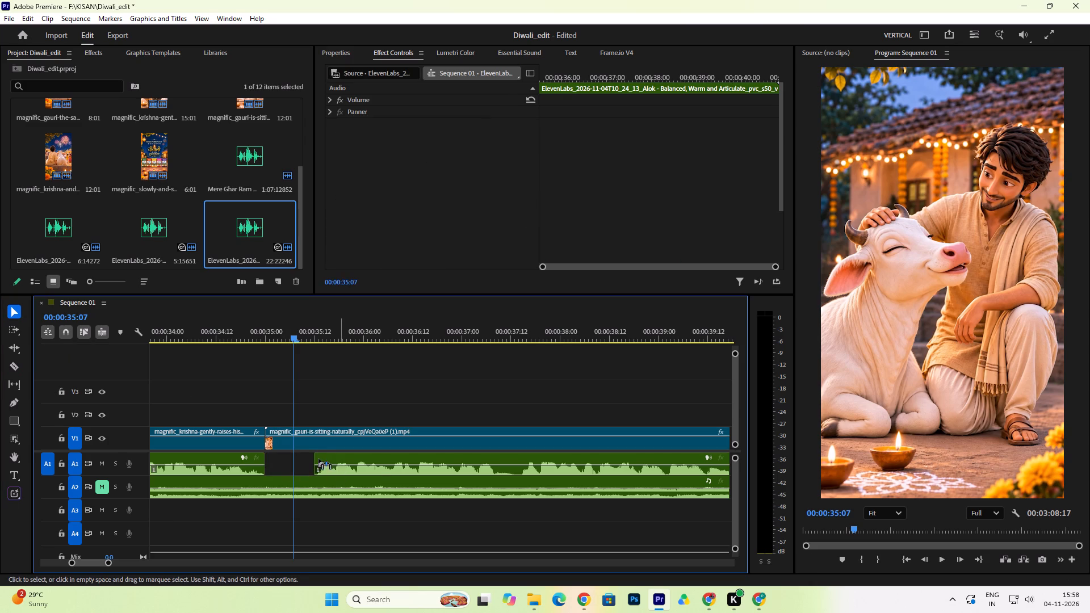
pyautogui.moveTo(318, 459); pyautogui.dragTo(294, 461)
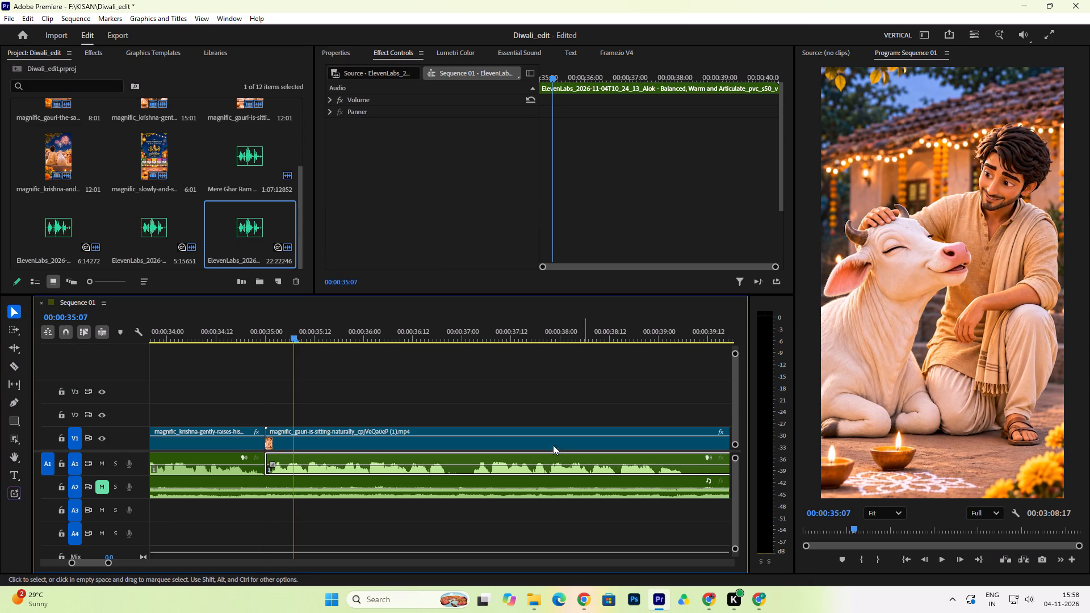
# Cut out the Alok speech pause between about 00:00:36:21 and 00:00:37:02 and close the gap.
pyautogui.click(16, 368)
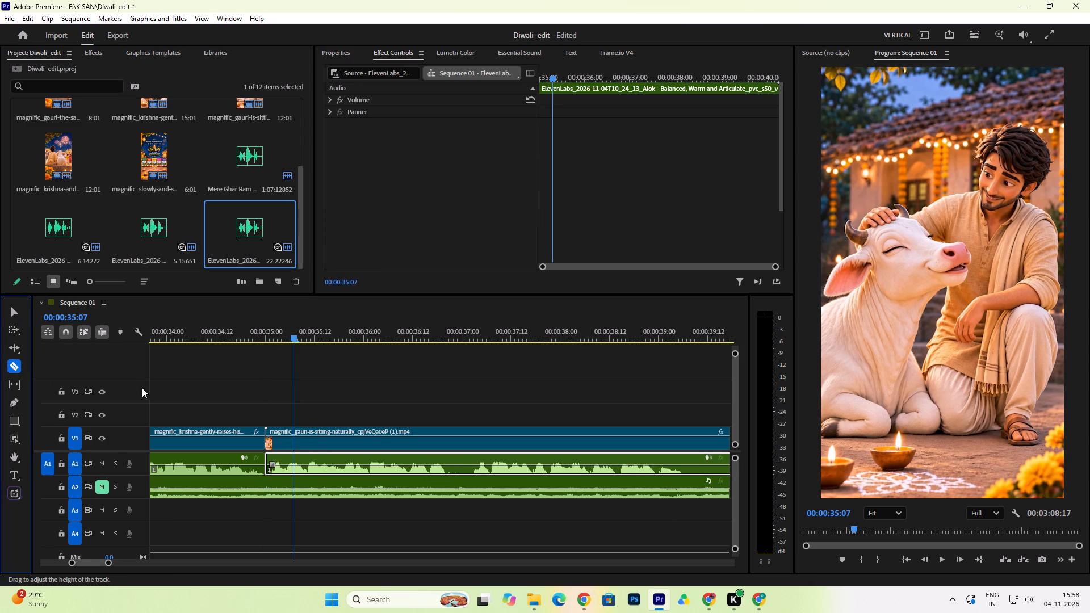
pyautogui.click(448, 463)
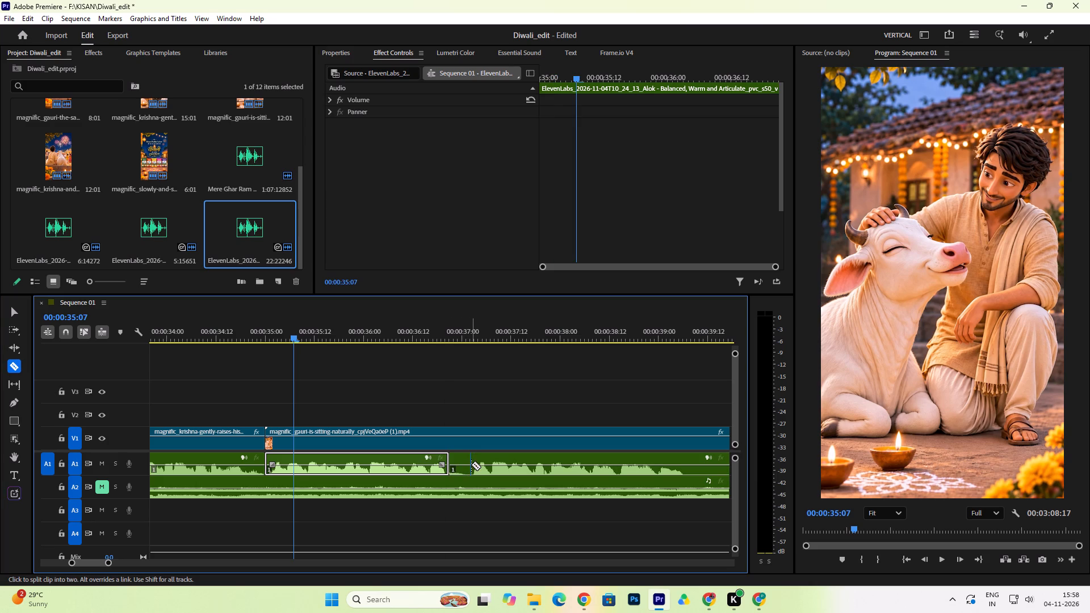
pyautogui.click(472, 466)
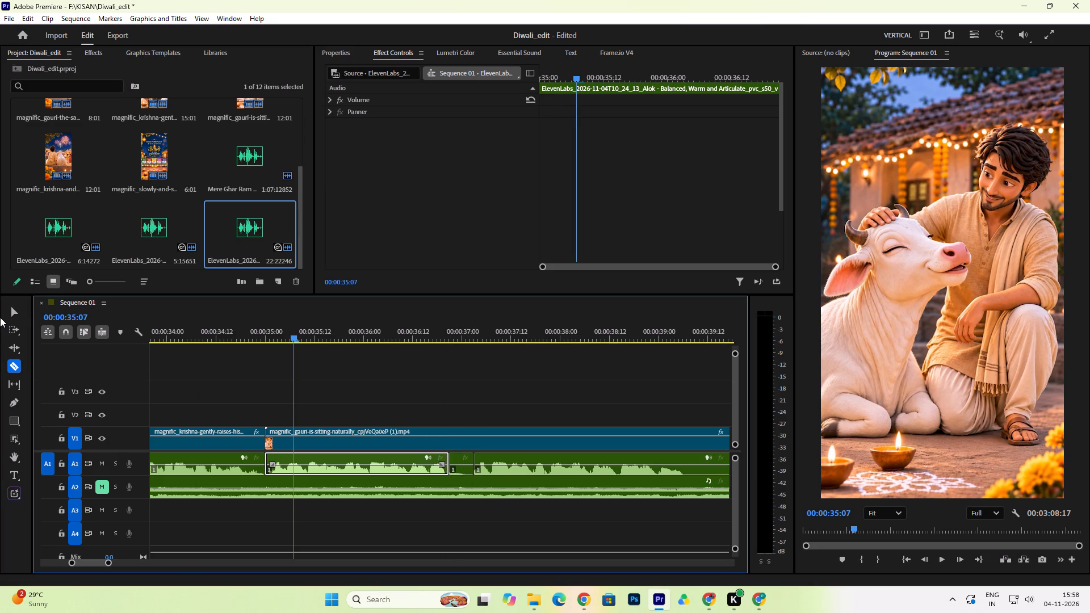
pyautogui.click(13, 318)
pyautogui.click(460, 468)
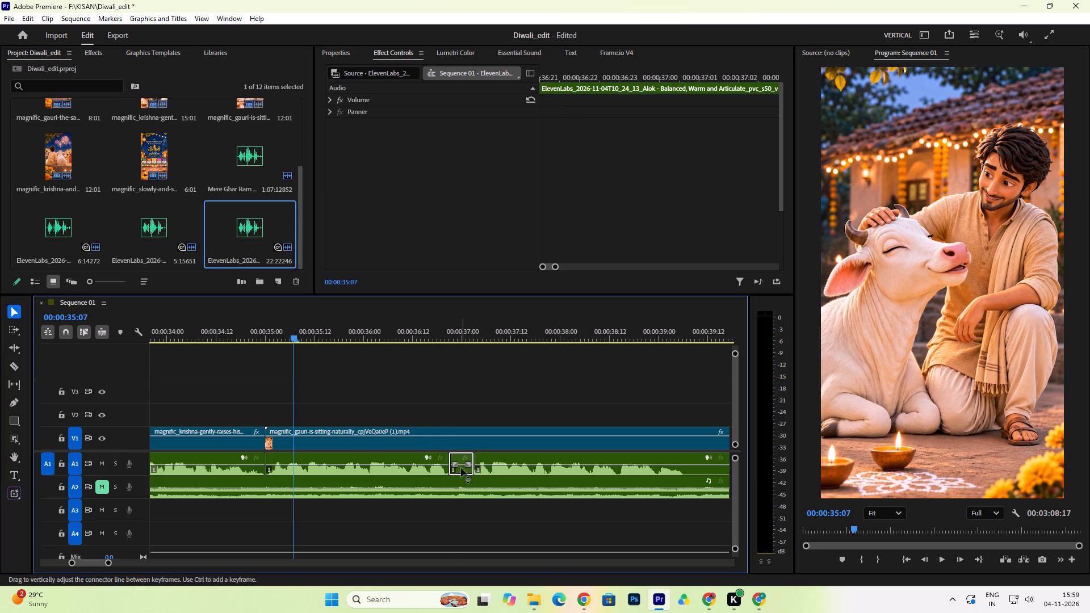
pyautogui.press('Delete')
pyautogui.moveTo(485, 455); pyautogui.dragTo(463, 456)
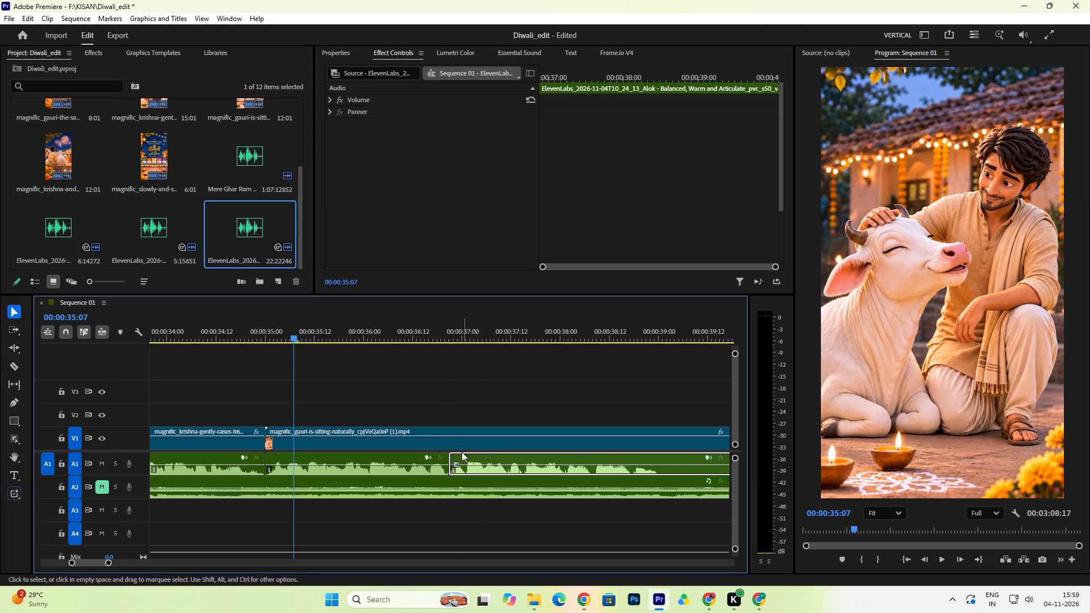
# Split the Alok speech at about 00:00:39:01, delete the trailing silence and play the speech back from about 00:00:30:00.
pyautogui.click(12, 368)
pyautogui.click(661, 465)
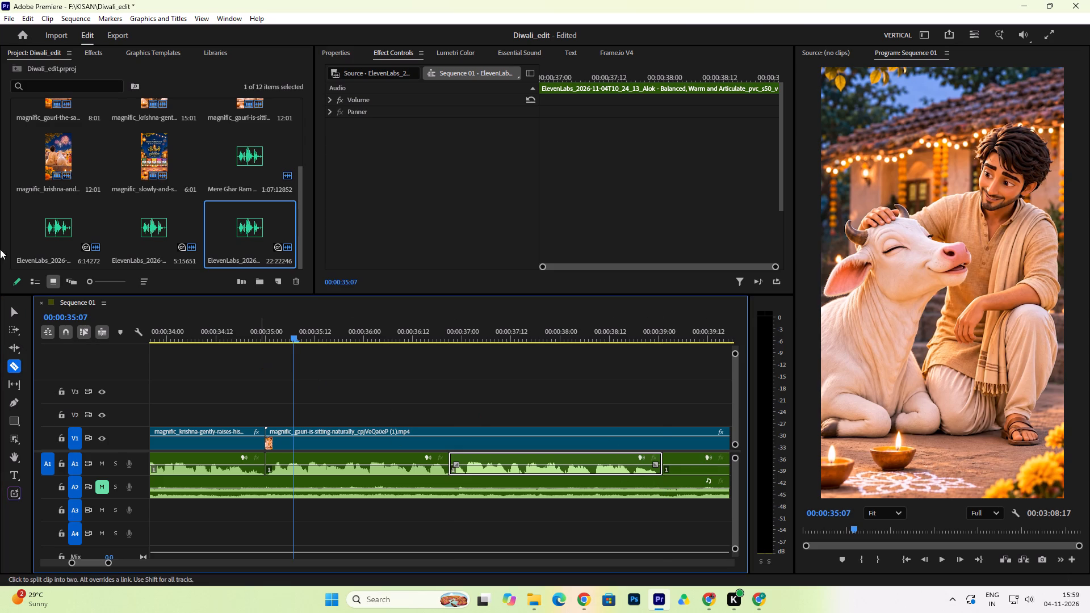
pyautogui.click(20, 311)
pyautogui.click(677, 459)
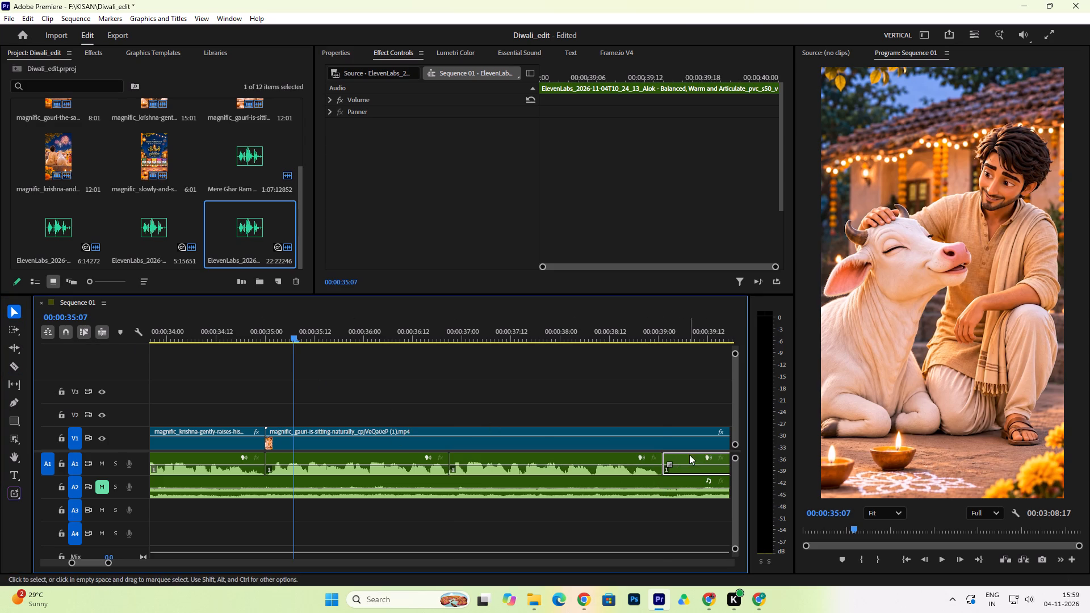
pyautogui.moveTo(110, 562); pyautogui.dragTo(136, 562)
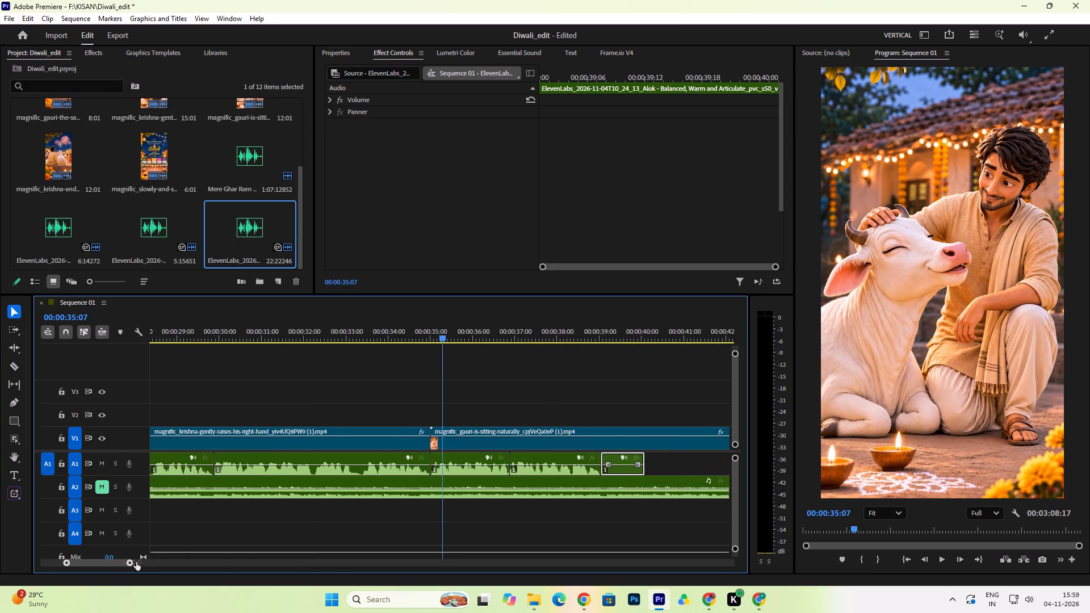
pyautogui.moveTo(136, 562); pyautogui.dragTo(136, 562)
pyautogui.press('Delete')
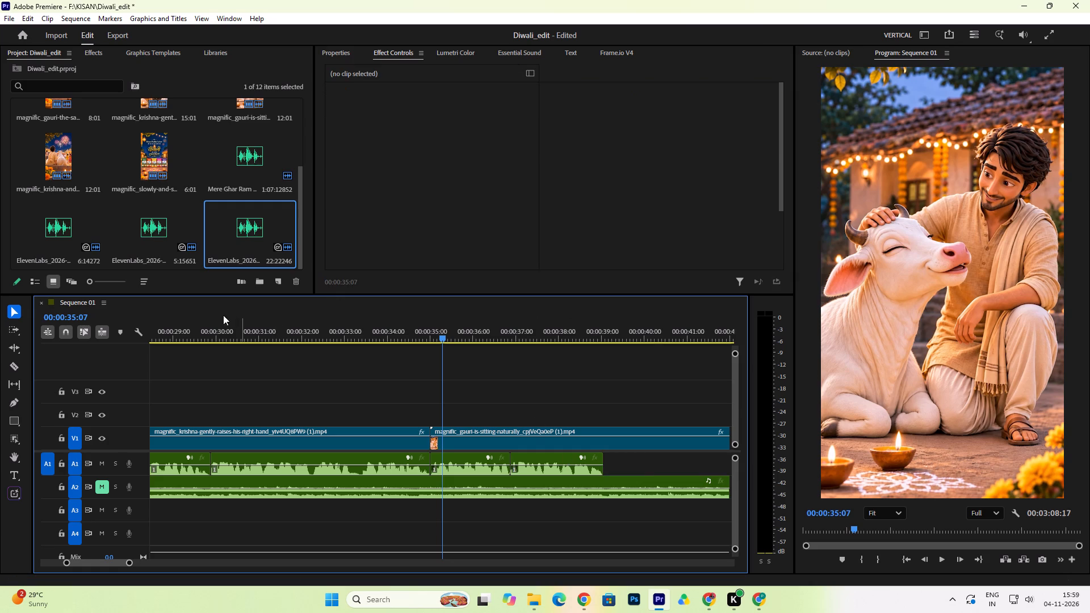
pyautogui.click(215, 328)
pyautogui.press('space')
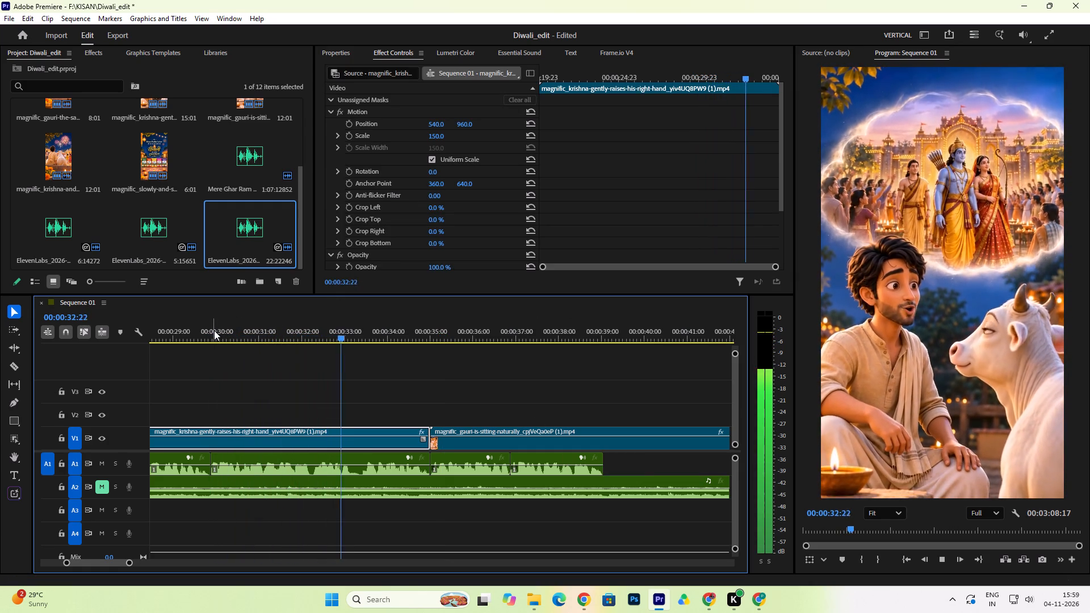
pyautogui.press('space')
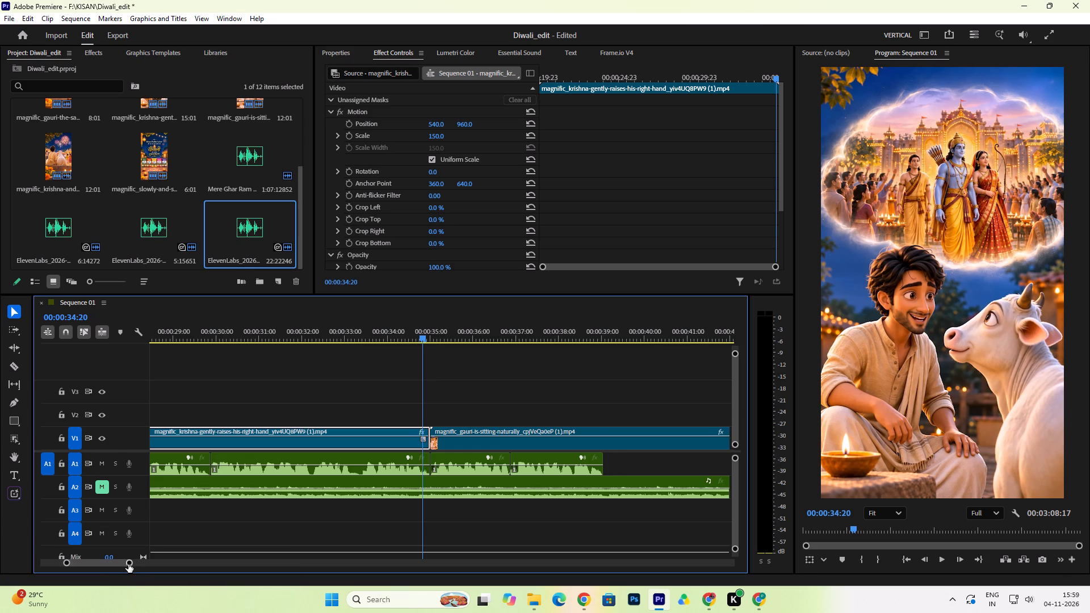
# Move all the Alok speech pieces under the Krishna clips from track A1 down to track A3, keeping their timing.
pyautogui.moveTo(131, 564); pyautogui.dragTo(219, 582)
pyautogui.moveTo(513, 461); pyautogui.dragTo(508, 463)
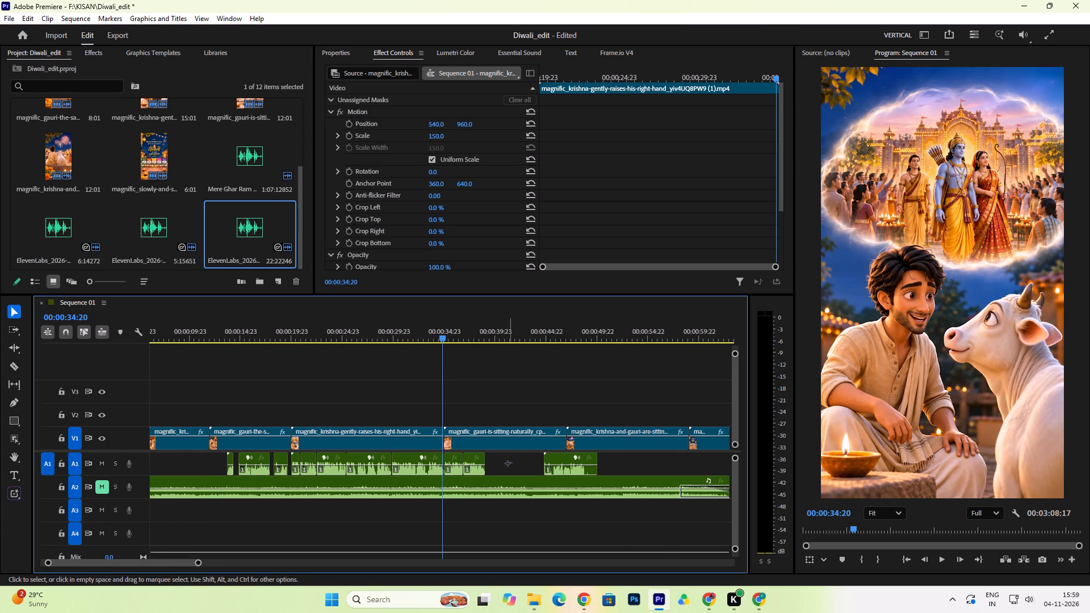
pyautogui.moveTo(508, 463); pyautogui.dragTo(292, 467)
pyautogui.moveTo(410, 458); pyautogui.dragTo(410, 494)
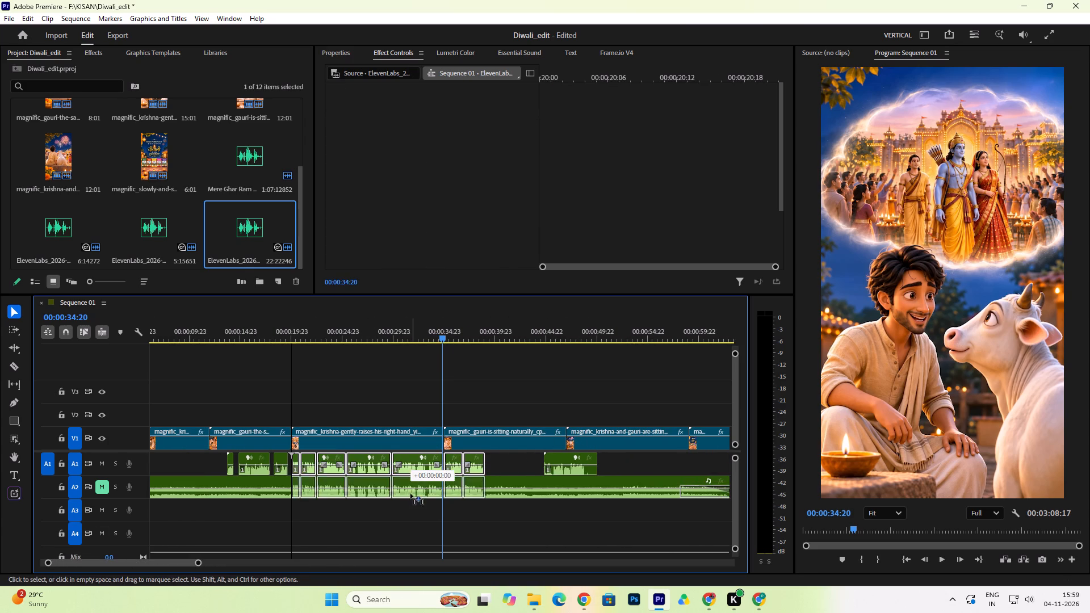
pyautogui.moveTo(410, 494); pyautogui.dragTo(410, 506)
# Listen to the clips' original audio parked at the end of track A1, from about 00:02:22:00.
pyautogui.moveTo(200, 565); pyautogui.dragTo(271, 575)
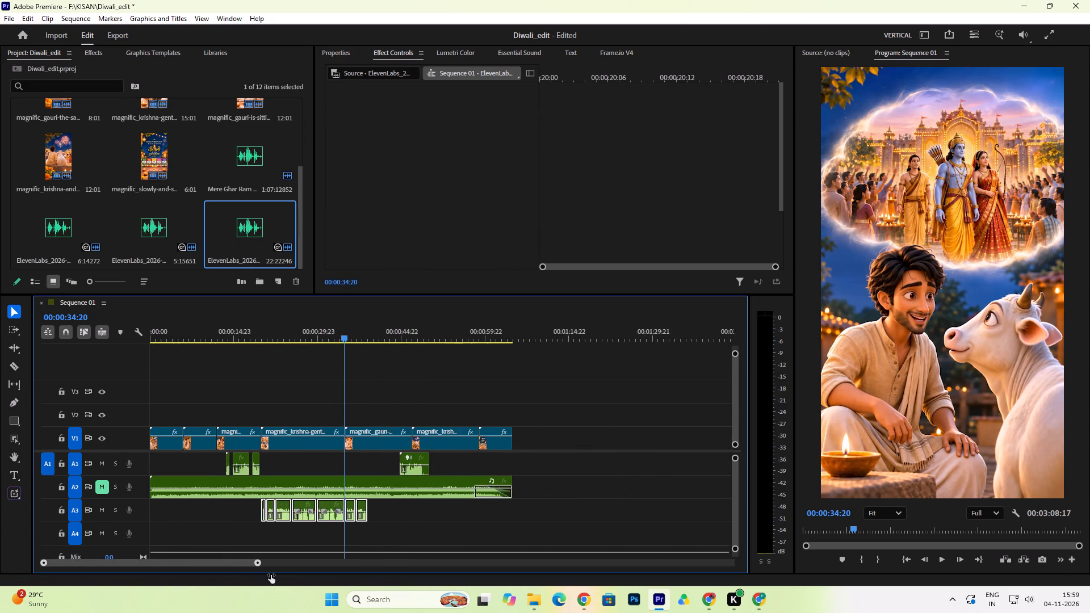
pyautogui.moveTo(271, 575); pyautogui.dragTo(375, 598)
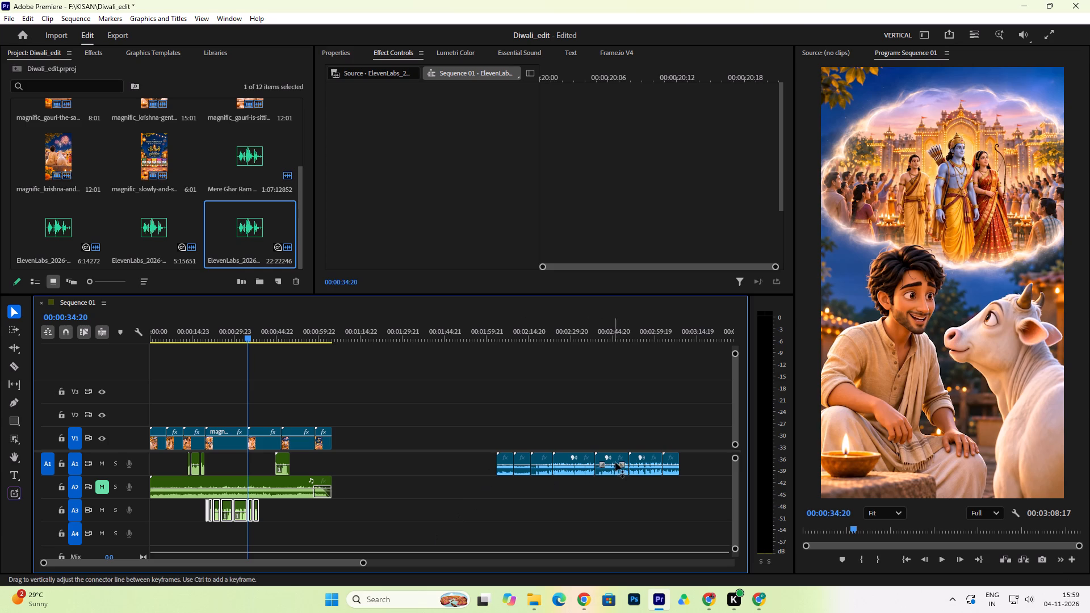
pyautogui.click(549, 329)
pyautogui.press('space')
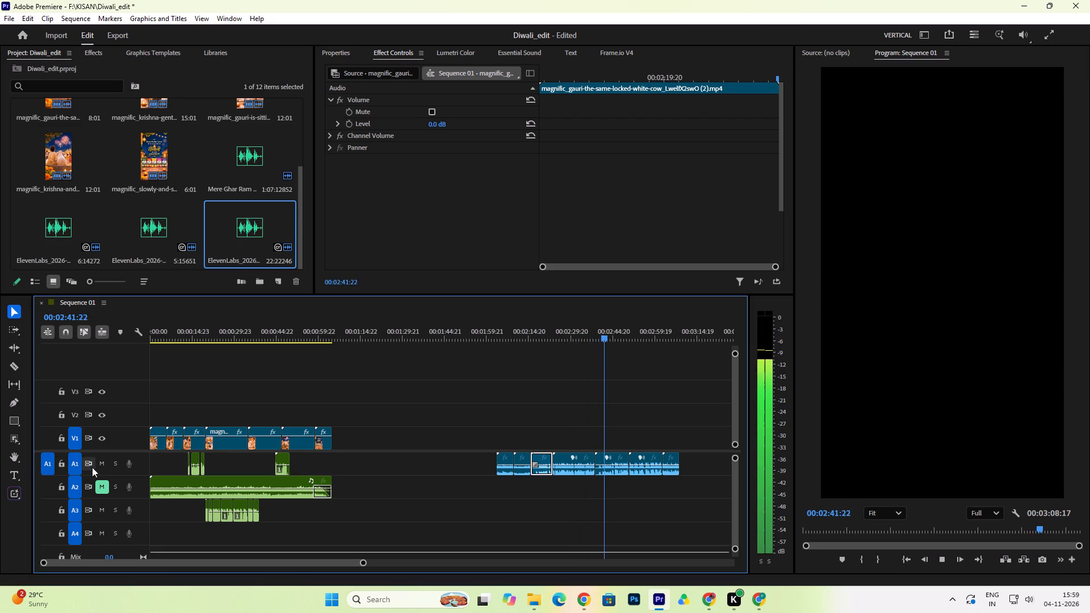
pyautogui.click(451, 486)
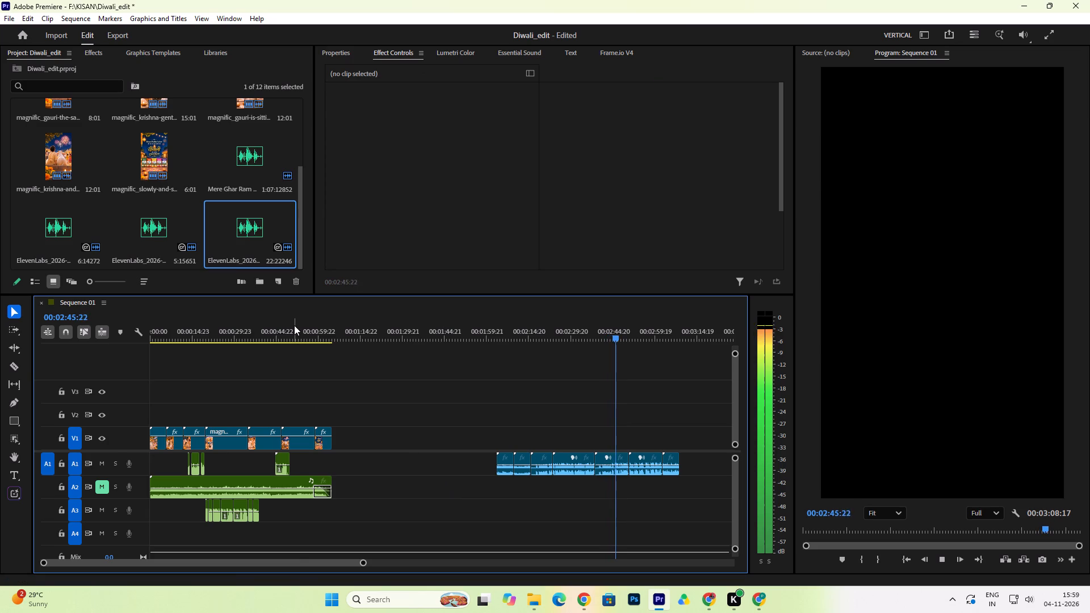
pyautogui.click(236, 337)
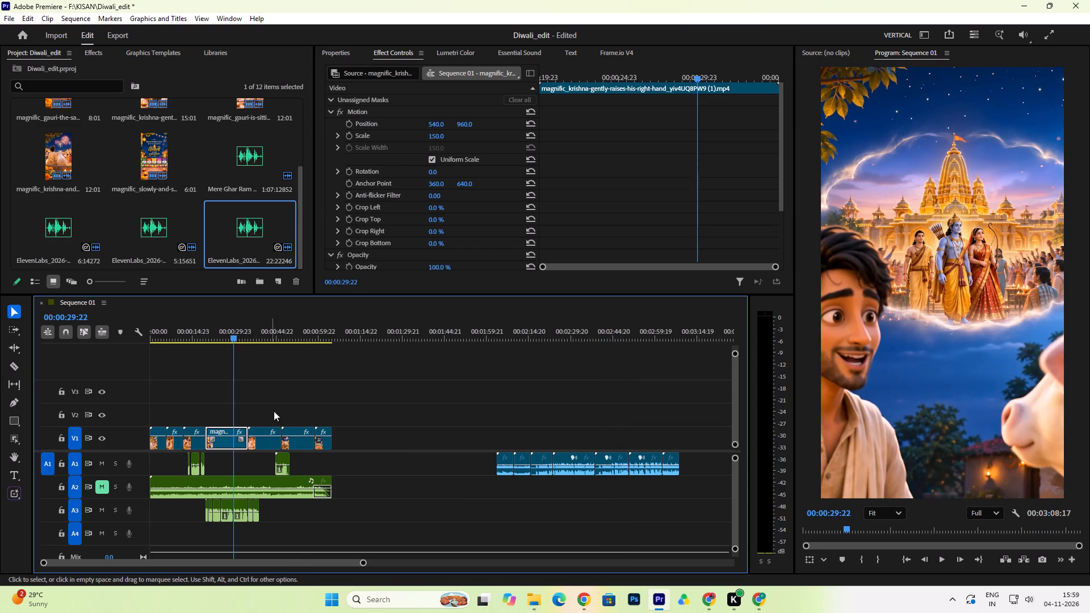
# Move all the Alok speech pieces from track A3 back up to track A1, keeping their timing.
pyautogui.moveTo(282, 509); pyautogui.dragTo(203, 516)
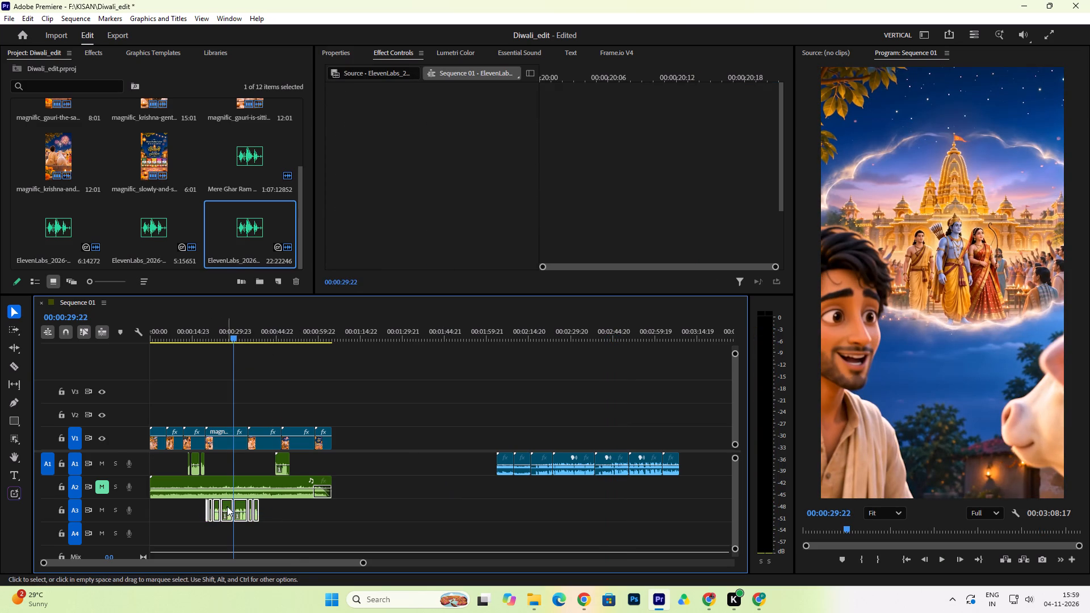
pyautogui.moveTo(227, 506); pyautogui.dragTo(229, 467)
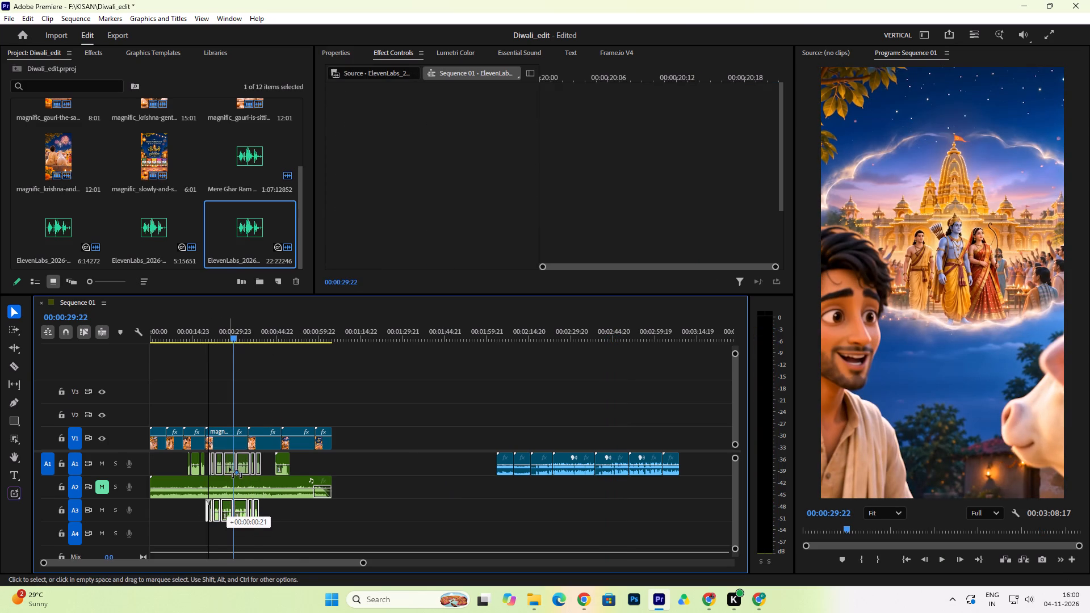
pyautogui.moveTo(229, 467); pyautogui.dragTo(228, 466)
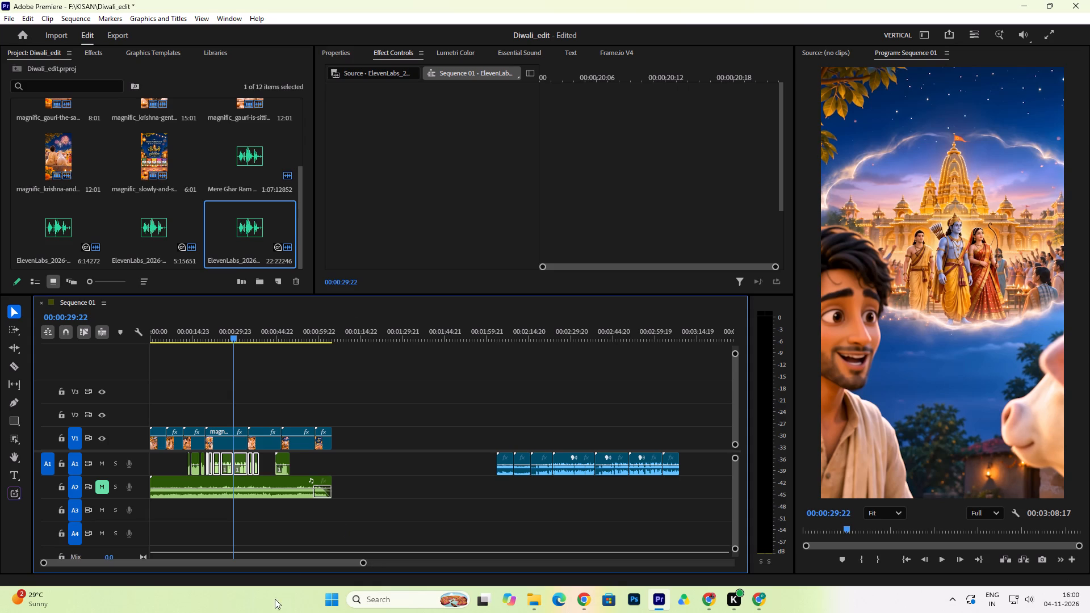
# Play back the Alok speech under the Krishna hand-raising clip from 00:00:20:00 to check its pauses.
pyautogui.moveTo(366, 564); pyautogui.dragTo(213, 549)
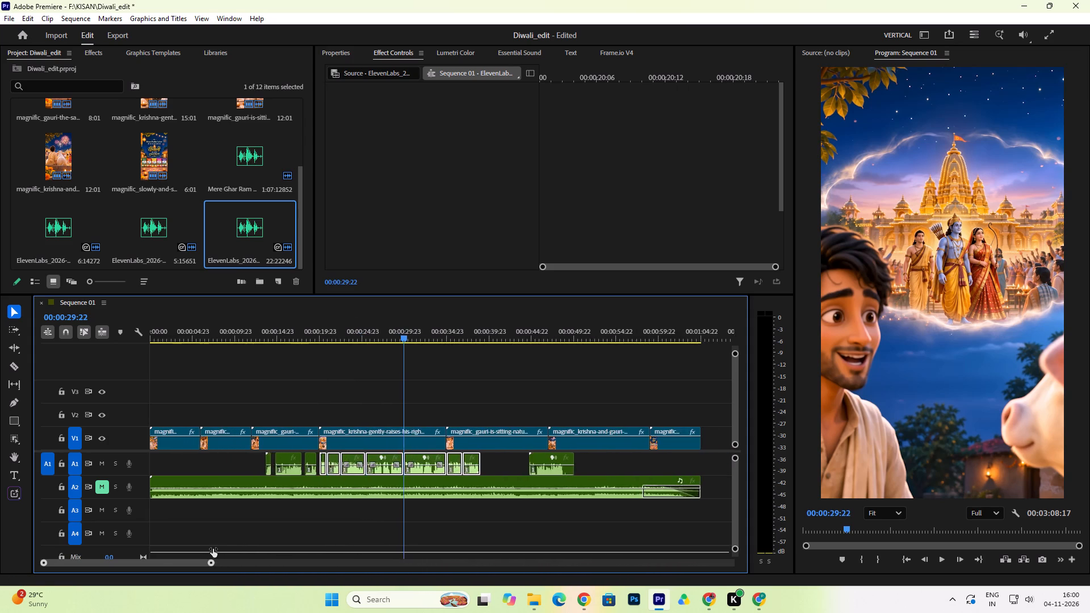
pyautogui.moveTo(213, 549); pyautogui.dragTo(155, 566)
pyautogui.click(308, 509)
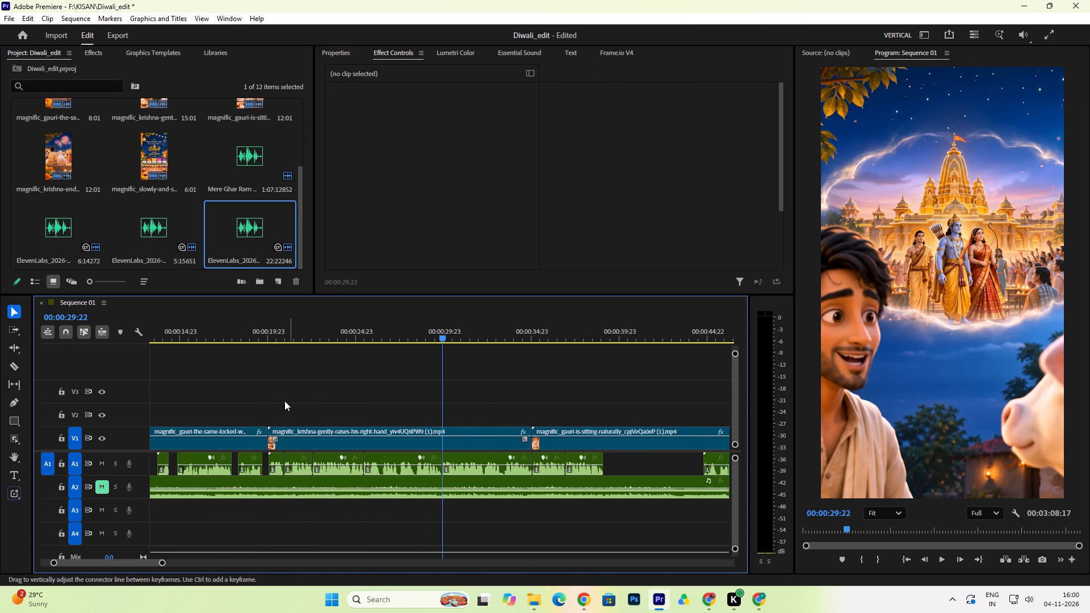
pyautogui.click(275, 334)
pyautogui.click(269, 334)
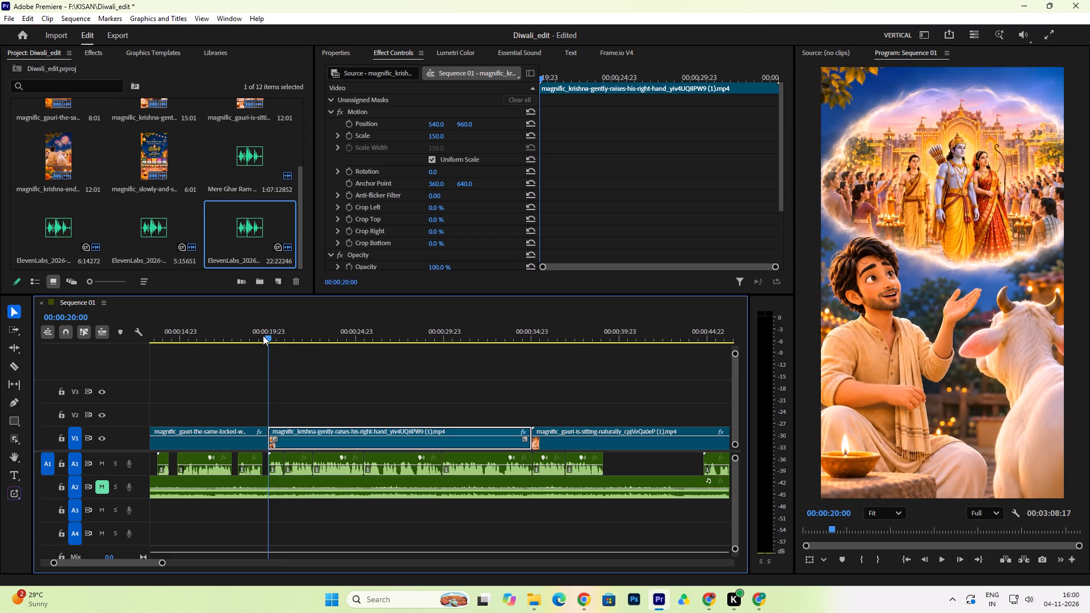
pyautogui.press('space')
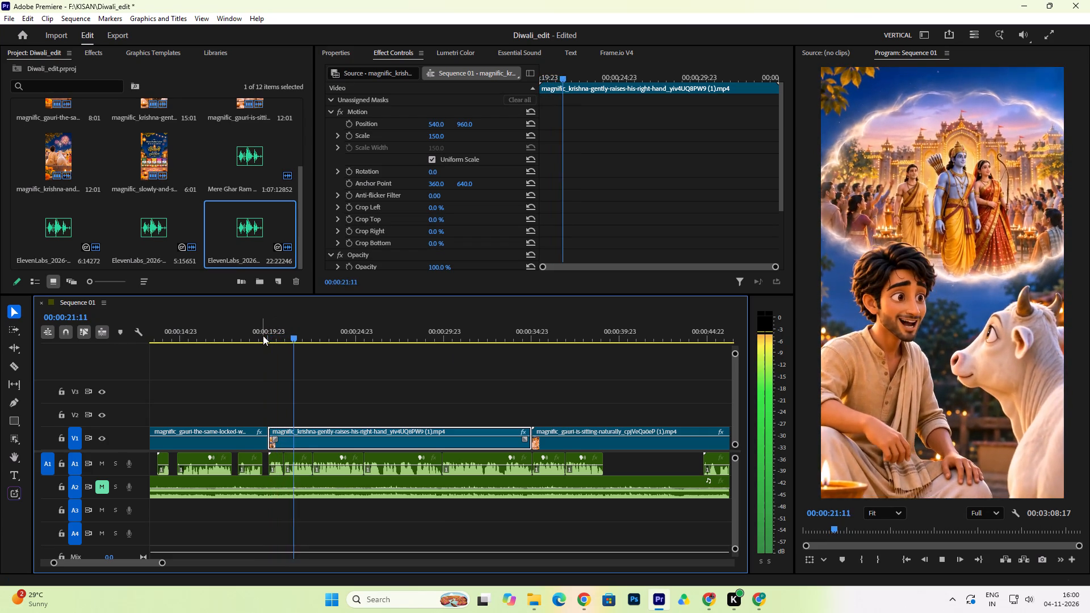
pyautogui.press('space')
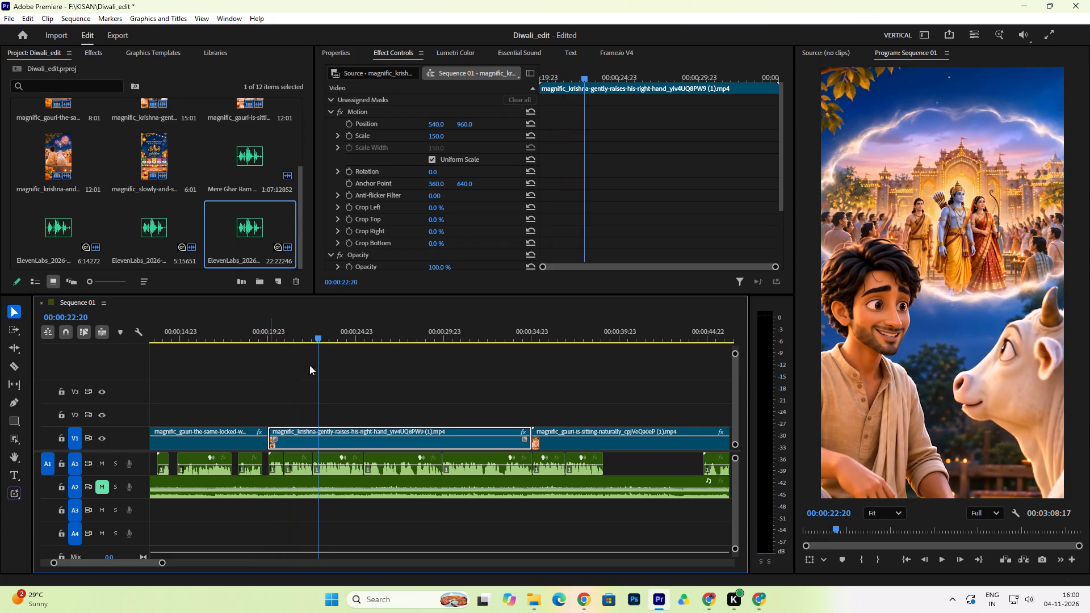
# Trim both sides of the Alok speech cut near 00:00:22:13, butt the pieces together at about 00:00:22:11 and play back the join.
pyautogui.moveTo(160, 562); pyautogui.dragTo(69, 565)
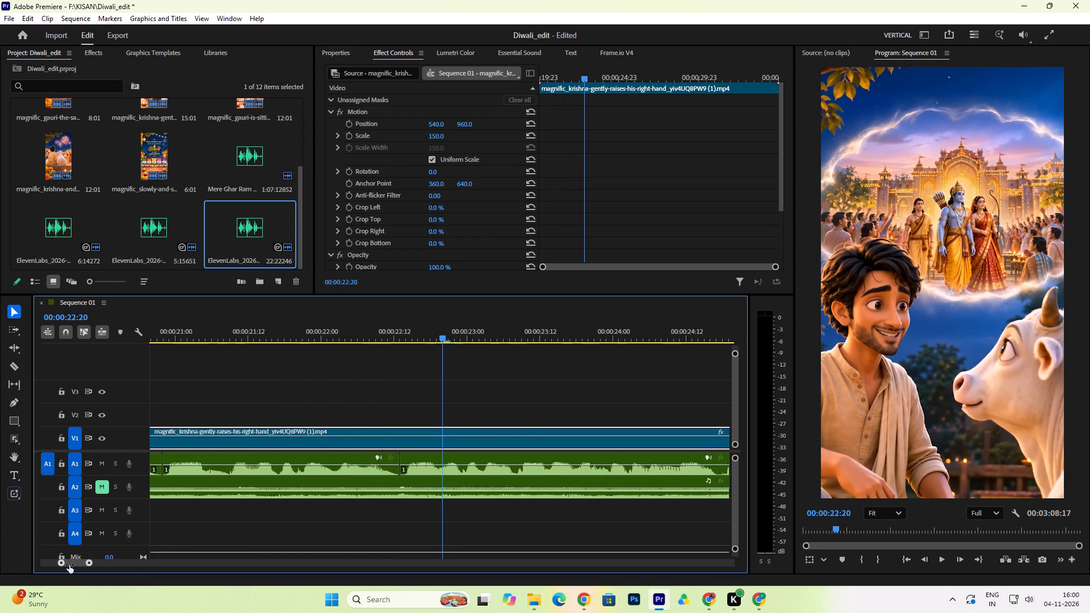
pyautogui.moveTo(69, 565); pyautogui.dragTo(39, 578)
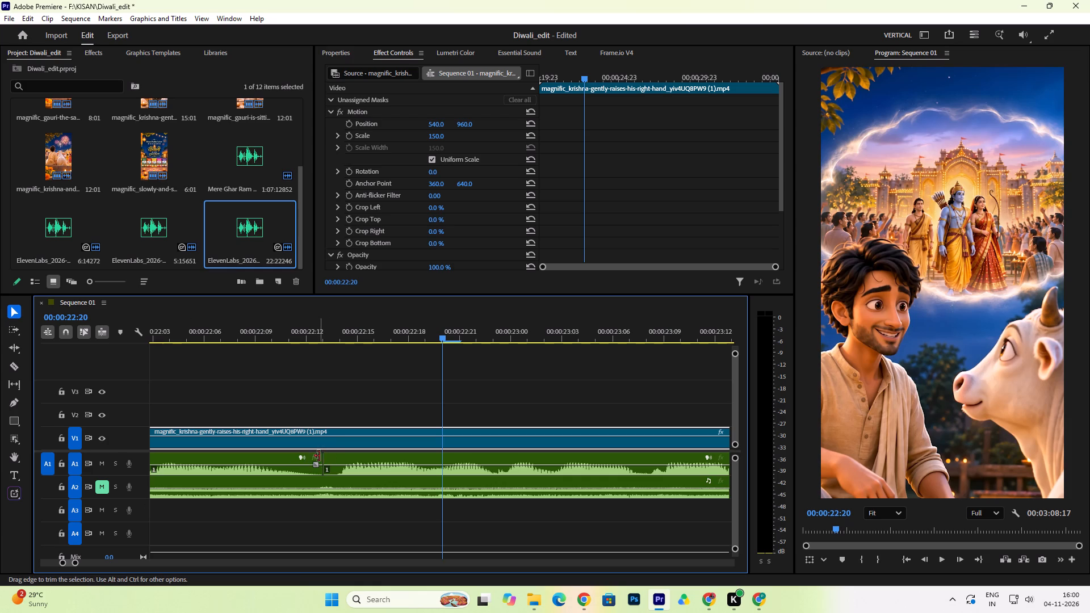
pyautogui.moveTo(321, 456); pyautogui.dragTo(291, 468)
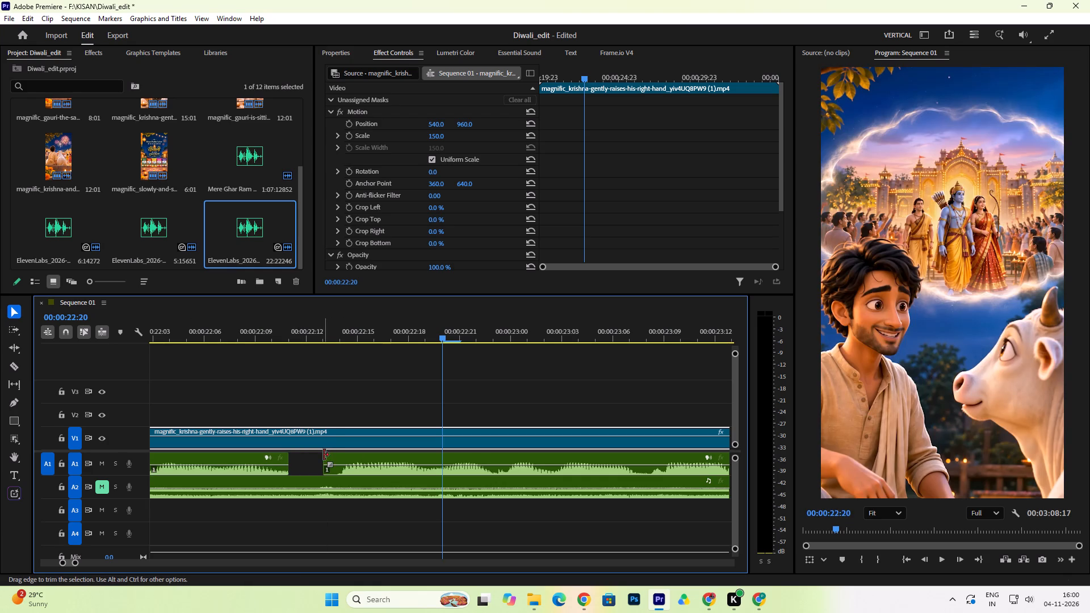
pyautogui.moveTo(324, 455); pyautogui.dragTo(336, 456)
pyautogui.moveTo(354, 459); pyautogui.dragTo(316, 461)
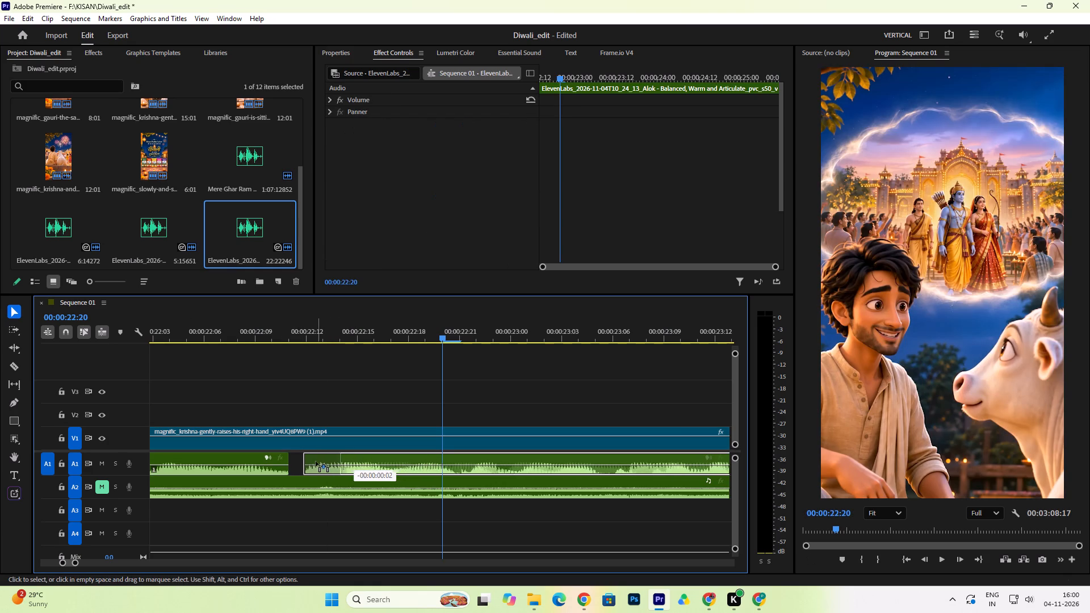
pyautogui.moveTo(316, 461); pyautogui.dragTo(305, 463)
pyautogui.click(173, 334)
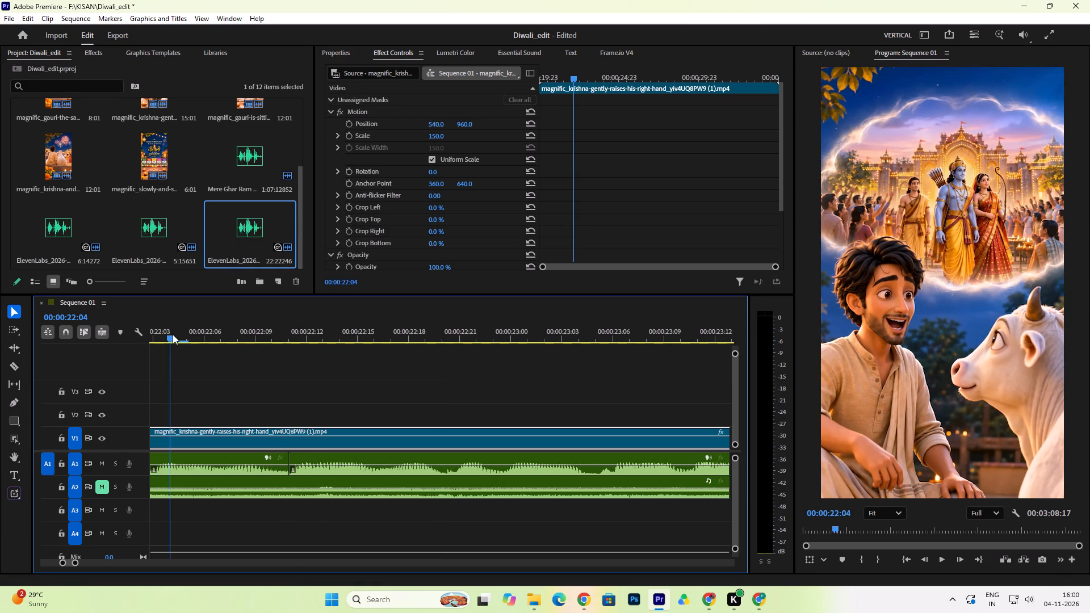
pyautogui.press('space')
pyautogui.press('space')
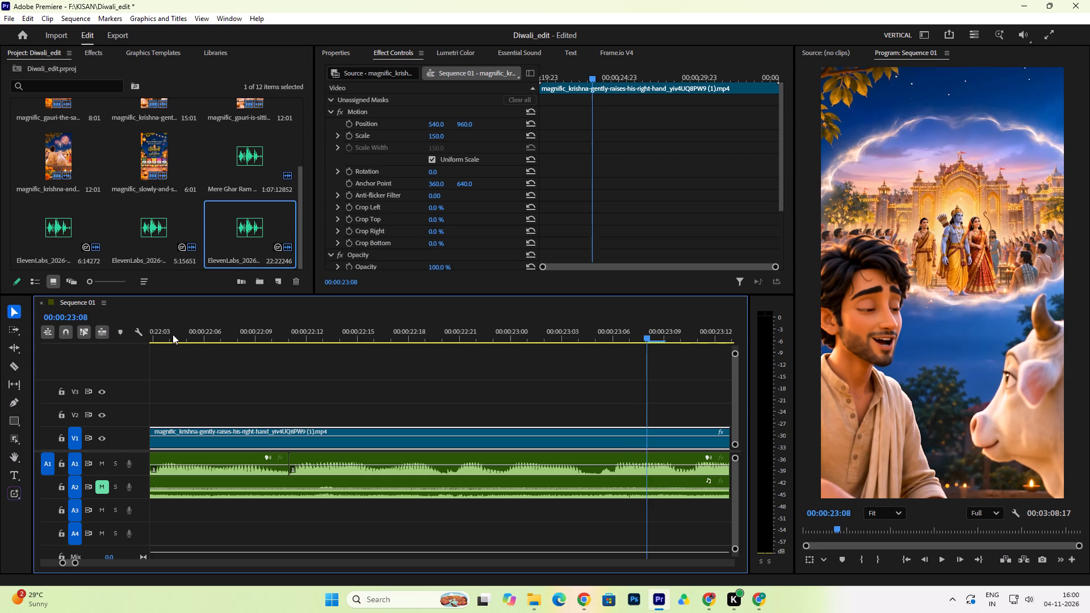
# Play on to the next pause, split the Alok speech at about 00:00:24:14 and 00:00:24:15, and delete the silent piece between.
pyautogui.press('space')
pyautogui.press('space')
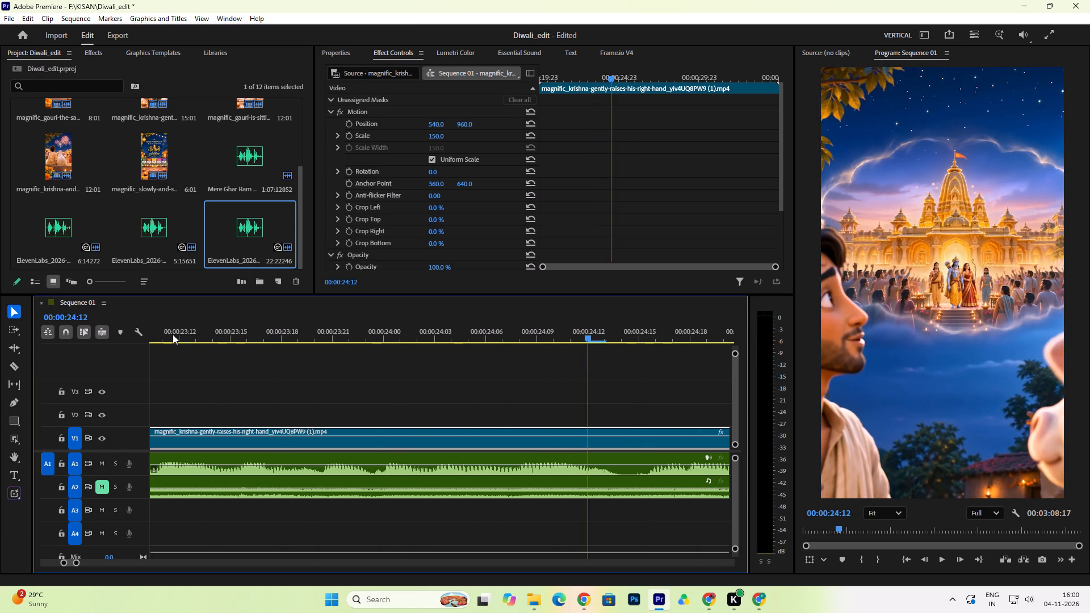
pyautogui.press('space')
pyautogui.press('space')
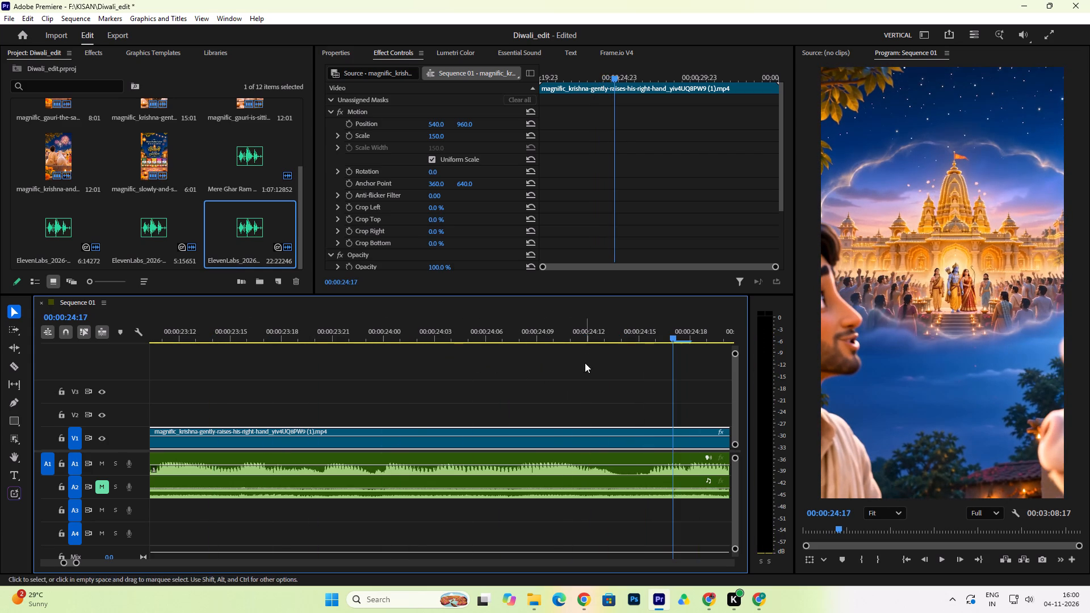
pyautogui.click(18, 366)
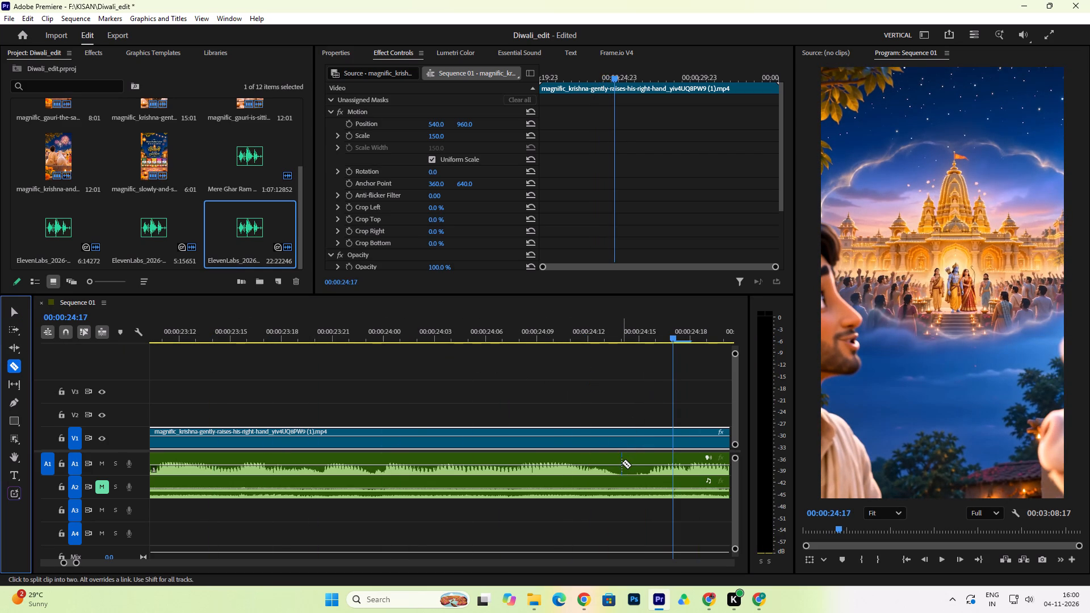
pyautogui.click(621, 463)
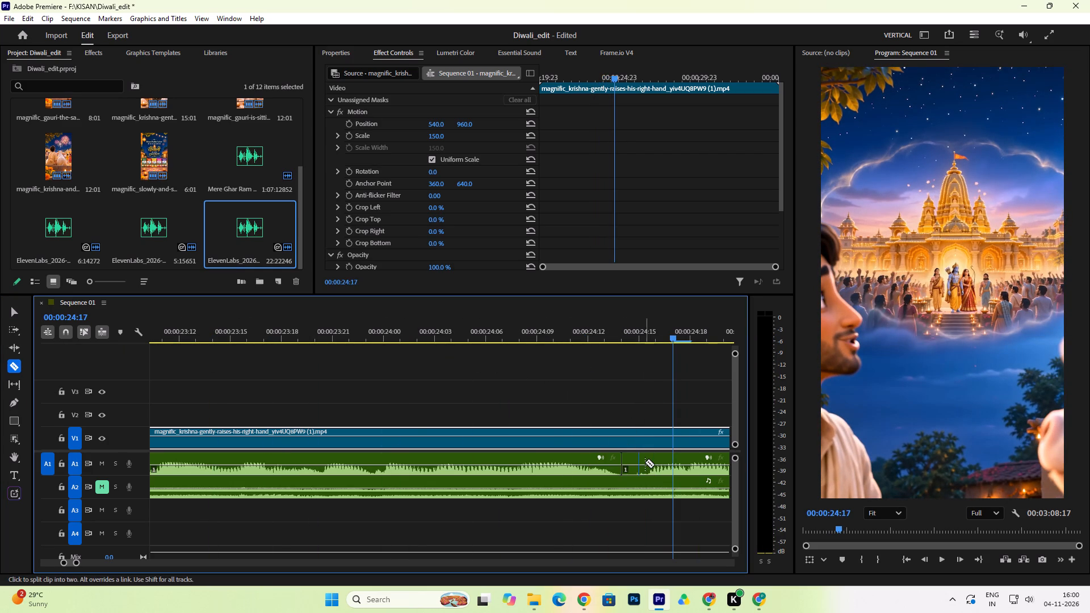
pyautogui.click(647, 461)
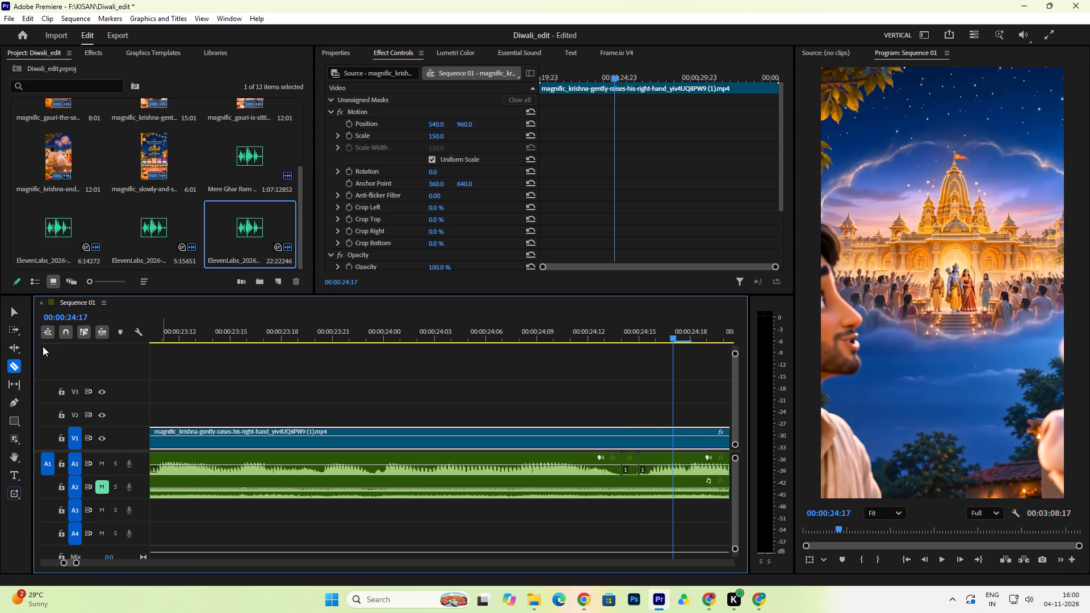
pyautogui.click(14, 310)
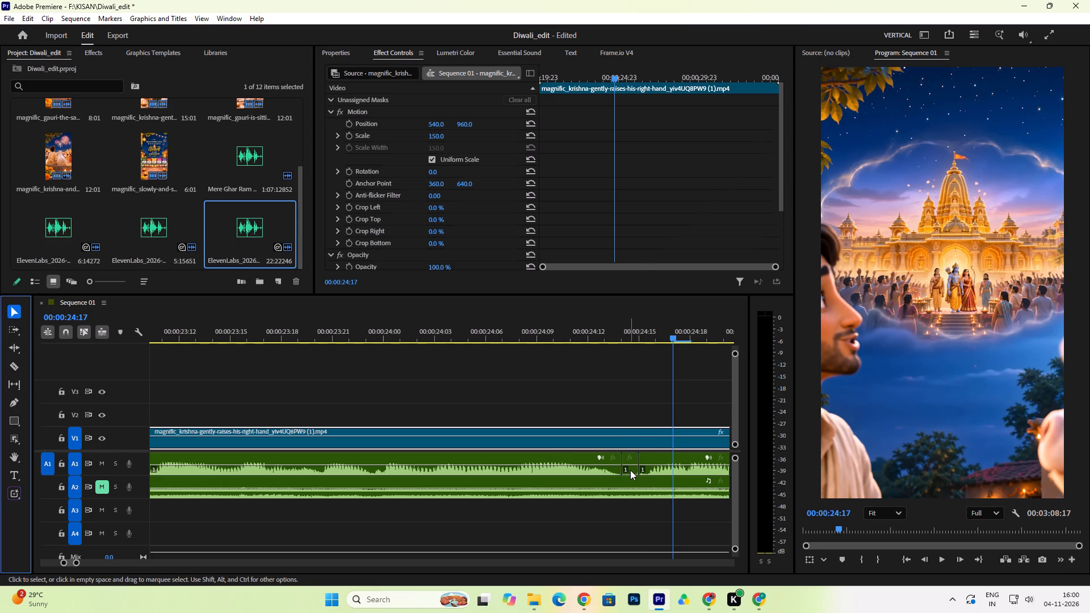
pyautogui.click(630, 470)
pyautogui.press('Delete')
# Trim the start of the Alok piece after the gap at about 00:00:24:15 and play back from about 00:00:24:12.
pyautogui.moveTo(639, 456); pyautogui.dragTo(640, 455)
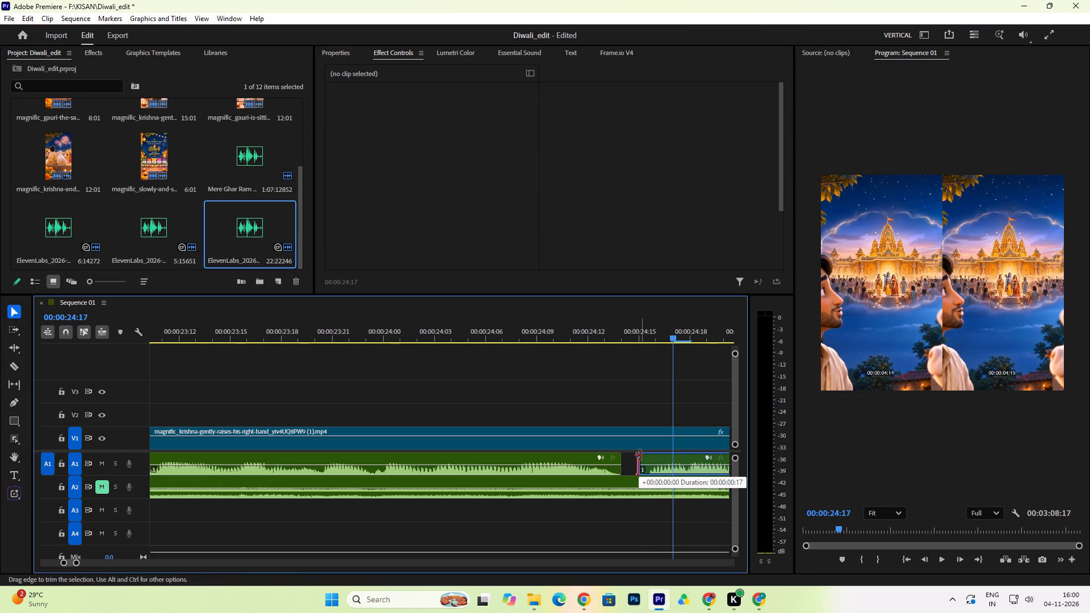
pyautogui.moveTo(640, 455); pyautogui.dragTo(645, 458)
pyautogui.moveTo(78, 562); pyautogui.dragTo(62, 569)
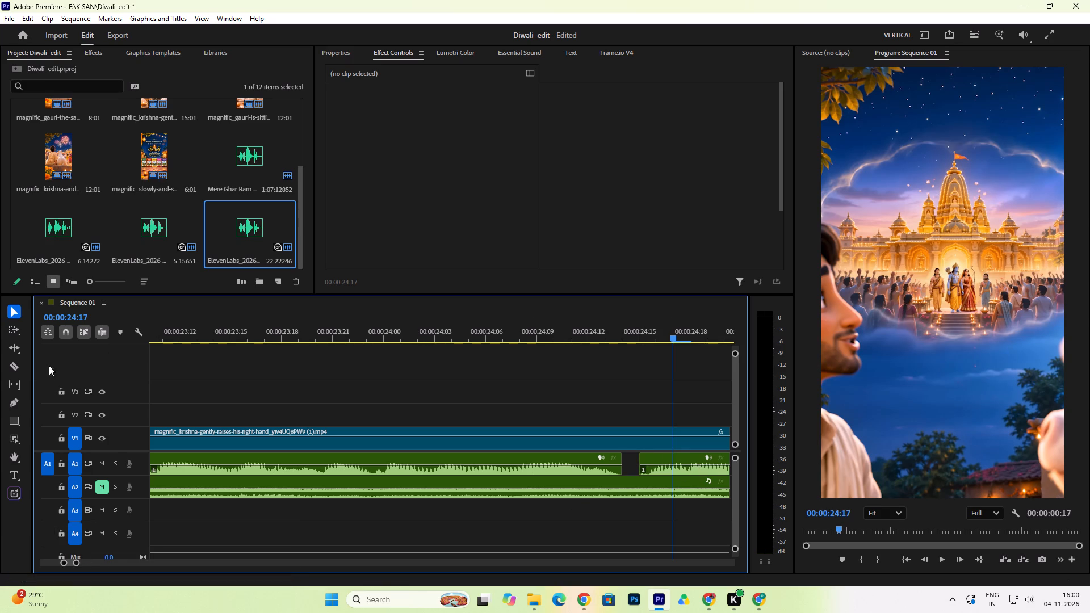
pyautogui.click(15, 371)
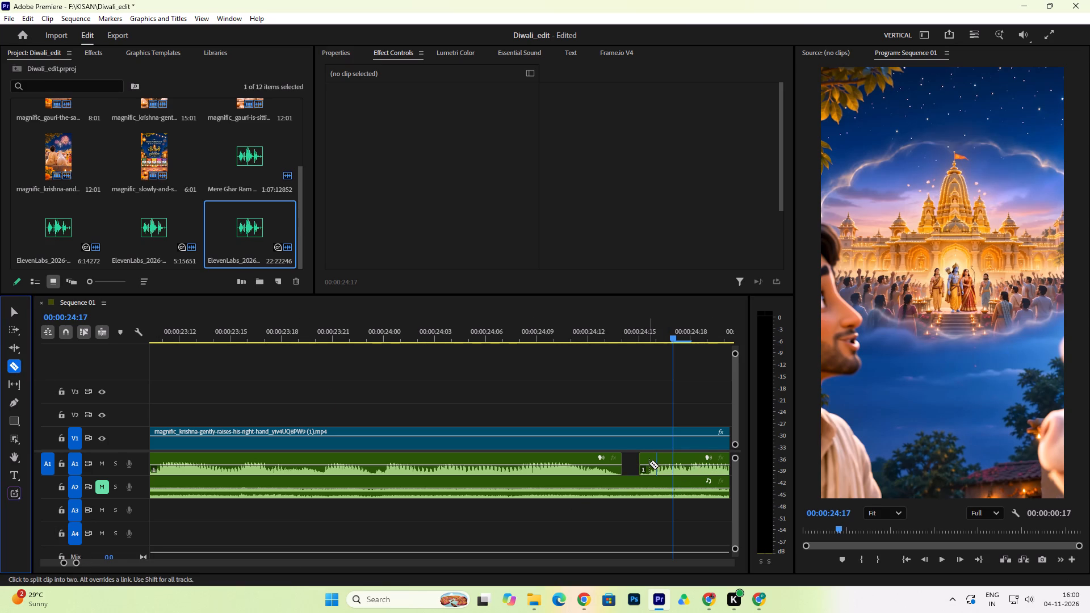
pyautogui.click(647, 462)
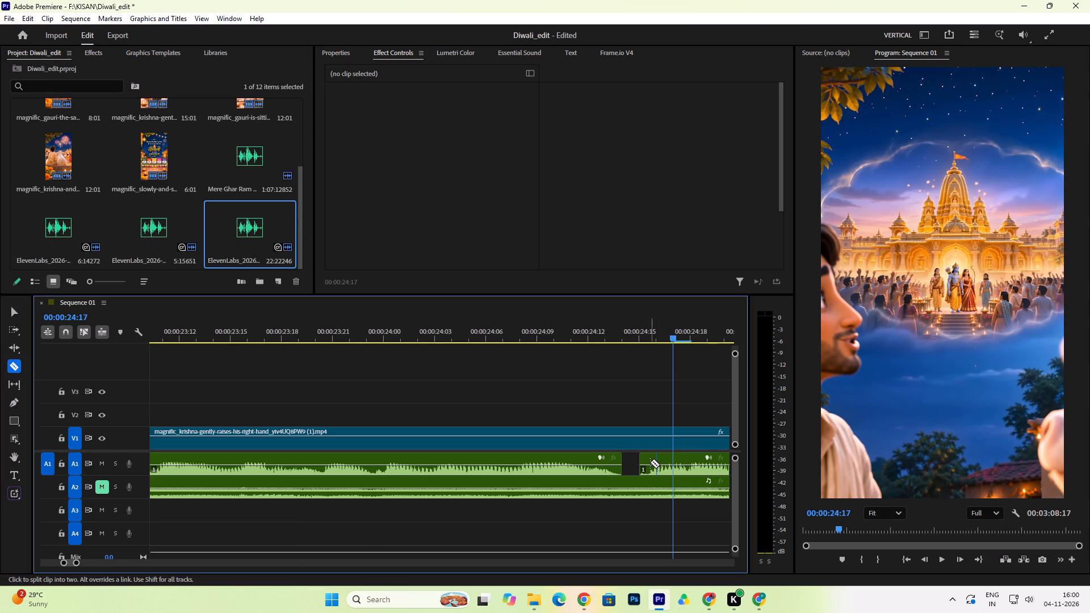
pyautogui.click(11, 312)
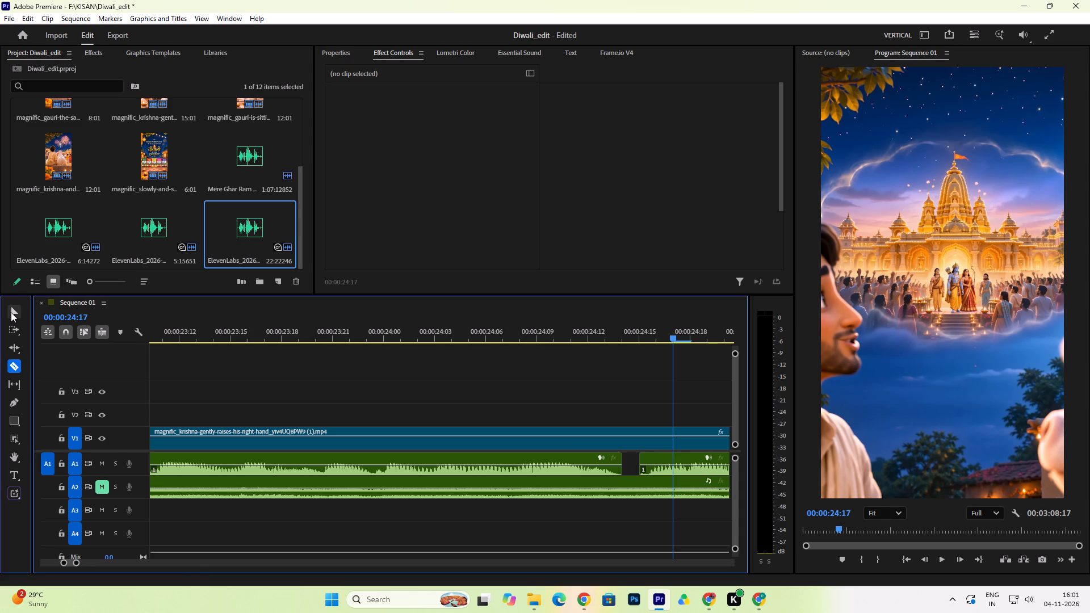
pyautogui.moveTo(643, 456); pyautogui.dragTo(653, 457)
pyautogui.click(601, 327)
pyautogui.press('space')
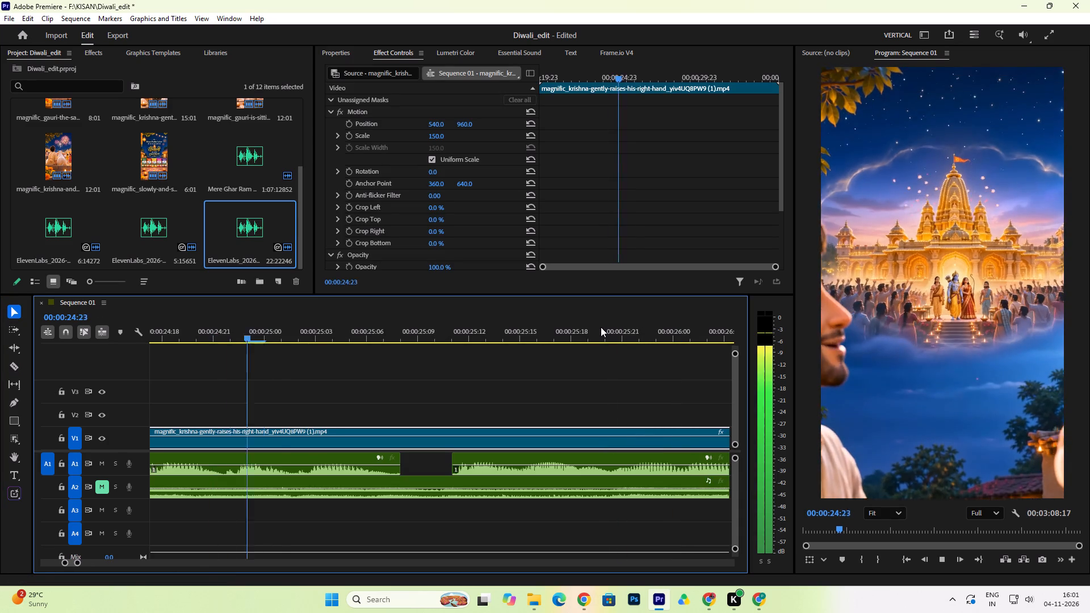
pyautogui.press('space')
pyautogui.press('space')
pyautogui.press('space')
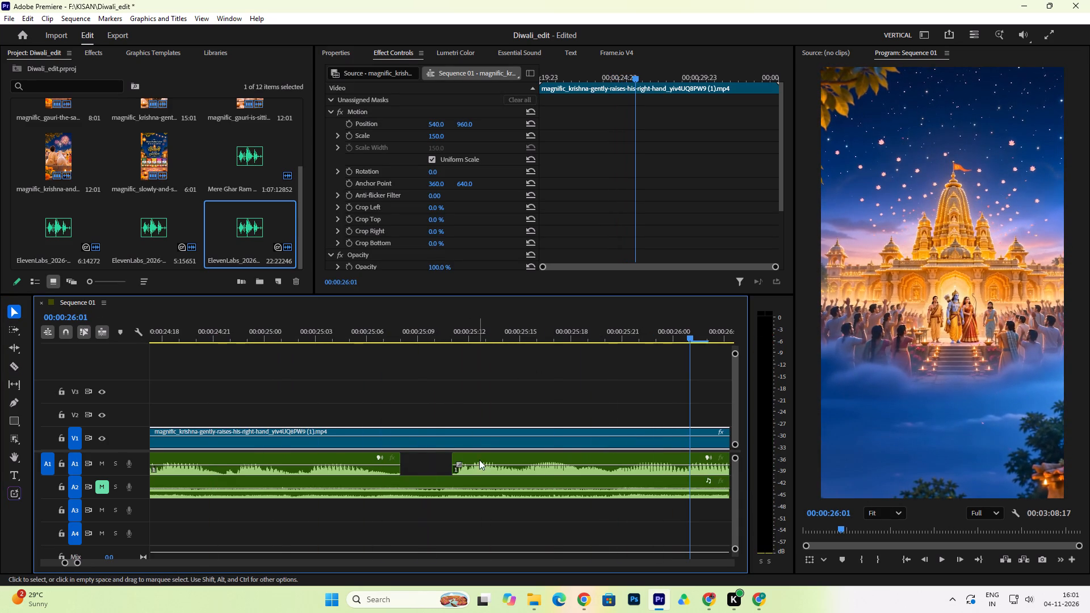
# Trim the end of the Alok piece to about 00:00:25:07, close the following piece up against it and play back the join.
pyautogui.moveTo(472, 459); pyautogui.dragTo(424, 463)
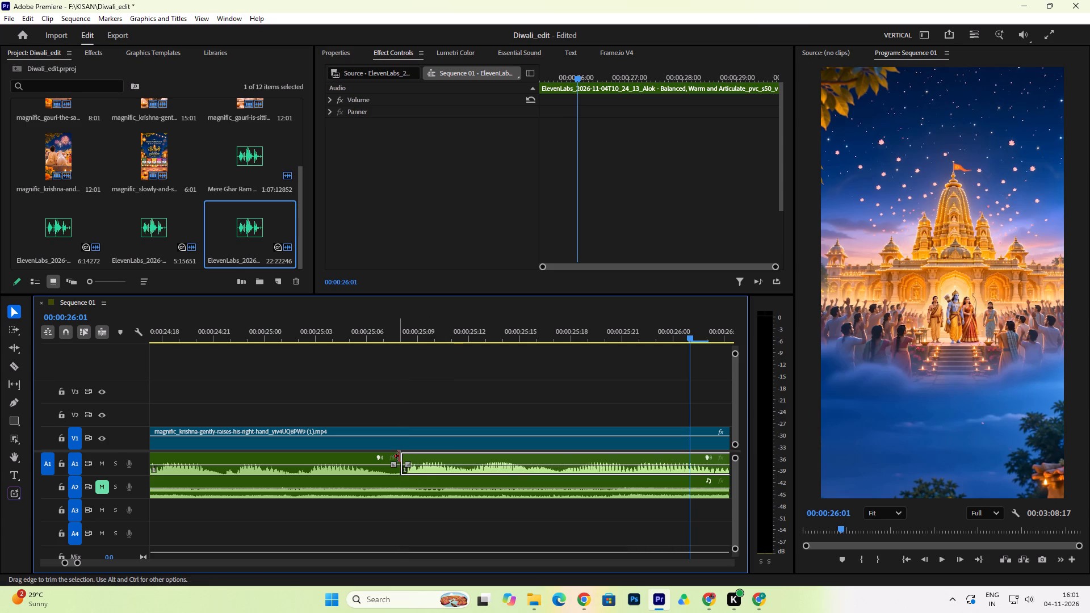
pyautogui.moveTo(399, 456); pyautogui.dragTo(388, 461)
pyautogui.click(343, 328)
pyautogui.press('space')
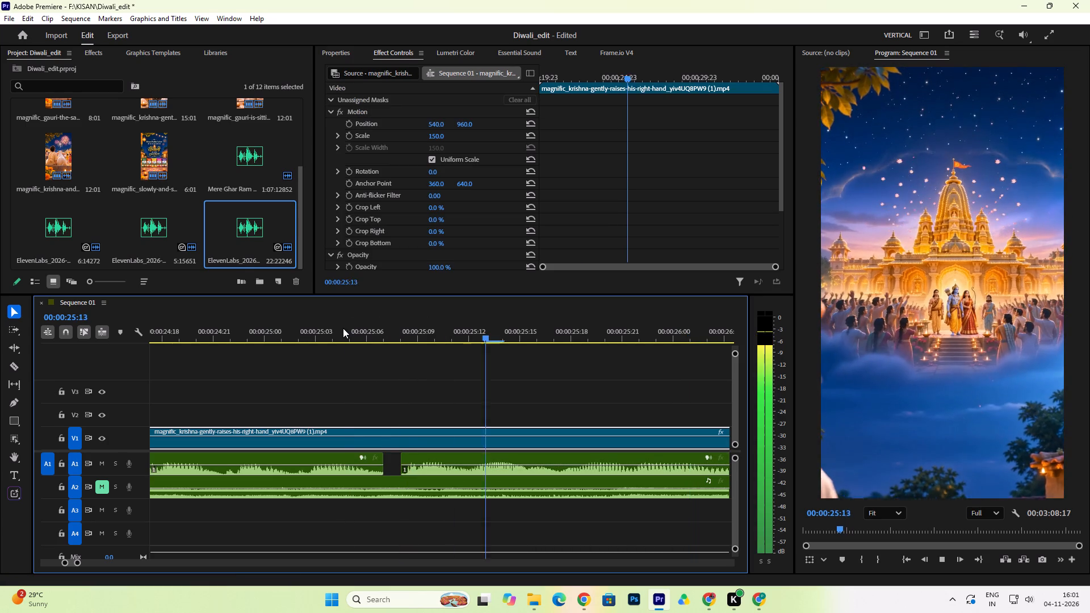
pyautogui.press('space')
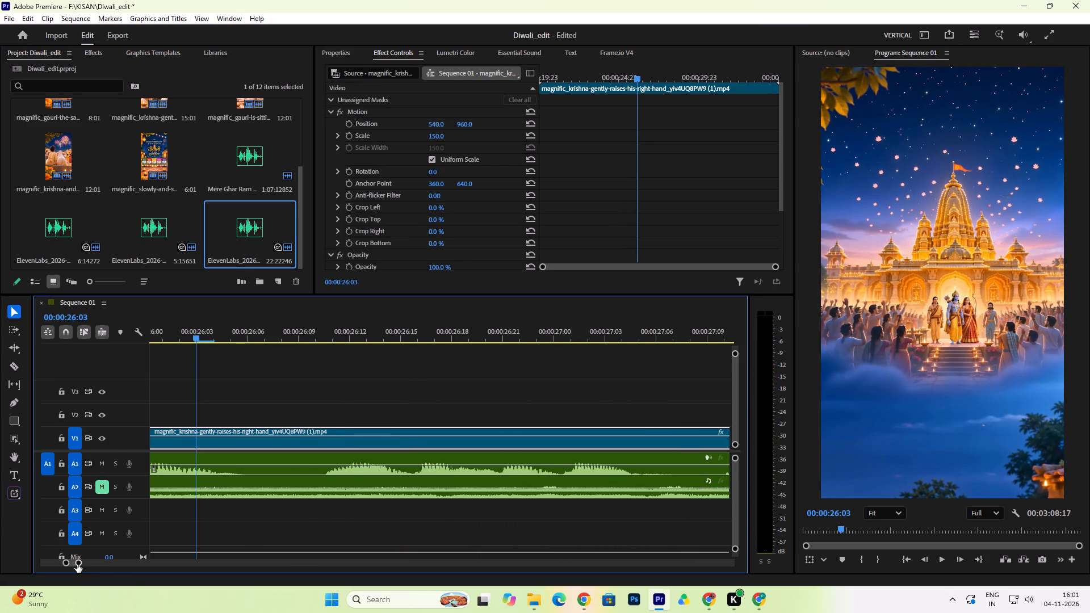
pyautogui.moveTo(77, 563); pyautogui.dragTo(86, 563)
pyautogui.moveTo(362, 457); pyautogui.dragTo(357, 460)
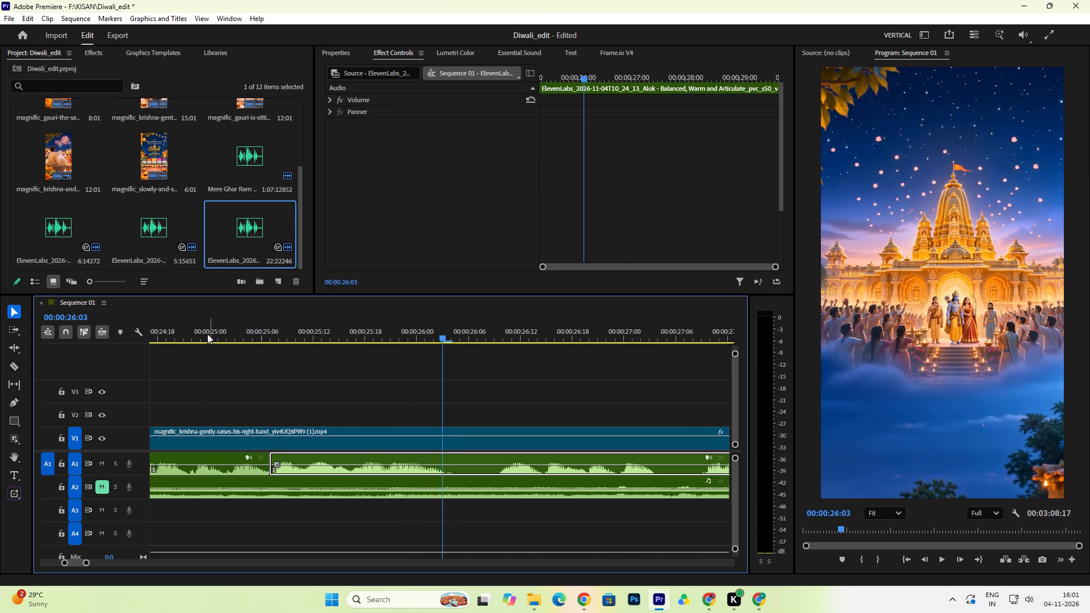
pyautogui.click(204, 334)
pyautogui.press('space')
pyautogui.press('space')
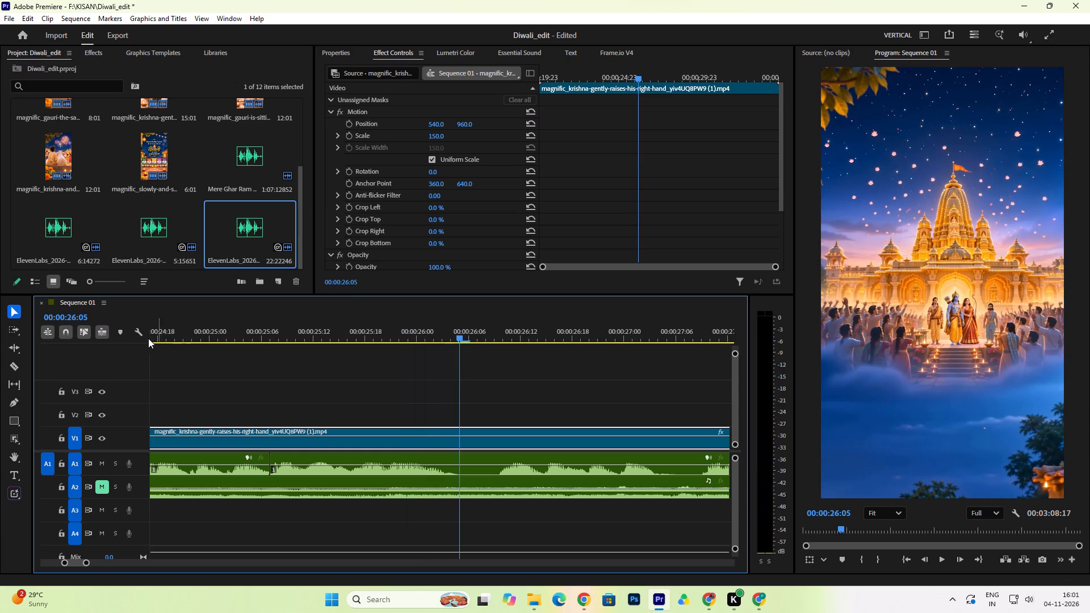
# Split the Alok speech at about 00:00:26:03 and 00:00:26:09, delete the silence between and move the following piece up to close the gap.
pyautogui.click(11, 369)
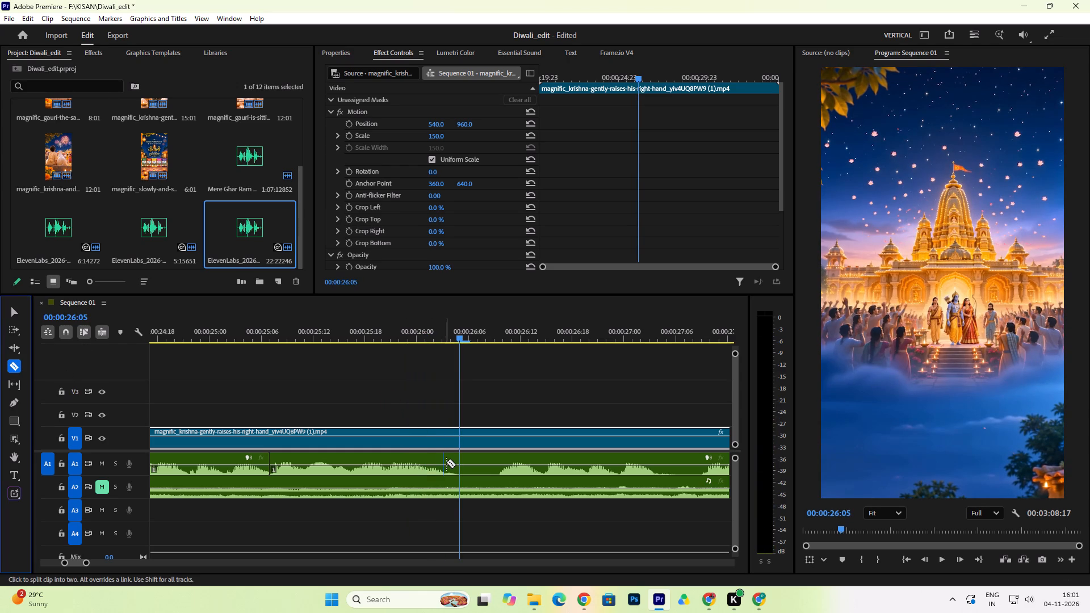
pyautogui.click(446, 462)
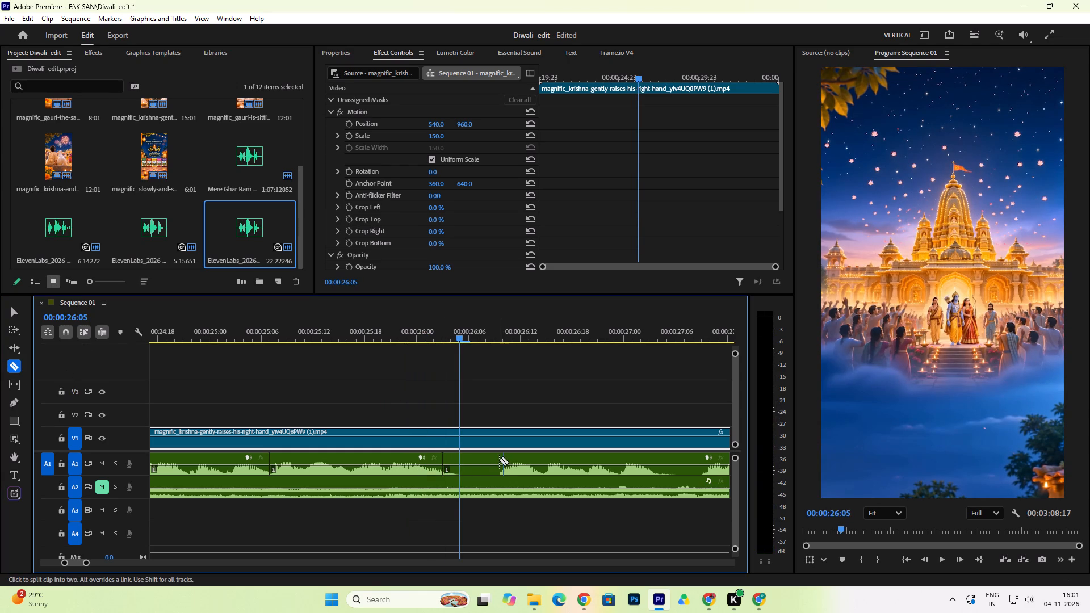
pyautogui.click(497, 458)
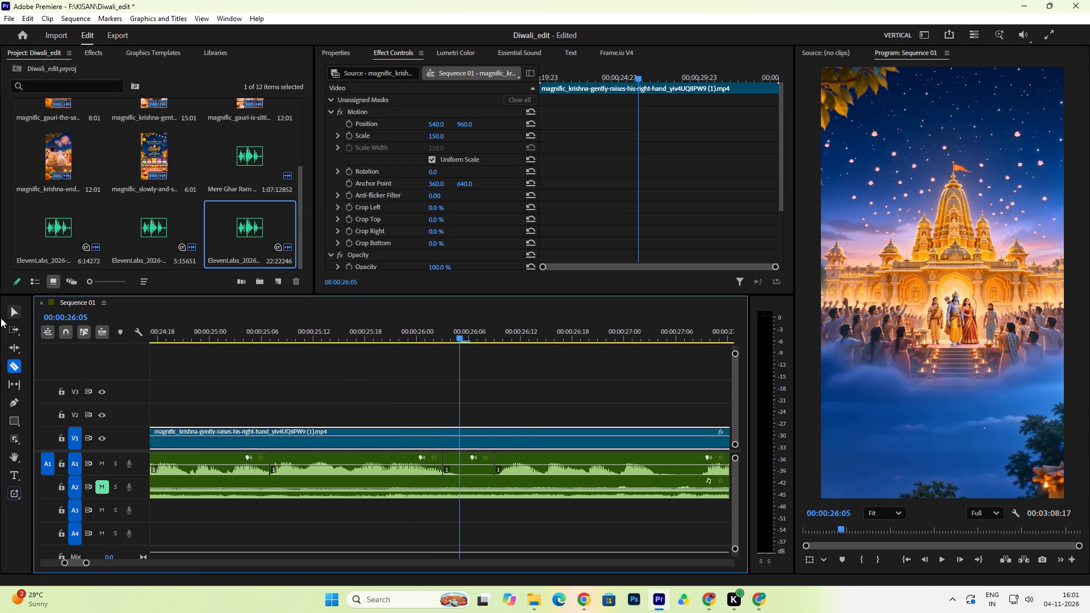
pyautogui.click(16, 313)
pyautogui.click(483, 471)
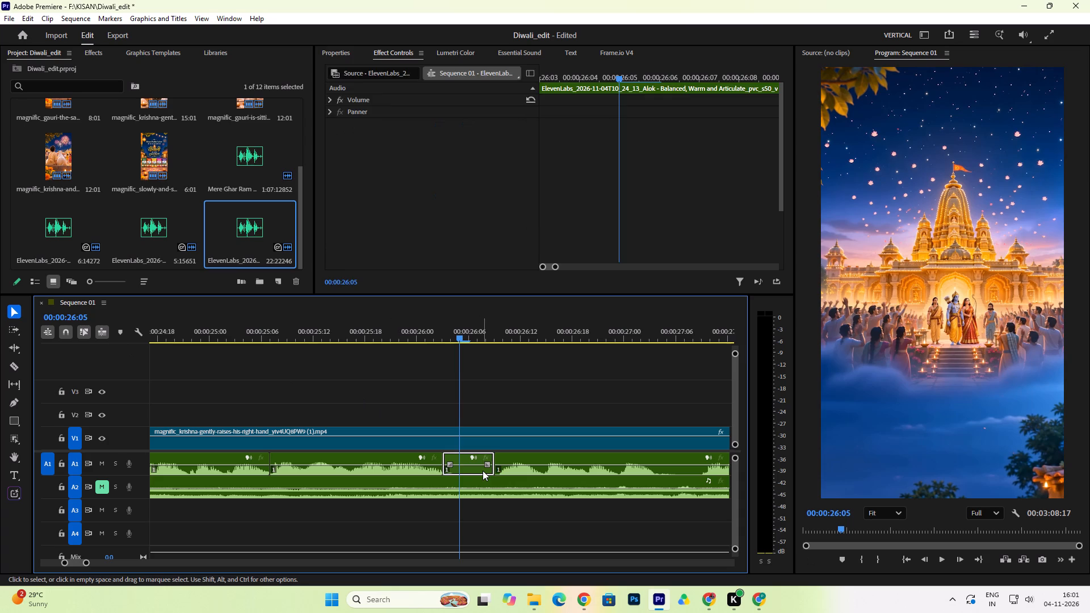
pyautogui.press('Delete')
pyautogui.moveTo(542, 459); pyautogui.dragTo(496, 460)
# Split the Alok speech at about 00:00:26:22 and 00:00:27:03, delete the silence between and move the following piece up to close the gap.
pyautogui.click(16, 363)
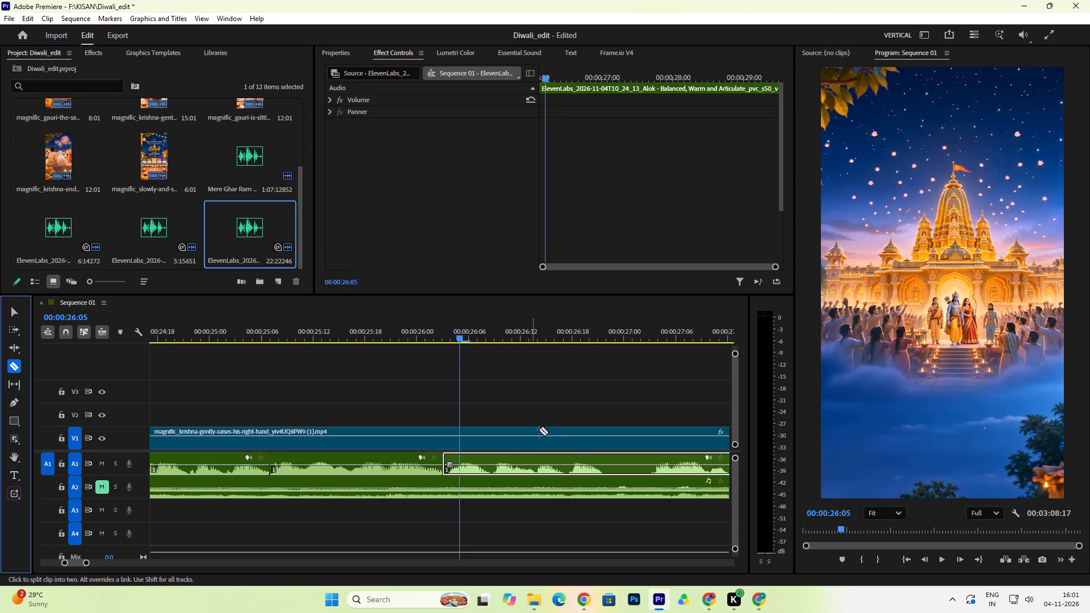
pyautogui.click(604, 461)
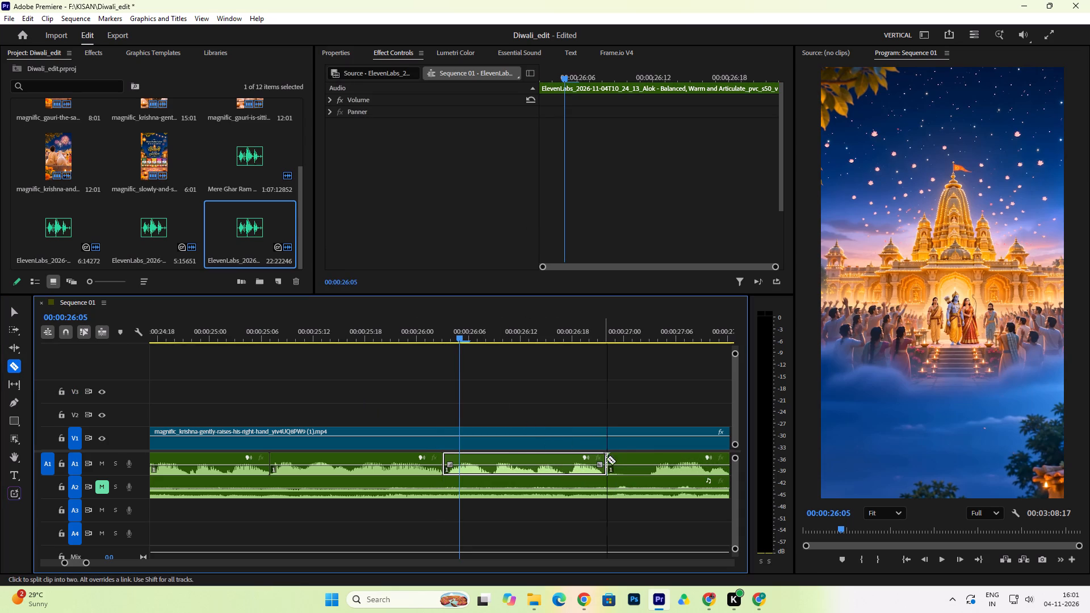
pyautogui.click(647, 463)
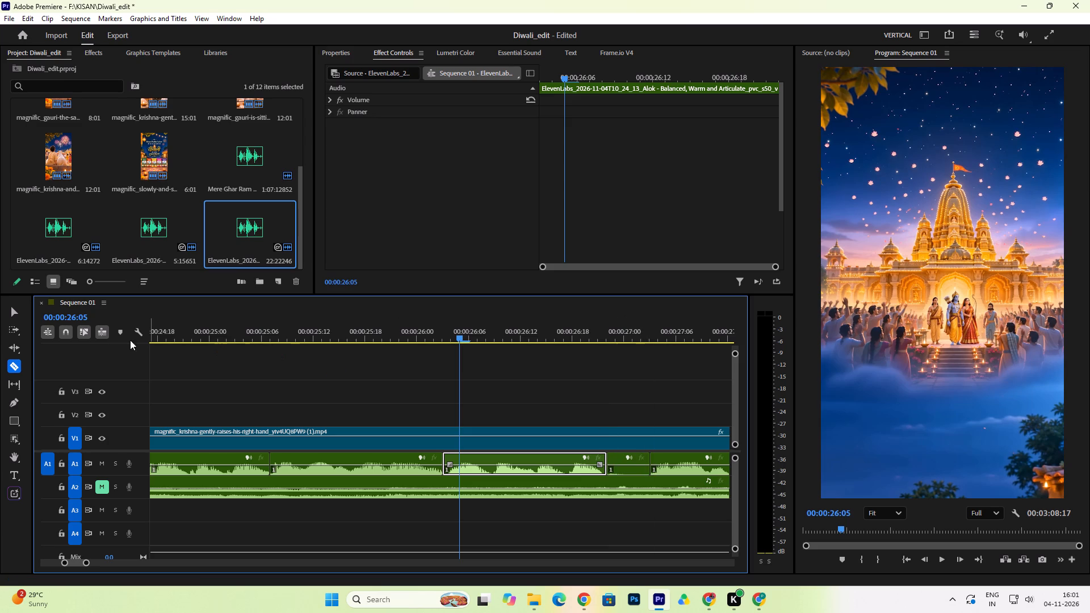
pyautogui.click(12, 313)
pyautogui.click(635, 471)
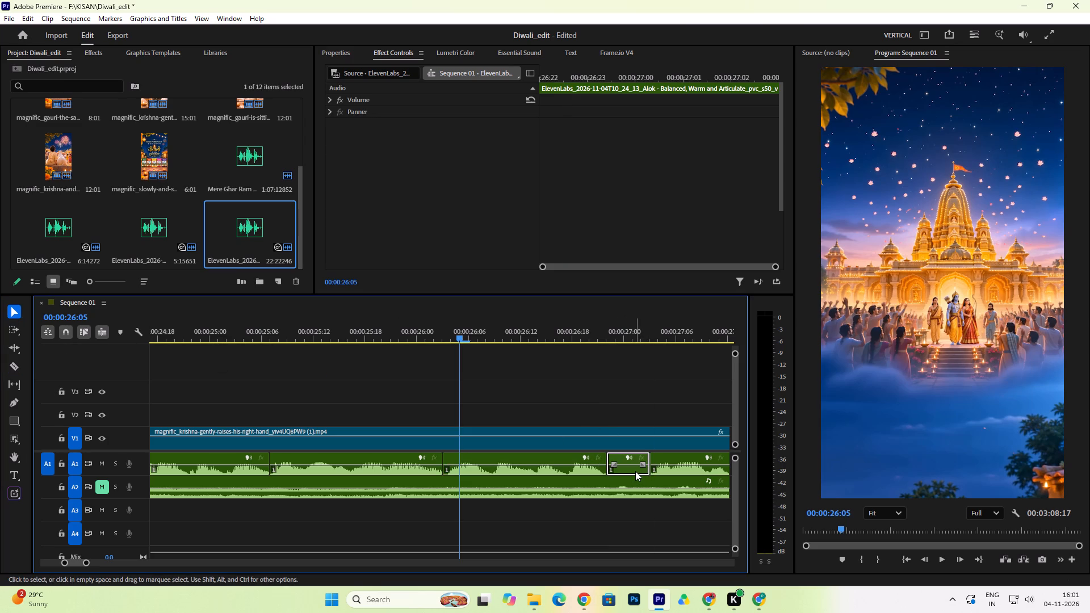
pyautogui.press('Delete')
pyautogui.moveTo(666, 457); pyautogui.dragTo(648, 458)
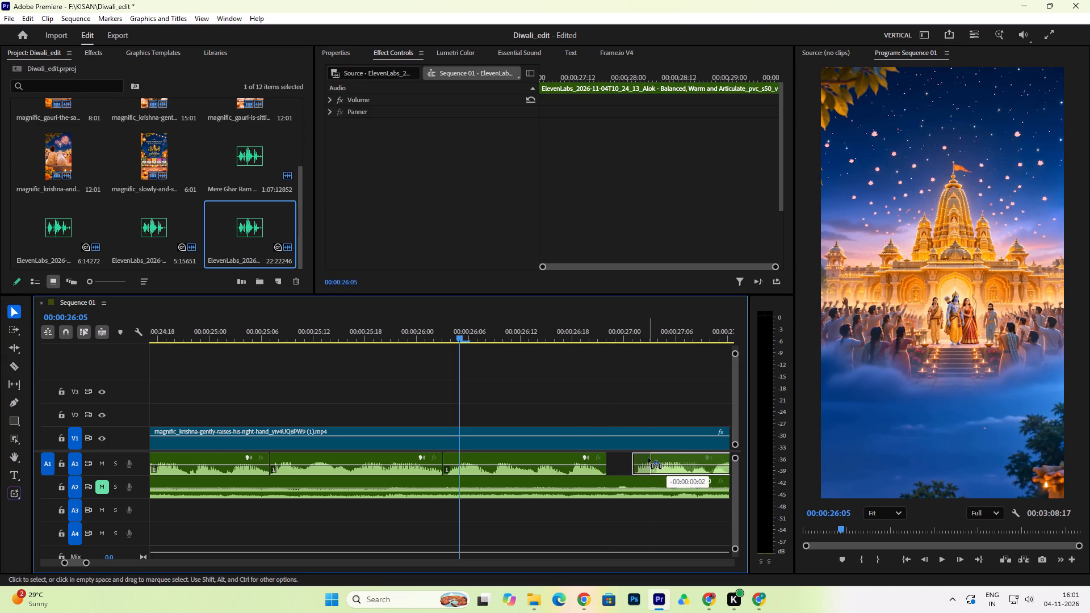
pyautogui.moveTo(648, 458); pyautogui.dragTo(629, 459)
# Trim the end of the first Alok piece to about 00:00:20:21, close the following piece up against it and play back from 00:00:20:01.
pyautogui.moveTo(305, 329); pyautogui.dragTo(289, 331)
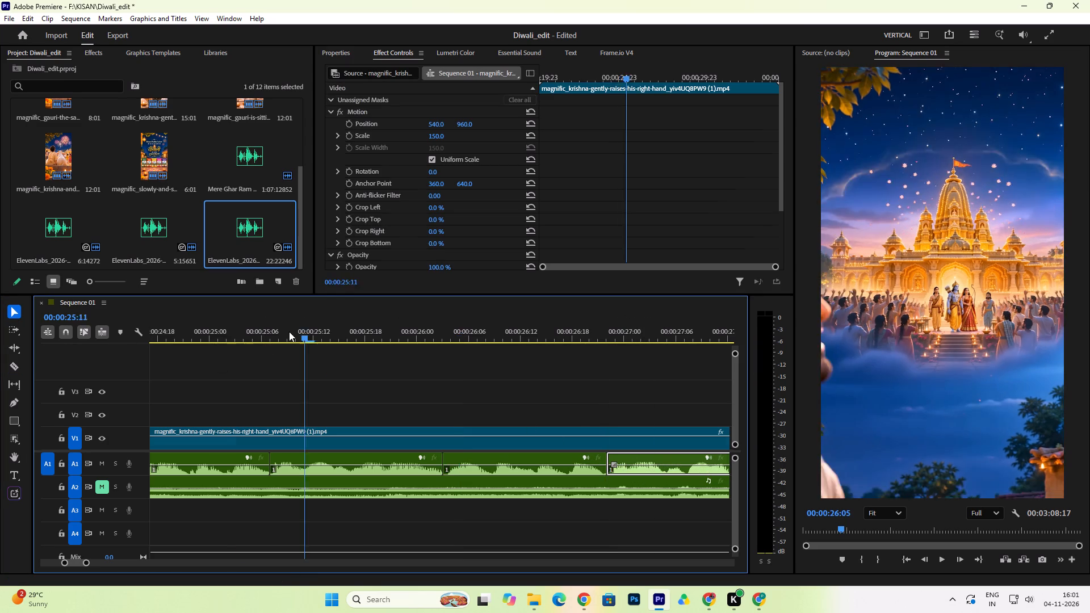
pyautogui.moveTo(289, 331); pyautogui.dragTo(188, 366)
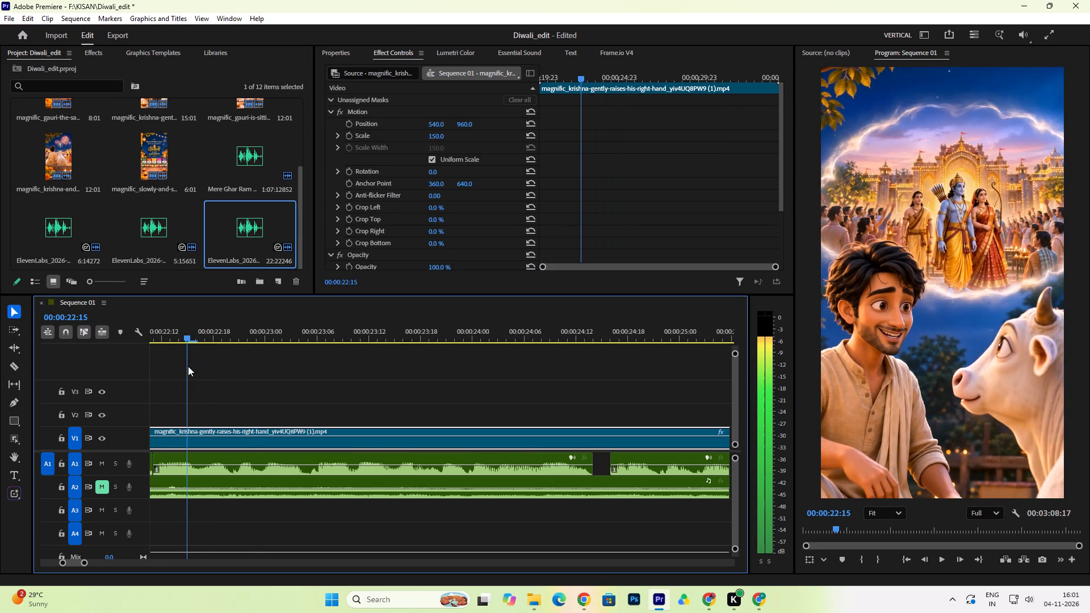
pyautogui.moveTo(188, 366); pyautogui.dragTo(328, 391)
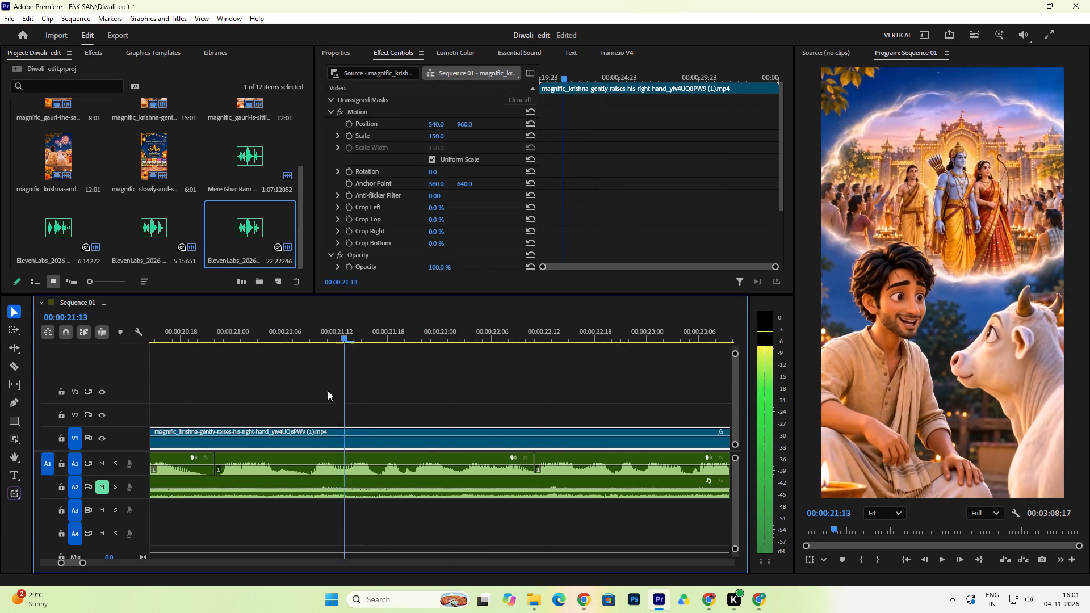
pyautogui.moveTo(328, 391); pyautogui.dragTo(158, 409)
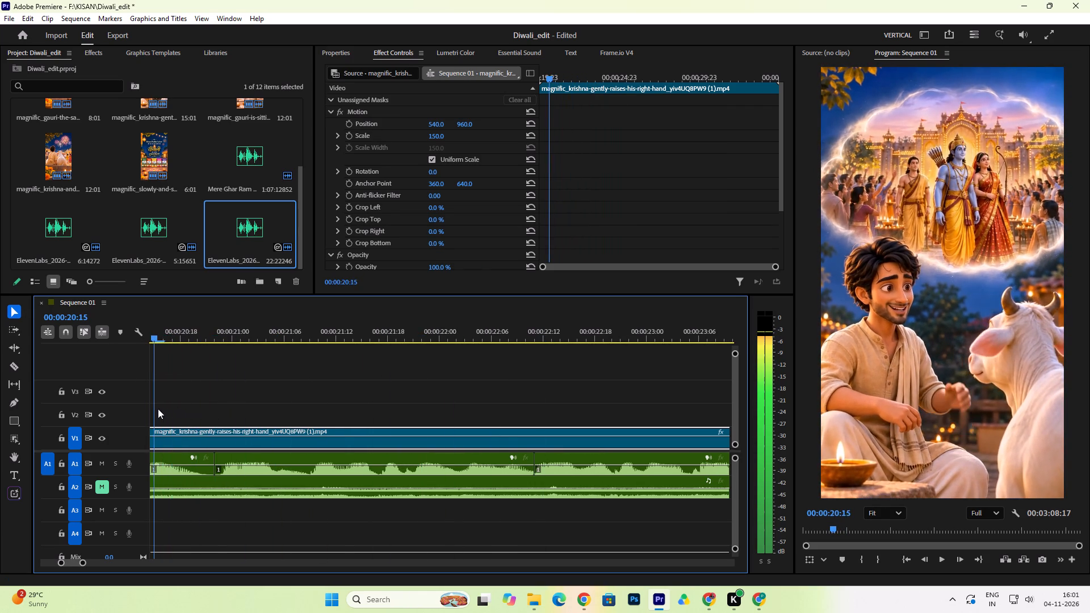
pyautogui.moveTo(158, 409); pyautogui.dragTo(300, 451)
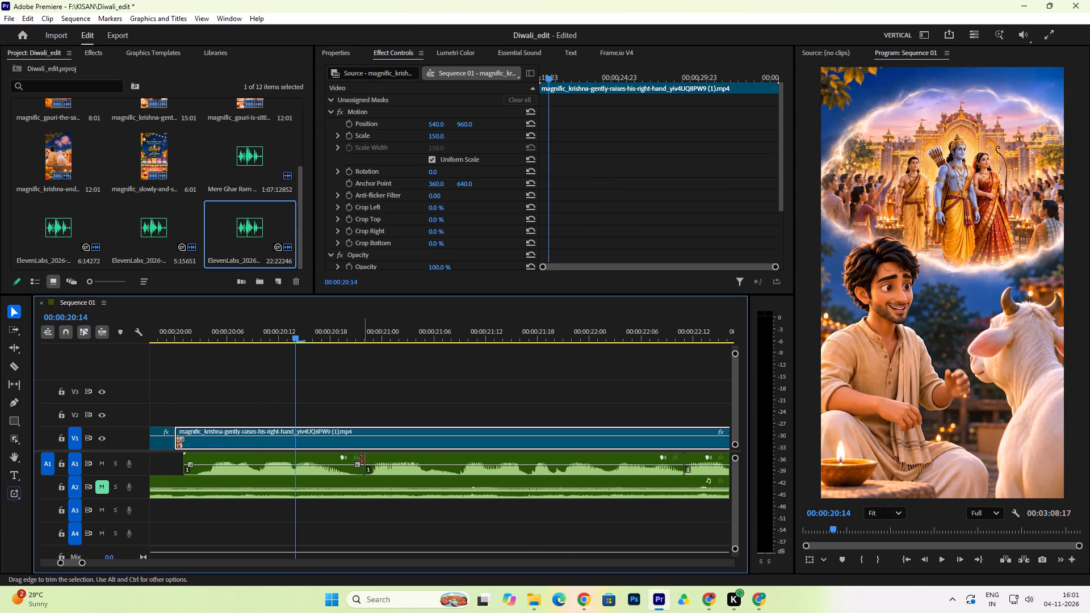
pyautogui.press('space')
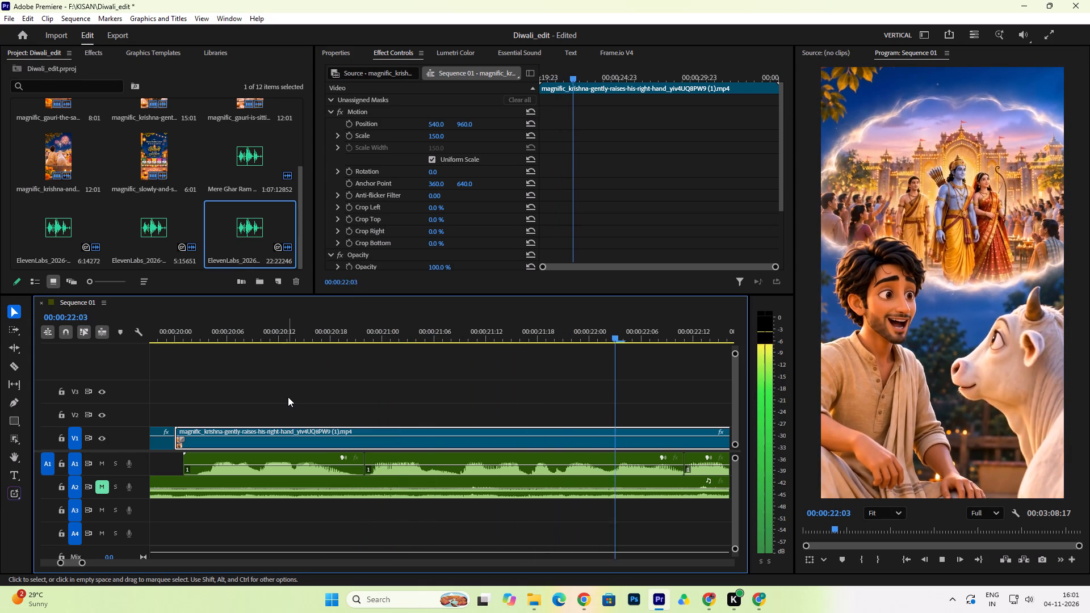
pyautogui.press('space')
pyautogui.moveTo(364, 456); pyautogui.dragTo(357, 459)
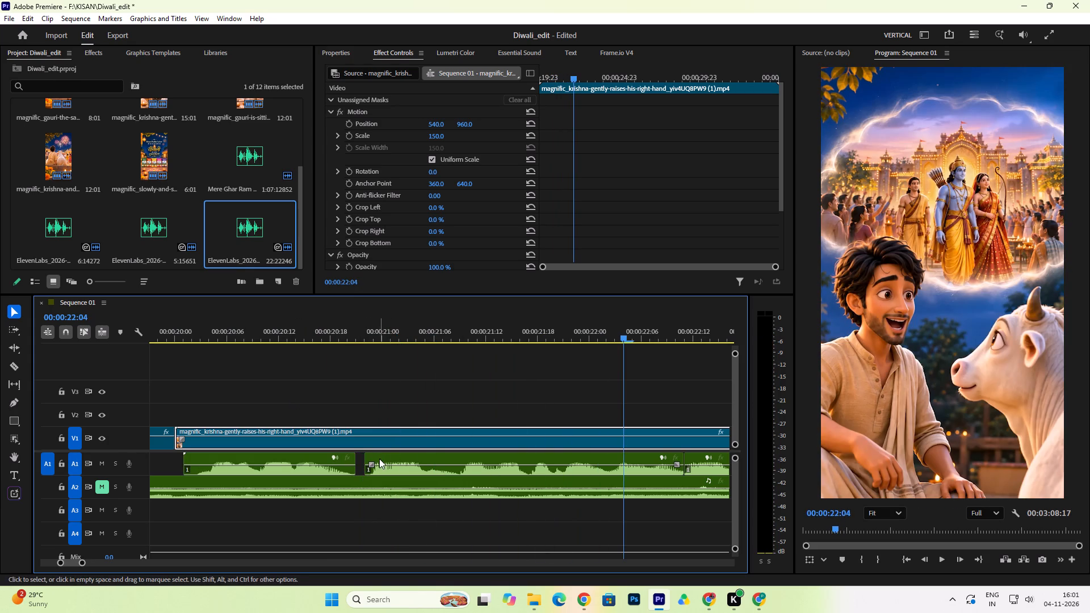
pyautogui.moveTo(383, 457); pyautogui.dragTo(373, 458)
pyautogui.click(188, 335)
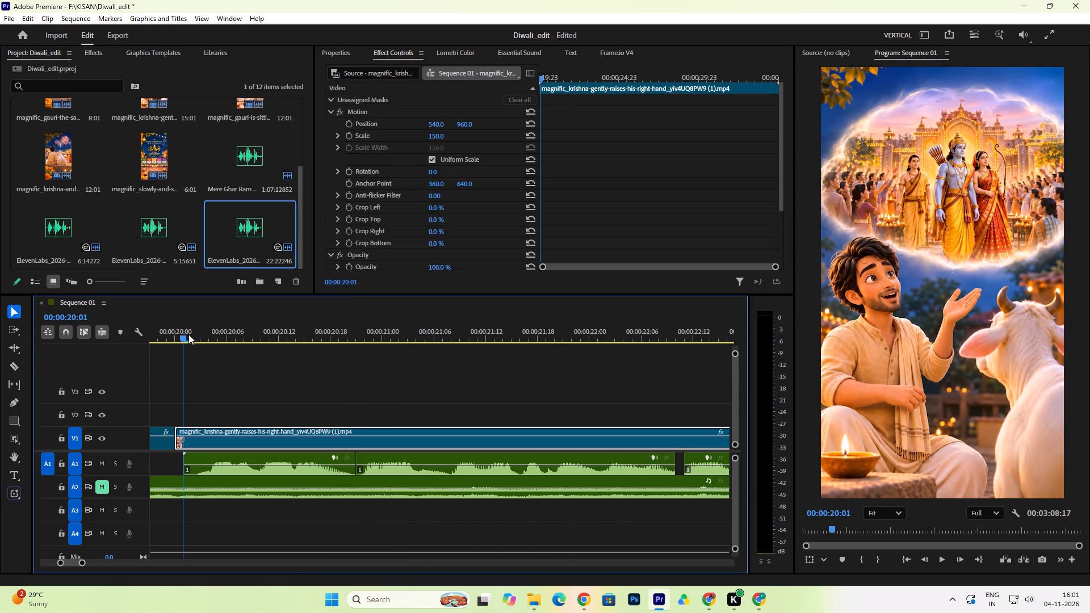
pyautogui.press('space')
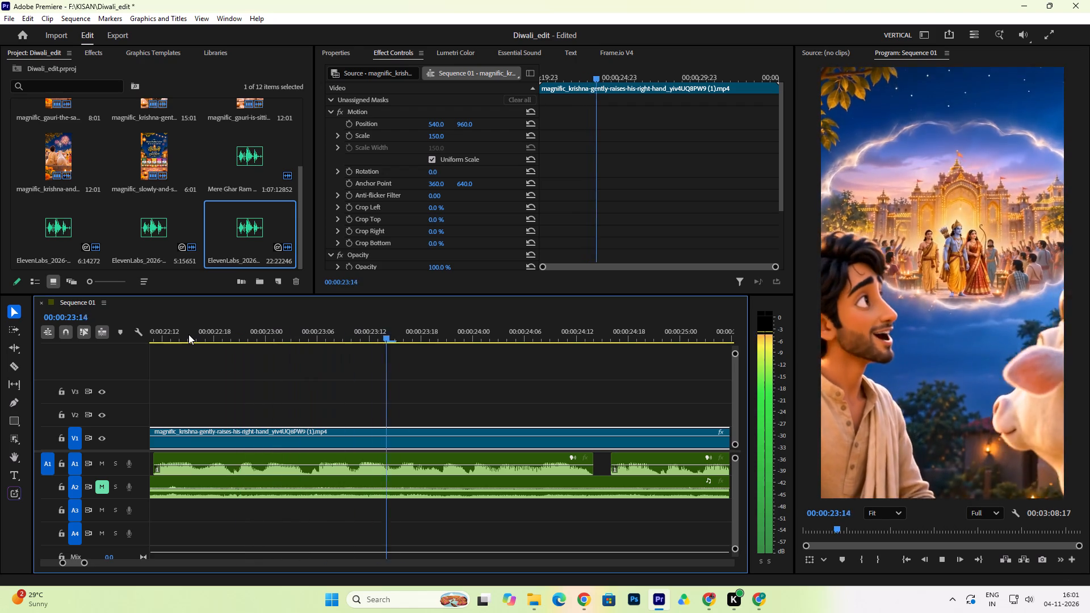
pyautogui.press('space')
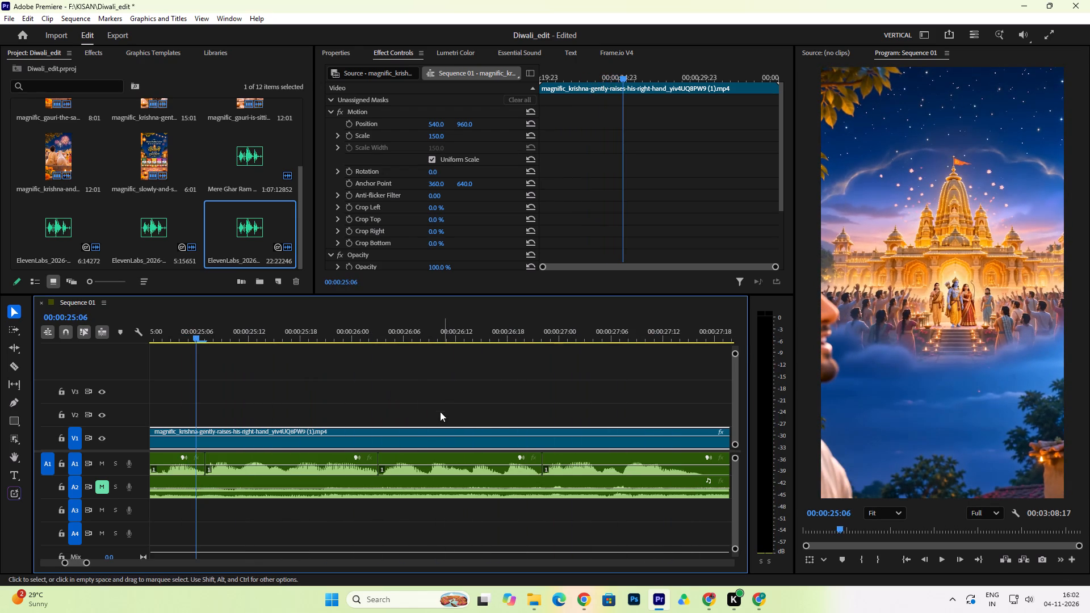
# Move the Alok piece after the gap up to about 00:00:24:14, close the following piece up at about 00:00:25:05 and play on.
pyautogui.moveTo(198, 337); pyautogui.dragTo(480, 397)
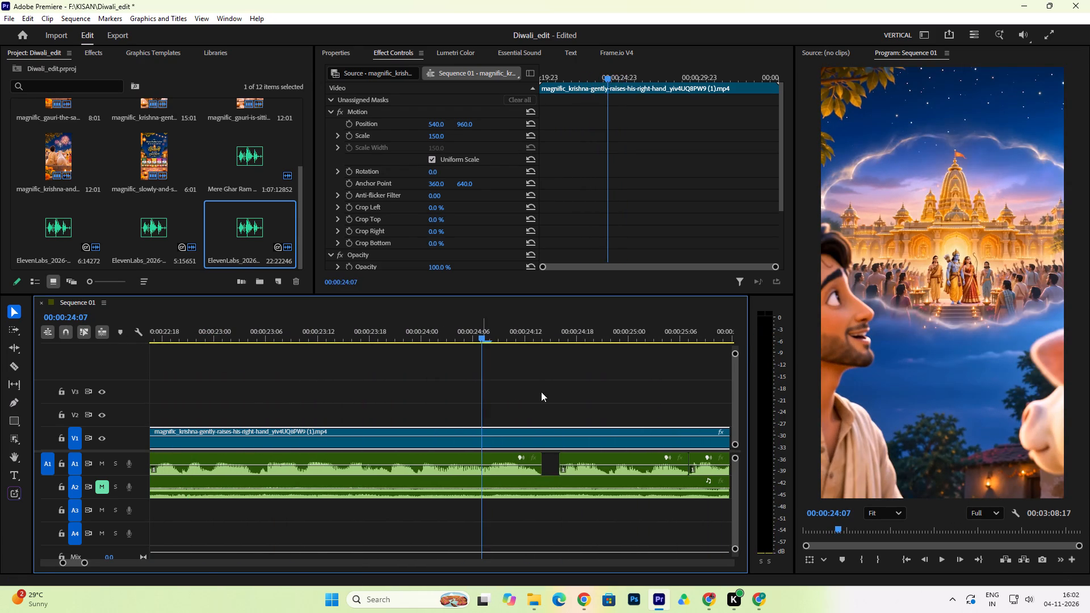
pyautogui.moveTo(626, 457); pyautogui.dragTo(611, 457)
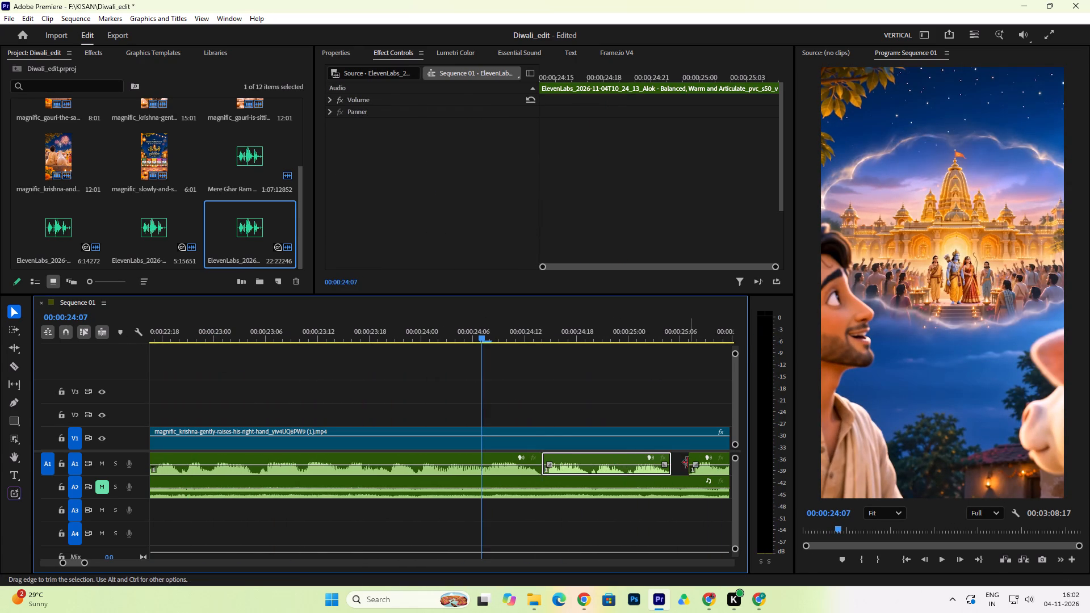
pyautogui.click(684, 463)
pyautogui.press('Delete')
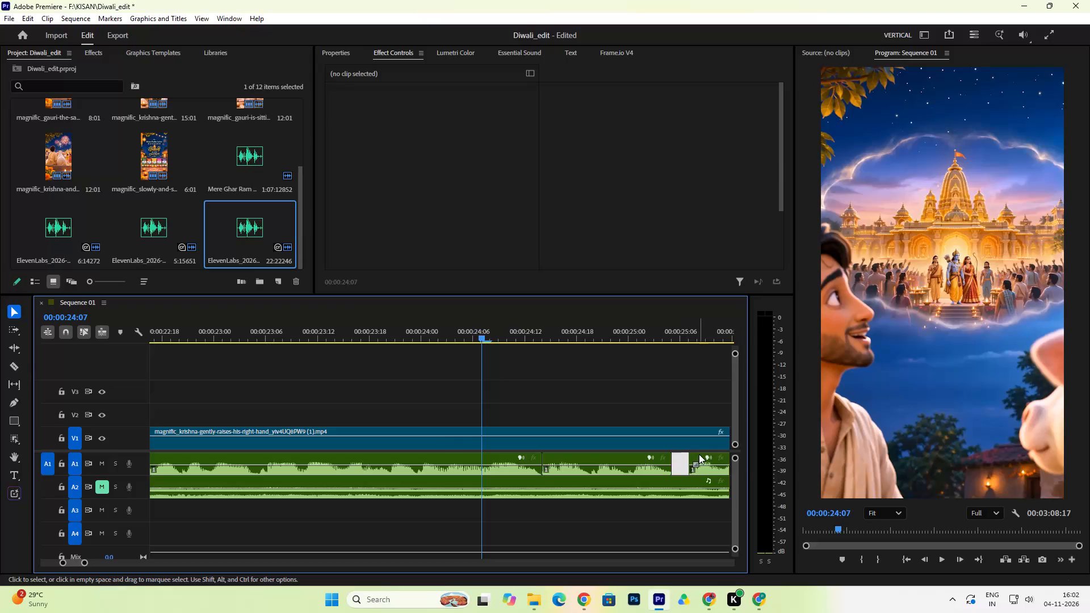
pyautogui.moveTo(699, 454); pyautogui.dragTo(686, 459)
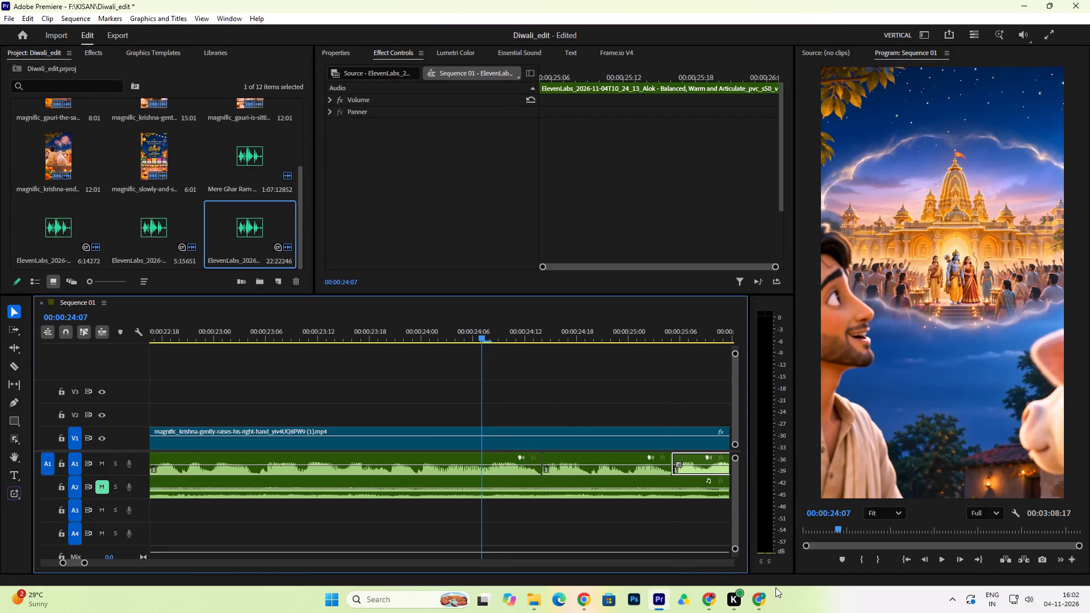
pyautogui.press('space')
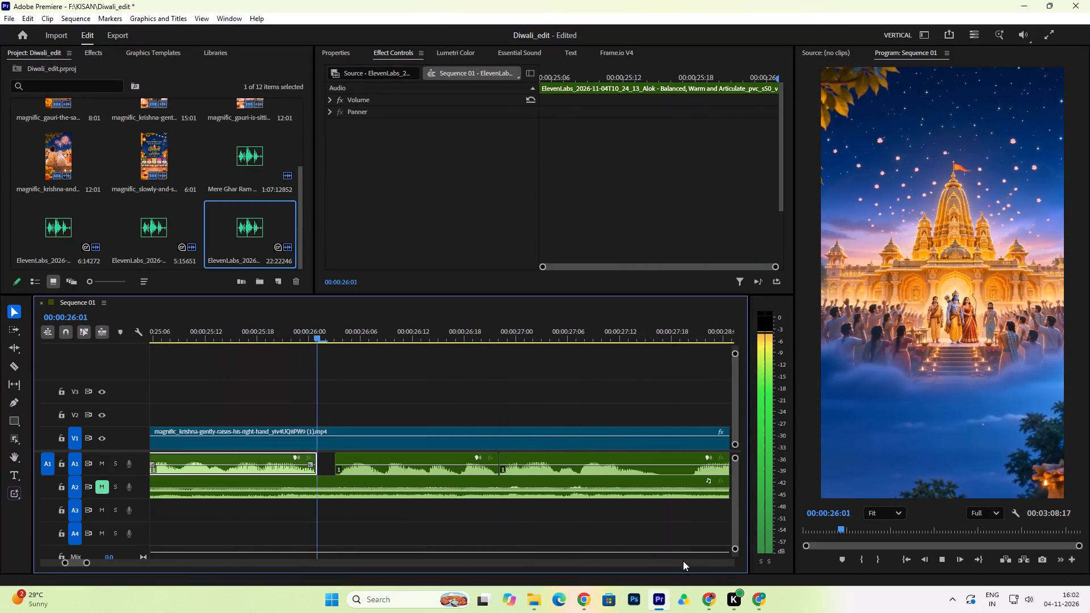
pyautogui.press('space')
# Move the next two Alok pieces up to about 00:00:26:01 and 00:00:26:20 to close their gaps, playing back each join.
pyautogui.moveTo(398, 457); pyautogui.dragTo(385, 459)
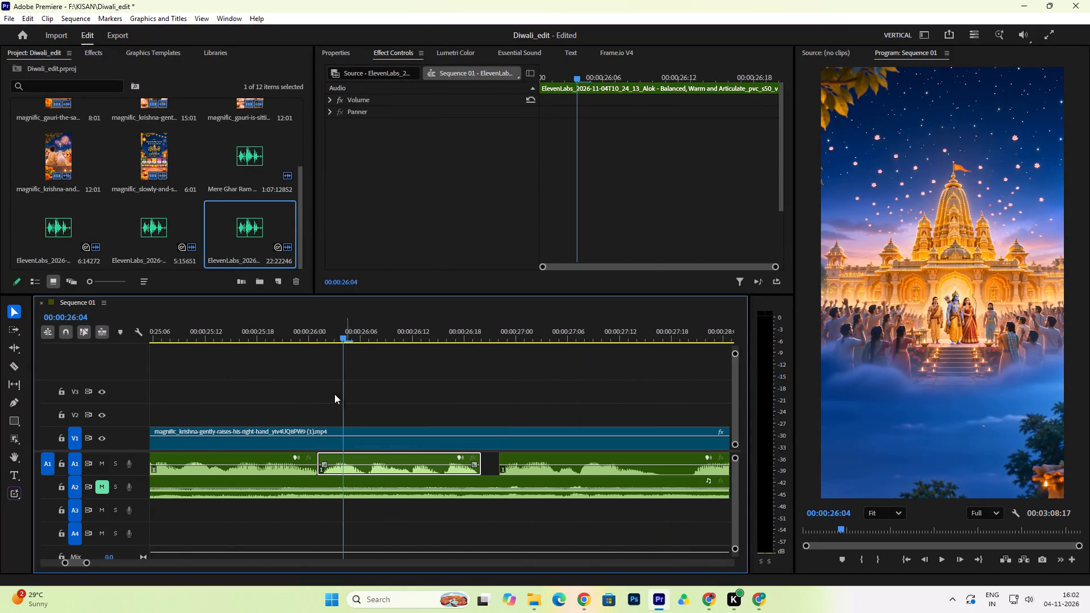
pyautogui.click(303, 339)
pyautogui.press('space')
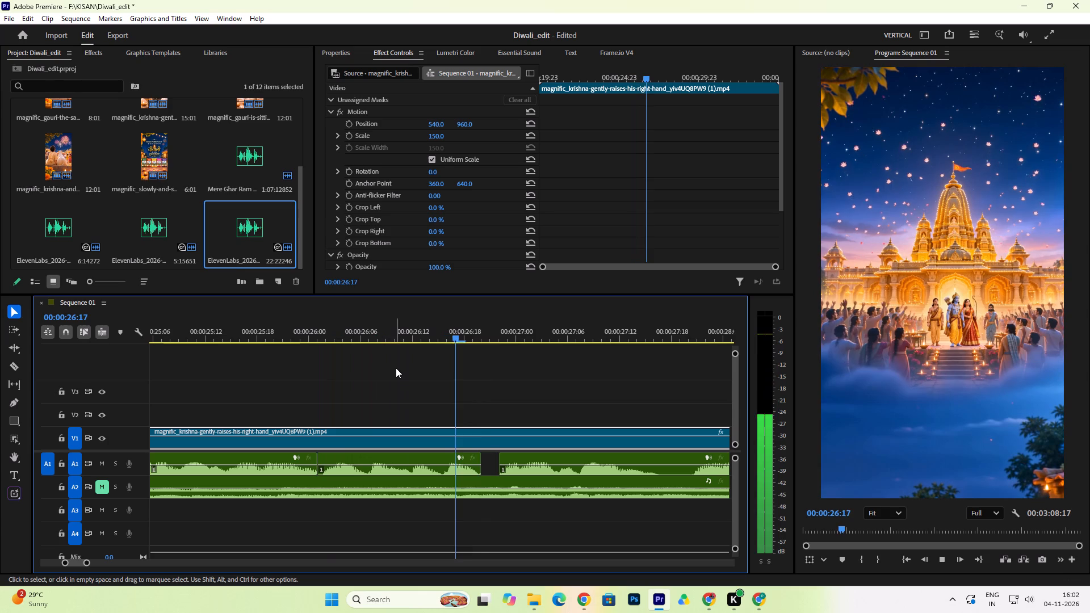
pyautogui.press('space')
pyautogui.moveTo(517, 457); pyautogui.dragTo(503, 462)
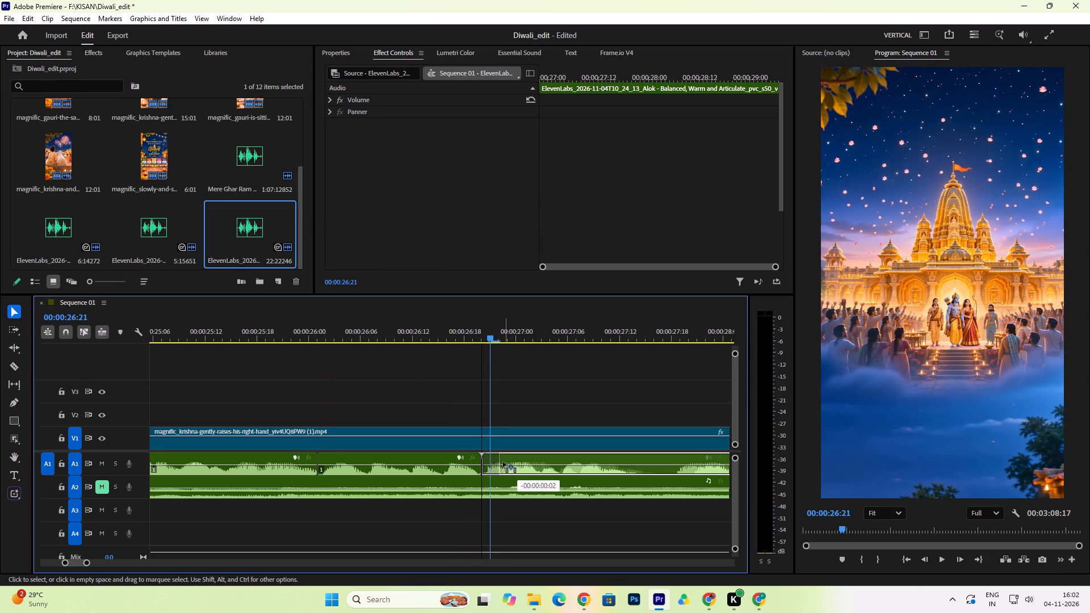
pyautogui.moveTo(503, 462); pyautogui.dragTo(502, 462)
pyautogui.click(438, 332)
pyautogui.press('space')
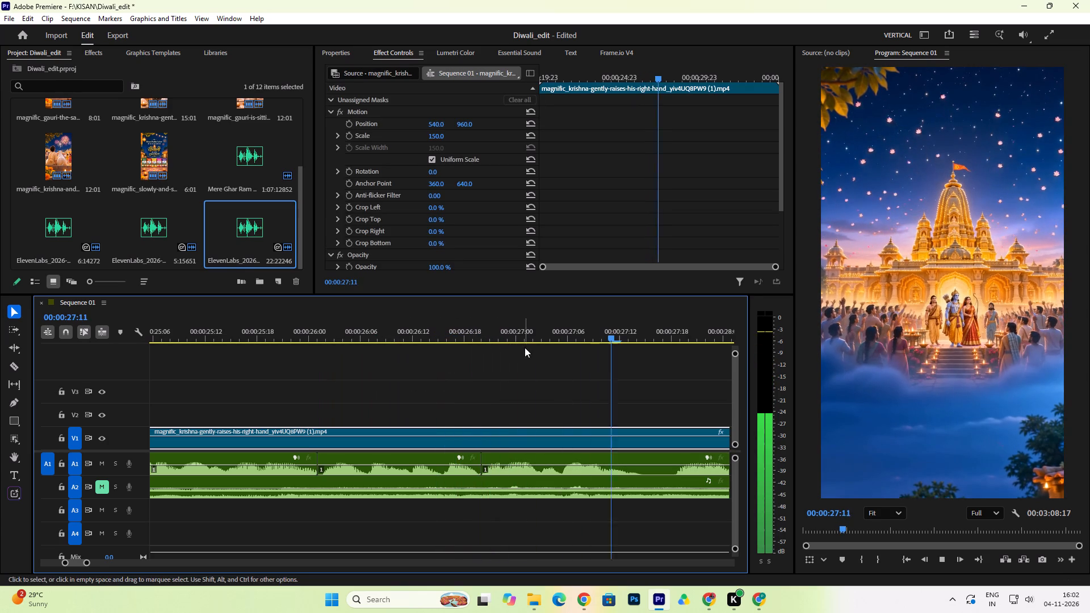
pyautogui.press('space')
# Split the Alok speech at about 00:00:27:14 and 00:00:27:19, delete the silence between, close the gap and play back the join.
pyautogui.click(10, 367)
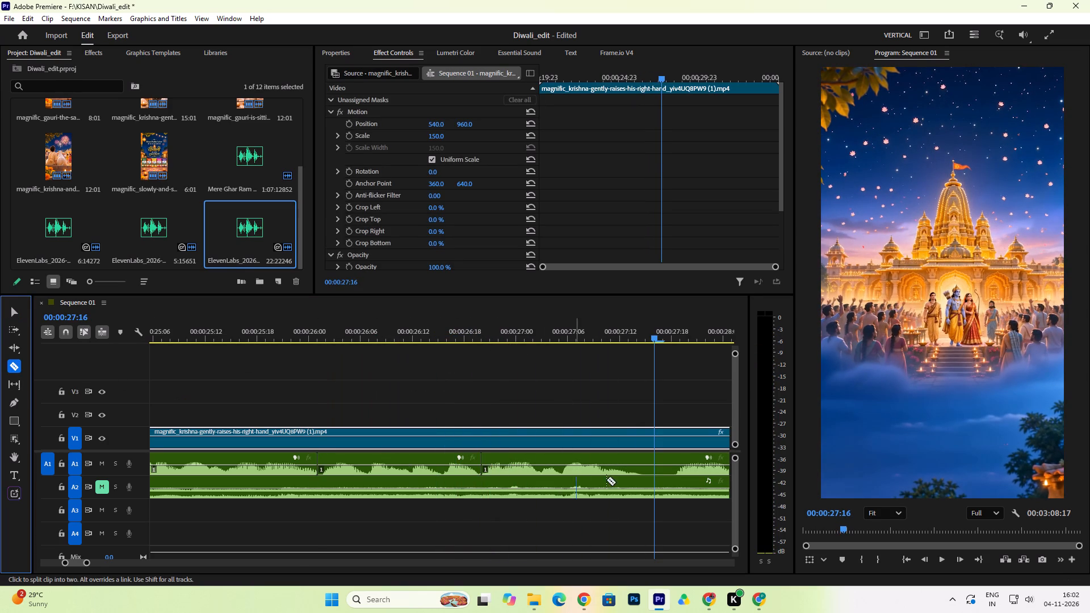
pyautogui.click(638, 467)
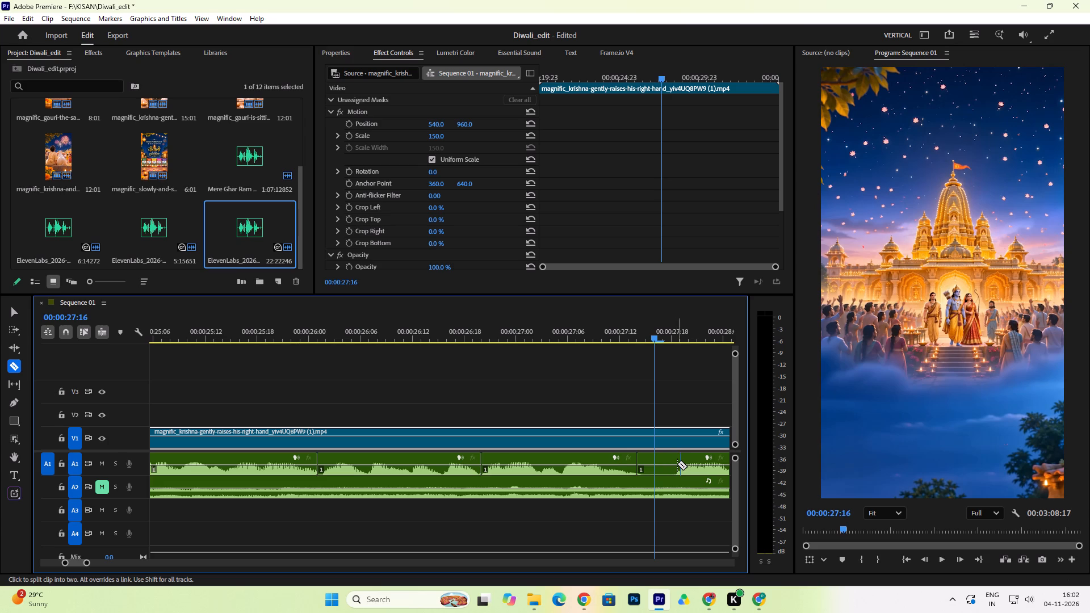
pyautogui.click(677, 464)
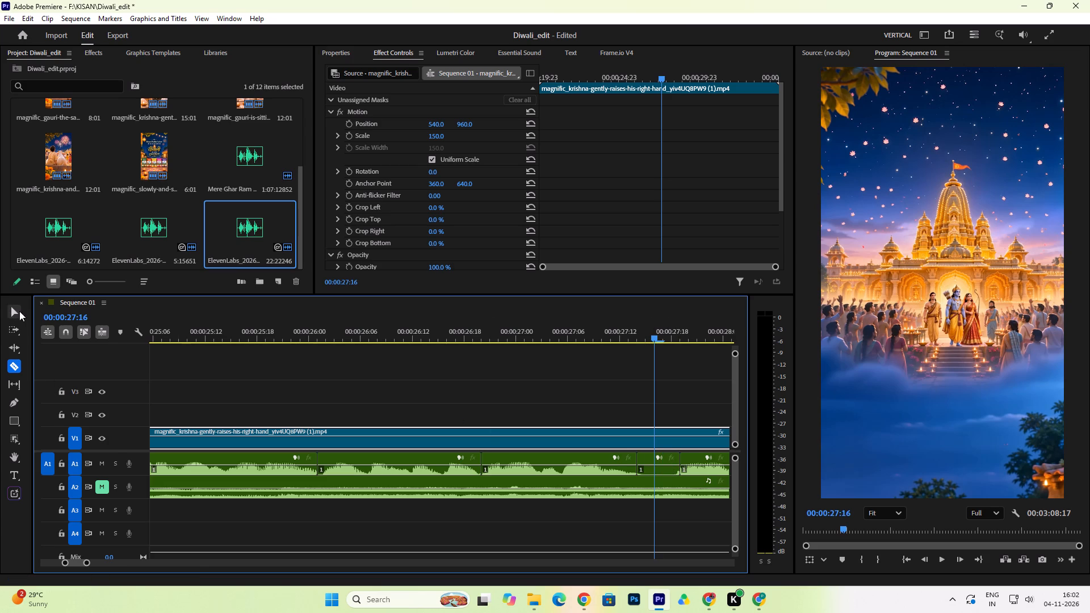
pyautogui.click(19, 311)
pyautogui.click(661, 471)
pyautogui.press('Delete')
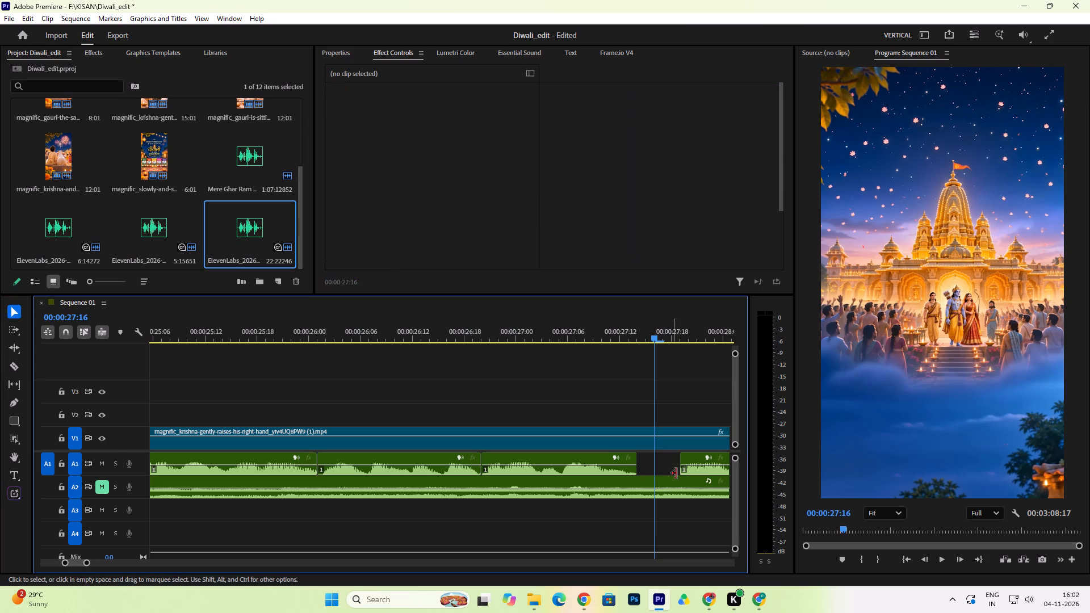
pyautogui.moveTo(693, 455); pyautogui.dragTo(653, 461)
pyautogui.click(464, 336)
pyautogui.press('space')
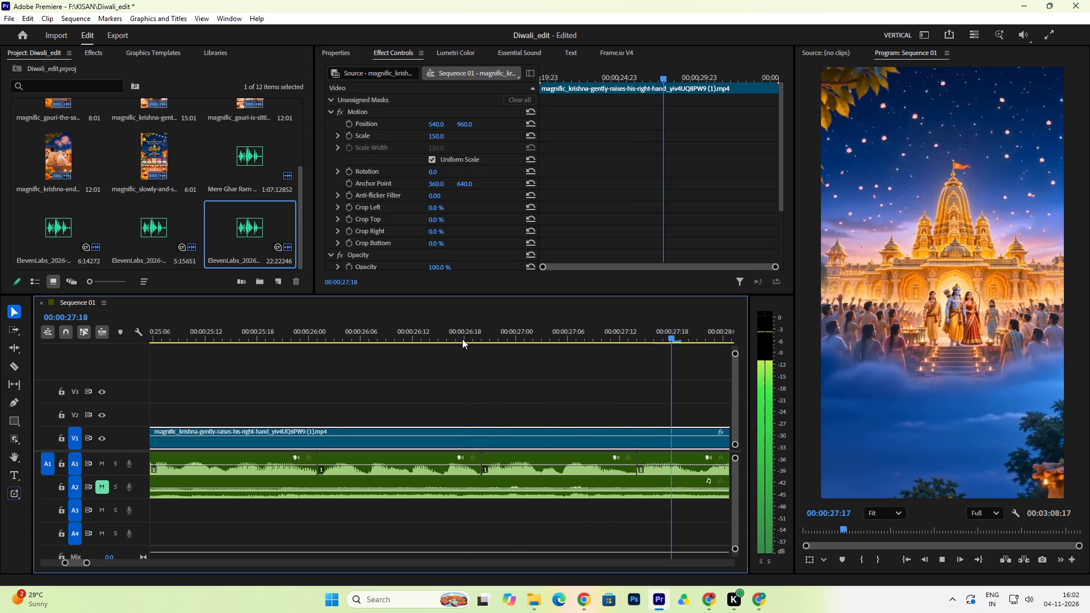
pyautogui.press('space')
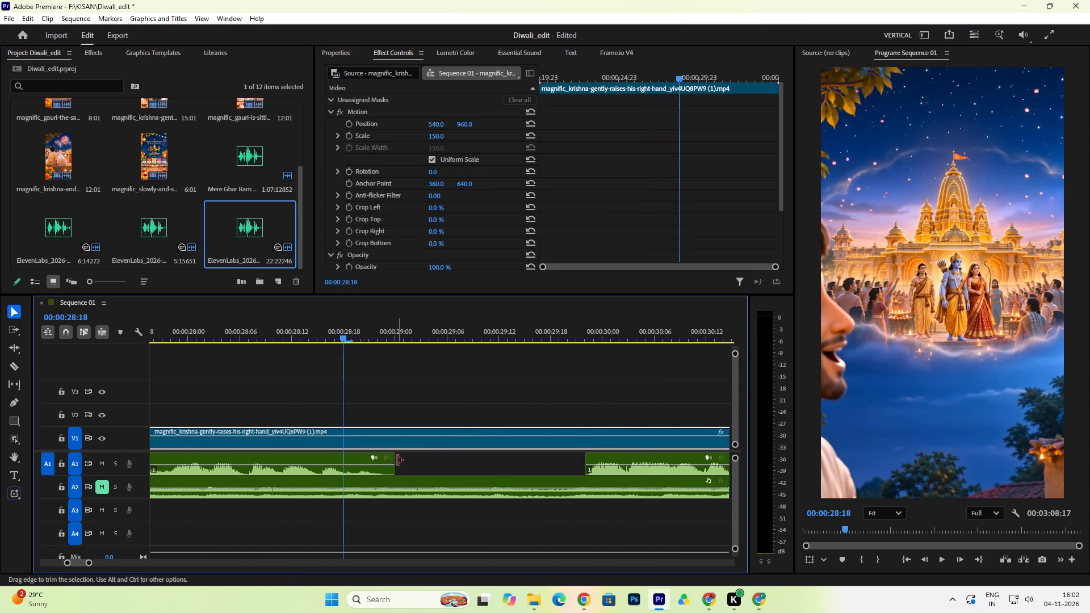
# Trim the end of the Alok piece before the long gap to about 00:00:28:23 and play back its ending.
pyautogui.moveTo(393, 460); pyautogui.dragTo(375, 469)
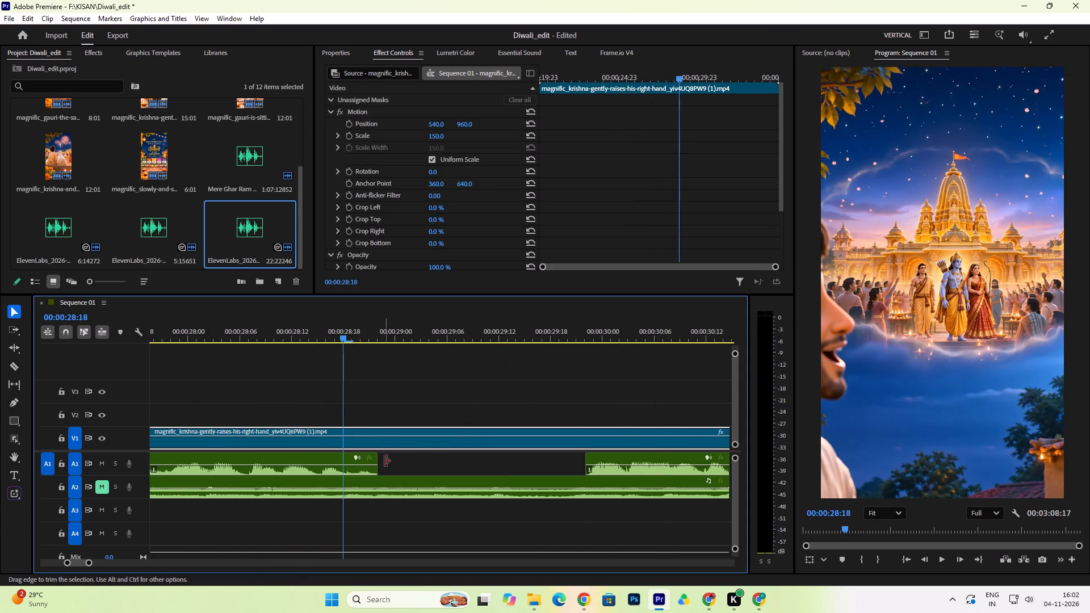
pyautogui.press('space')
pyautogui.press('space')
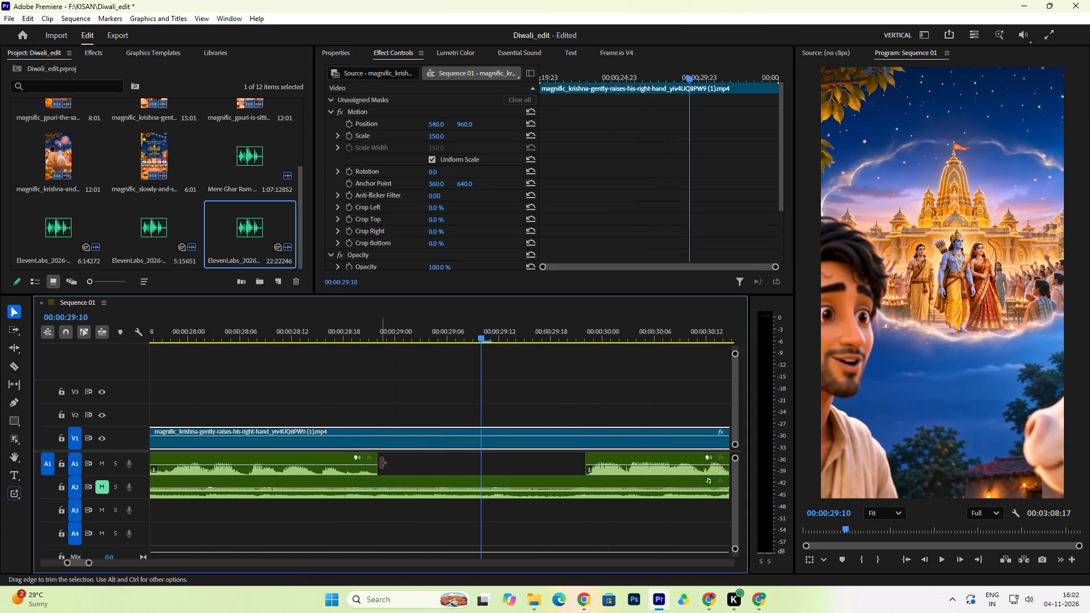
pyautogui.moveTo(378, 461); pyautogui.dragTo(384, 461)
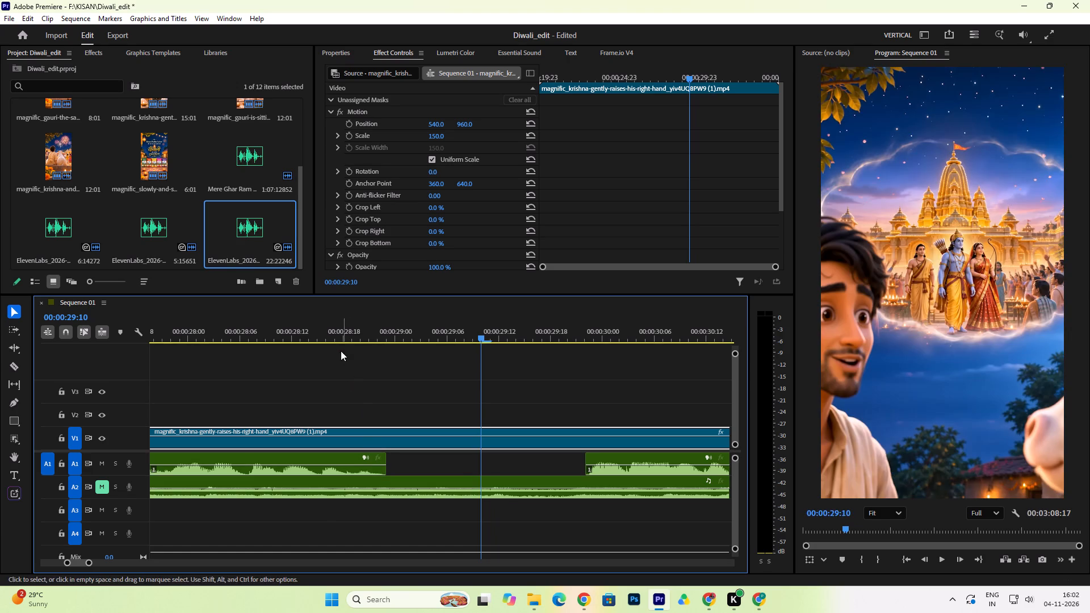
pyautogui.click(339, 333)
pyautogui.press('space')
pyautogui.press('space')
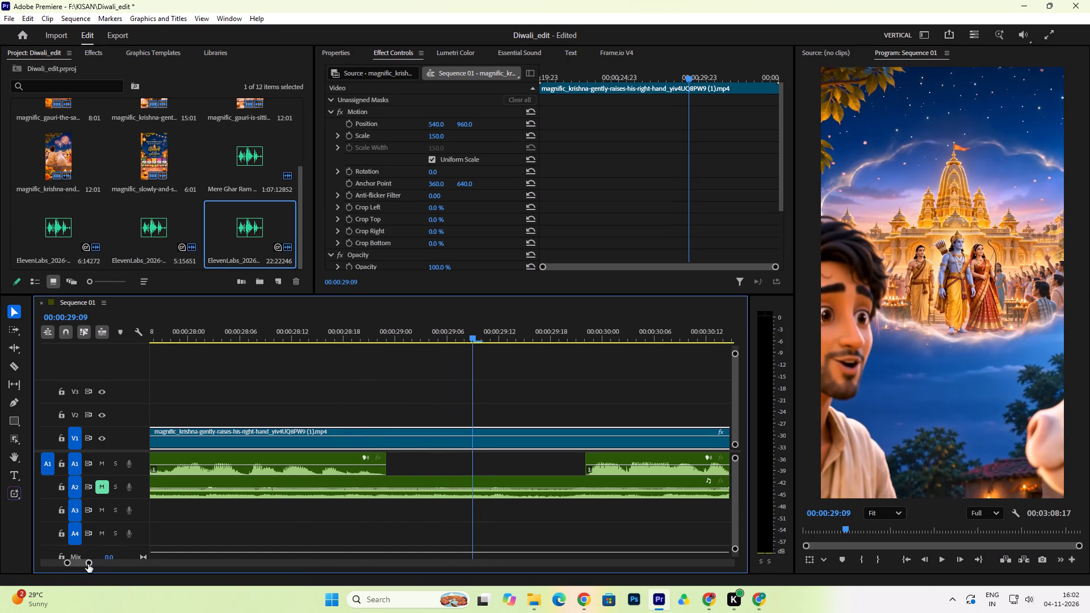
pyautogui.moveTo(87, 564); pyautogui.dragTo(115, 571)
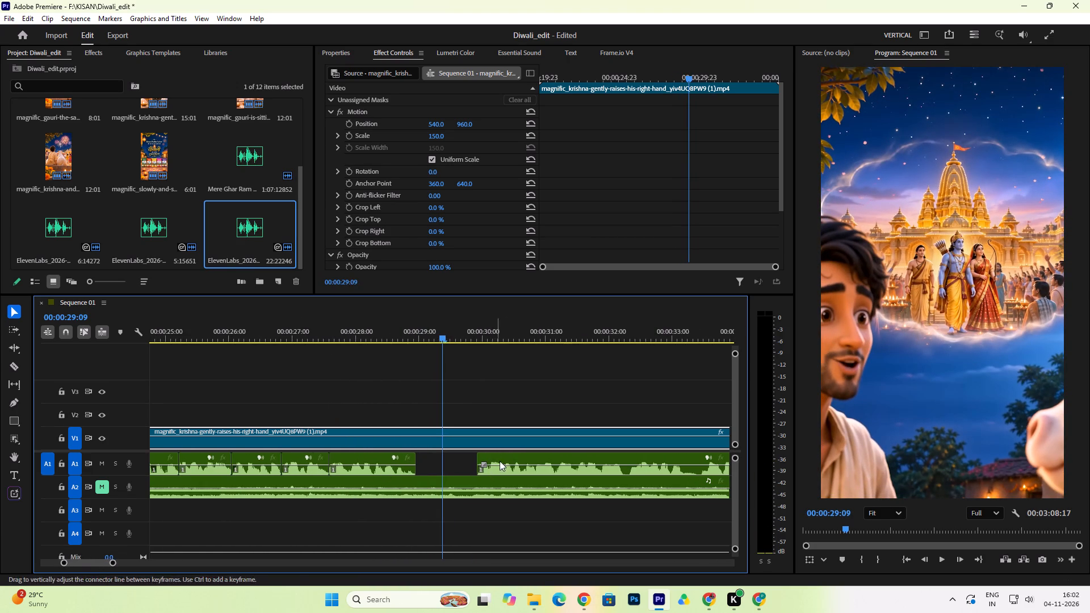
# Move the Alok piece after the long gap up to about 00:00:28:23 and play it through.
pyautogui.moveTo(513, 457); pyautogui.dragTo(455, 470)
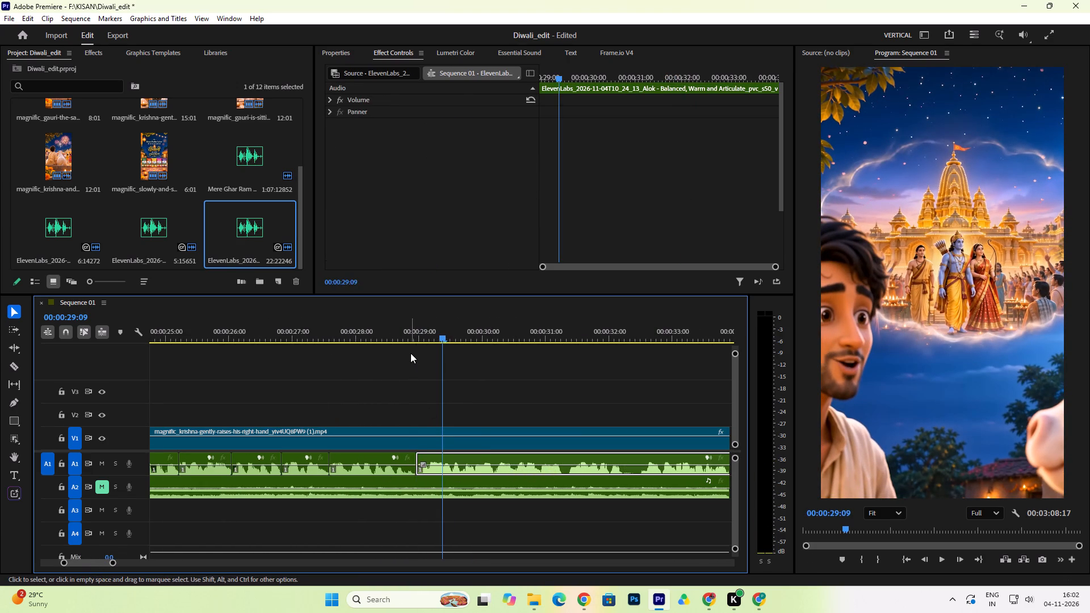
pyautogui.click(408, 334)
pyautogui.press('space')
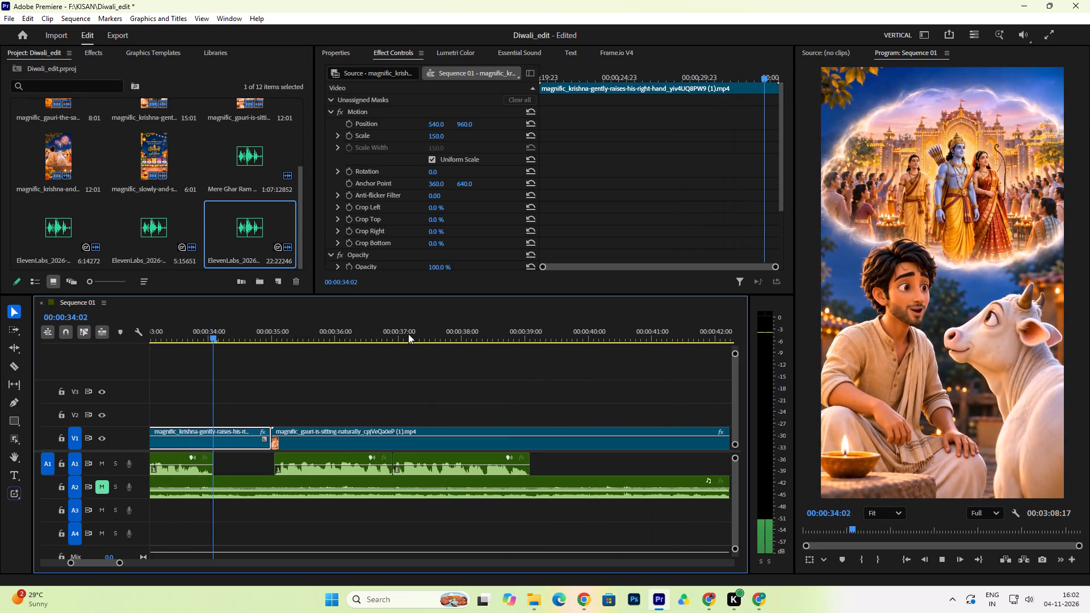
pyautogui.press('space')
# Select the last two Alok pieces together and move them up to about 00:00:34:02, against the preceding piece.
pyautogui.moveTo(554, 465); pyautogui.dragTo(405, 462)
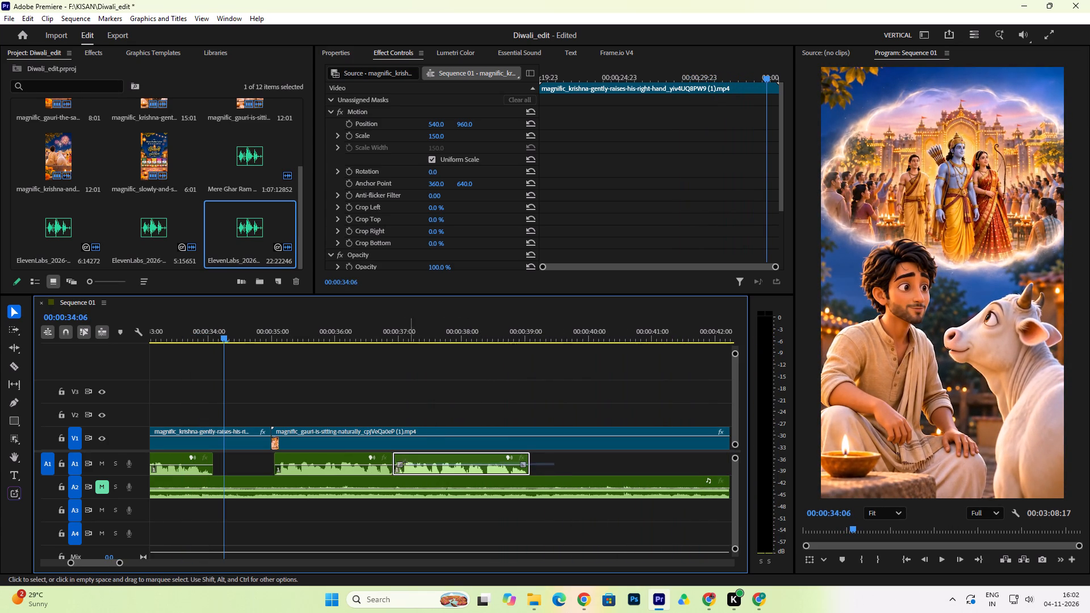
pyautogui.moveTo(405, 462); pyautogui.dragTo(377, 463)
pyautogui.moveTo(318, 459); pyautogui.dragTo(290, 459)
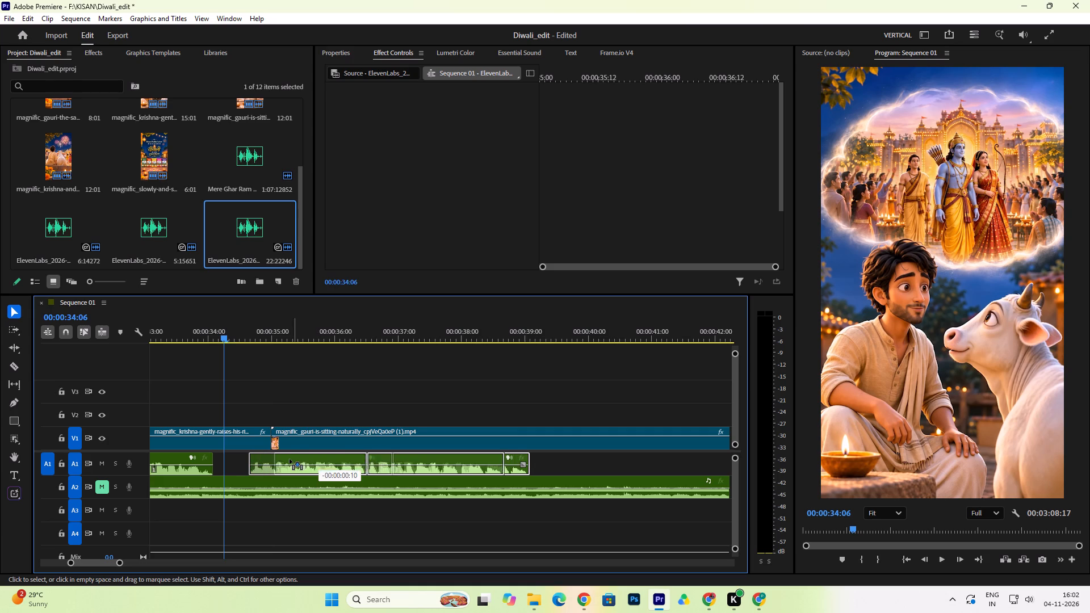
pyautogui.moveTo(290, 459); pyautogui.dragTo(259, 463)
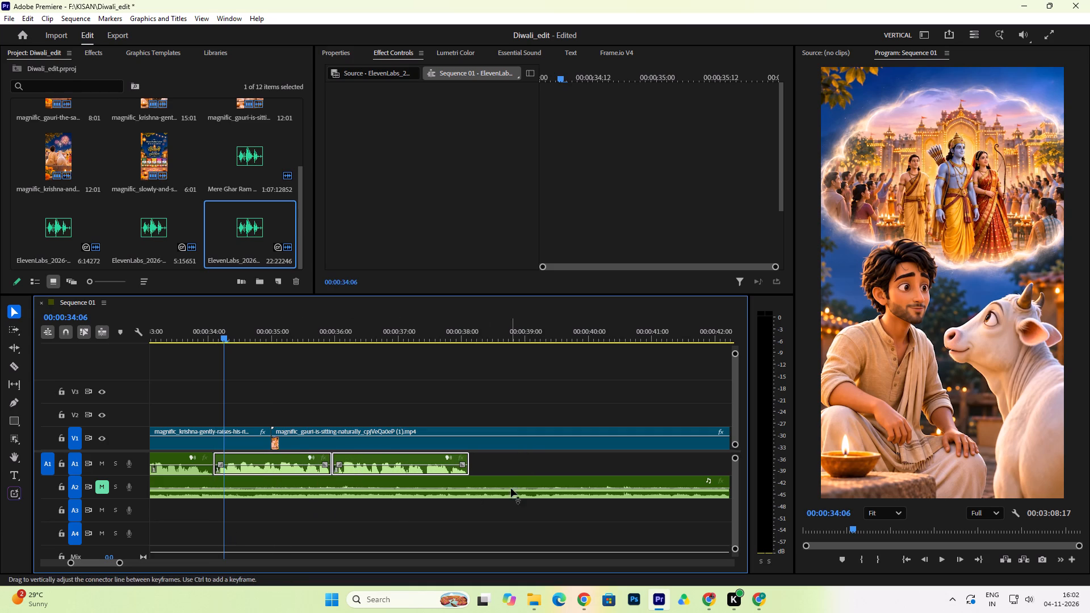
pyautogui.click(516, 461)
# Split the Alok speech at about 00:00:31:06 and 00:00:31:09, delete the silence between, close the gap and play back the join.
pyautogui.moveTo(197, 335); pyautogui.dragTo(141, 343)
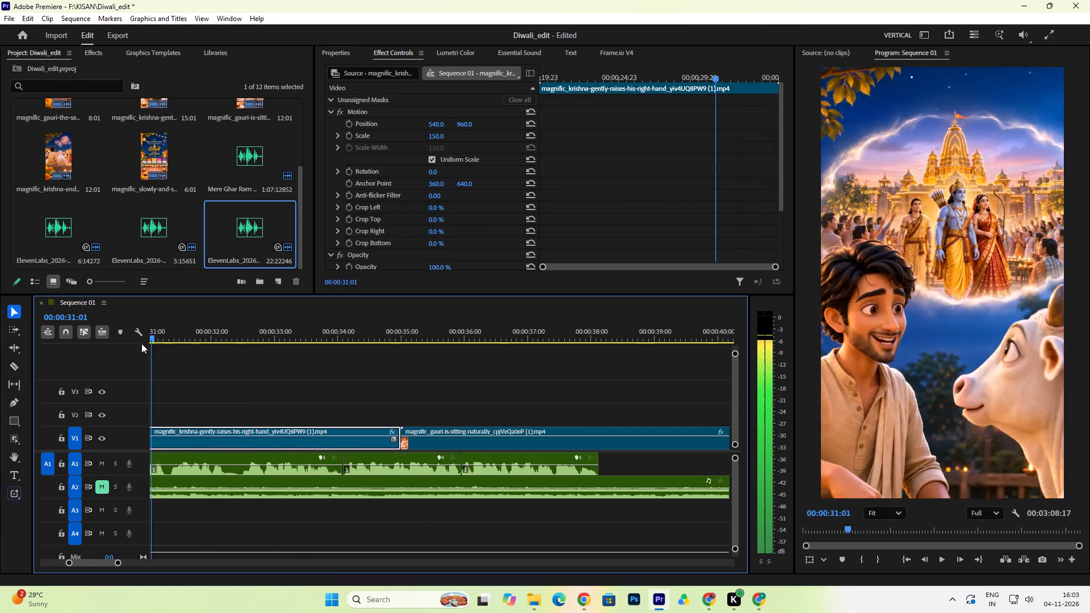
pyautogui.moveTo(141, 343); pyautogui.dragTo(380, 367)
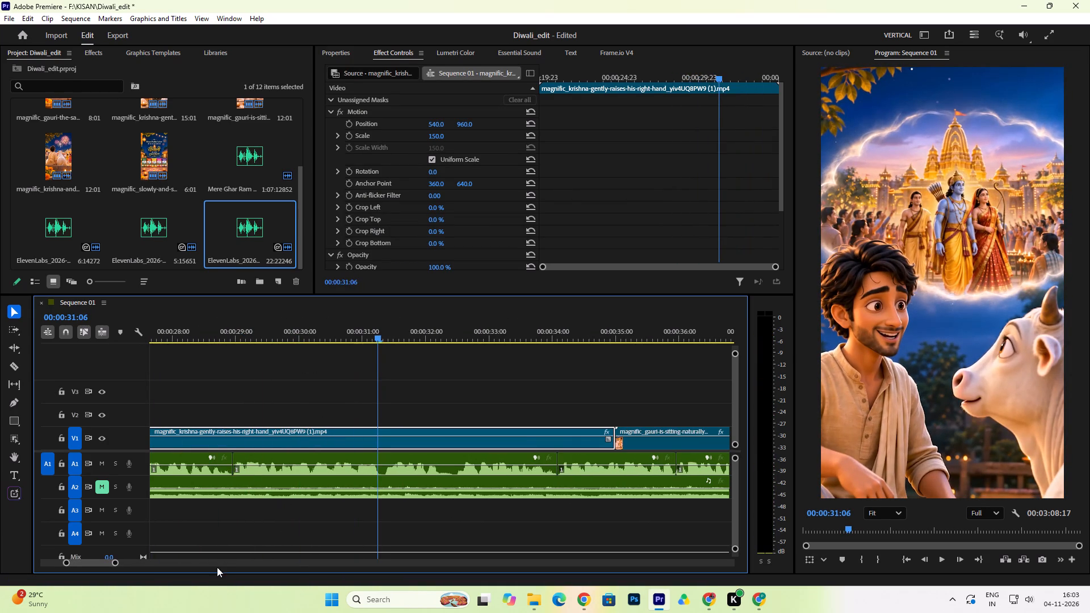
pyautogui.moveTo(116, 561); pyautogui.dragTo(63, 568)
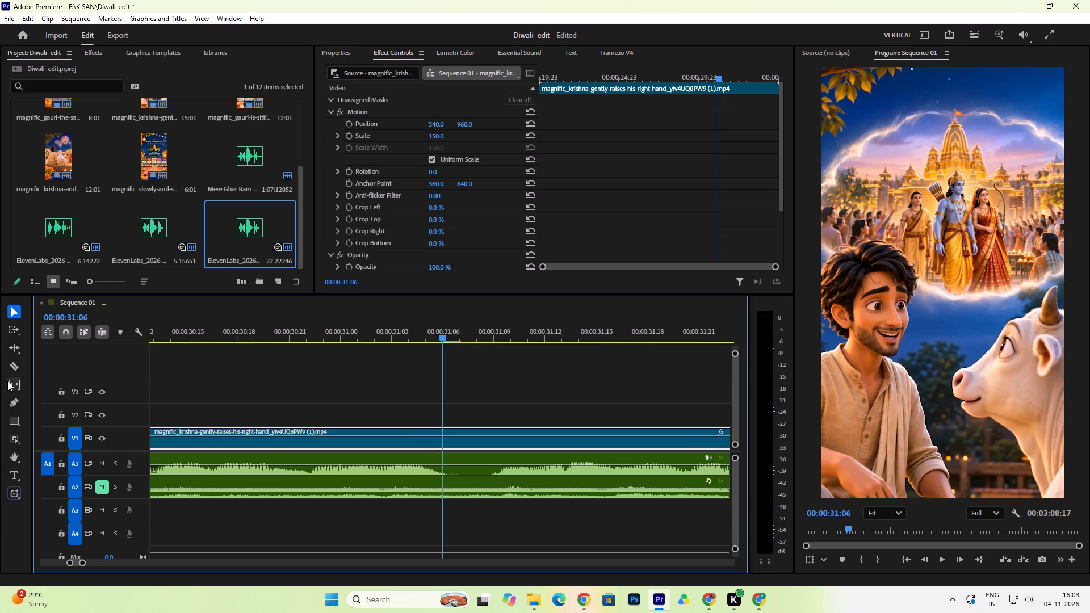
pyautogui.click(15, 367)
pyautogui.click(447, 461)
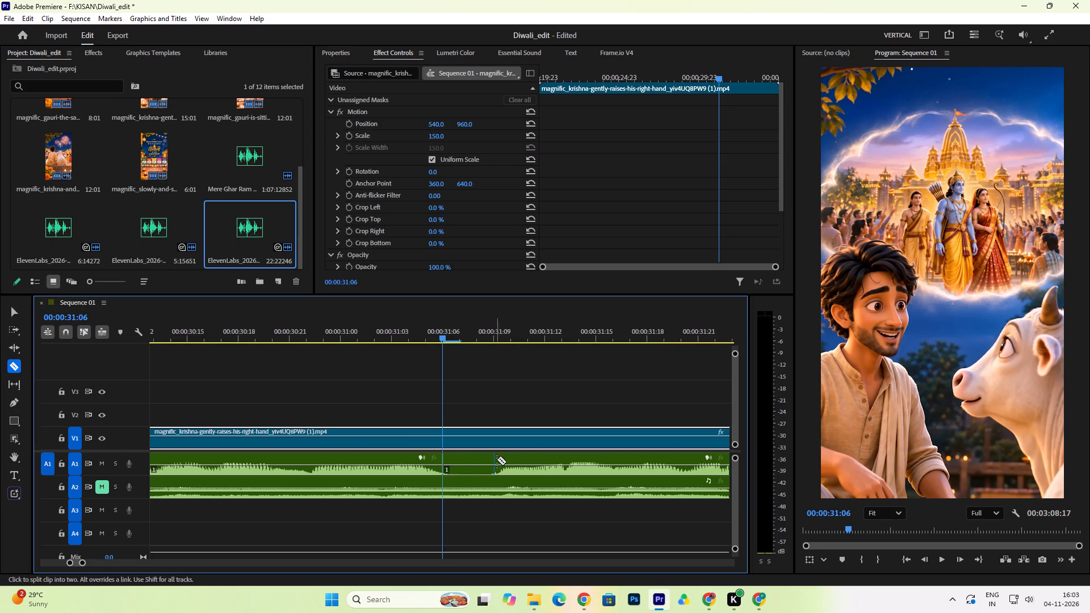
pyautogui.click(499, 461)
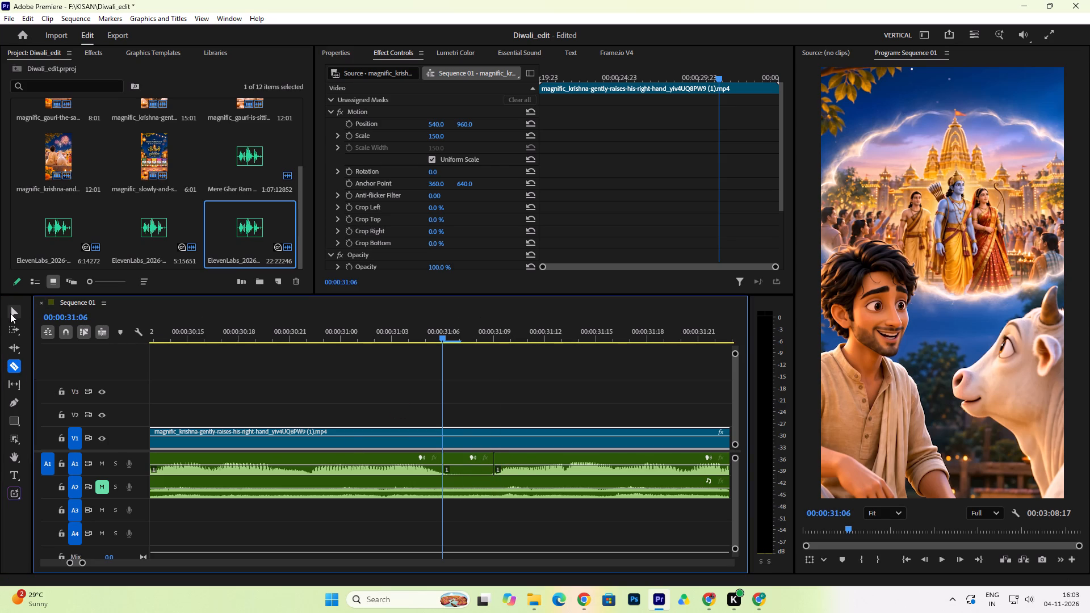
pyautogui.click(10, 313)
pyautogui.click(464, 471)
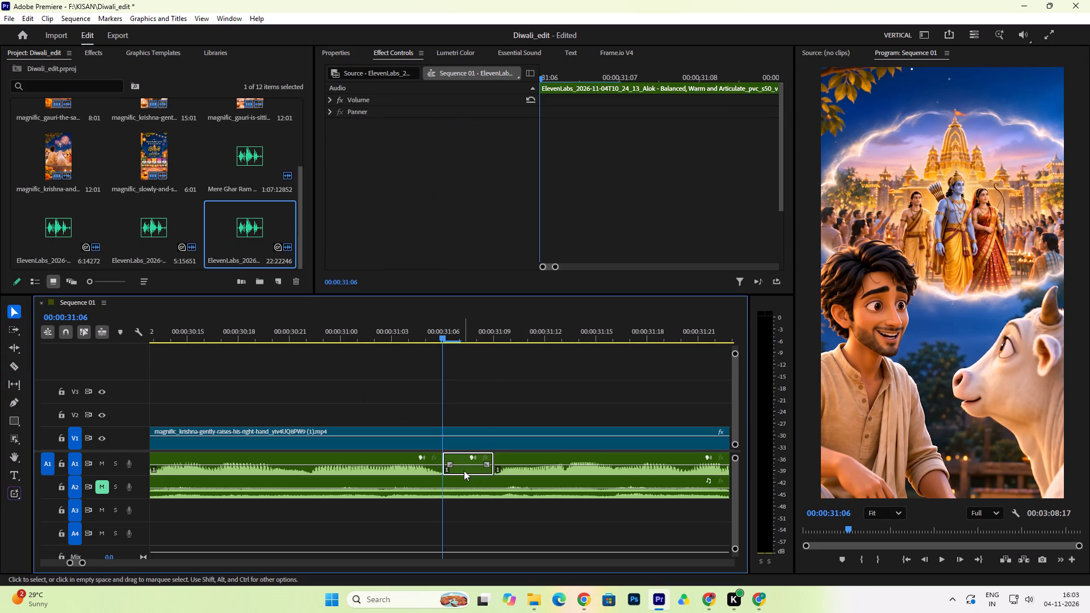
pyautogui.press('Delete')
pyautogui.moveTo(519, 459); pyautogui.dragTo(467, 461)
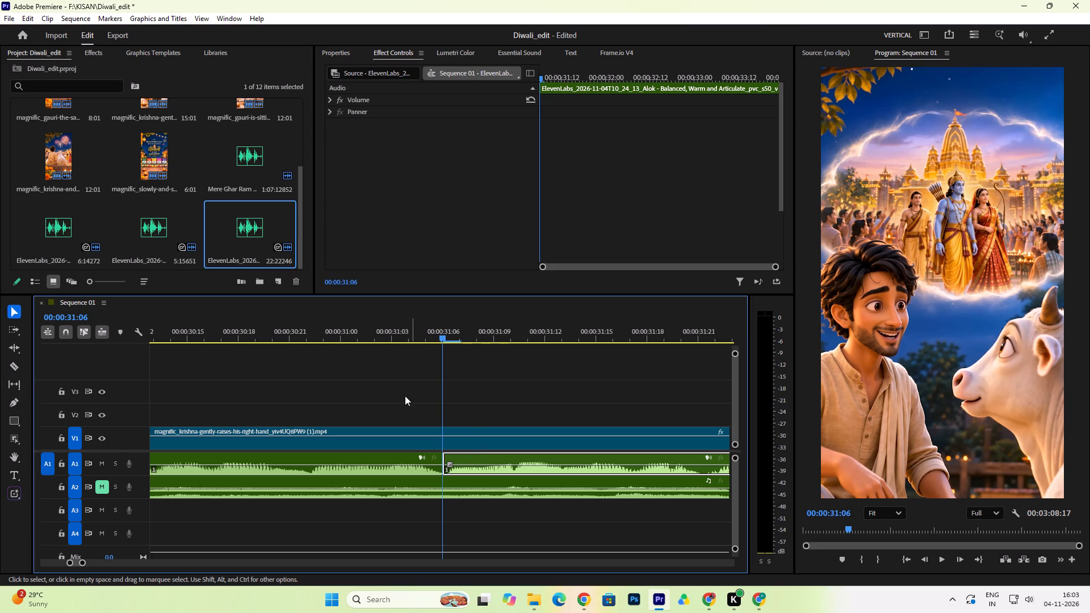
pyautogui.click(335, 336)
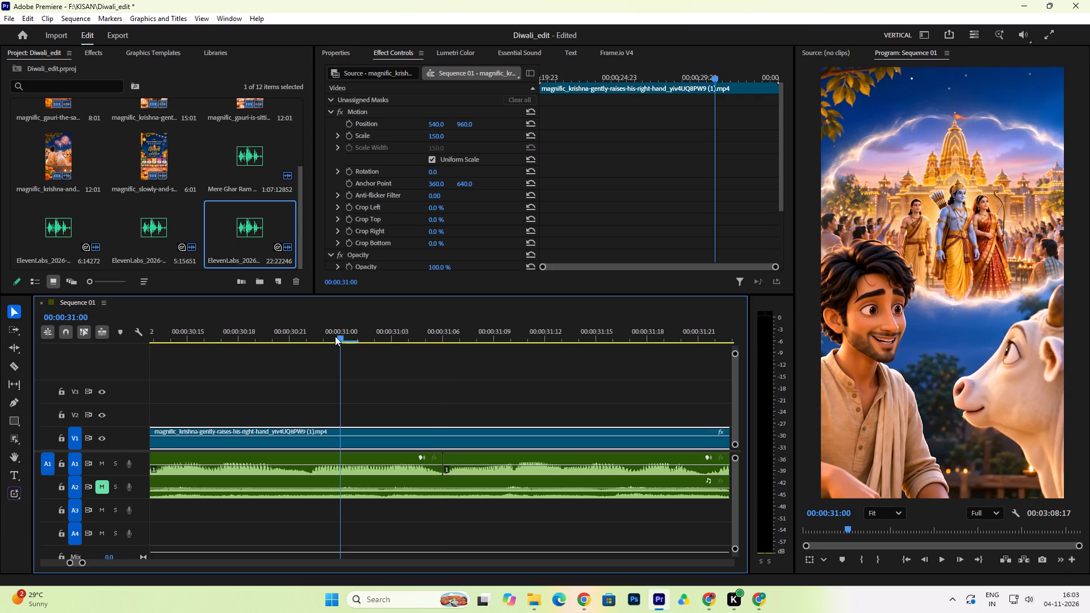
pyautogui.press('space')
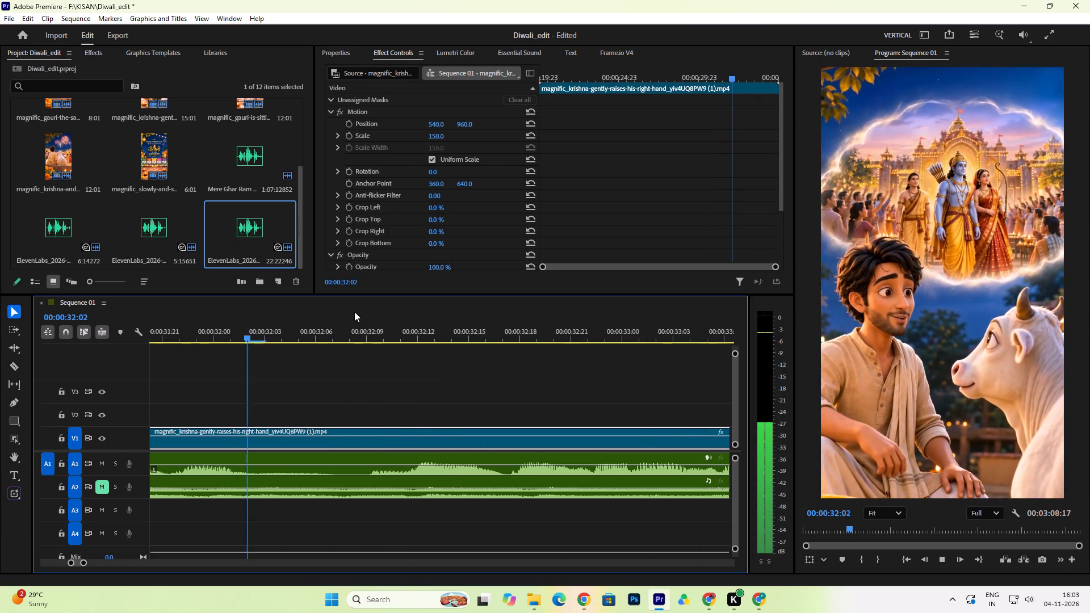
pyautogui.press('space')
# Split the Alok speech at about 00:00:32:02 and 00:00:32:09, delete the silence between, close the gap and play on.
pyautogui.click(12, 367)
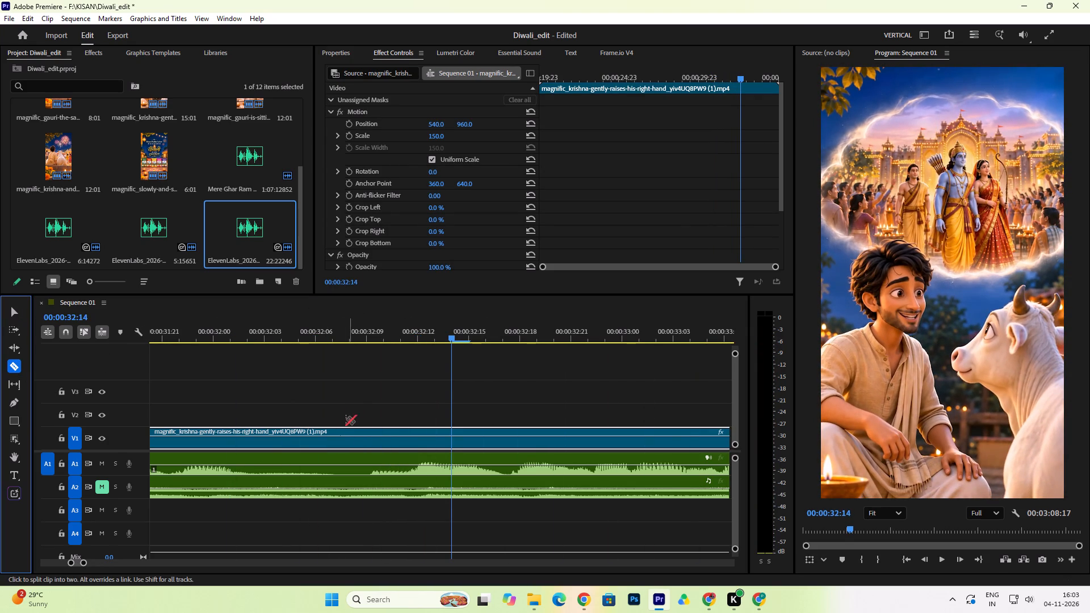
pyautogui.click(243, 463)
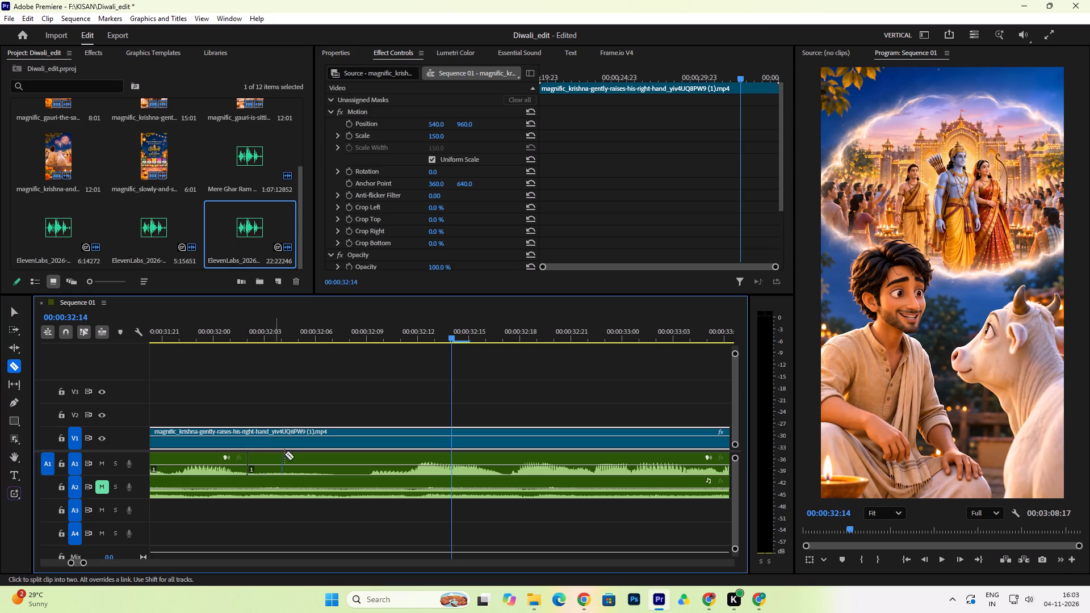
pyautogui.click(369, 463)
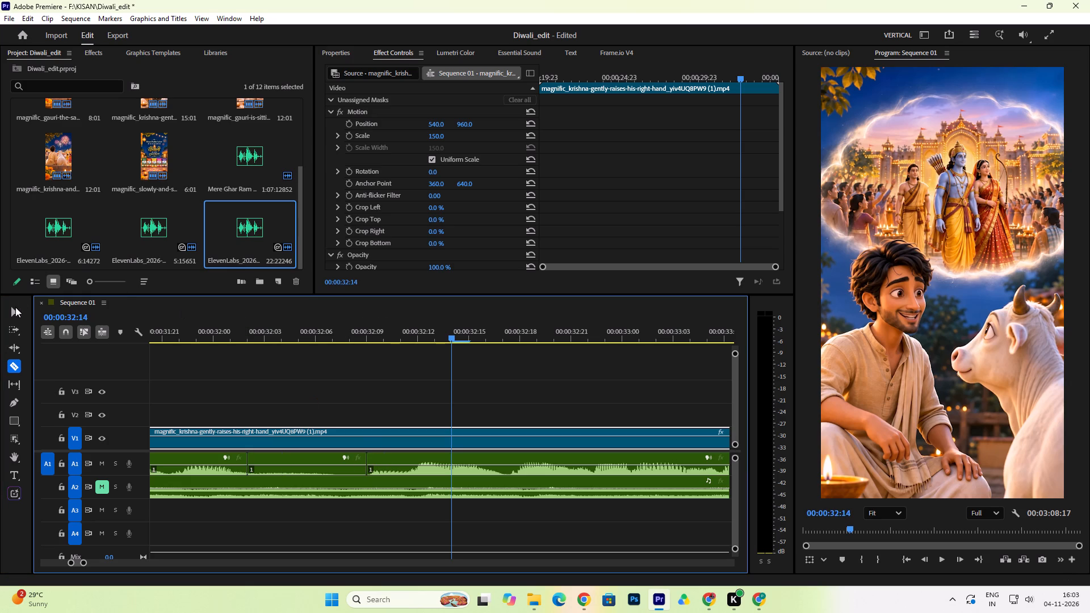
pyautogui.click(14, 313)
pyautogui.click(321, 459)
pyautogui.press('Delete')
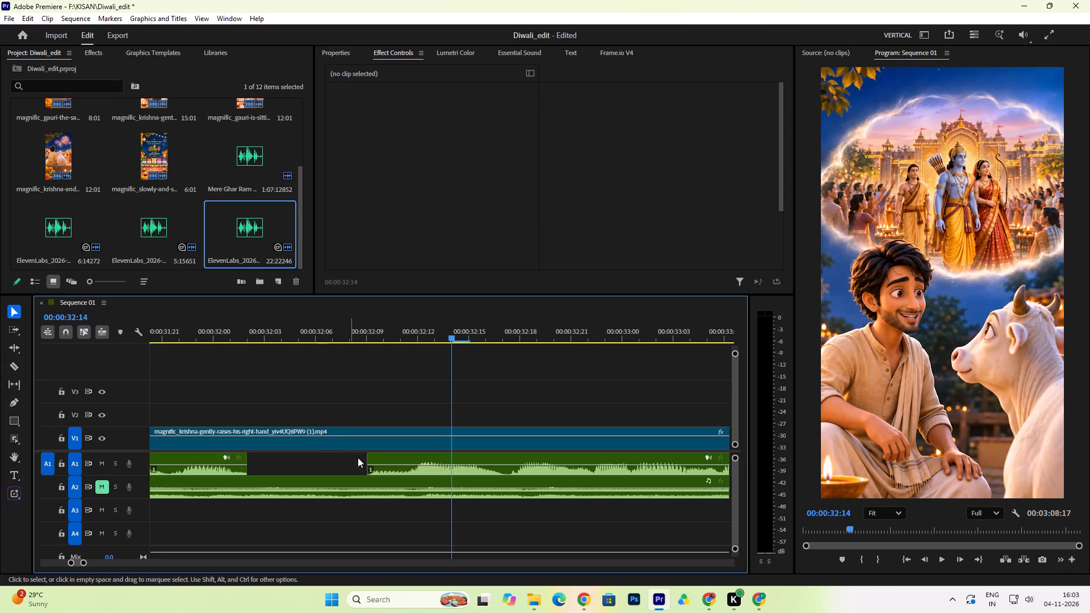
pyautogui.moveTo(400, 459); pyautogui.dragTo(285, 469)
pyautogui.moveTo(173, 333); pyautogui.dragTo(203, 340)
pyautogui.press('space')
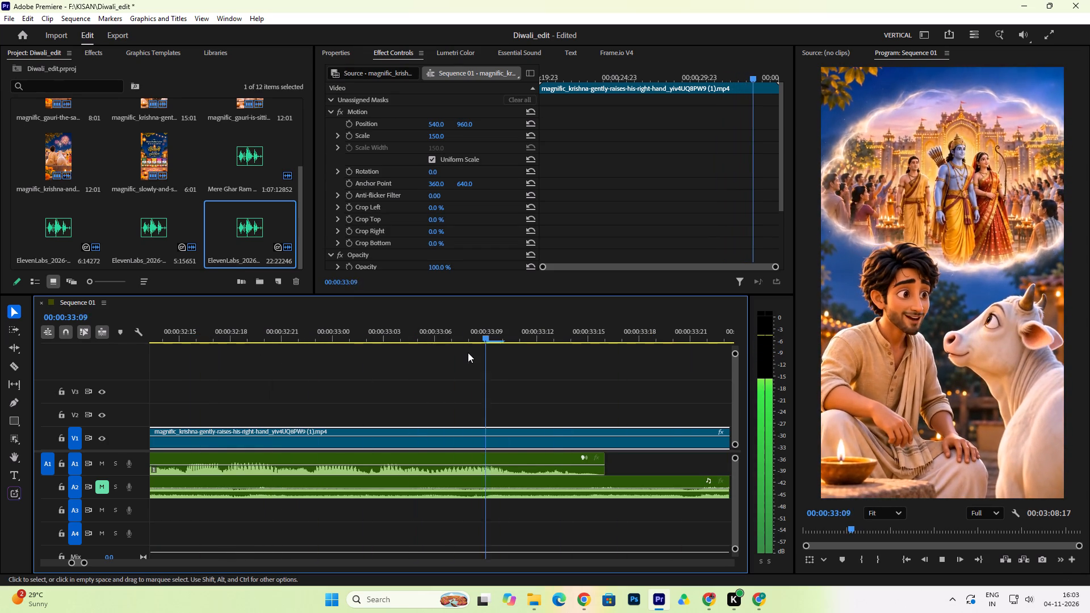
pyautogui.press('space')
pyautogui.press('space')
pyautogui.press('space')
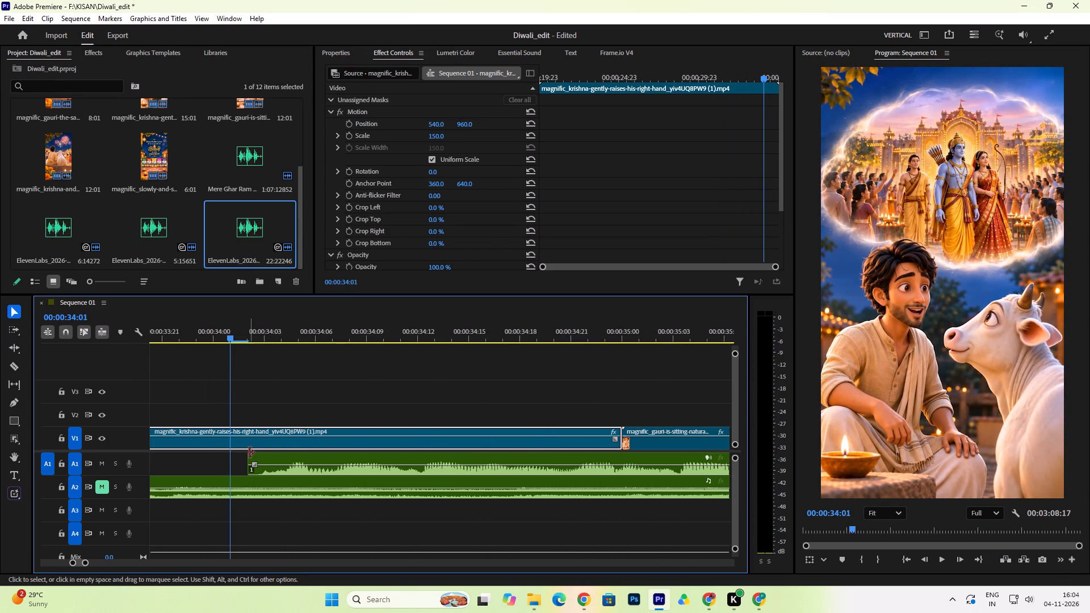
# Trim one frame off the start of the next Alok piece, move it up to about 00:00:33:21 and play back the passage.
pyautogui.moveTo(249, 453); pyautogui.dragTo(261, 455)
pyautogui.moveTo(285, 457); pyautogui.dragTo(214, 452)
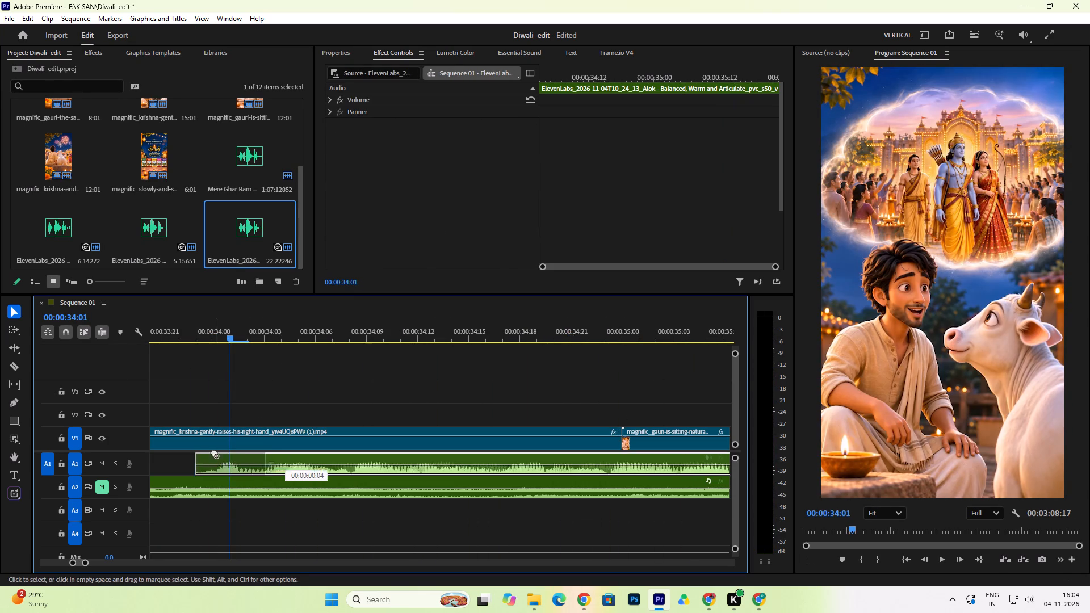
pyautogui.moveTo(214, 452); pyautogui.dragTo(185, 455)
pyautogui.moveTo(168, 330); pyautogui.dragTo(211, 352)
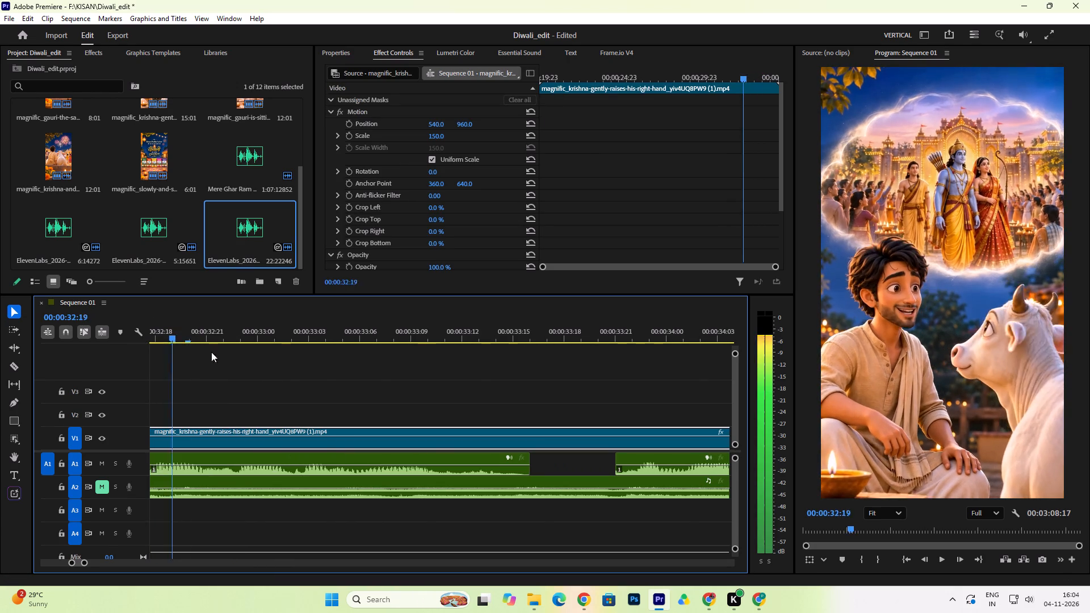
pyautogui.moveTo(211, 352); pyautogui.dragTo(493, 408)
pyautogui.click(429, 338)
pyautogui.press('space')
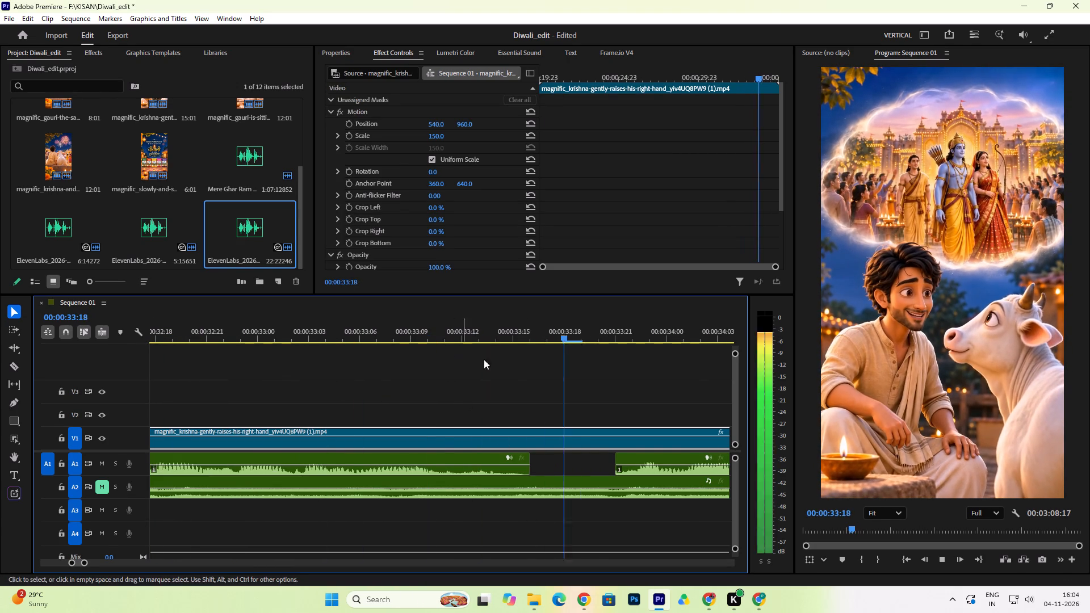
pyautogui.press('space')
# Trim the end of the Alok piece before the gap to about 00:00:33:14, move the following piece against it and play the join.
pyautogui.moveTo(529, 458); pyautogui.dragTo(502, 462)
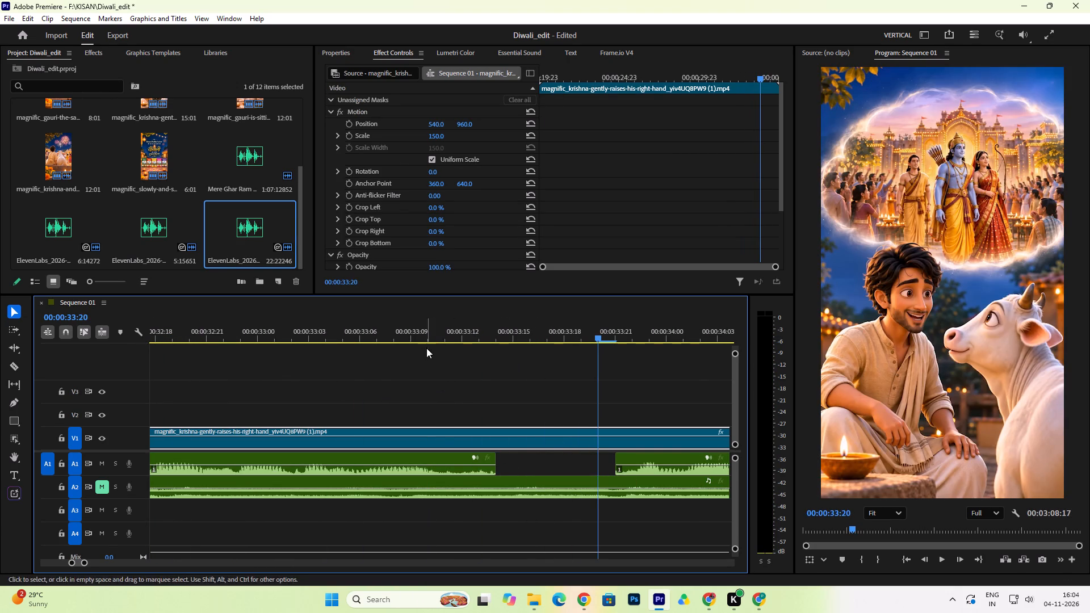
pyautogui.click(423, 335)
pyautogui.press('space')
pyautogui.press('space')
pyautogui.moveTo(655, 456); pyautogui.dragTo(606, 456)
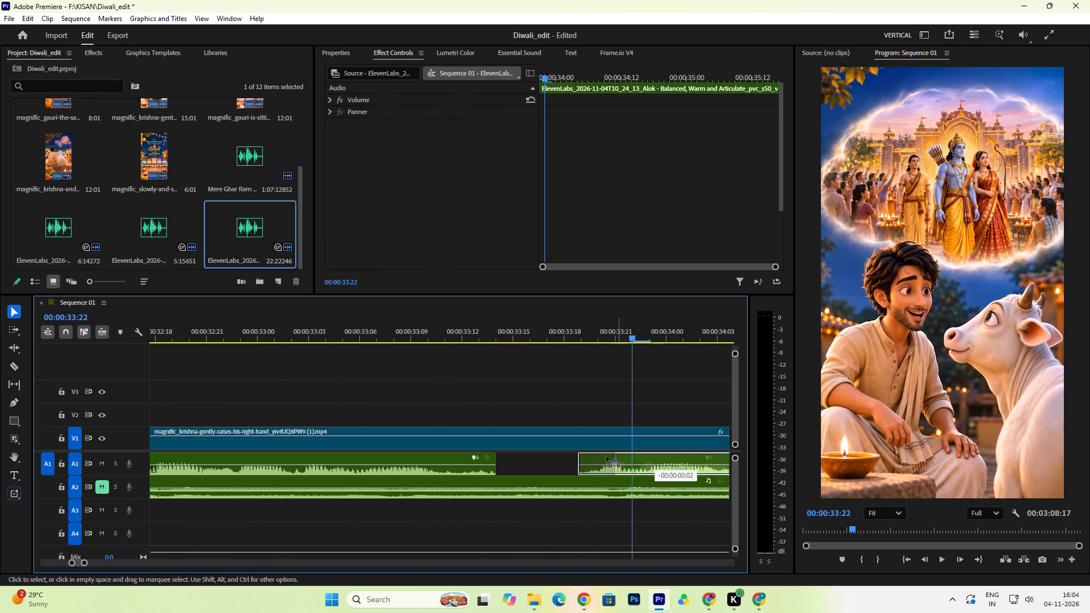
pyautogui.moveTo(606, 456); pyautogui.dragTo(539, 461)
pyautogui.click(405, 322)
pyautogui.press('space')
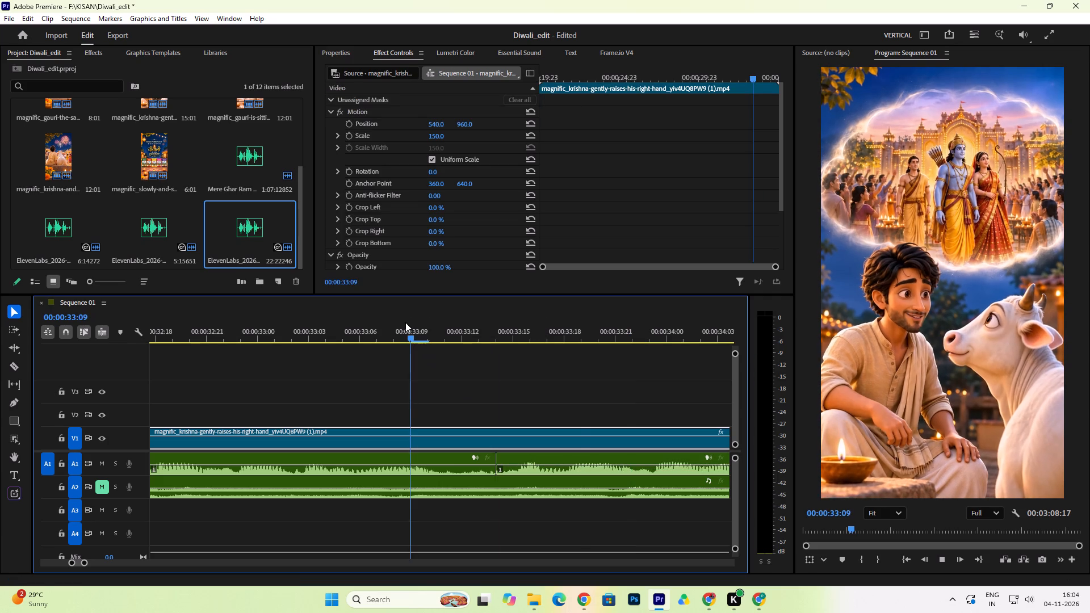
pyautogui.press('space')
# Shift the following Alok piece one frame later, extend its start back to about 00:00:33:14 and play back the join.
pyautogui.moveTo(326, 459); pyautogui.dragTo(328, 458)
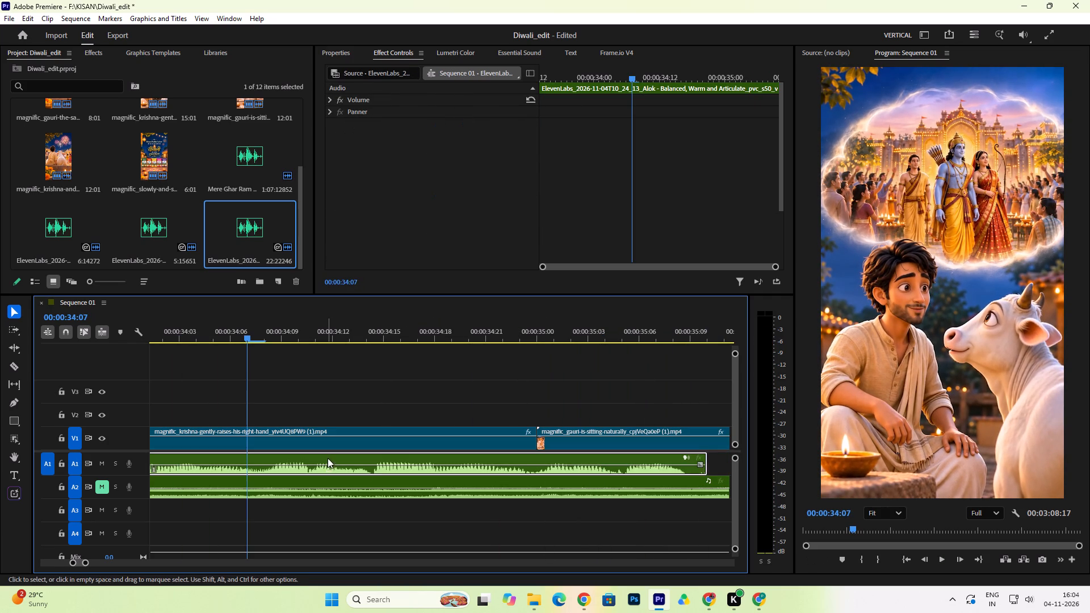
pyautogui.moveTo(328, 458); pyautogui.dragTo(334, 457)
pyautogui.moveTo(207, 338); pyautogui.dragTo(162, 352)
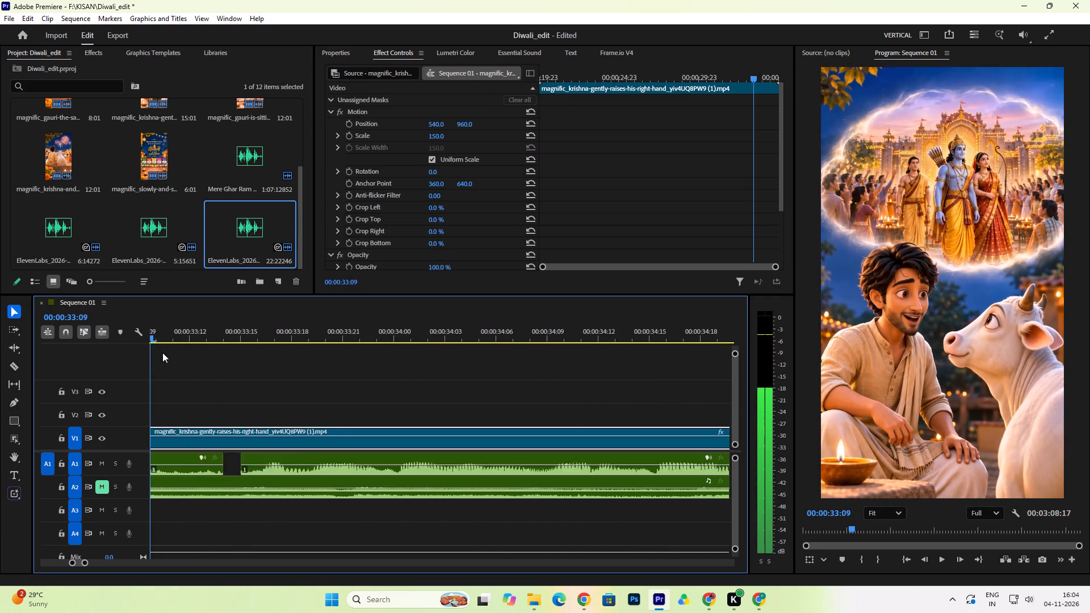
pyautogui.moveTo(162, 352); pyautogui.dragTo(274, 355)
pyautogui.moveTo(308, 458); pyautogui.dragTo(303, 459)
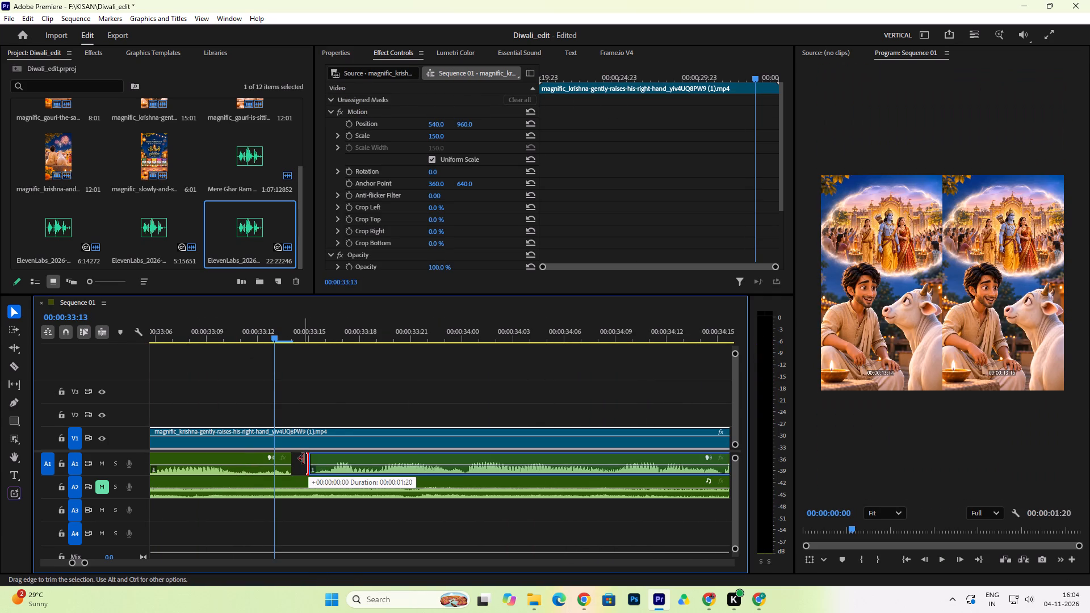
pyautogui.moveTo(303, 459); pyautogui.dragTo(300, 461)
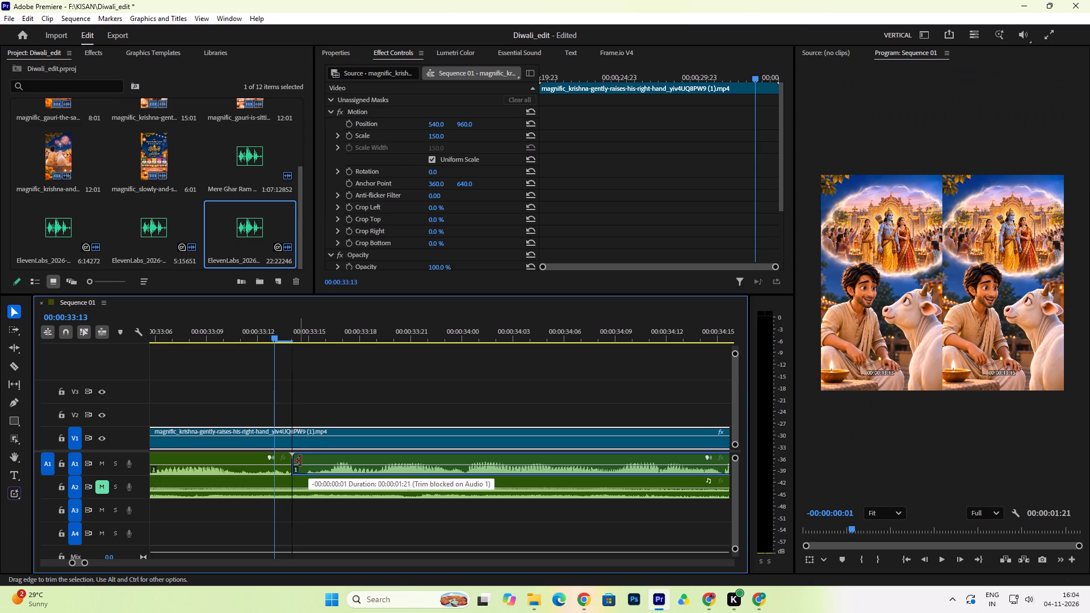
pyautogui.moveTo(300, 461); pyautogui.dragTo(301, 460)
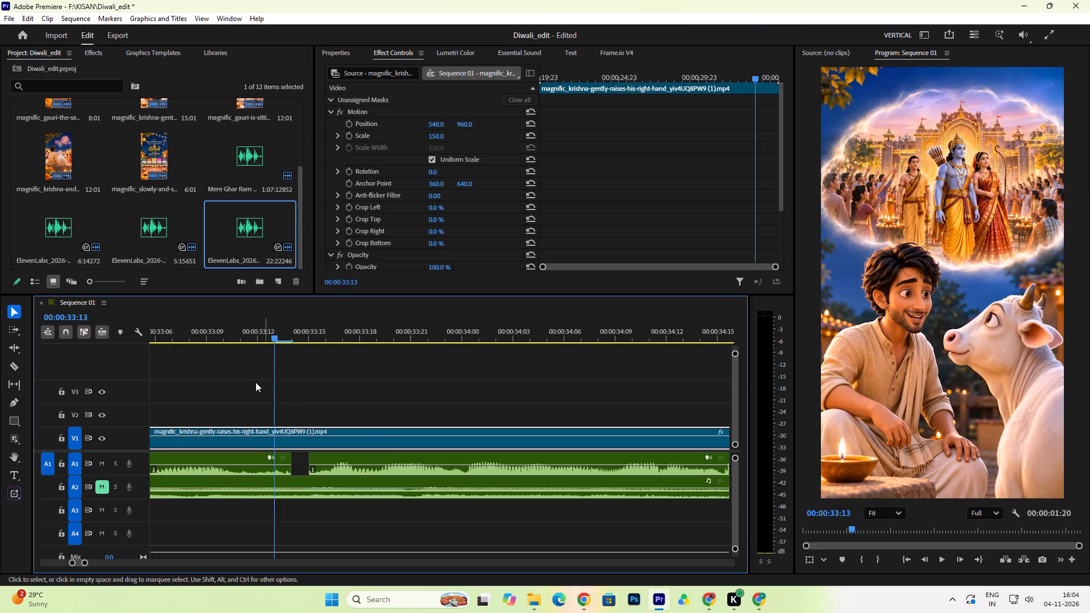
pyautogui.click(308, 338)
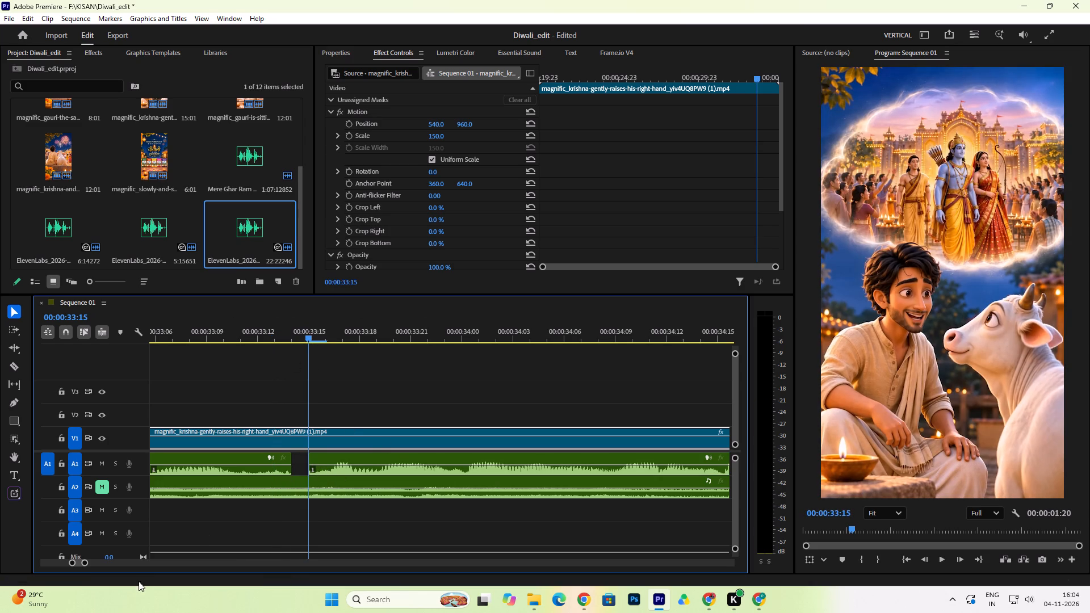
pyautogui.moveTo(85, 565); pyautogui.dragTo(19, 552)
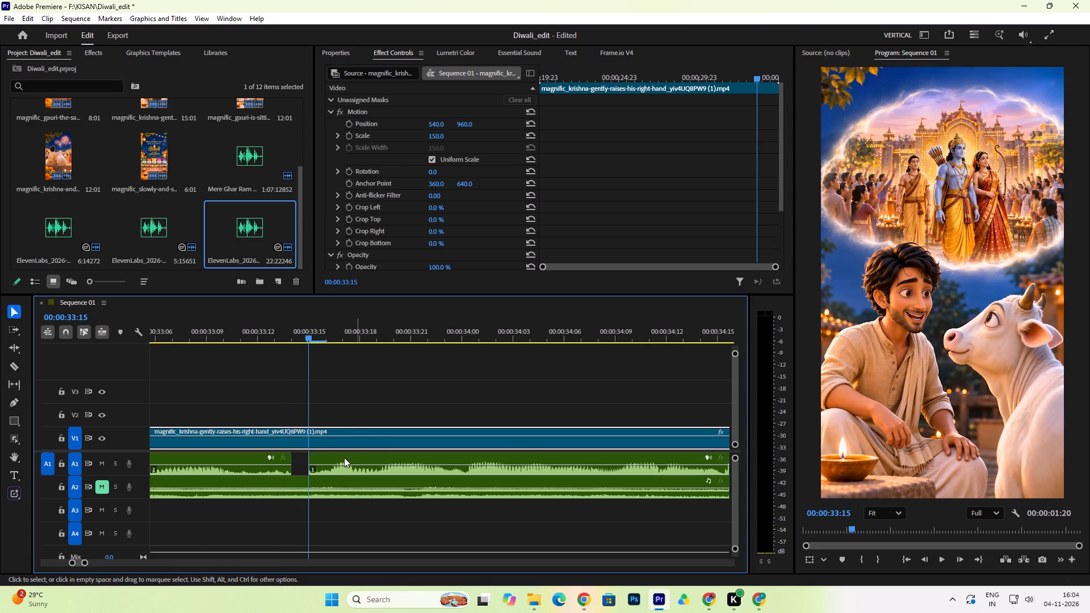
pyautogui.moveTo(308, 457); pyautogui.dragTo(300, 460)
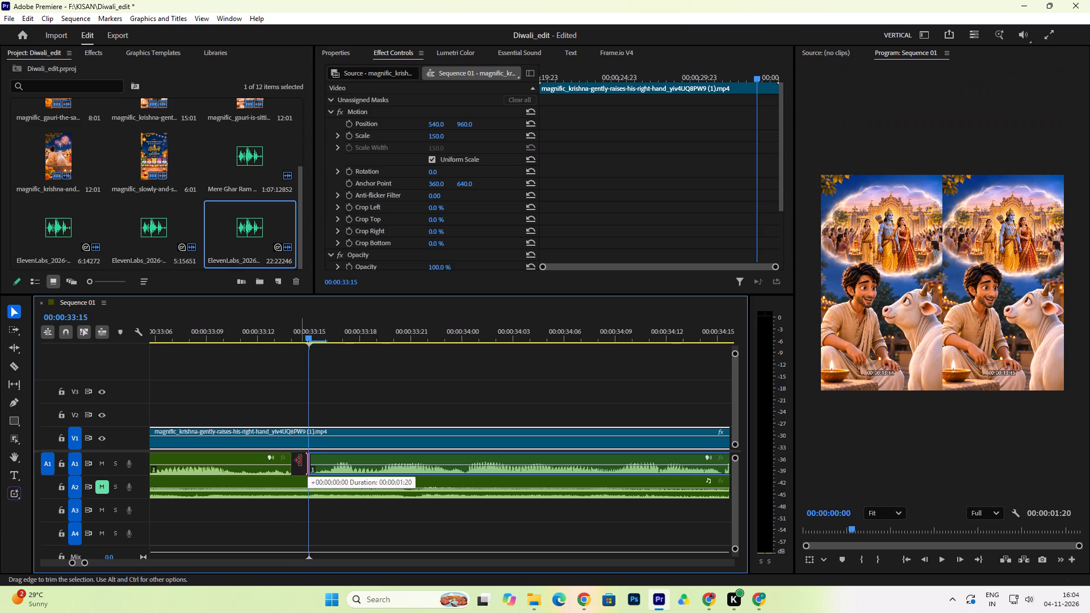
pyautogui.moveTo(300, 460); pyautogui.dragTo(298, 463)
pyautogui.click(275, 330)
pyautogui.press('space')
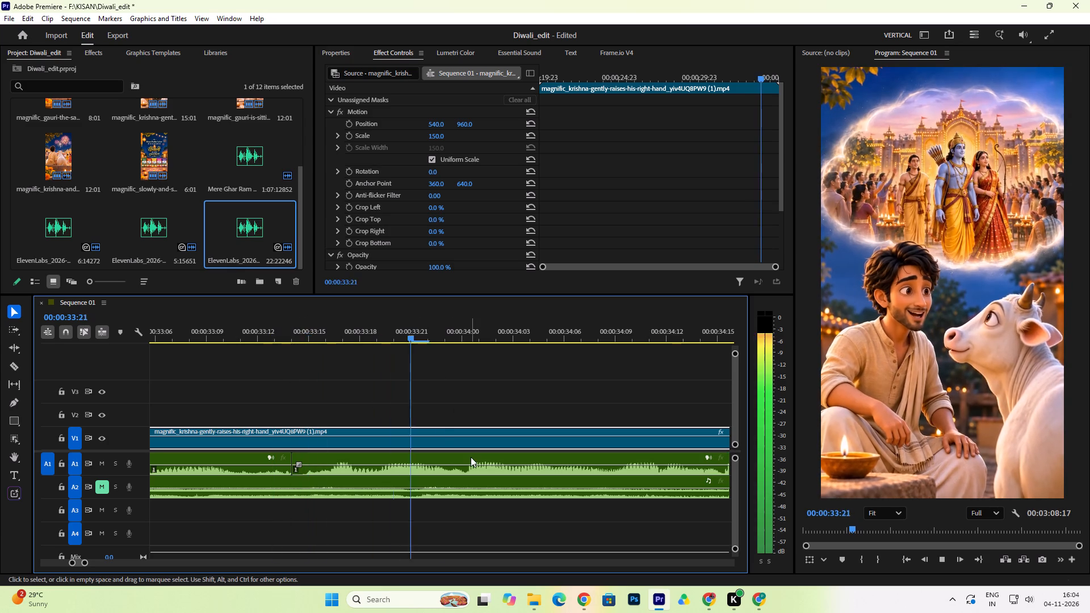
# Undo the last start extension, move the following Alok piece back against the one ending at about 00:00:33:14 and play the join.
pyautogui.press('space')
pyautogui.hotkey('ctrl', 'z')
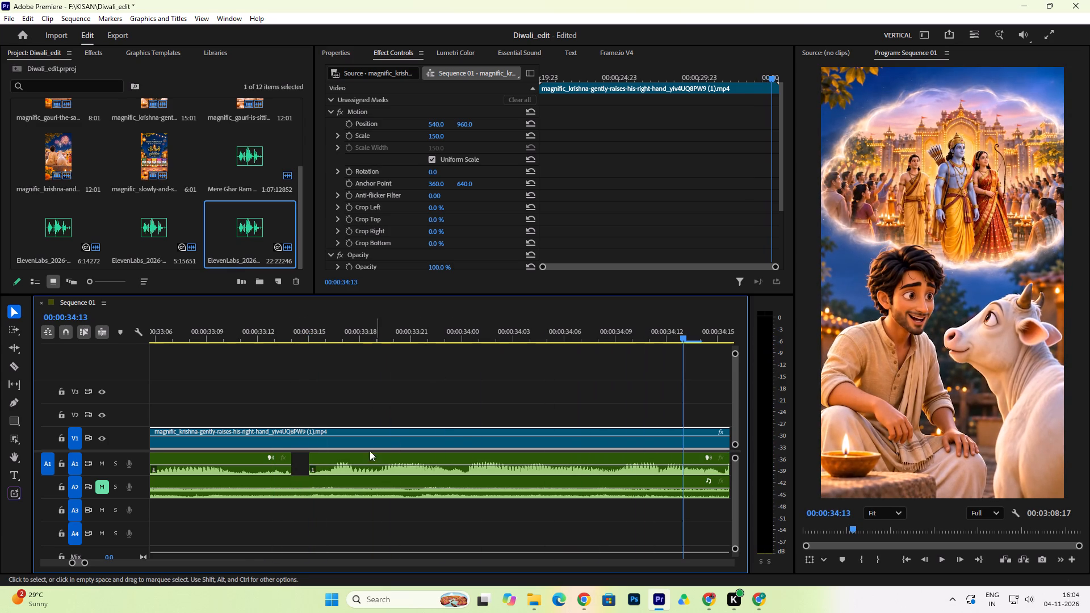
pyautogui.moveTo(325, 454); pyautogui.dragTo(313, 457)
pyautogui.click(204, 330)
pyautogui.press('space')
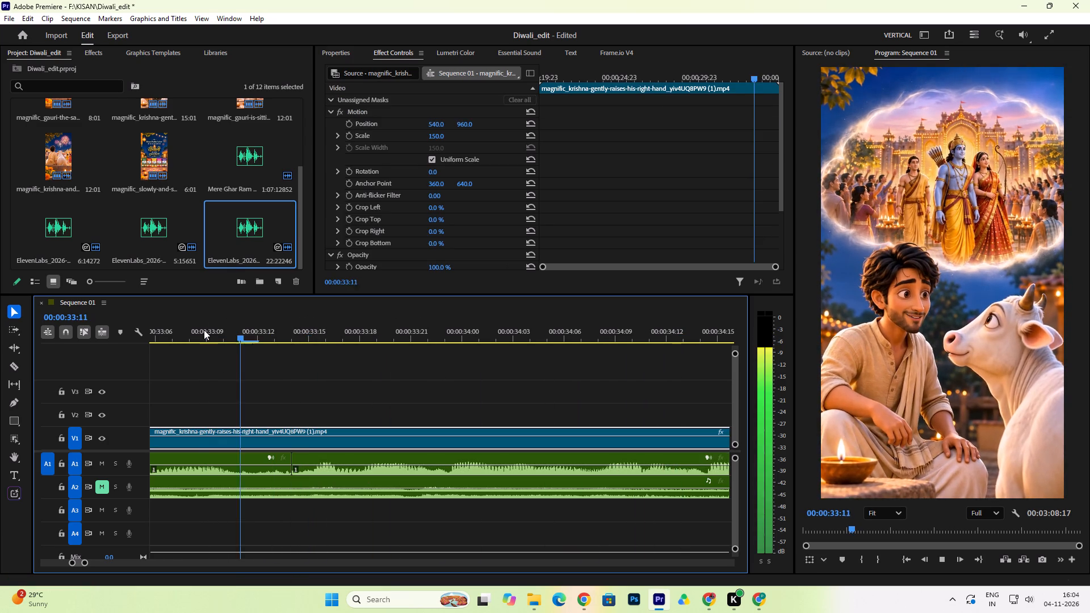
pyautogui.press('space')
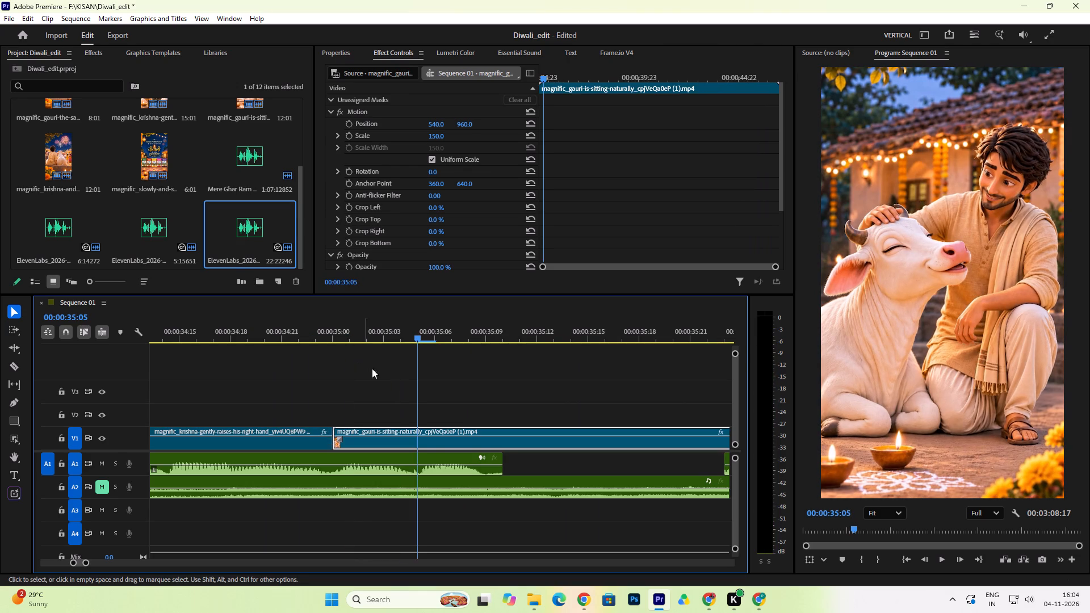
# Trim the silence off the end of the Alok piece before the gap, to about 00:00:35:09, and play back the passage.
pyautogui.press('space')
pyautogui.press('space')
pyautogui.moveTo(502, 459); pyautogui.dragTo(487, 461)
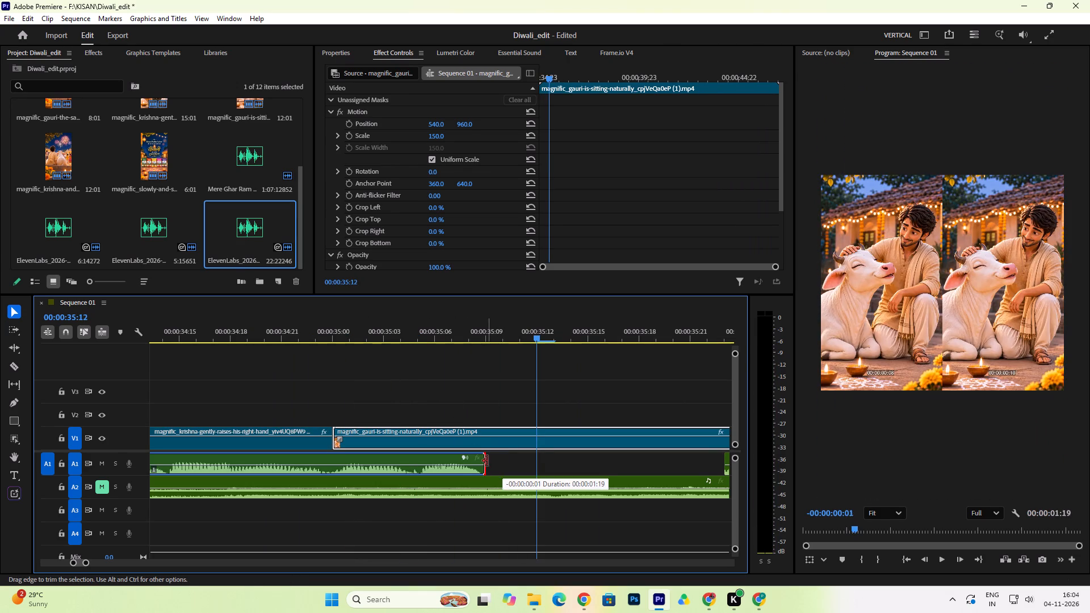
pyautogui.moveTo(487, 461); pyautogui.dragTo(485, 461)
pyautogui.click(324, 335)
pyautogui.press('space')
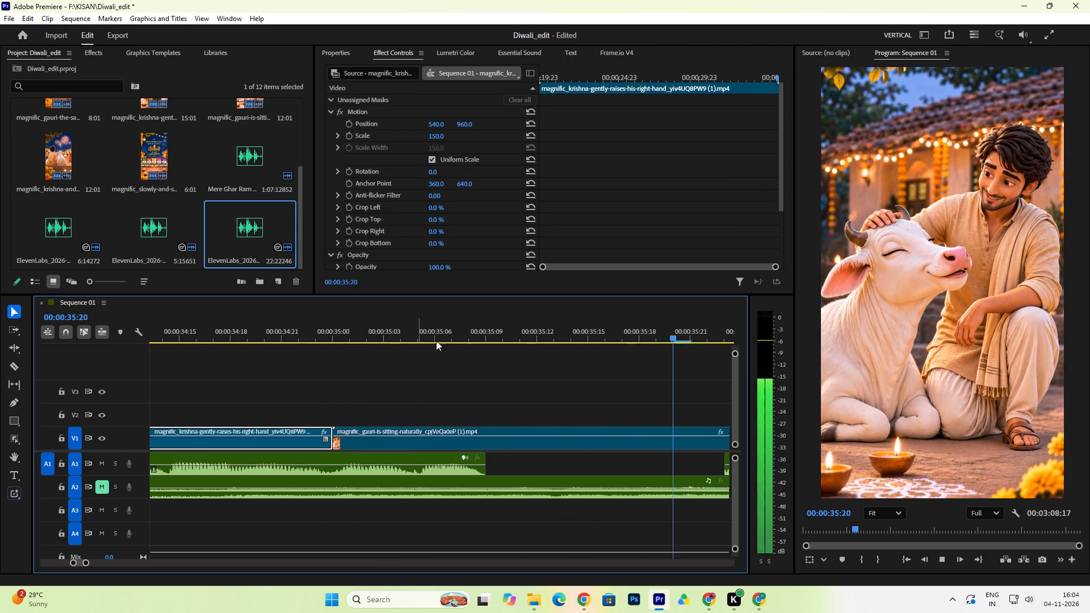
pyautogui.press('space')
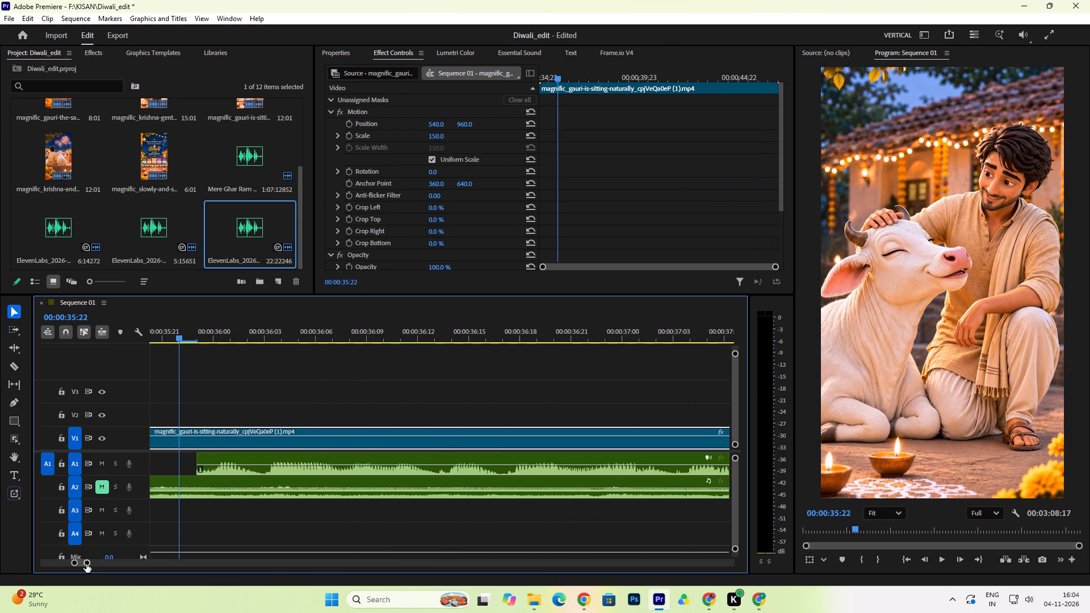
# Close the gap by moving the last two pieces of the Alok speech up to about 00:00:35:09 and play back the join.
pyautogui.moveTo(86, 563); pyautogui.dragTo(126, 562)
pyautogui.moveTo(486, 459); pyautogui.dragTo(463, 457)
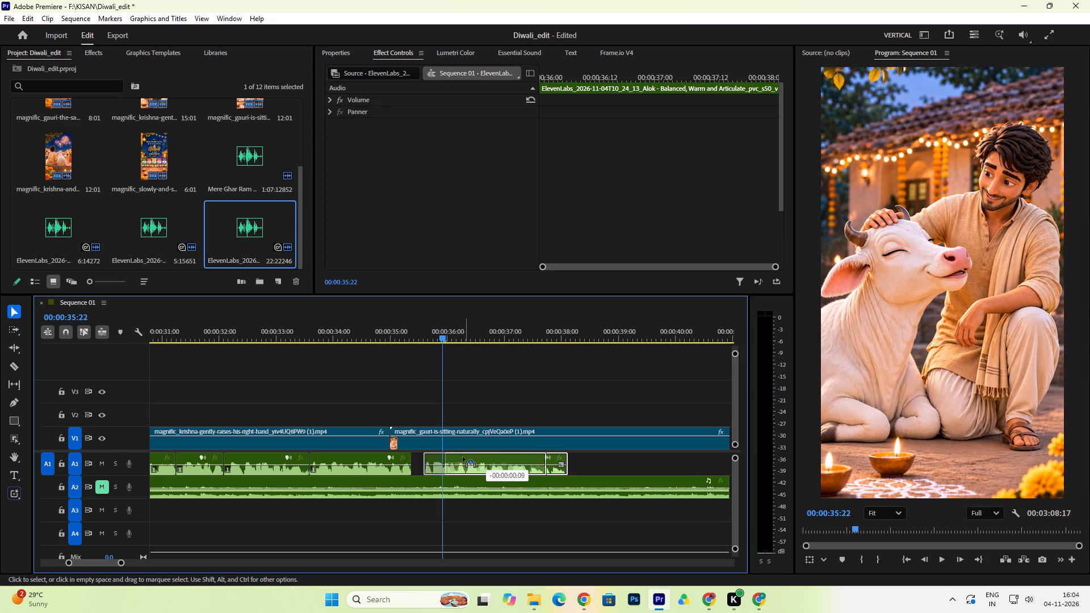
pyautogui.moveTo(463, 457); pyautogui.dragTo(456, 459)
pyautogui.click(382, 328)
pyautogui.press('space')
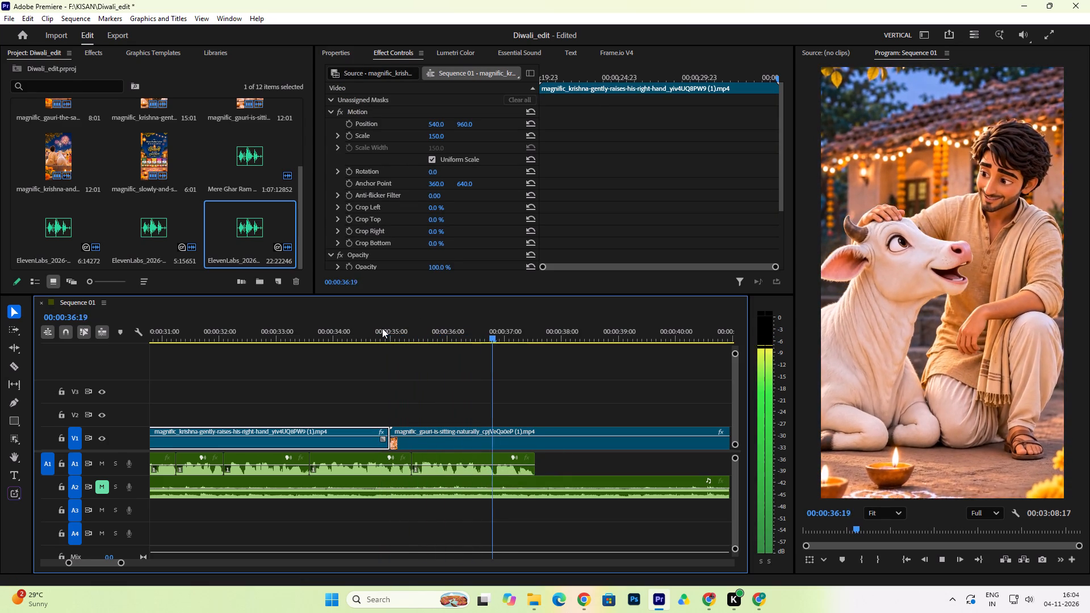
pyautogui.press('space')
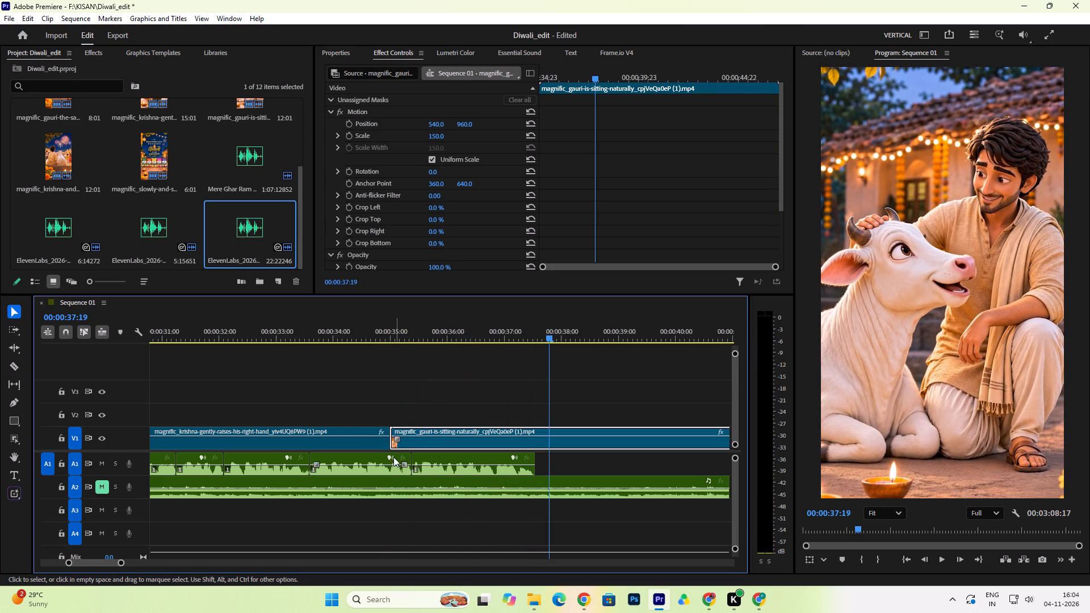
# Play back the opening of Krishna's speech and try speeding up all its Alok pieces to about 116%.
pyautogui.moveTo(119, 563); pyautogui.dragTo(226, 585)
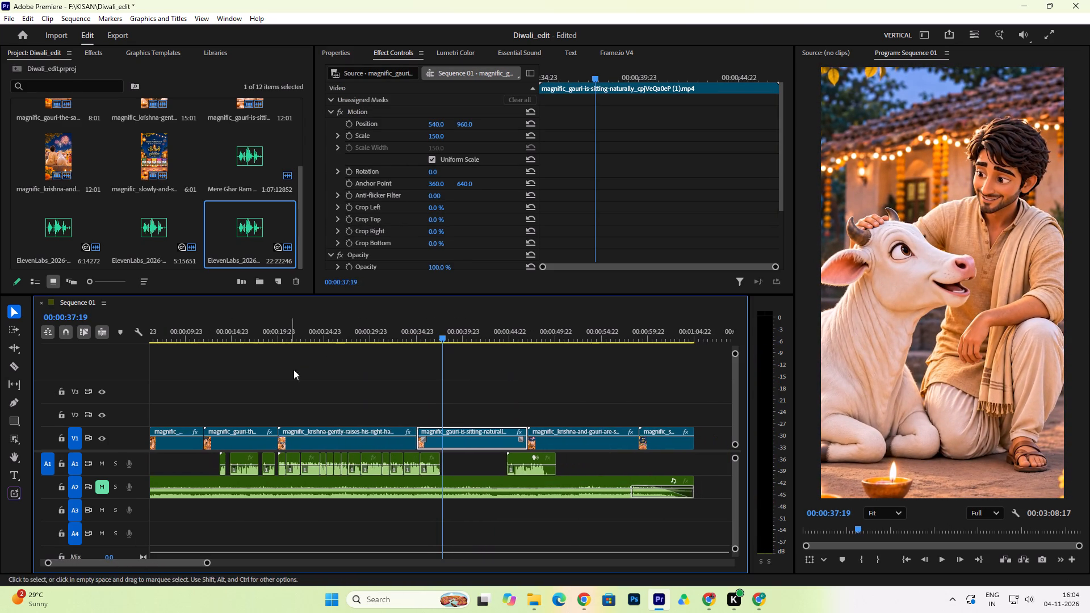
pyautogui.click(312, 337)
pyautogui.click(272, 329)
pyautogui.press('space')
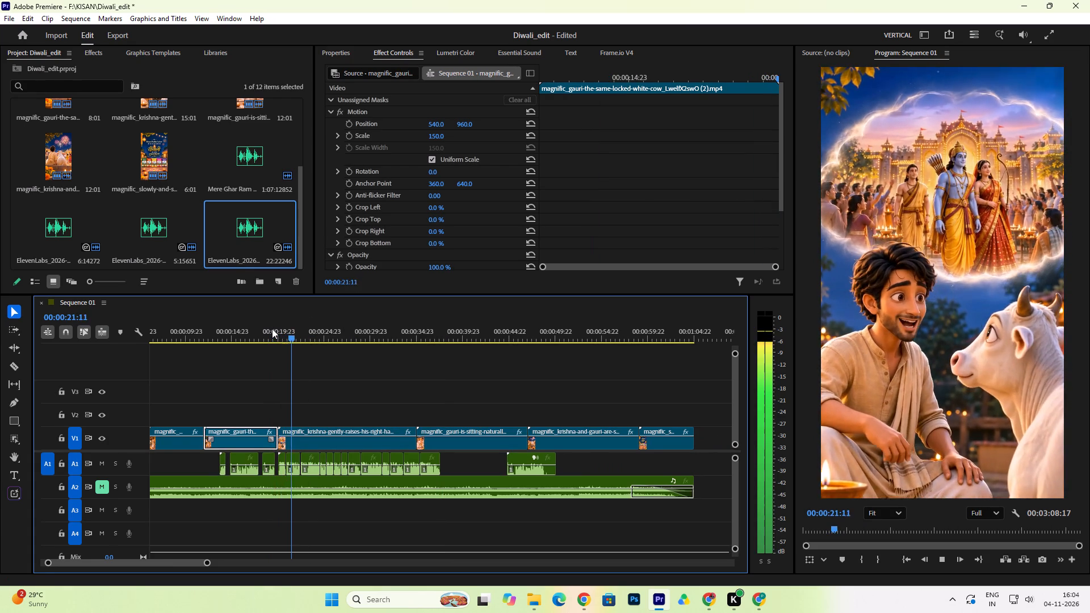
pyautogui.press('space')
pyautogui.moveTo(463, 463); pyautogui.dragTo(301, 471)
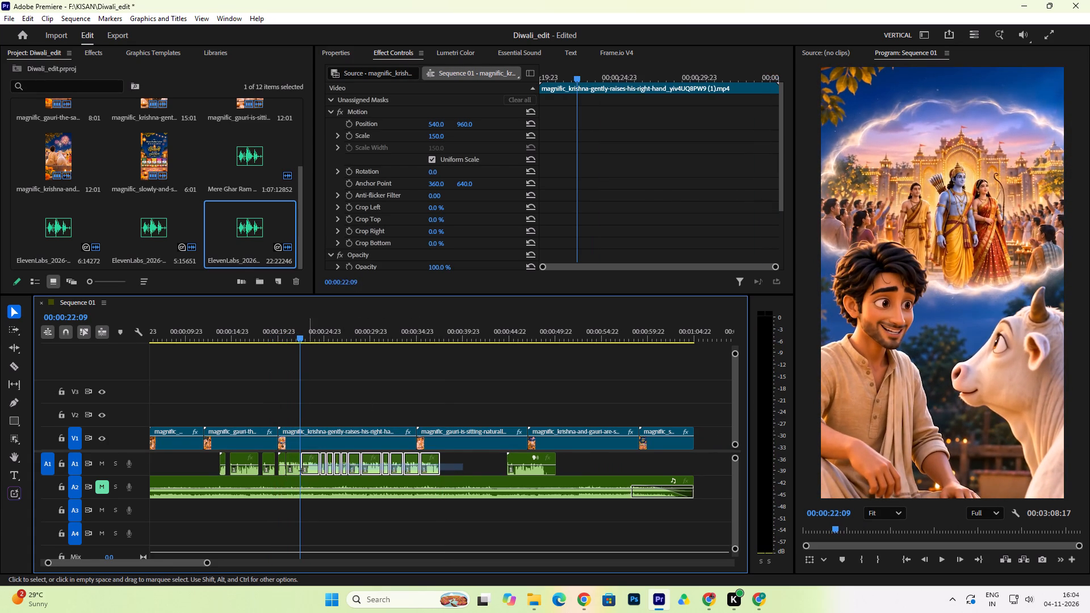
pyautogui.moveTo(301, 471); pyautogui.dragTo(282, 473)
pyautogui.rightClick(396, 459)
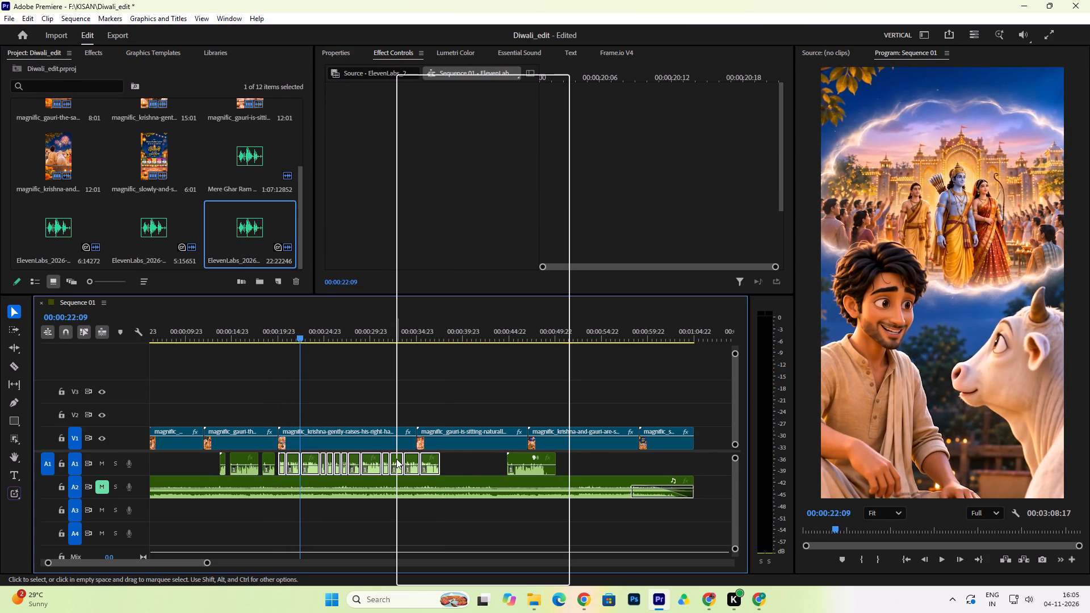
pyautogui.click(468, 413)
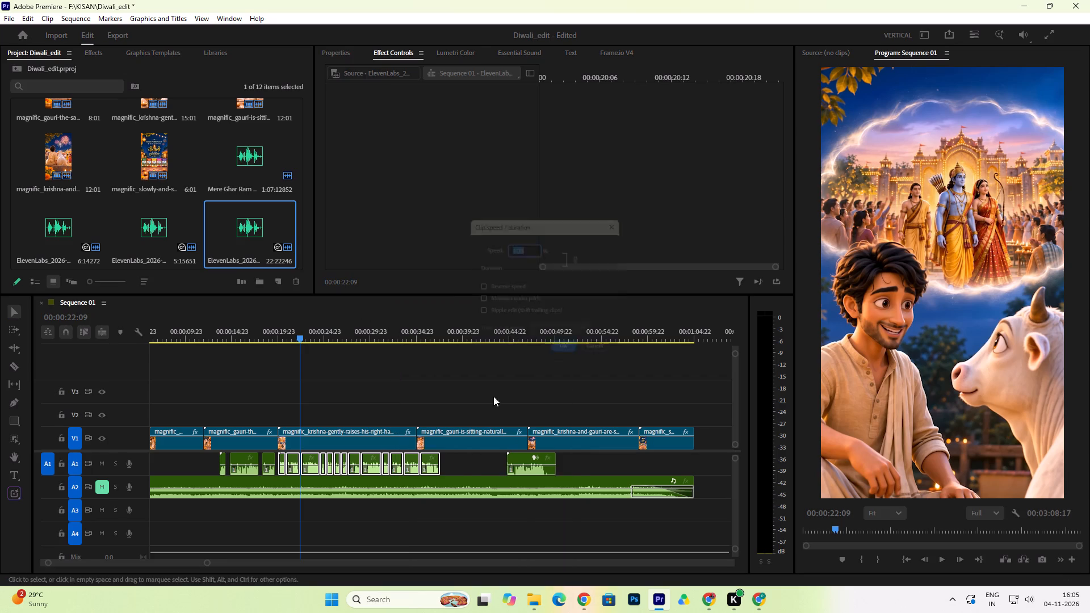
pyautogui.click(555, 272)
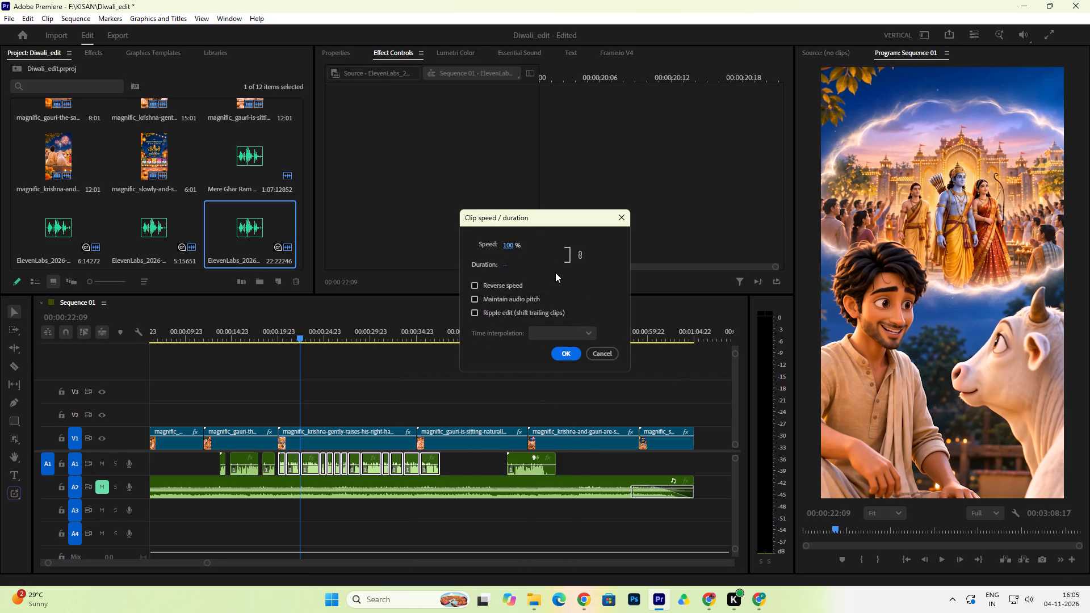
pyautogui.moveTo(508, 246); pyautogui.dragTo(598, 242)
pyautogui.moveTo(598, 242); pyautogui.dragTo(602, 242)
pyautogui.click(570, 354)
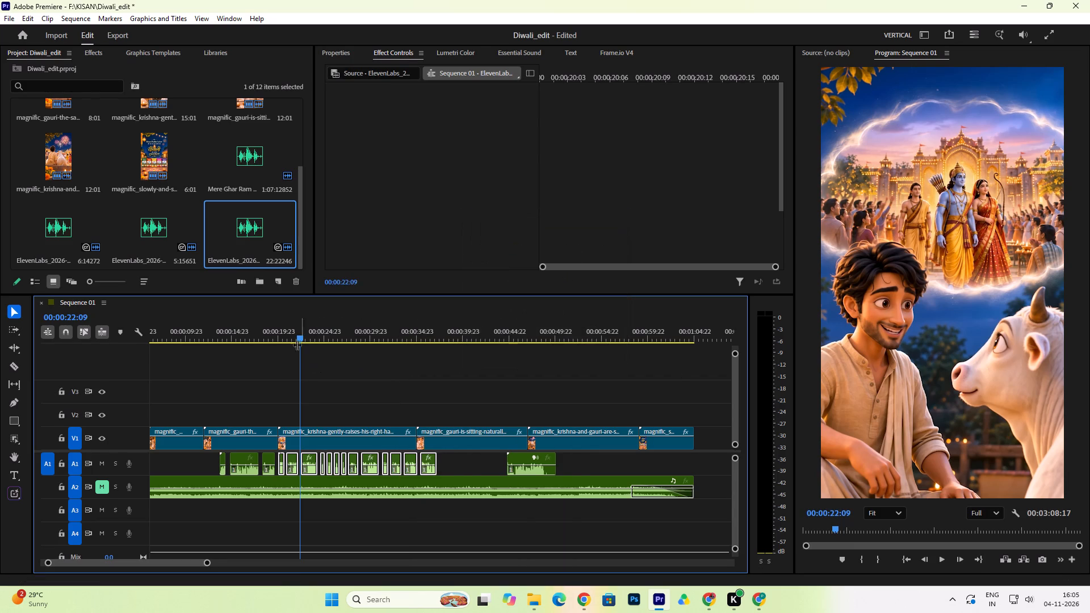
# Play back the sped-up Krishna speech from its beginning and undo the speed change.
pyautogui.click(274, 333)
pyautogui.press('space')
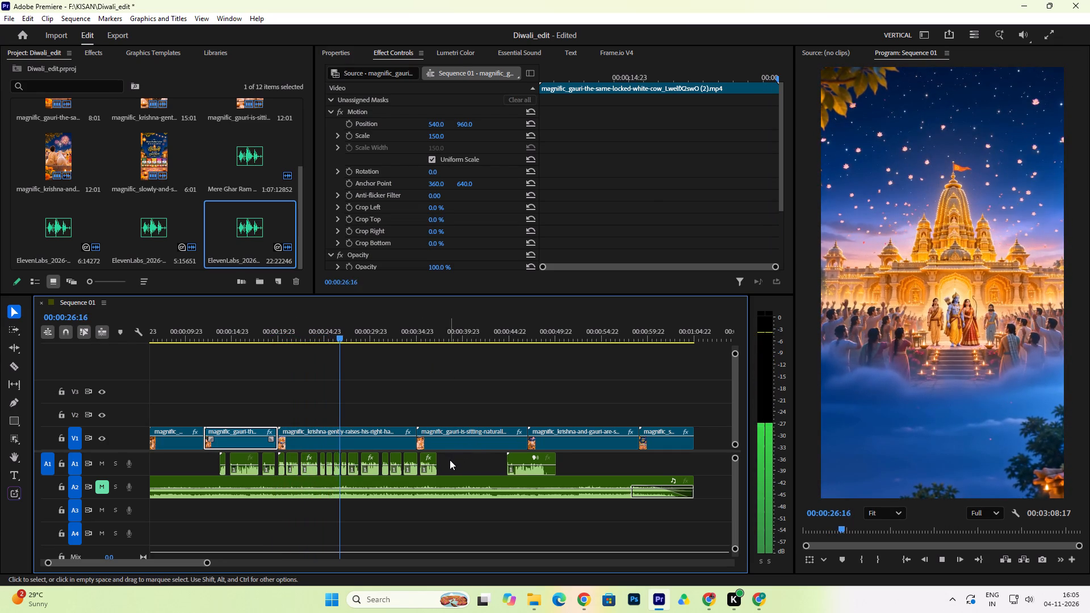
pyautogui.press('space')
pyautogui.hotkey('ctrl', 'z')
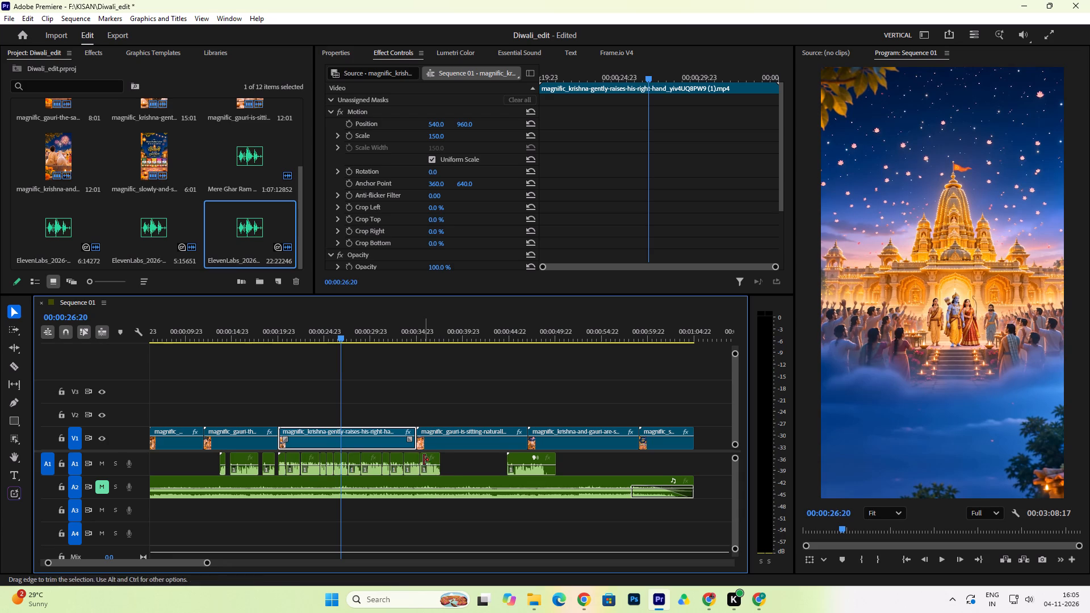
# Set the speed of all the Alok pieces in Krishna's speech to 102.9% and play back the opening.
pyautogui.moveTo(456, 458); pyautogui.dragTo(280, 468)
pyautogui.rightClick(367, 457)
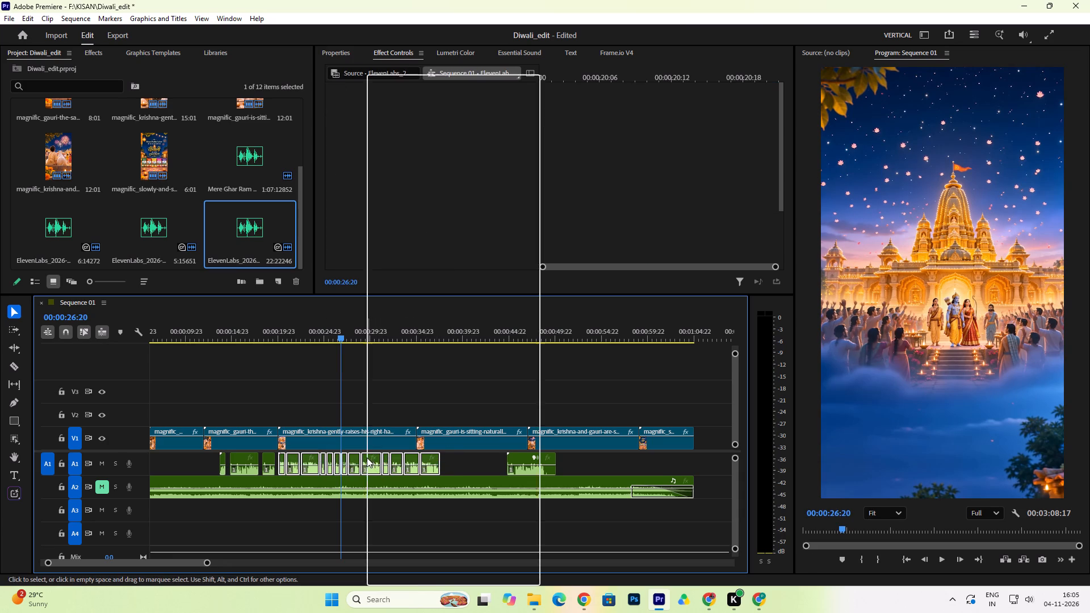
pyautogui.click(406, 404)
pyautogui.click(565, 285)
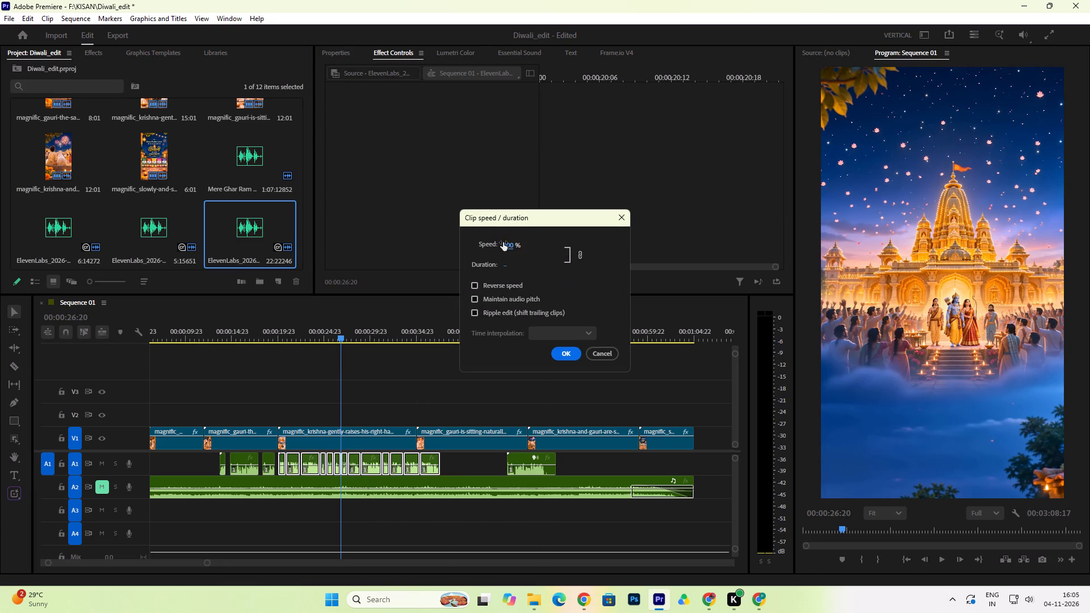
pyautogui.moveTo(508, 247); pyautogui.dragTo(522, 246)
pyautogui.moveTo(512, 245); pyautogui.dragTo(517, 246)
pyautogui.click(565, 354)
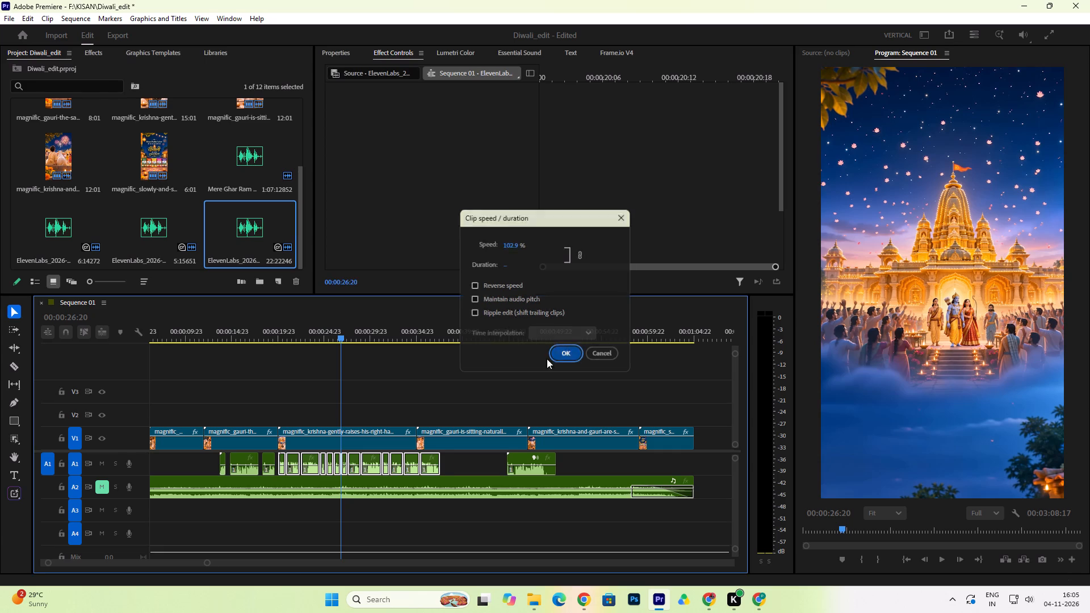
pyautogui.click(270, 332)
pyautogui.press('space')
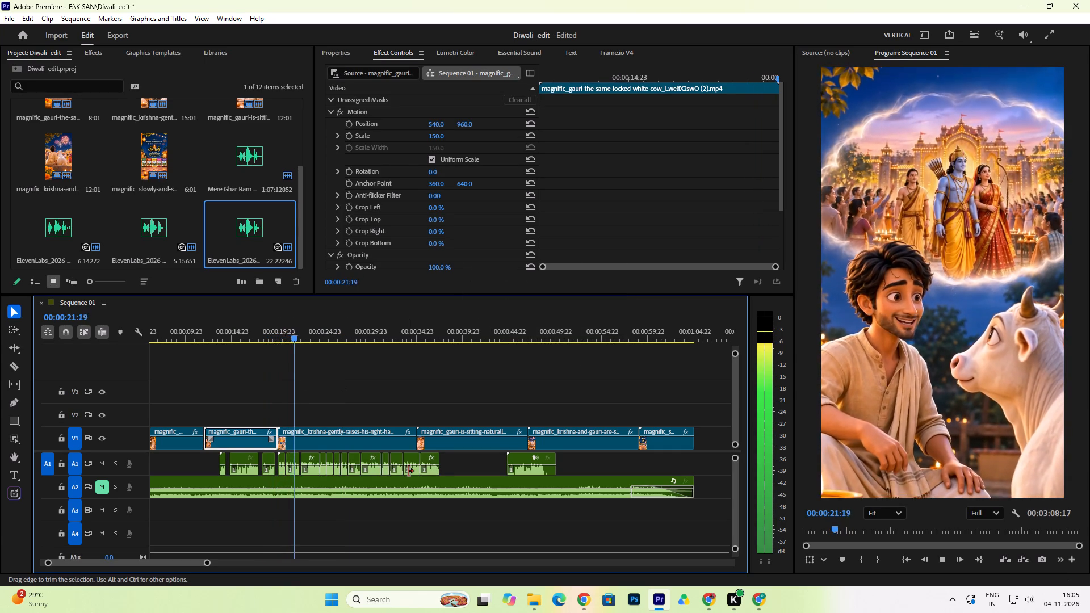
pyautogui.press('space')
# Raise the speed of all the Alok pieces in Krishna's speech slightly above 102.9% and play through the whole speech.
pyautogui.moveTo(451, 461); pyautogui.dragTo(379, 469)
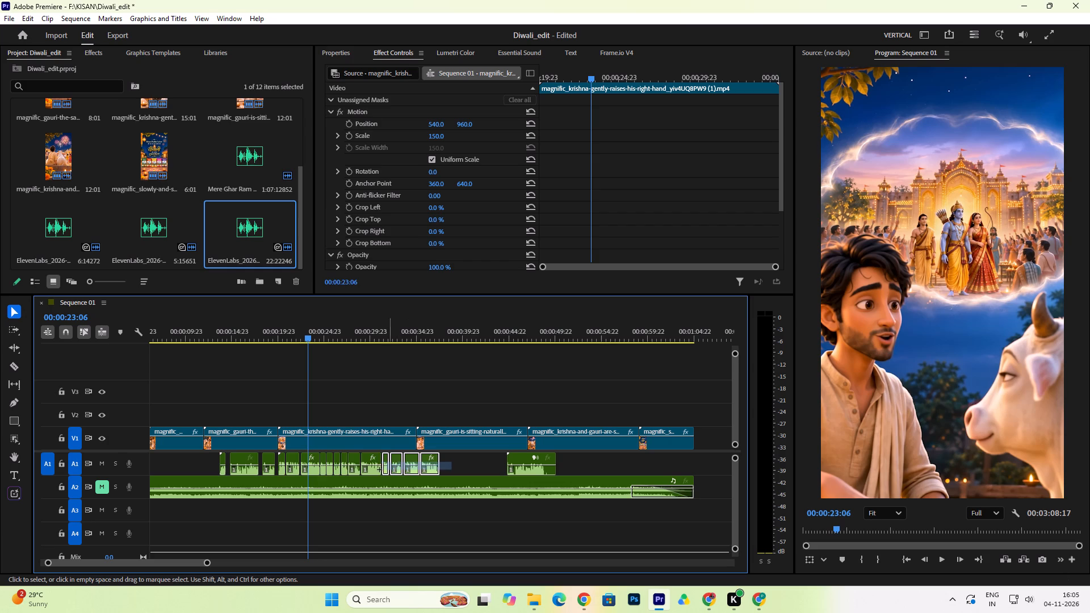
pyautogui.moveTo(379, 469); pyautogui.dragTo(282, 472)
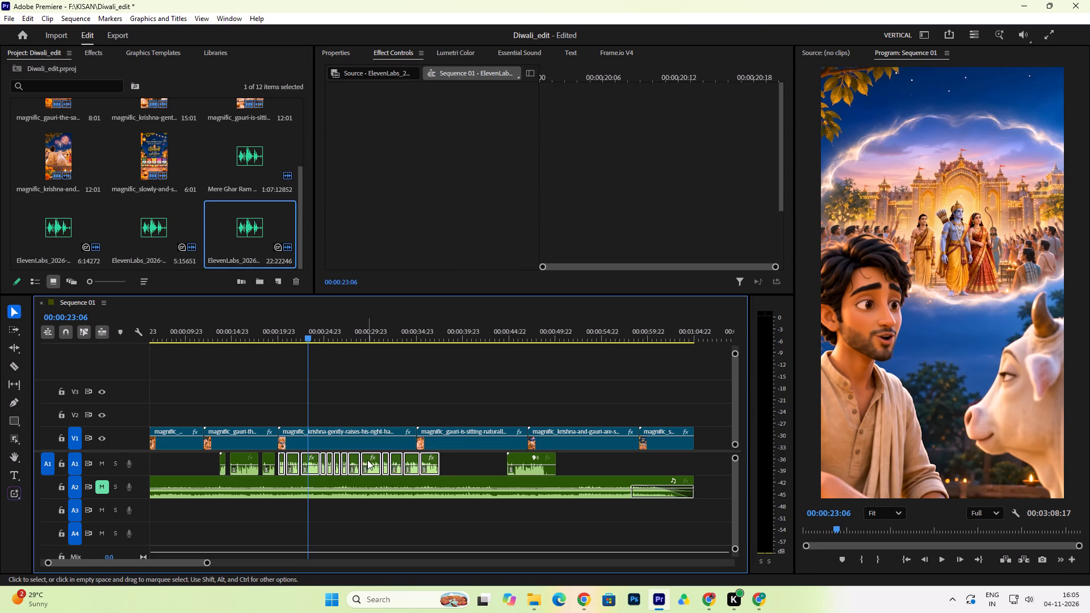
pyautogui.rightClick(367, 460)
pyautogui.click(416, 405)
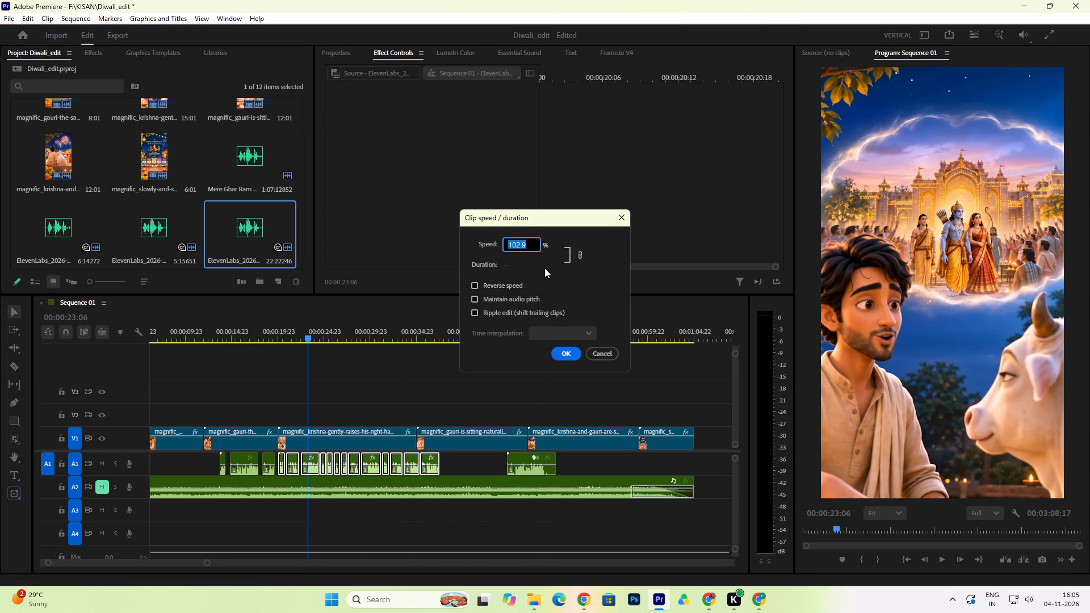
pyautogui.click(544, 268)
pyautogui.moveTo(510, 246); pyautogui.dragTo(519, 246)
pyautogui.click(562, 354)
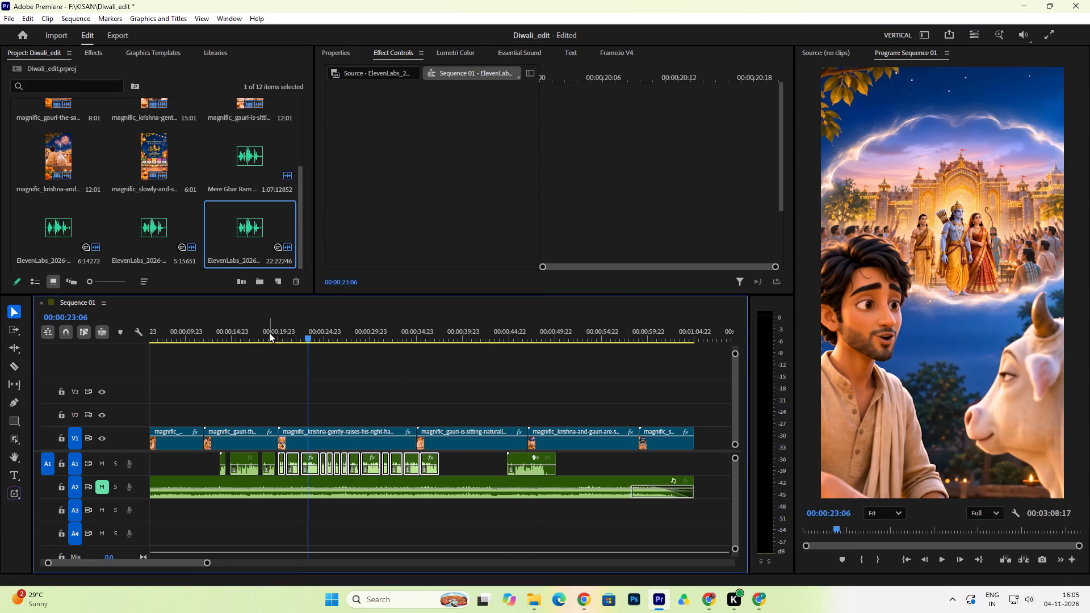
pyautogui.click(269, 333)
pyautogui.press('space')
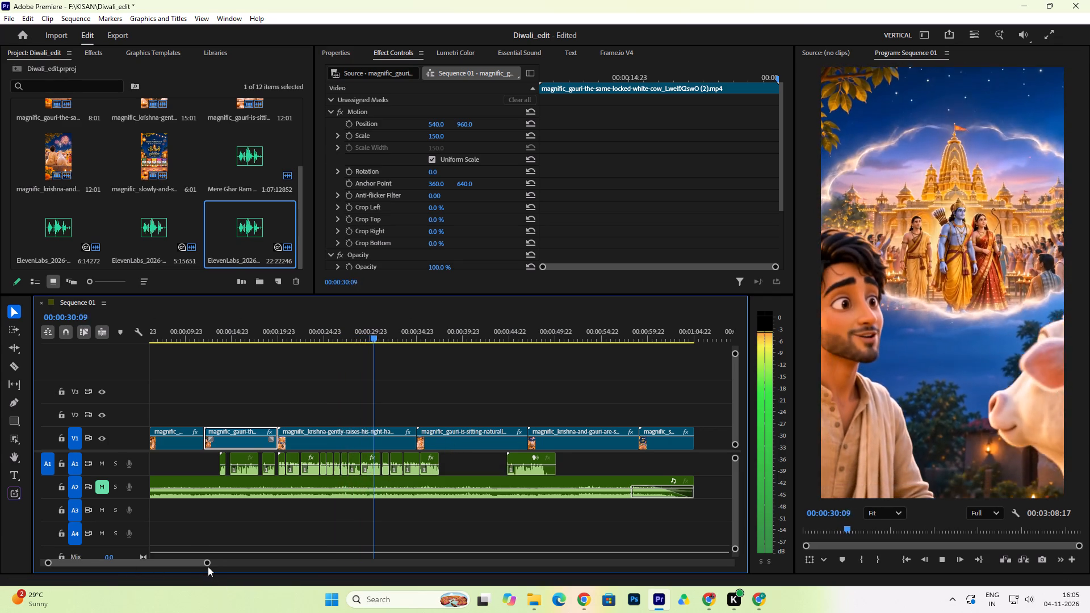
pyautogui.moveTo(208, 564); pyautogui.dragTo(70, 585)
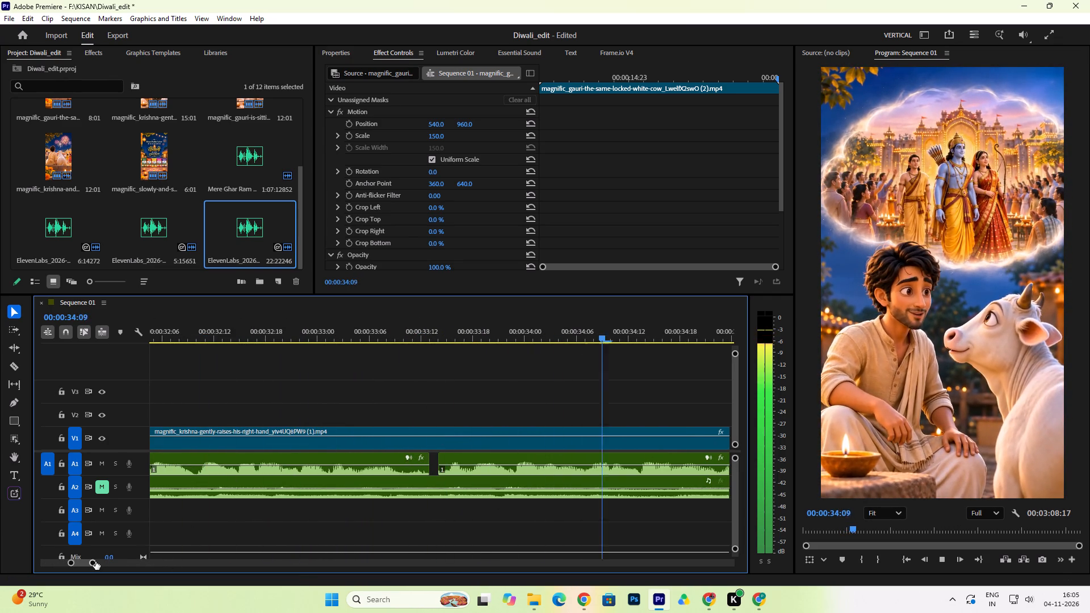
pyautogui.moveTo(94, 563); pyautogui.dragTo(213, 567)
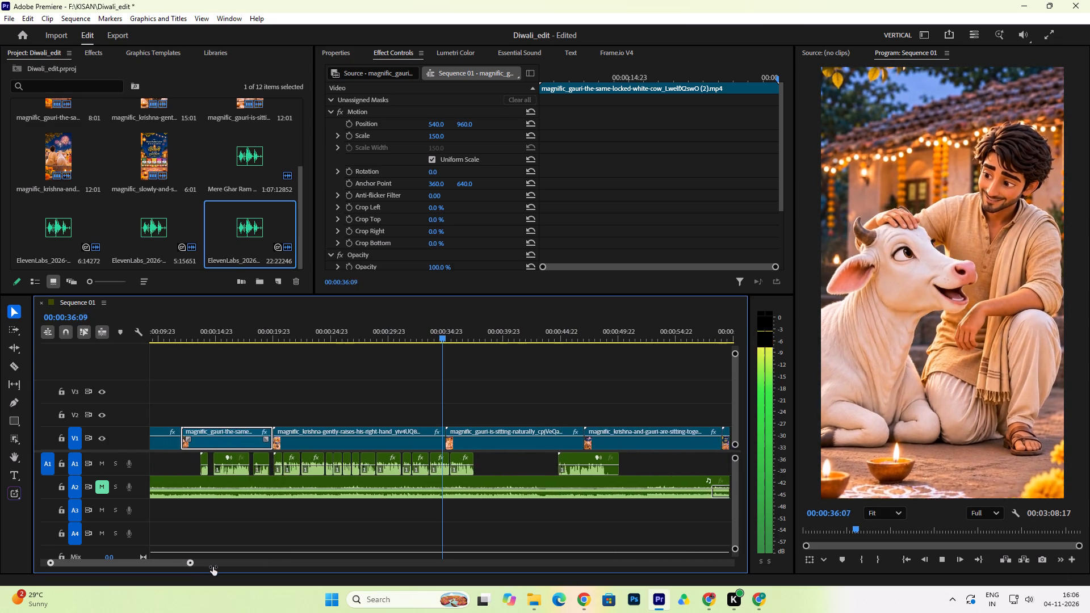
pyautogui.moveTo(213, 567); pyautogui.dragTo(218, 568)
# Trim the first Alok piece's start one frame, move it to about 00:00:20:00, butt the second piece against it at about 00:00:20:18 and play.
pyautogui.click(287, 336)
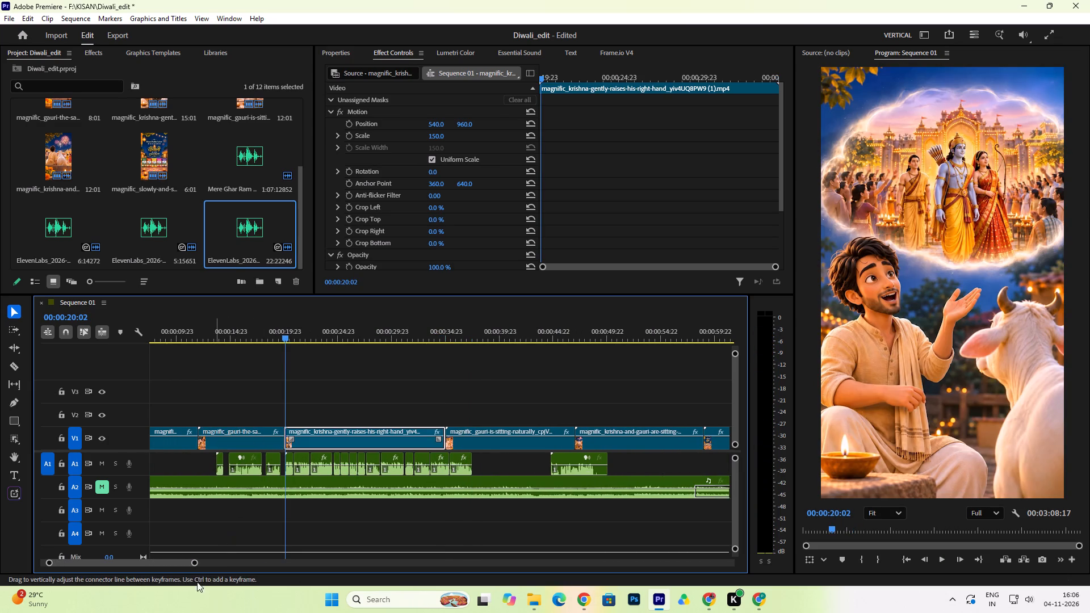
pyautogui.moveTo(192, 566); pyautogui.dragTo(73, 565)
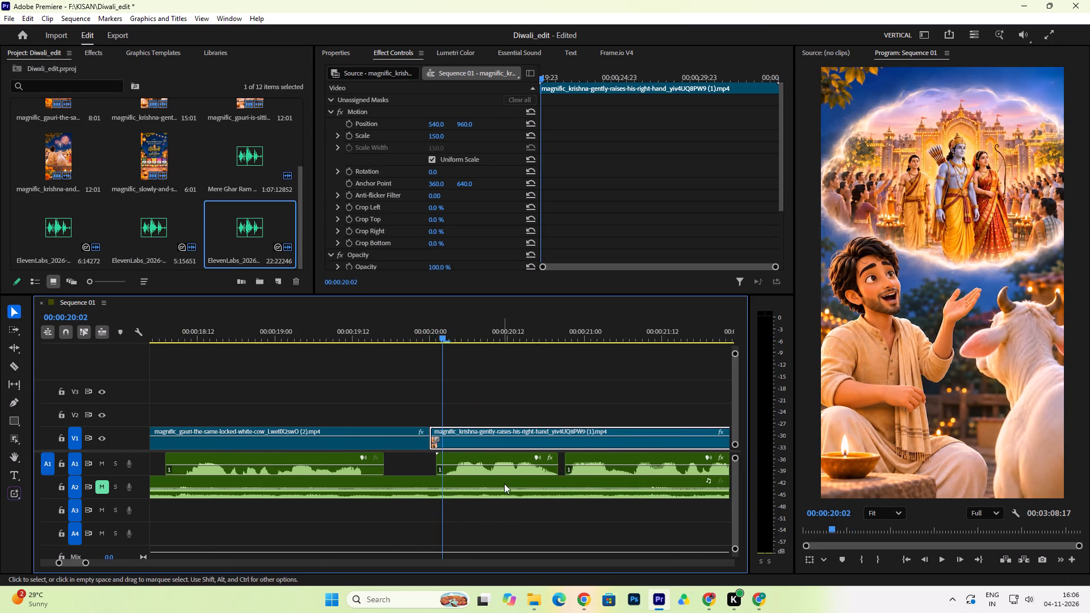
pyautogui.moveTo(438, 456); pyautogui.dragTo(444, 457)
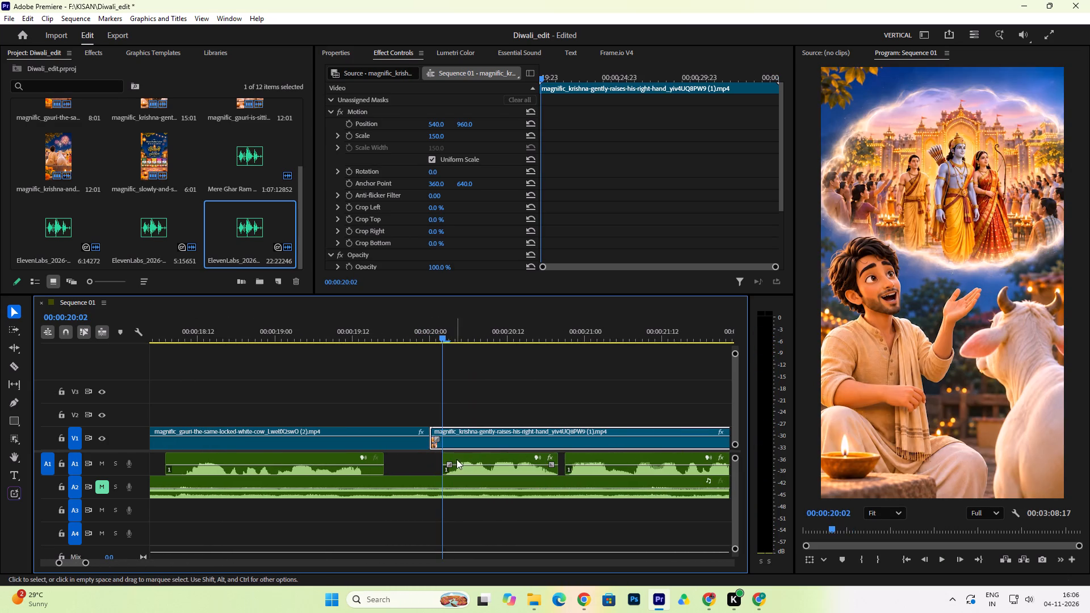
pyautogui.moveTo(471, 457); pyautogui.dragTo(462, 456)
pyautogui.moveTo(592, 456); pyautogui.dragTo(575, 456)
pyautogui.click(433, 333)
pyautogui.press('space')
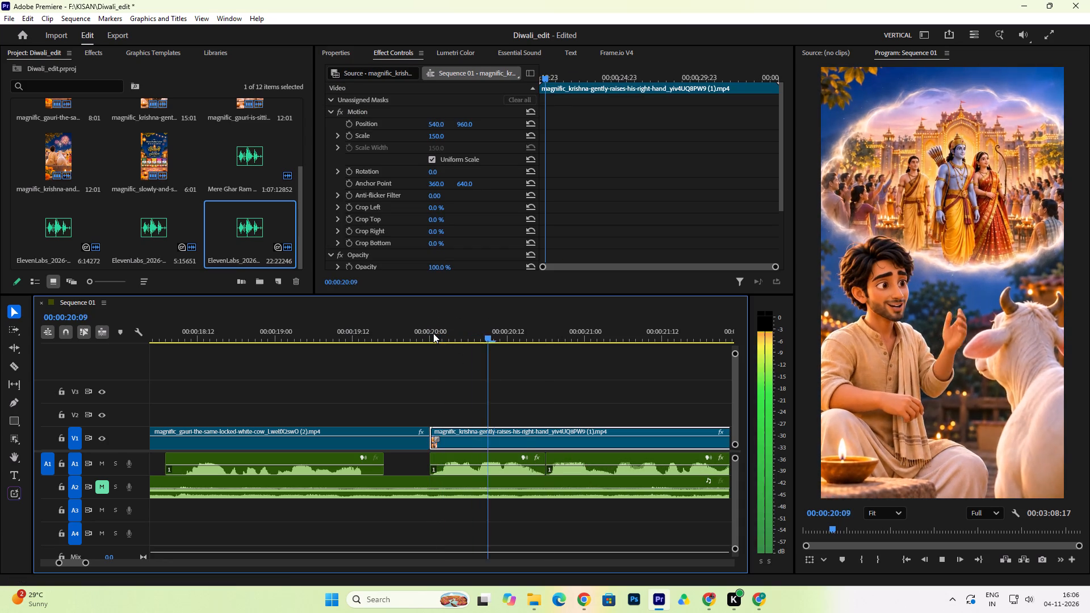
# Play through Krishna's opening lines and butt the third Alok piece against the second at about 00:00:22:06, then play on.
pyautogui.press('space')
pyautogui.press('space')
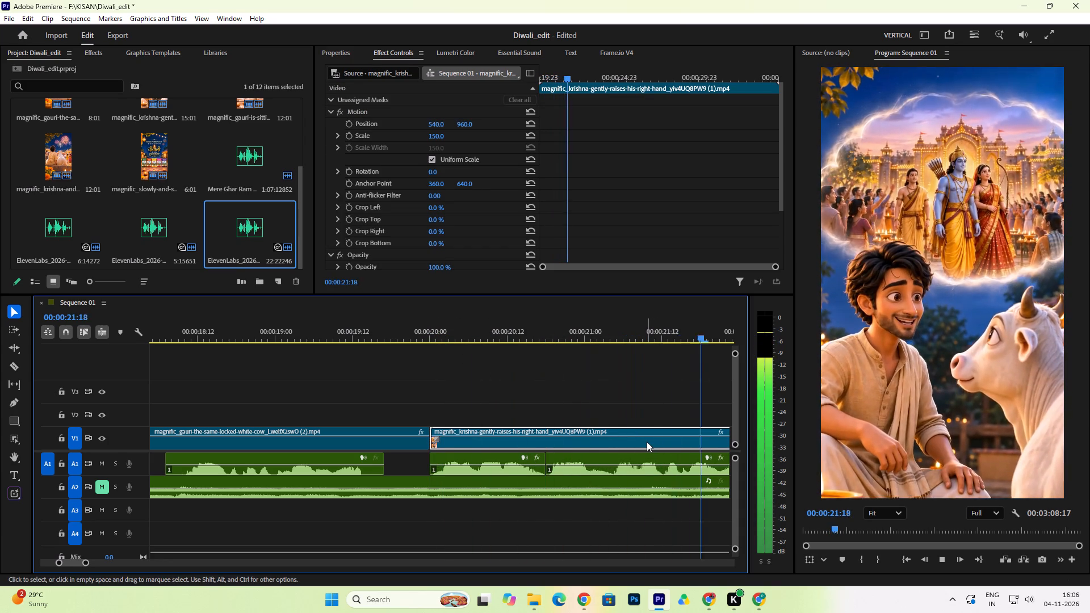
pyautogui.press('space')
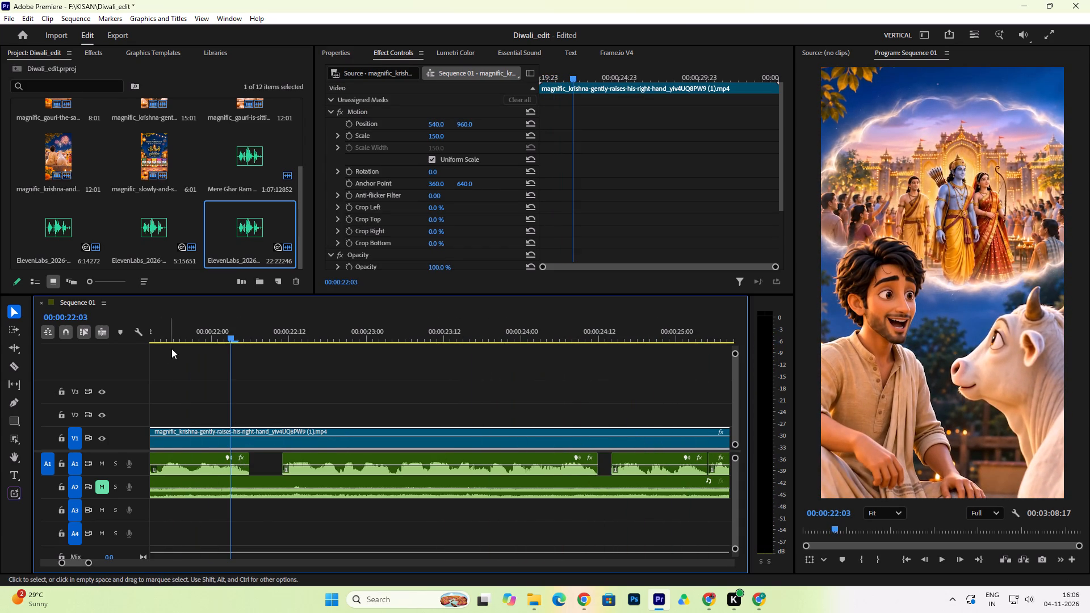
pyautogui.moveTo(185, 336); pyautogui.dragTo(225, 363)
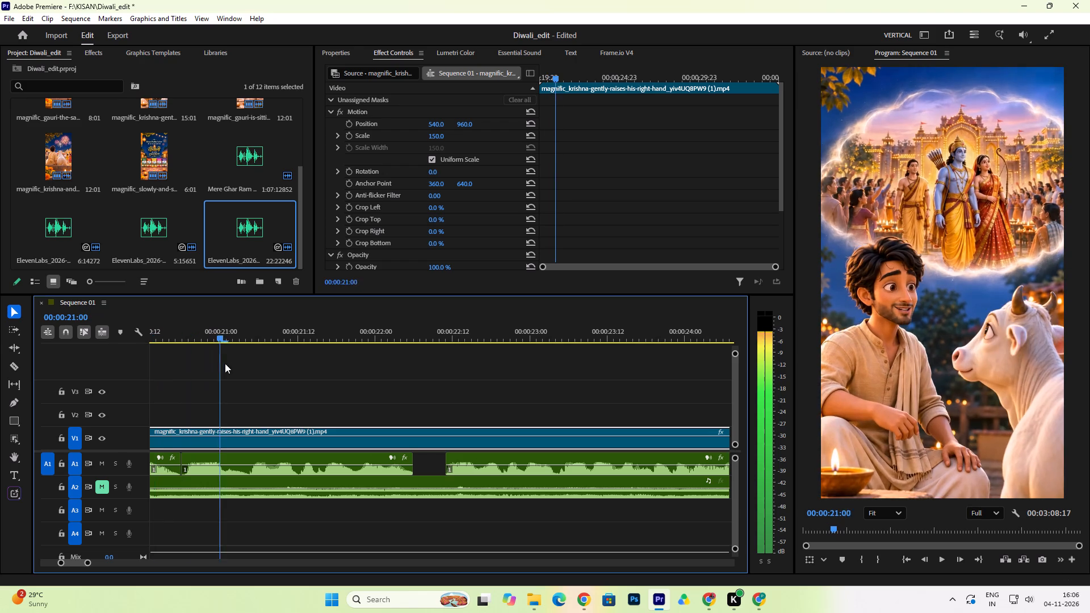
pyautogui.moveTo(225, 363); pyautogui.dragTo(288, 369)
pyautogui.press('space')
pyautogui.press('space')
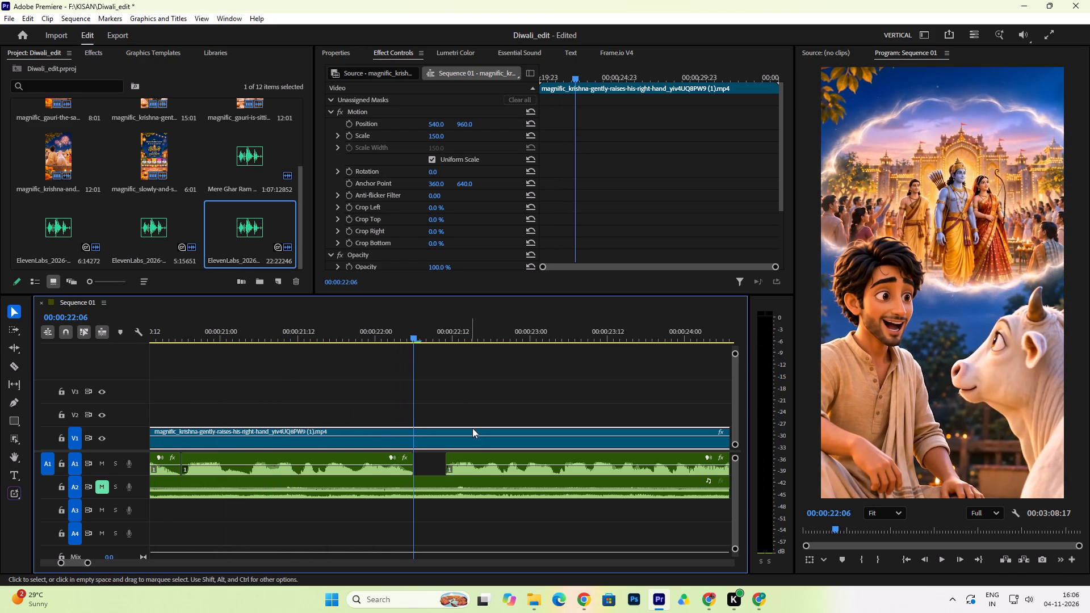
pyautogui.moveTo(476, 460); pyautogui.dragTo(447, 460)
pyautogui.press('space')
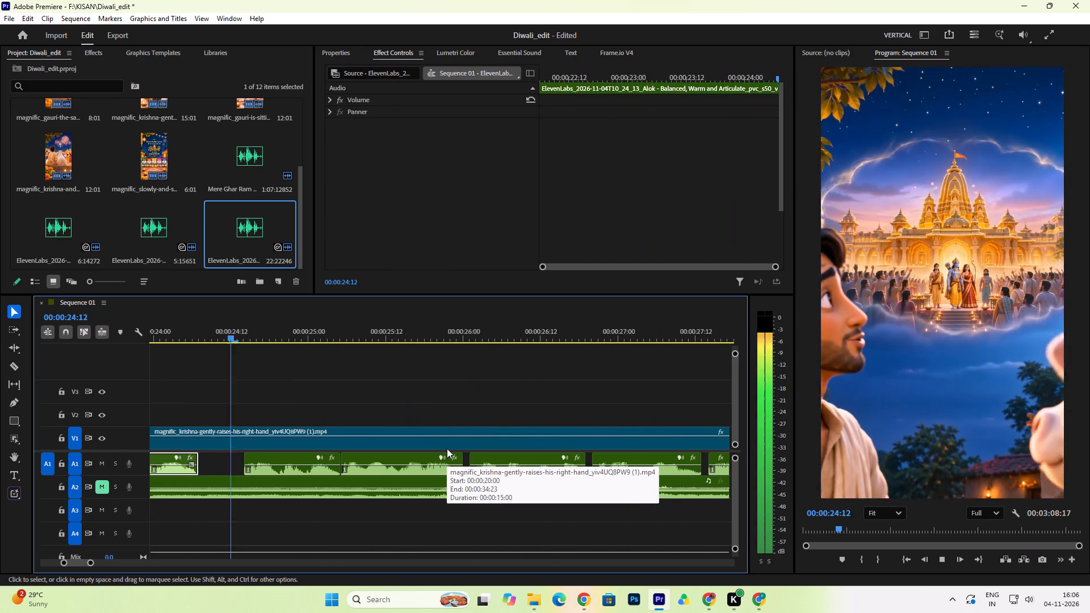
pyautogui.press('space')
# Close the pause at about 00:00:24:07 by butting the next Alok piece against the previous one, and play back the join.
pyautogui.moveTo(282, 456); pyautogui.dragTo(250, 457)
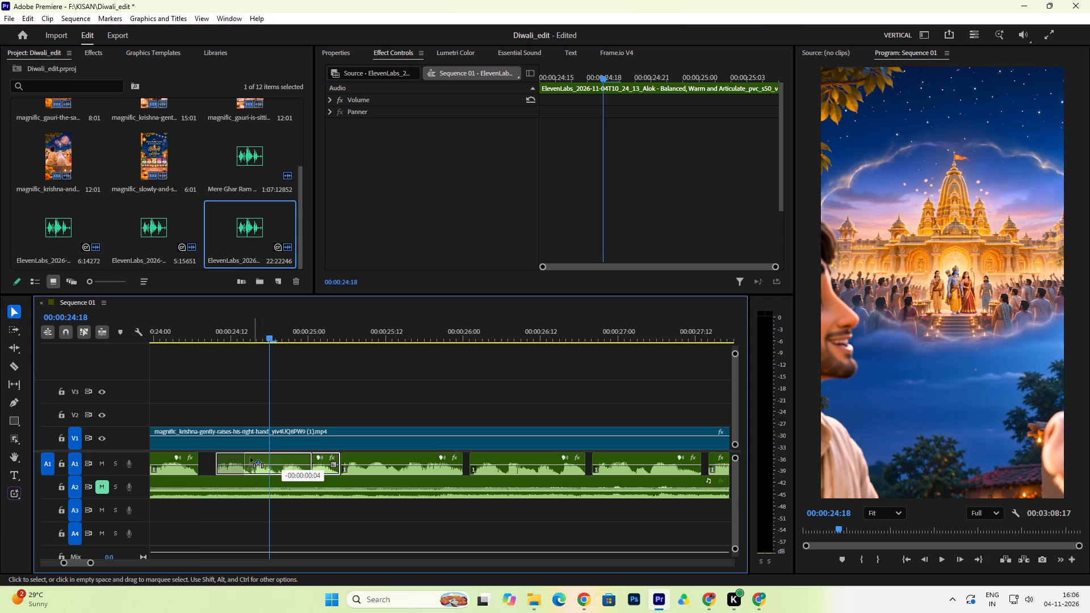
pyautogui.moveTo(250, 457); pyautogui.dragTo(240, 458)
pyautogui.click(169, 334)
pyautogui.press('space')
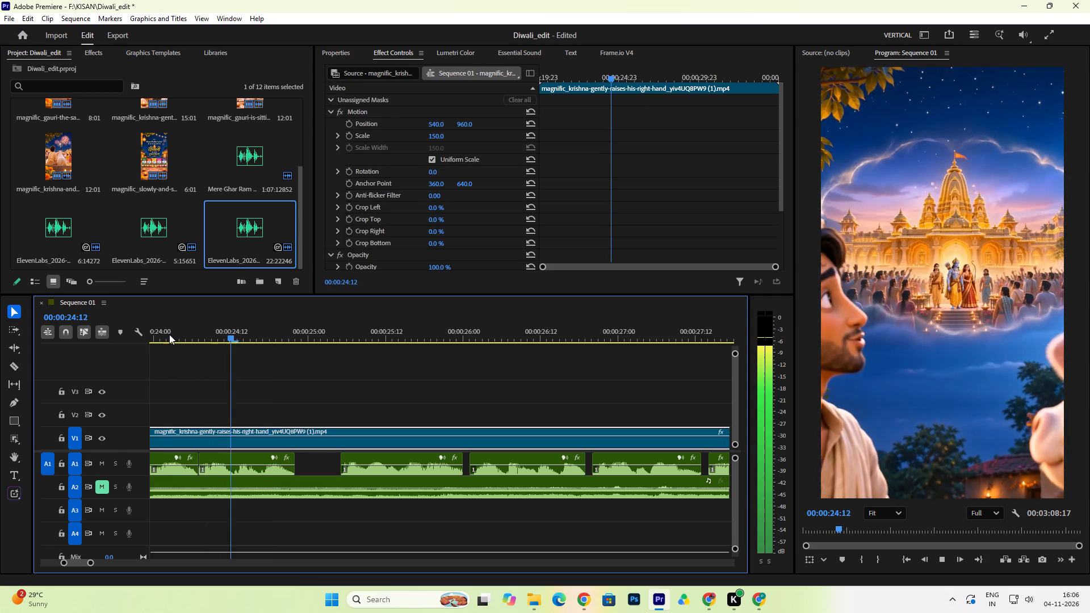
pyautogui.press('space')
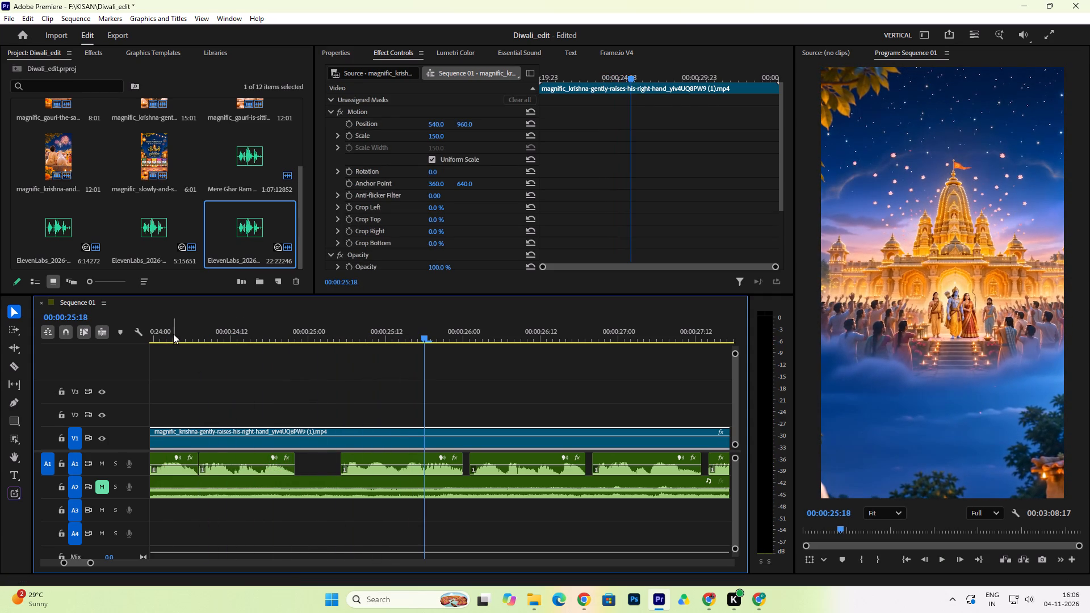
pyautogui.moveTo(187, 327); pyautogui.dragTo(632, 377)
pyautogui.press('space')
pyautogui.press('space')
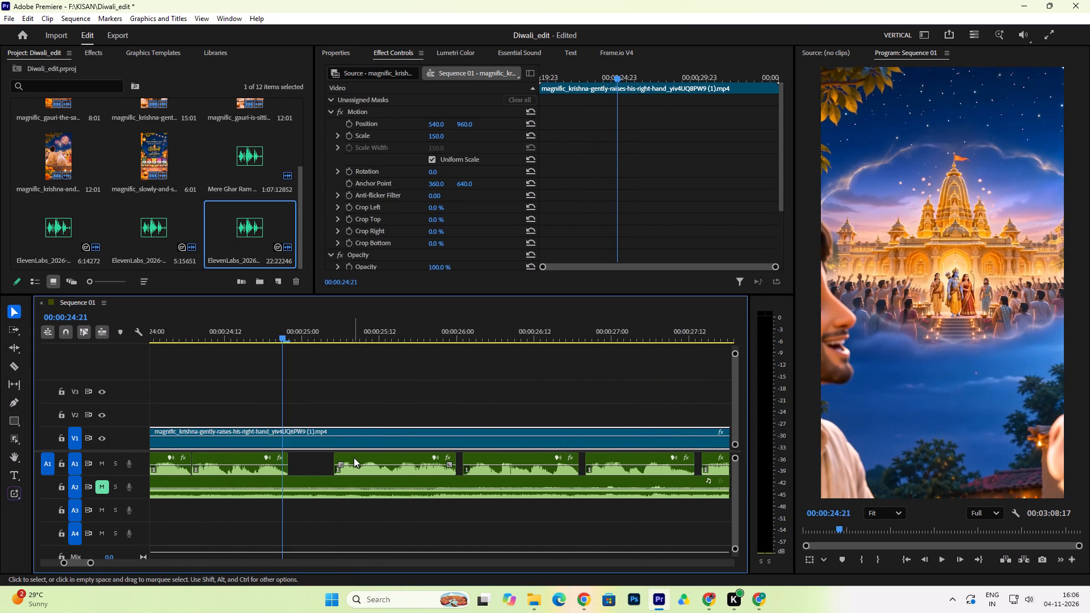
# Butt the next three Alok pieces end to end, starting at about 00:00:24:22, 00:00:25:17 and 00:00:26:11, and play them.
pyautogui.moveTo(354, 457); pyautogui.dragTo(312, 460)
pyautogui.moveTo(496, 456); pyautogui.dragTo(458, 457)
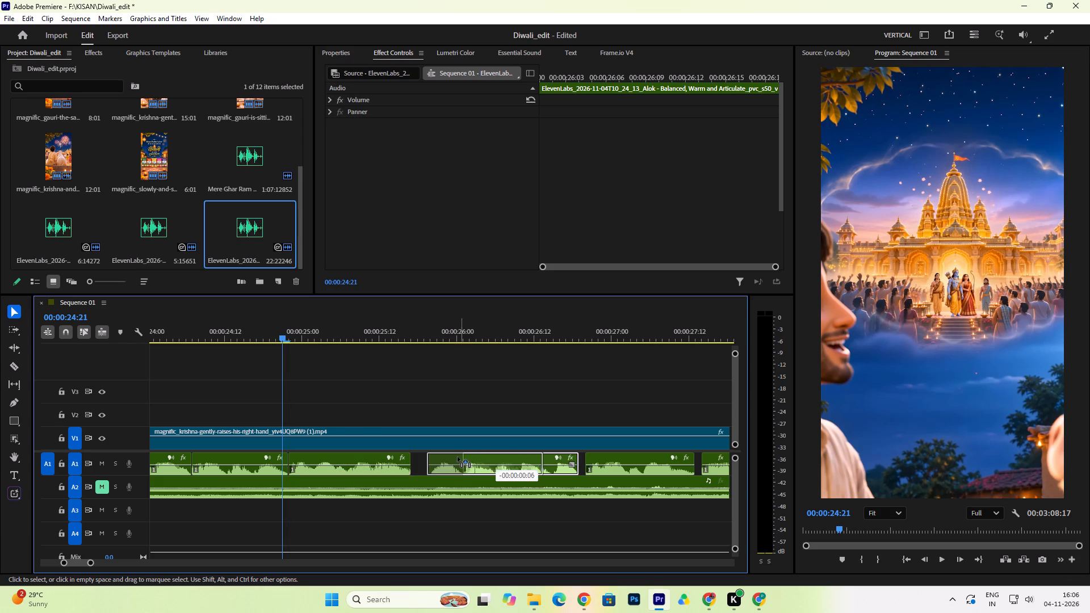
pyautogui.moveTo(458, 457); pyautogui.dragTo(448, 460)
pyautogui.press('space')
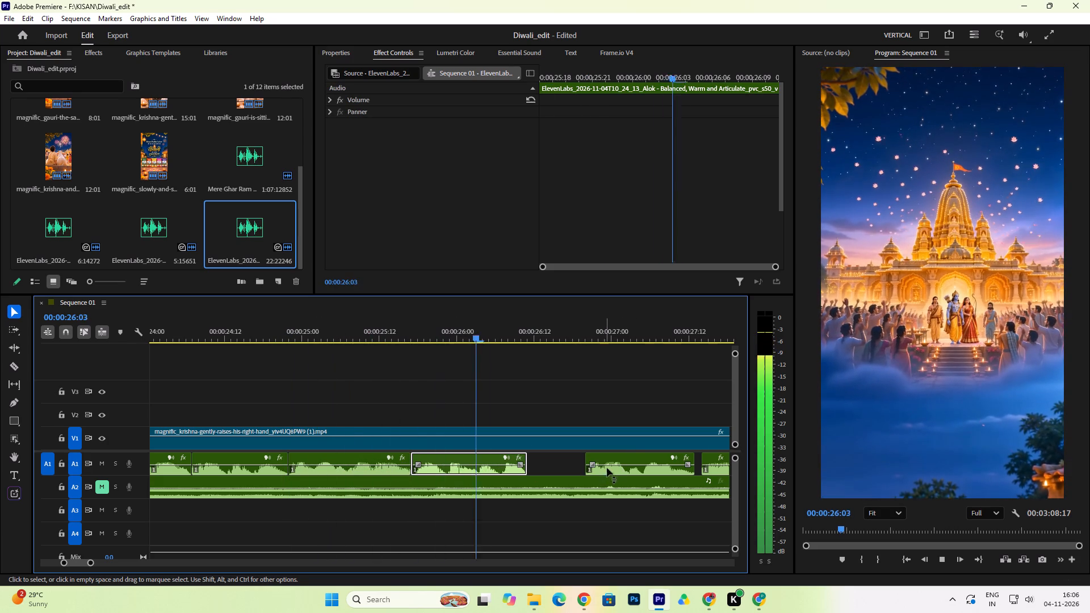
pyautogui.press('space')
pyautogui.moveTo(619, 457); pyautogui.dragTo(565, 468)
pyautogui.press('space')
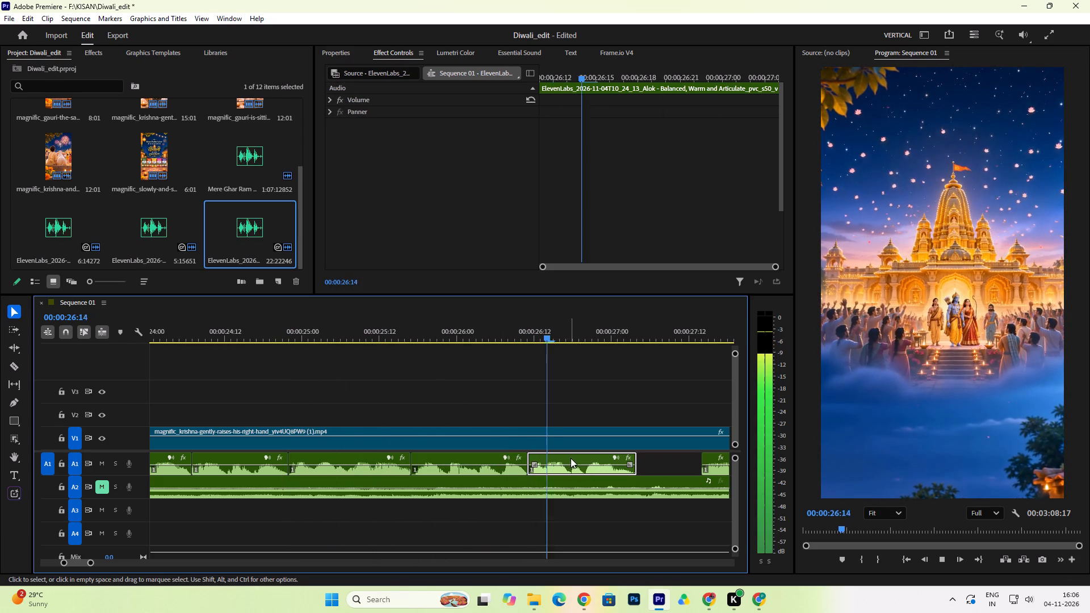
pyautogui.press('space')
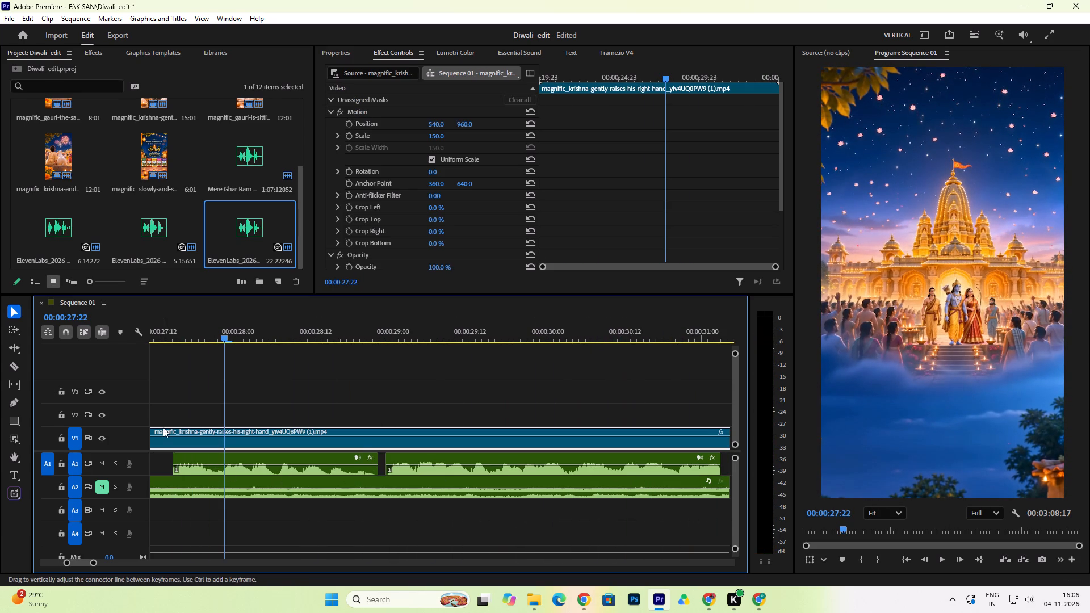
# Move the following two Alok pieces back to start at about 00:00:27:04 and 00:00:28:12 without gaps, and play them.
pyautogui.moveTo(166, 335); pyautogui.dragTo(238, 349)
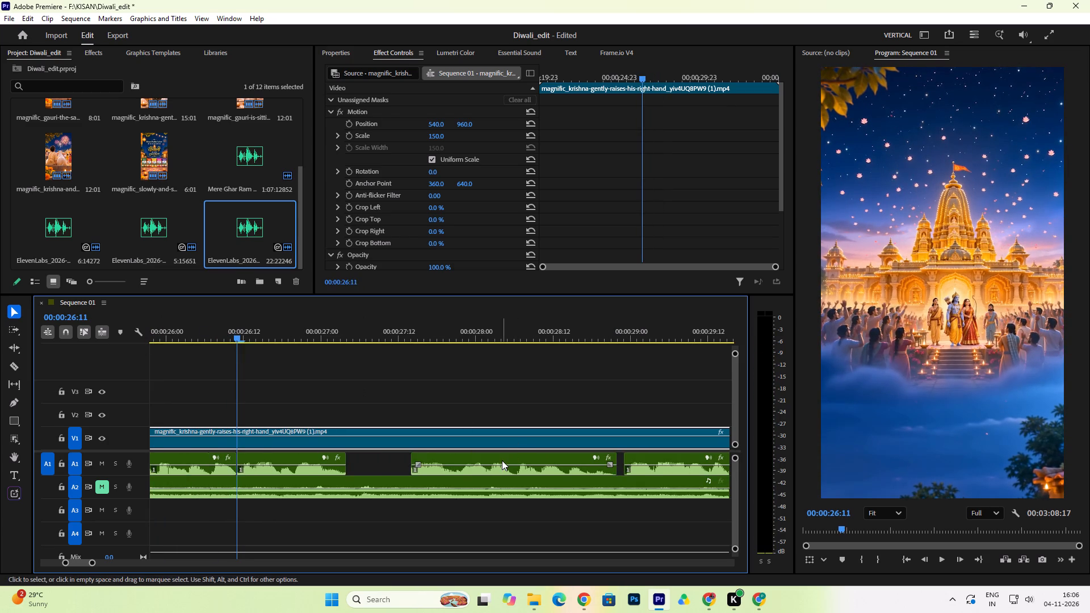
pyautogui.moveTo(500, 459); pyautogui.dragTo(440, 462)
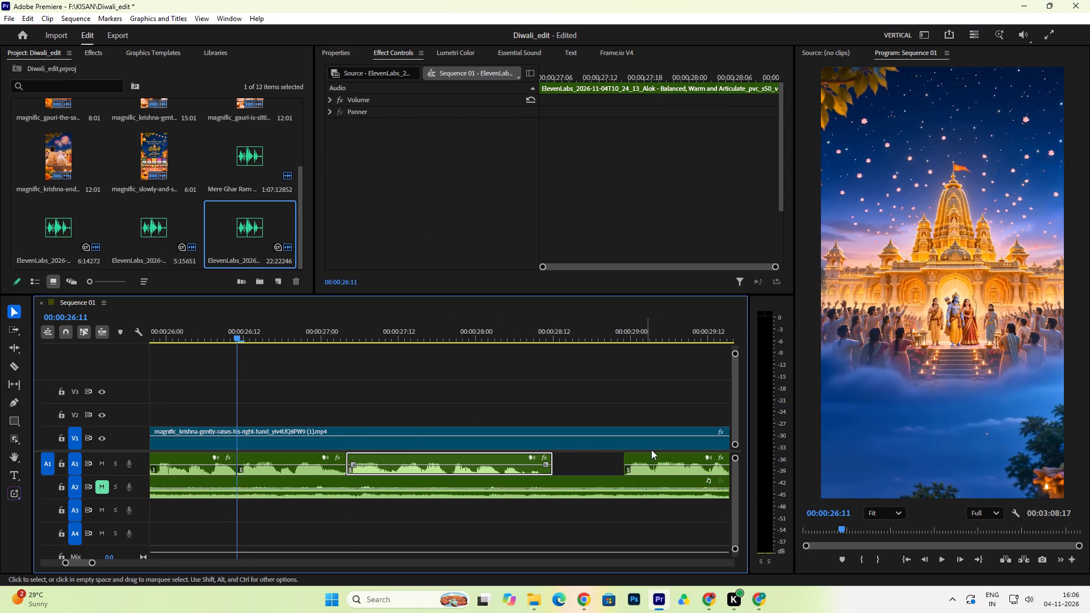
pyautogui.moveTo(656, 457); pyautogui.dragTo(588, 461)
pyautogui.press('space')
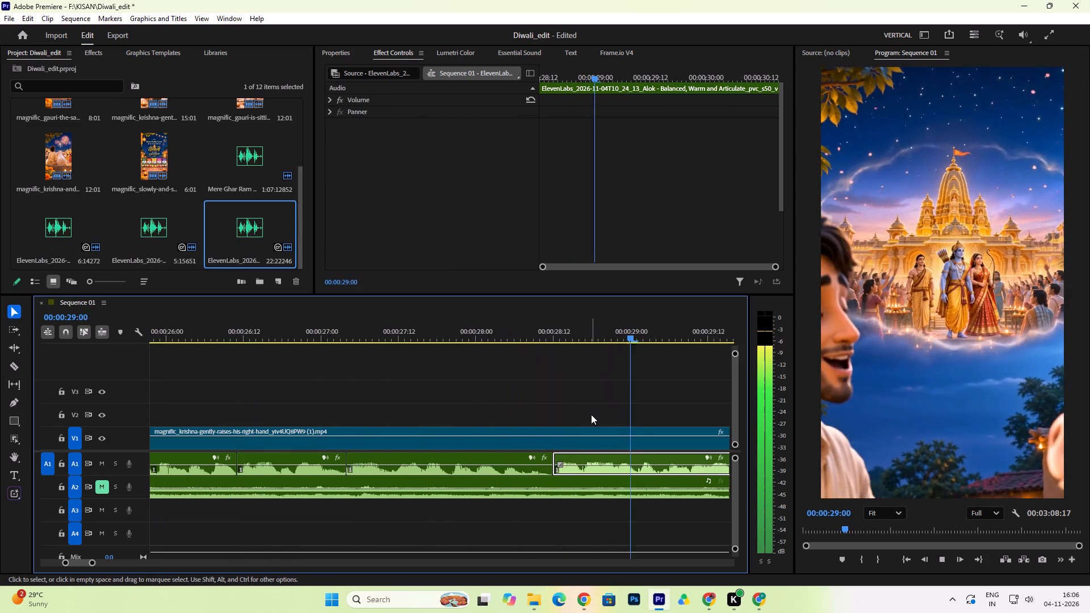
pyautogui.press('space')
# Close the next two pauses, butting Alok pieces at about 00:00:30:16 and 00:00:31:11, and play on to about 00:00:33:11.
pyautogui.moveTo(507, 457); pyautogui.dragTo(480, 463)
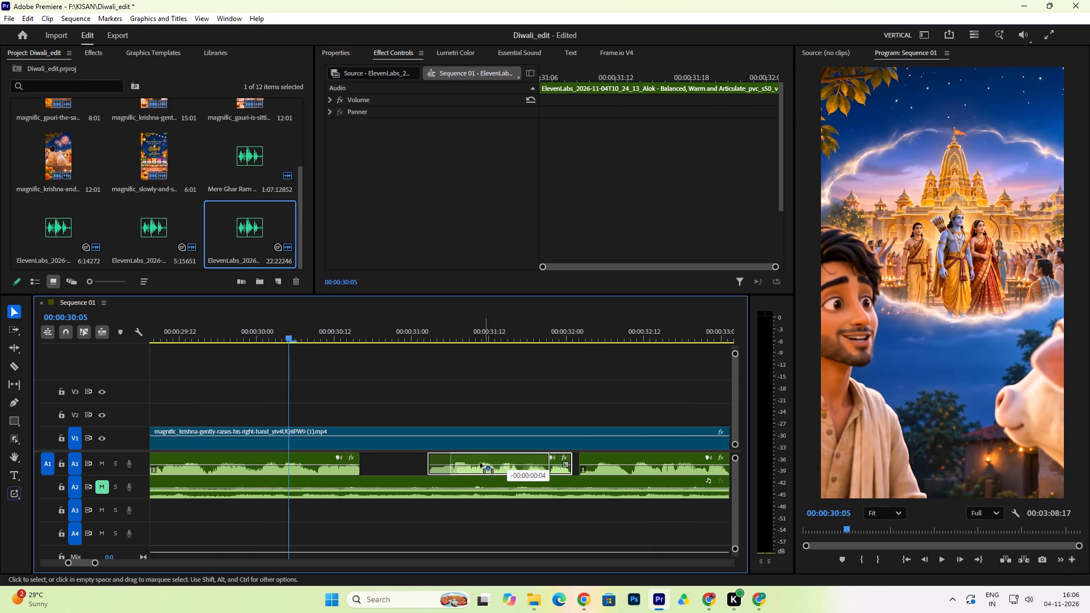
pyautogui.moveTo(480, 463); pyautogui.dragTo(421, 472)
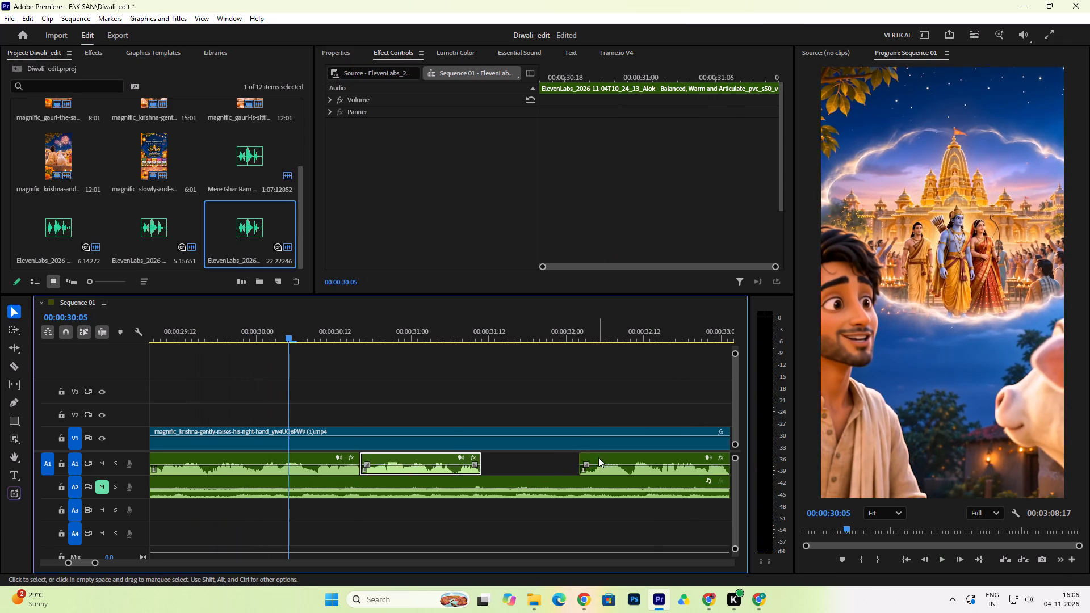
pyautogui.moveTo(599, 457); pyautogui.dragTo(503, 470)
pyautogui.press('space')
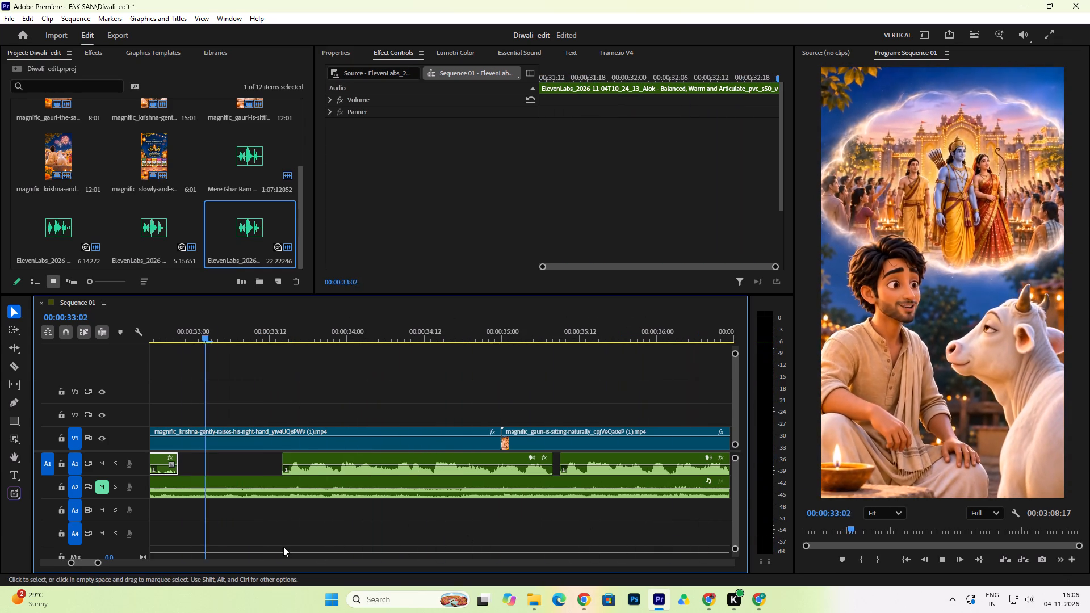
pyautogui.press('space')
# Butt the last two Alok pieces of Krishna's speech at about 00:00:32:22 and 00:00:34:16, and play the ending.
pyautogui.moveTo(334, 458); pyautogui.dragTo(248, 459)
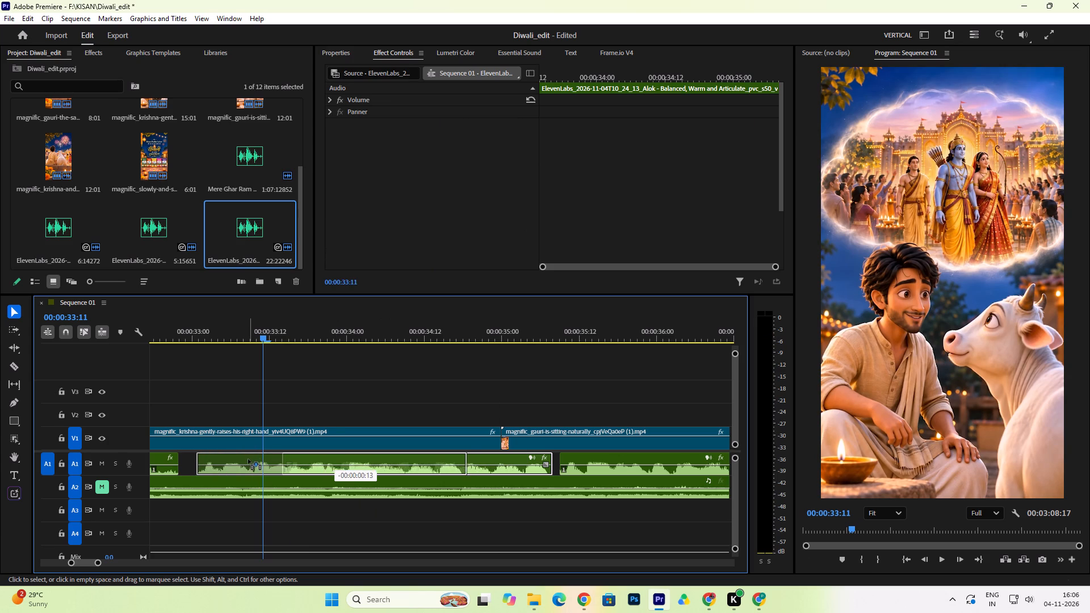
pyautogui.moveTo(248, 459); pyautogui.dragTo(237, 461)
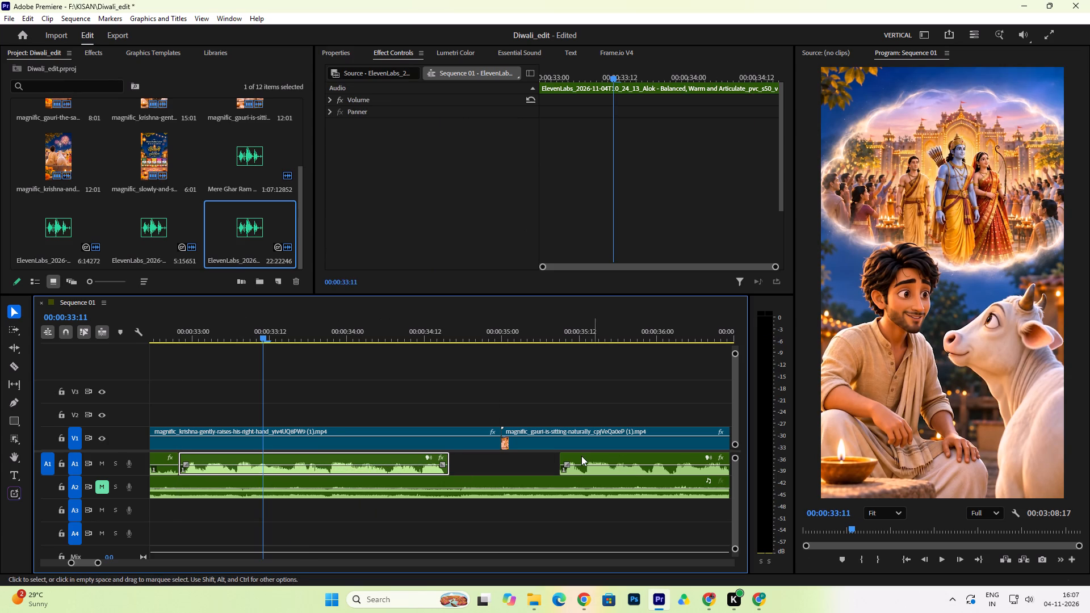
pyautogui.moveTo(582, 457); pyautogui.dragTo(477, 463)
pyautogui.press('space')
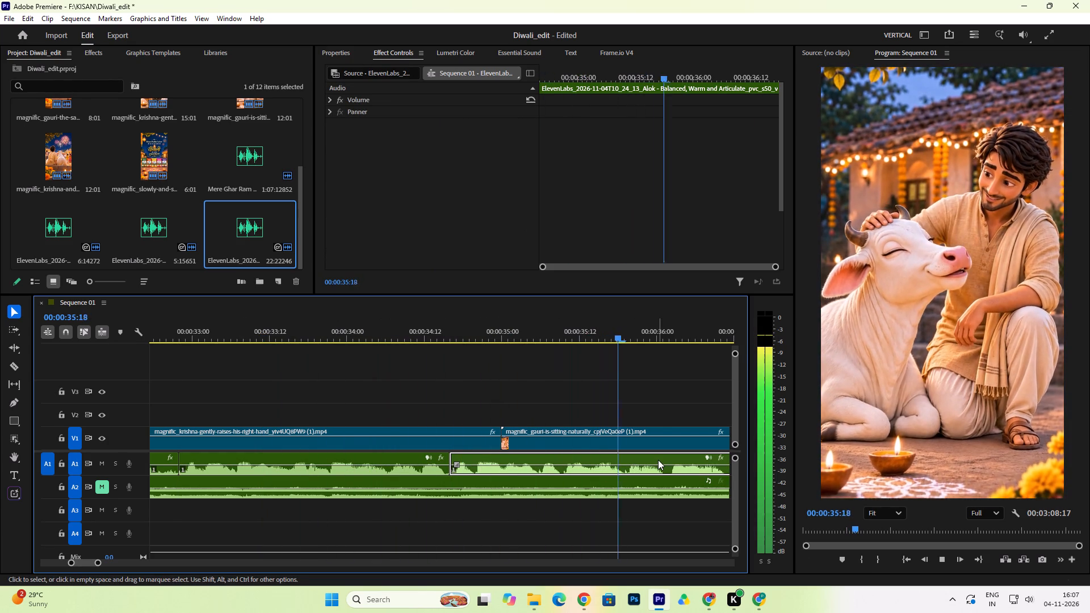
pyautogui.press('space')
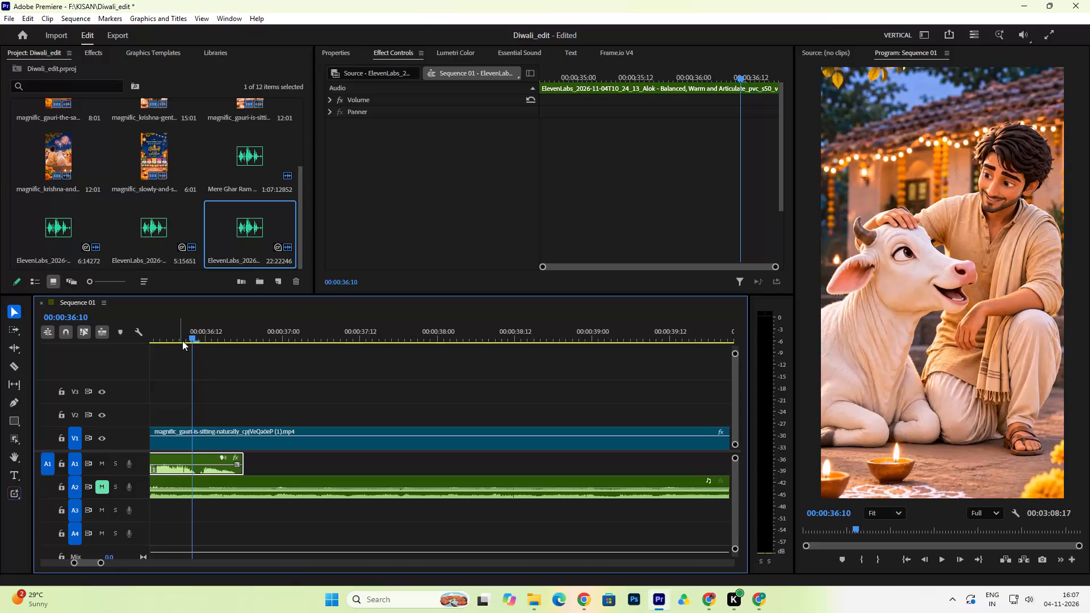
# Play the end of Krishna's speech closely and trim about one frame off the end of its last Alok piece.
pyautogui.moveTo(182, 341); pyautogui.dragTo(300, 372)
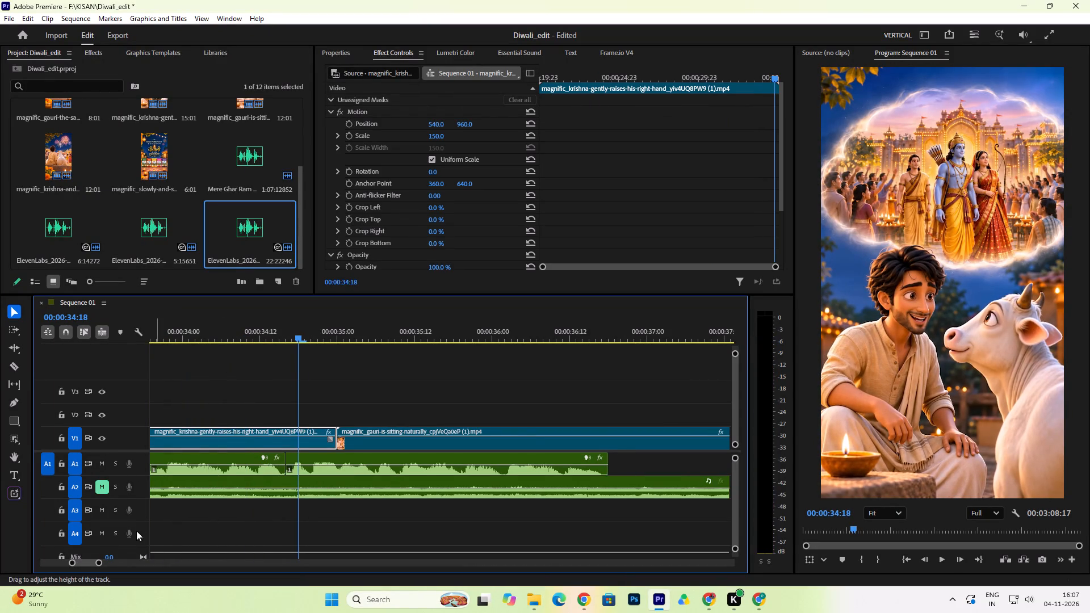
pyautogui.moveTo(99, 562); pyautogui.dragTo(44, 558)
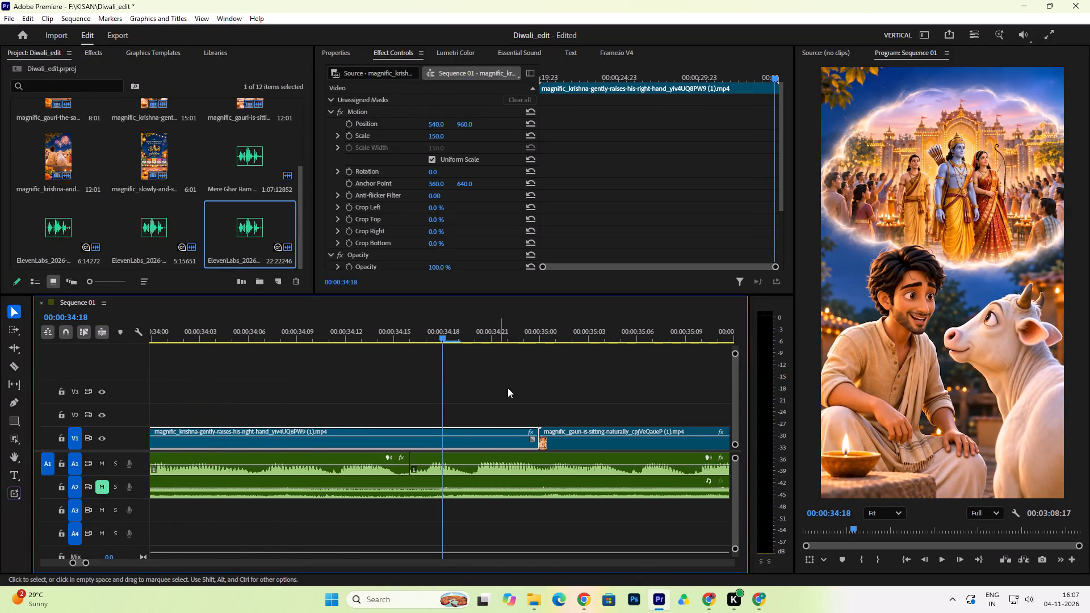
pyautogui.moveTo(488, 331); pyautogui.dragTo(698, 347)
pyautogui.press('space')
pyautogui.press('space')
pyautogui.press('space')
pyautogui.press('space')
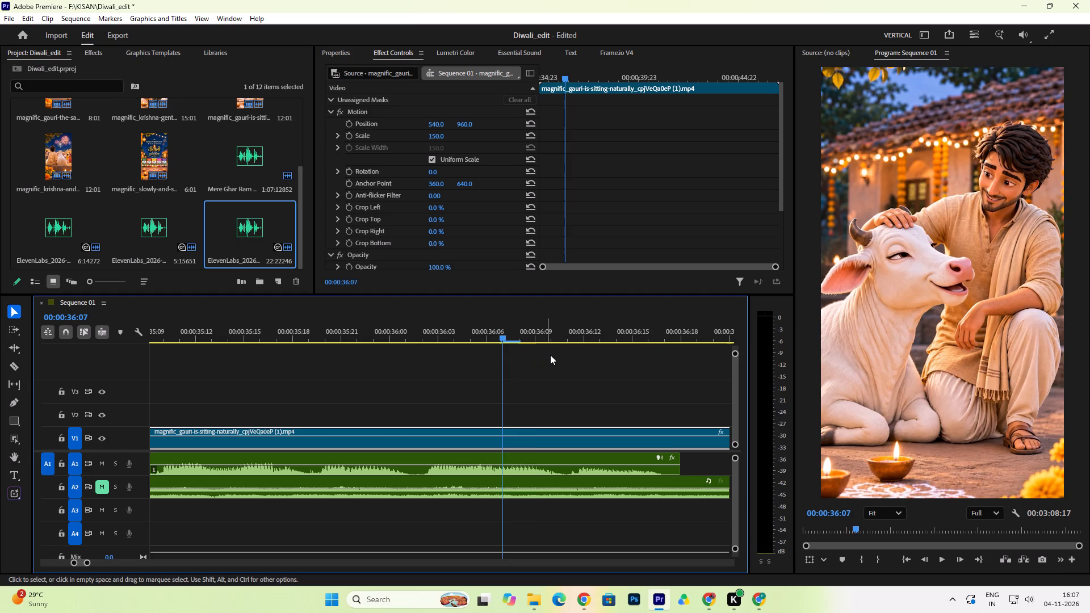
pyautogui.press('space')
pyautogui.press('space')
pyautogui.moveTo(680, 457); pyautogui.dragTo(670, 461)
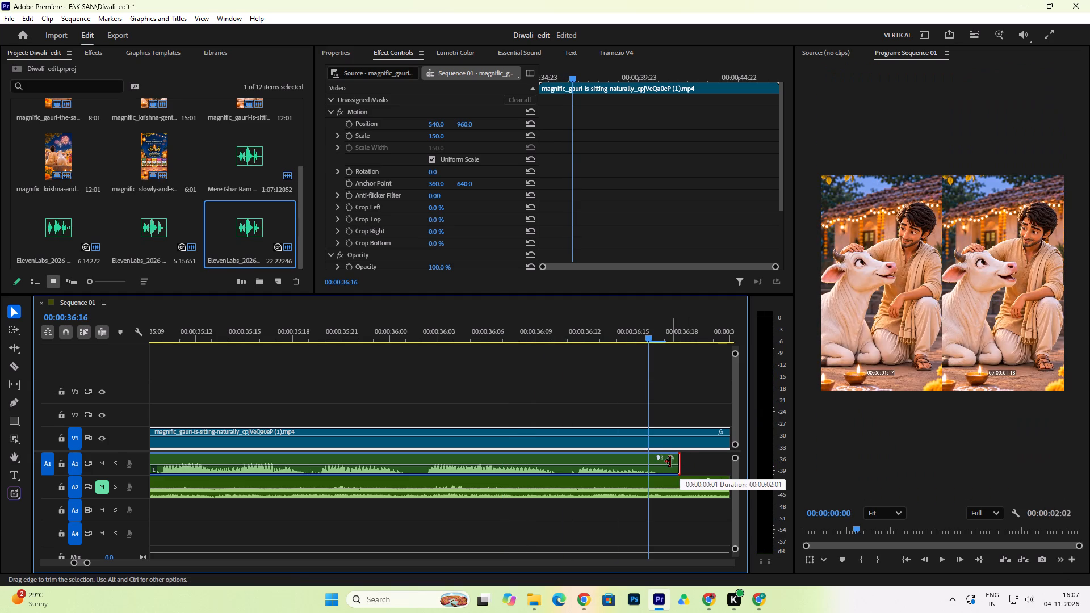
pyautogui.moveTo(670, 461); pyautogui.dragTo(666, 463)
# Shift the last three video clips together about 3 seconds later, leaving a gap after the Krishna raises-his-right-hand clip.
pyautogui.moveTo(86, 563); pyautogui.dragTo(274, 599)
pyautogui.moveTo(568, 405); pyautogui.dragTo(408, 441)
pyautogui.moveTo(387, 443); pyautogui.dragTo(405, 443)
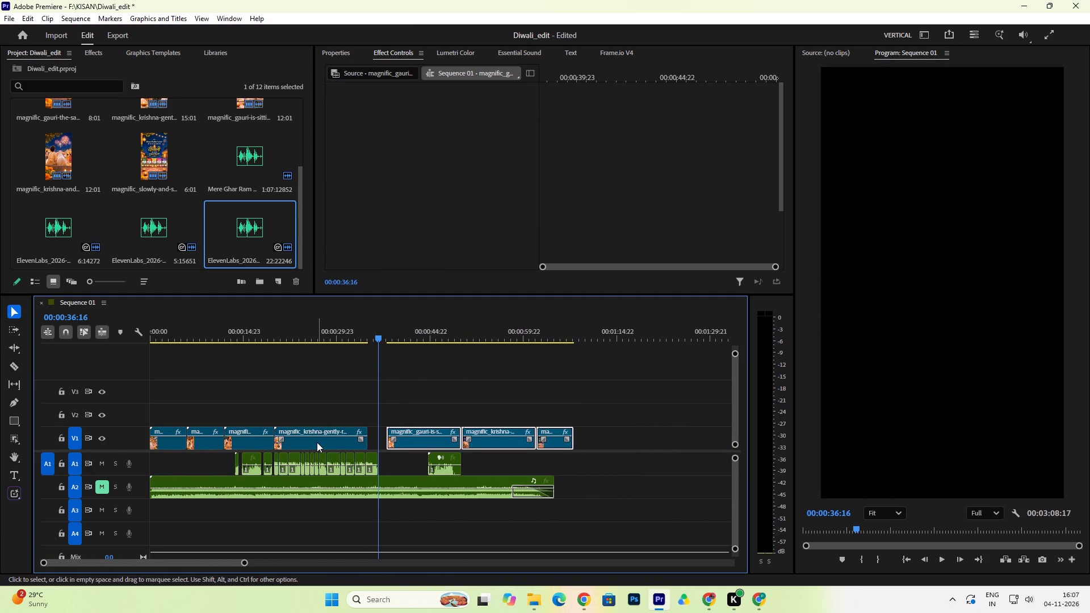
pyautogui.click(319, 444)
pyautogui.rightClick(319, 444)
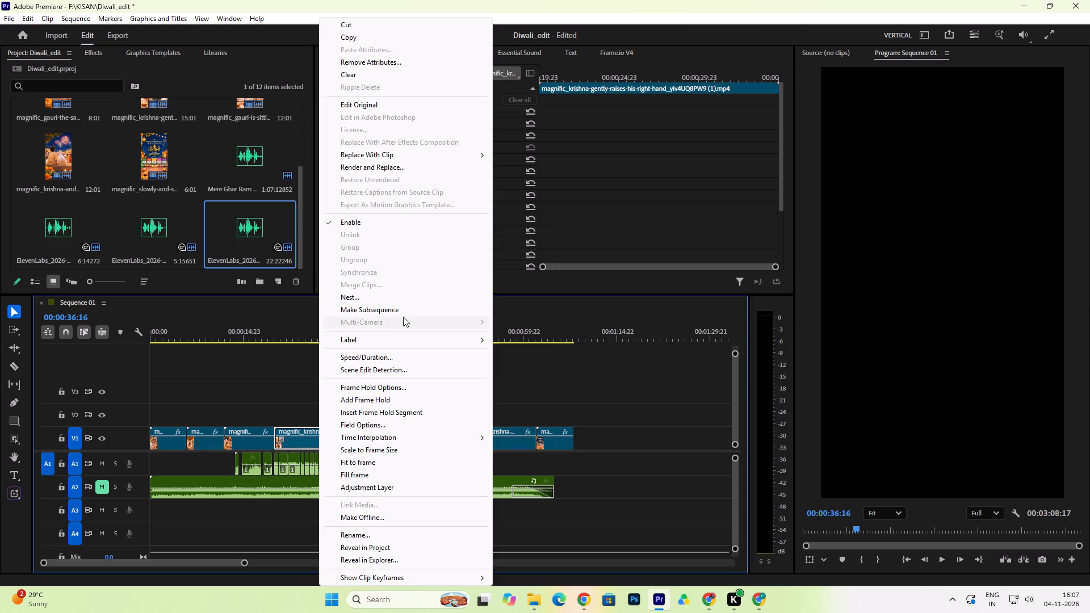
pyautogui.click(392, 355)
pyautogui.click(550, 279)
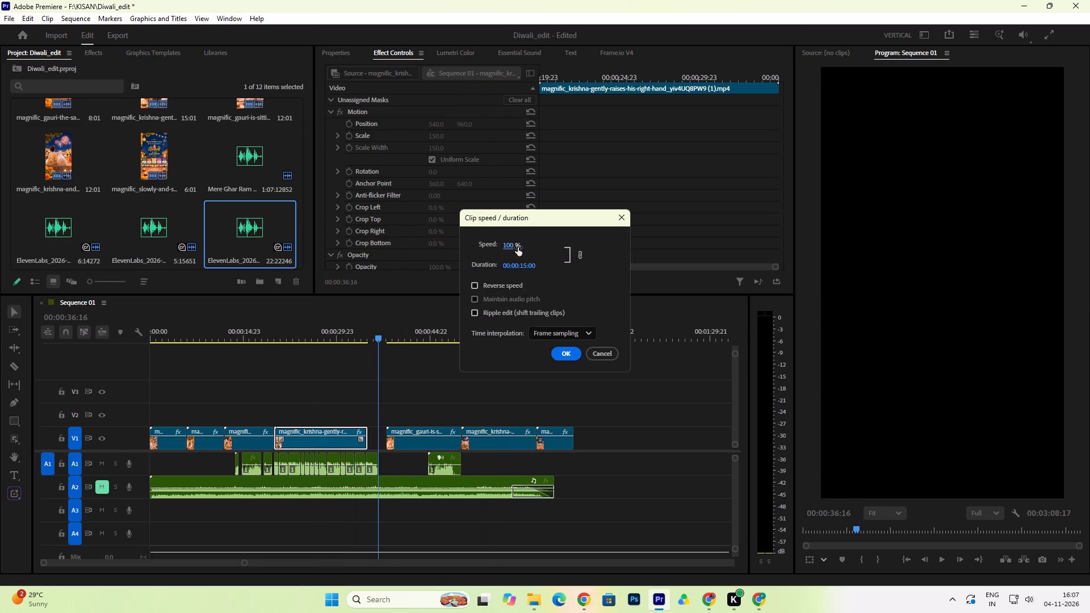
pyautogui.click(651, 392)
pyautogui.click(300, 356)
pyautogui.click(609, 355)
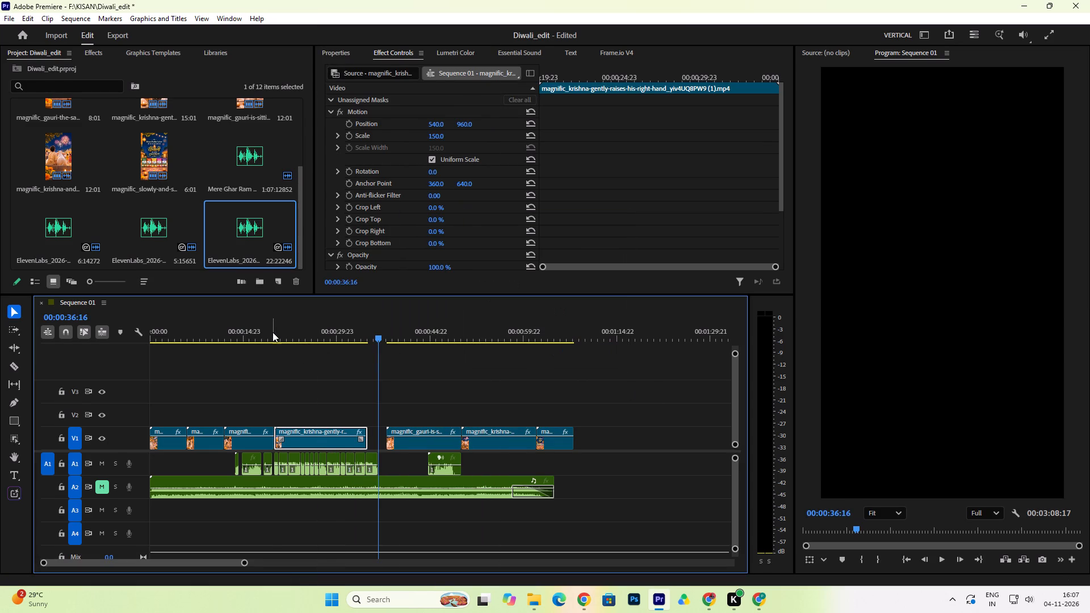
# Play back Krishna's tightened speech over its video from about 00:00:20:00 and recheck the part around 00:00:23:06.
pyautogui.click(272, 332)
pyautogui.press('space')
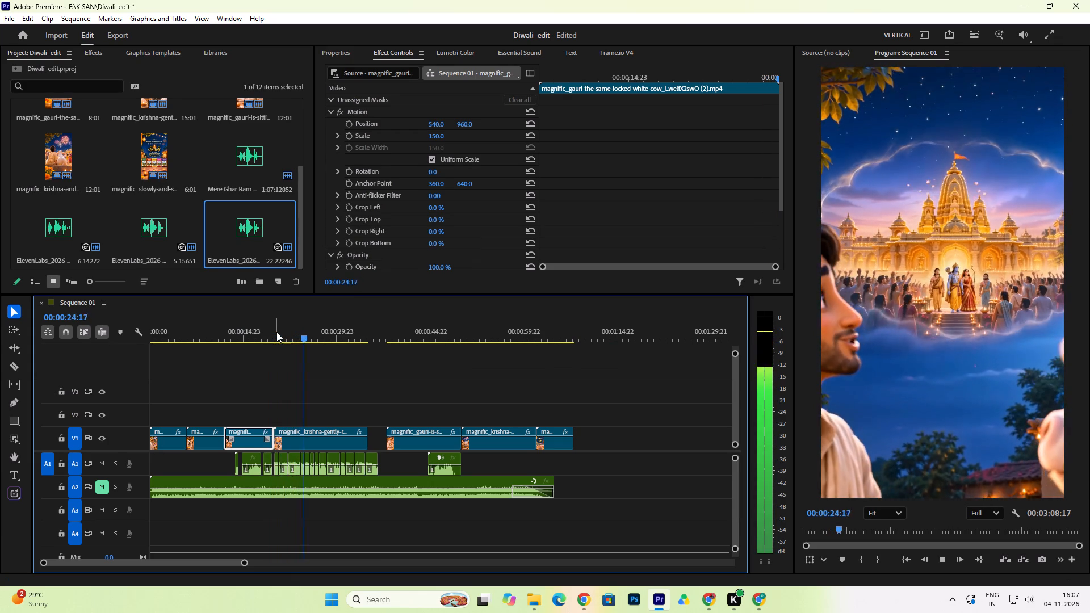
pyautogui.press('space')
pyautogui.click(296, 329)
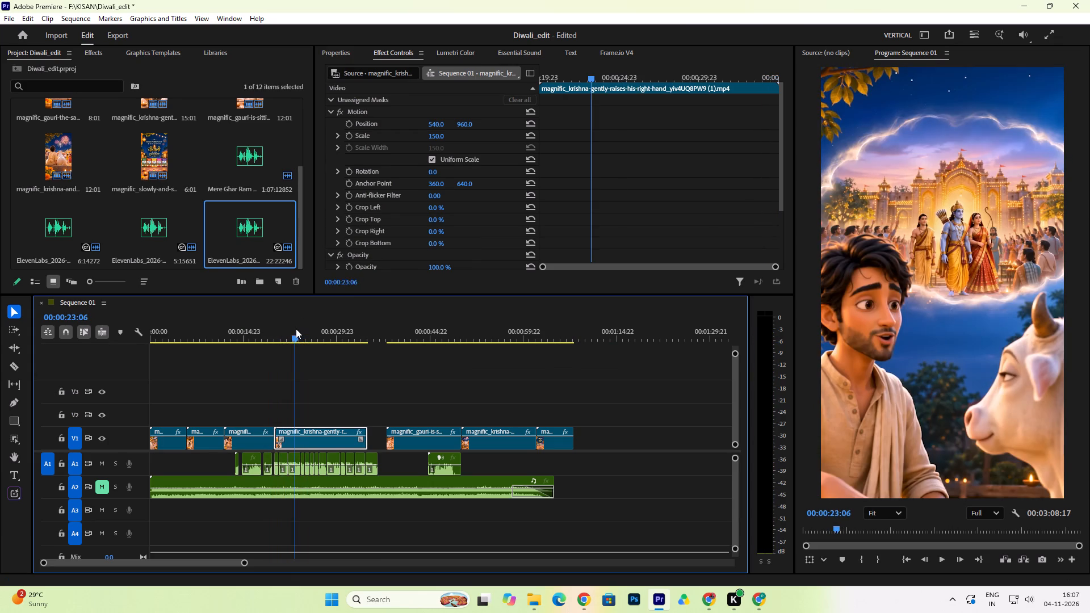
pyautogui.press('space')
pyautogui.press('space')
pyautogui.press('space')
pyautogui.press('space')
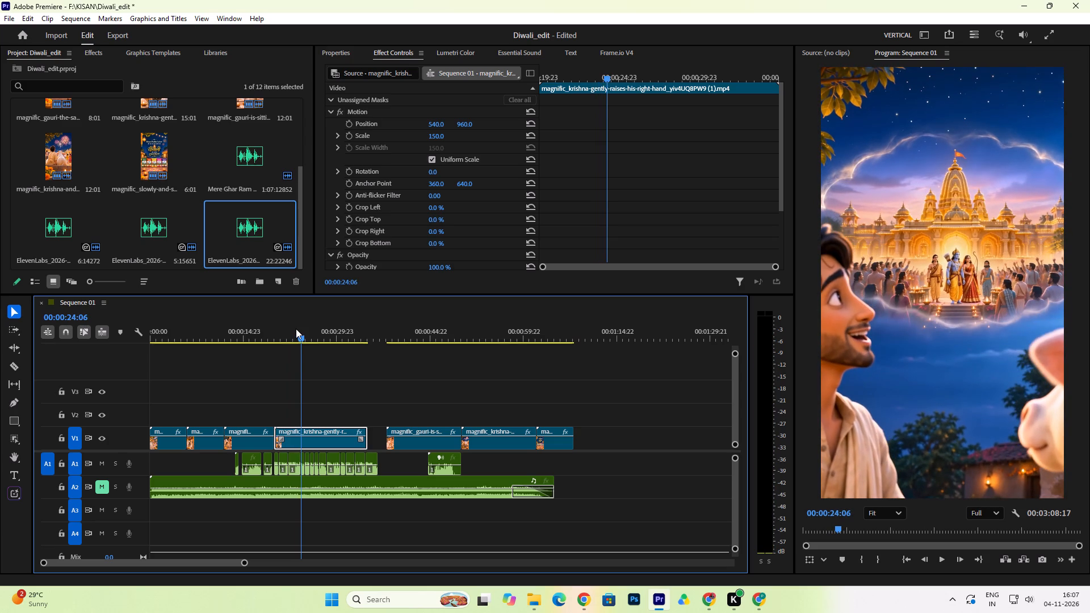
# Play the scene around 00:00:24 and split the Krishna raises-his-right-hand video clip at 00:00:24:06.
pyautogui.moveTo(299, 338); pyautogui.dragTo(288, 339)
pyautogui.press('space')
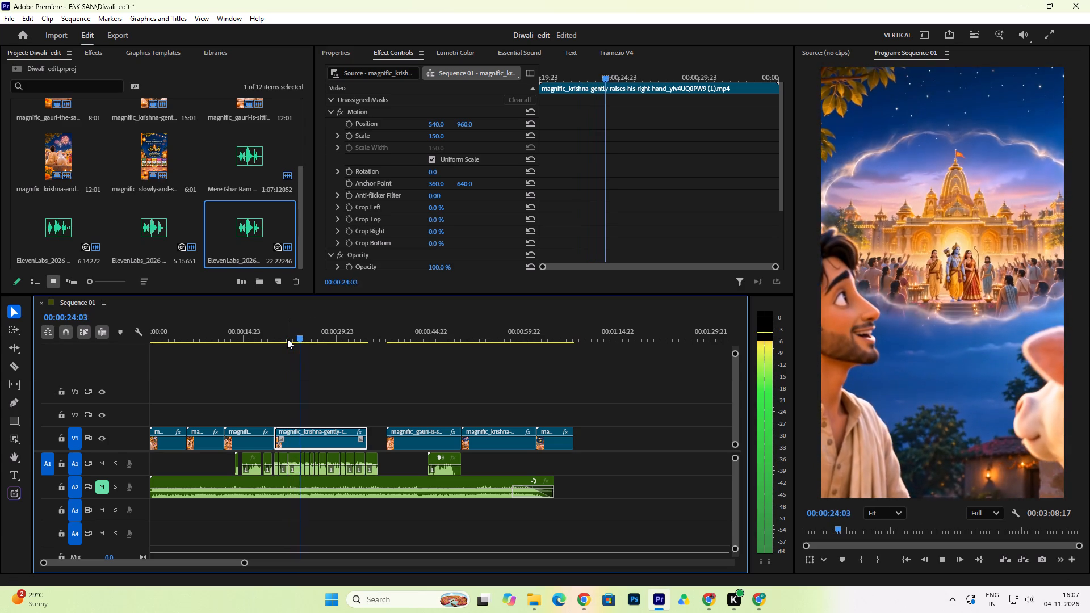
pyautogui.press('space')
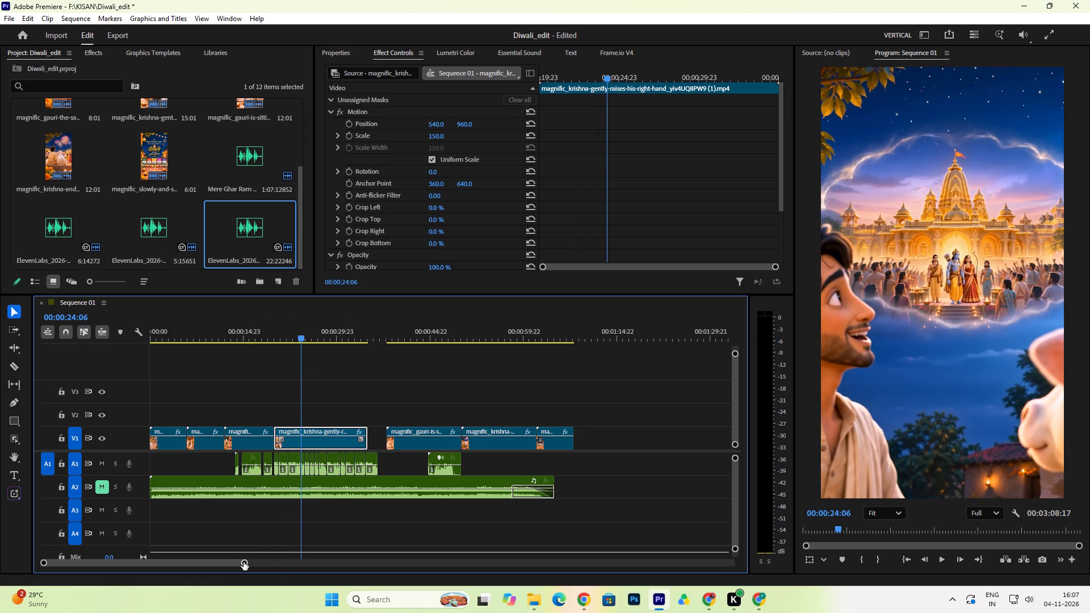
pyautogui.moveTo(244, 562); pyautogui.dragTo(119, 574)
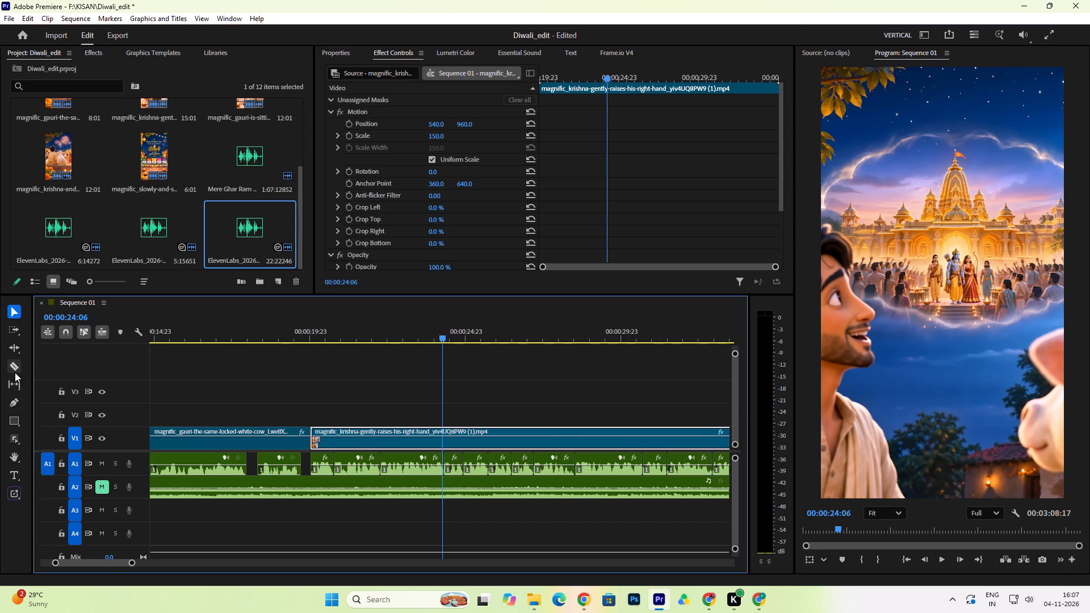
pyautogui.click(15, 372)
pyautogui.click(443, 429)
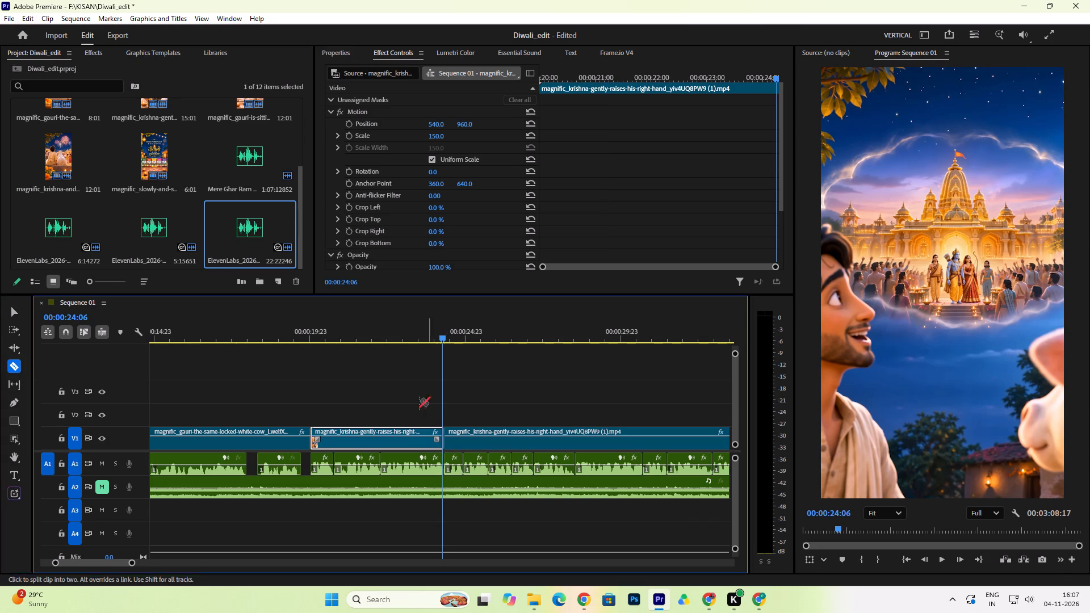
pyautogui.click(11, 311)
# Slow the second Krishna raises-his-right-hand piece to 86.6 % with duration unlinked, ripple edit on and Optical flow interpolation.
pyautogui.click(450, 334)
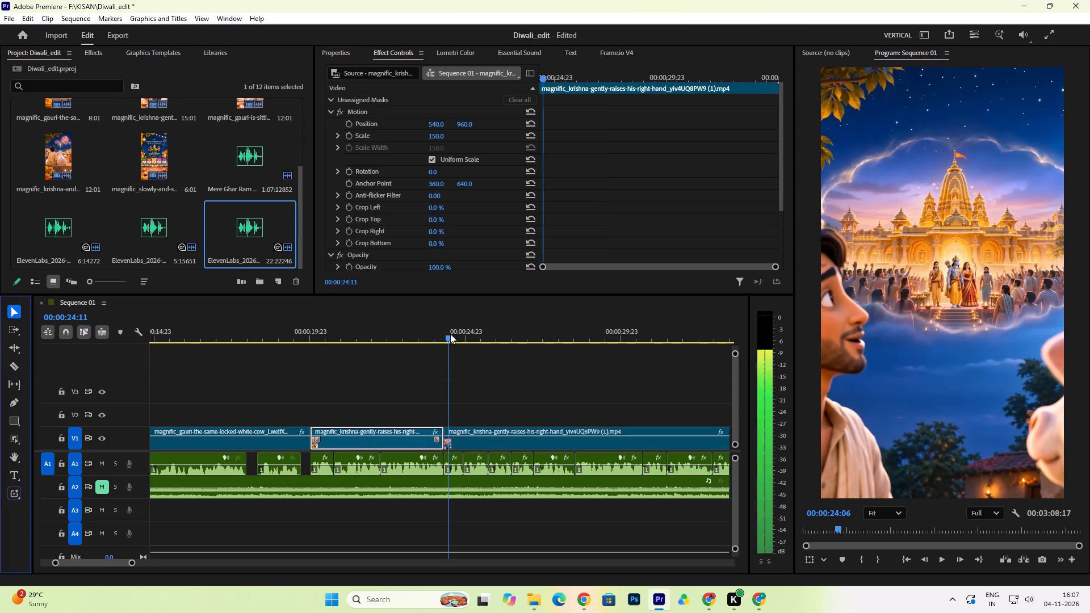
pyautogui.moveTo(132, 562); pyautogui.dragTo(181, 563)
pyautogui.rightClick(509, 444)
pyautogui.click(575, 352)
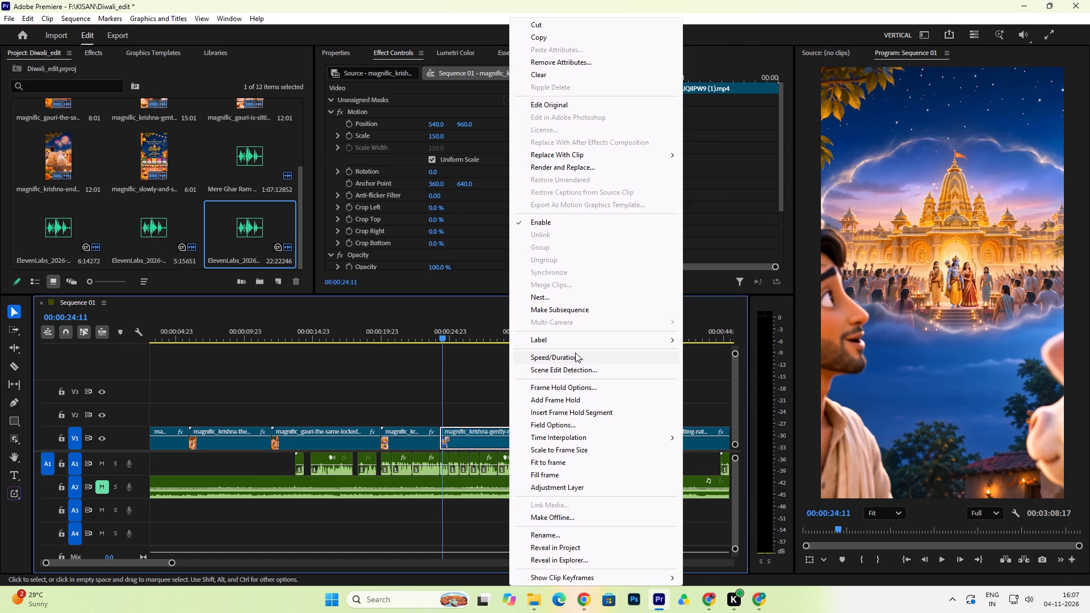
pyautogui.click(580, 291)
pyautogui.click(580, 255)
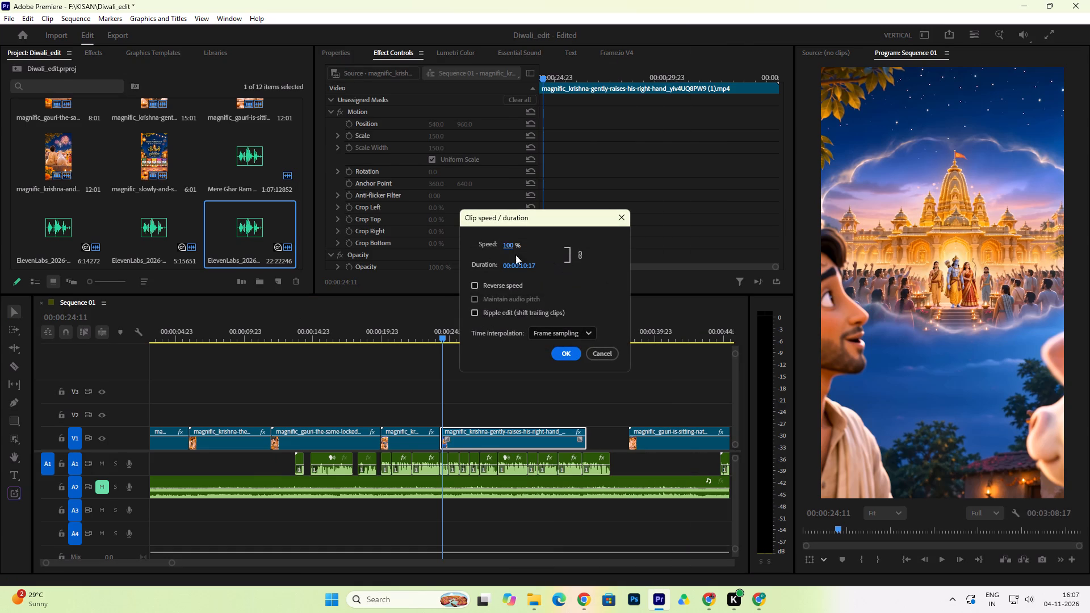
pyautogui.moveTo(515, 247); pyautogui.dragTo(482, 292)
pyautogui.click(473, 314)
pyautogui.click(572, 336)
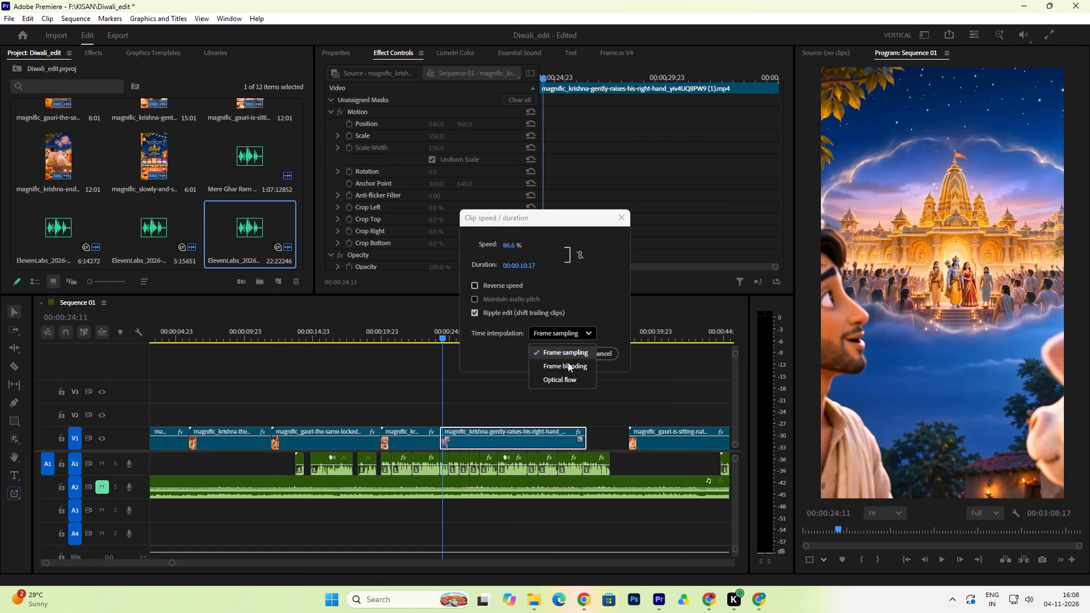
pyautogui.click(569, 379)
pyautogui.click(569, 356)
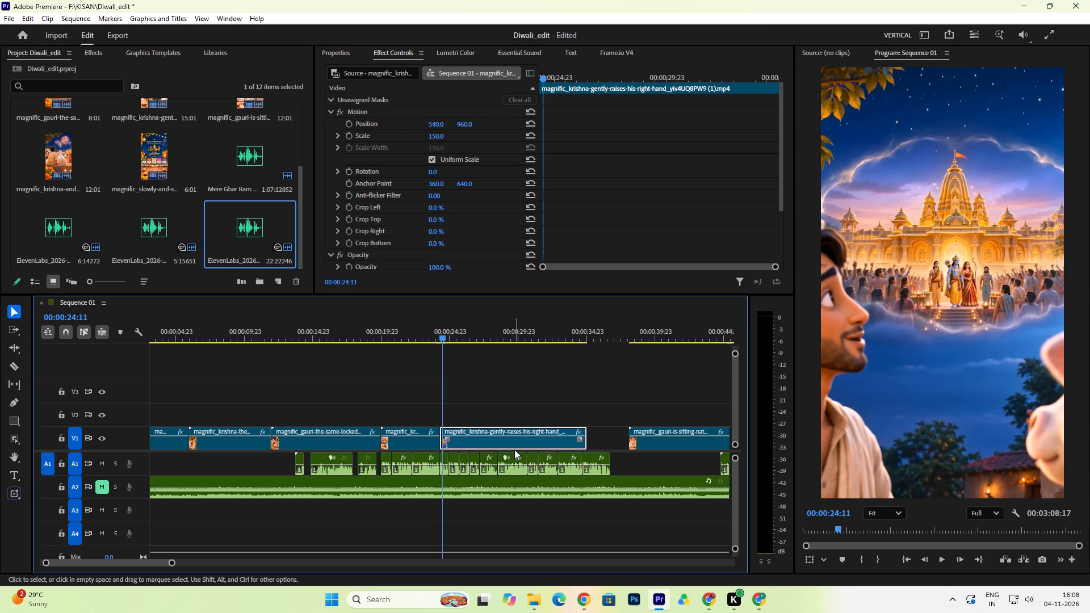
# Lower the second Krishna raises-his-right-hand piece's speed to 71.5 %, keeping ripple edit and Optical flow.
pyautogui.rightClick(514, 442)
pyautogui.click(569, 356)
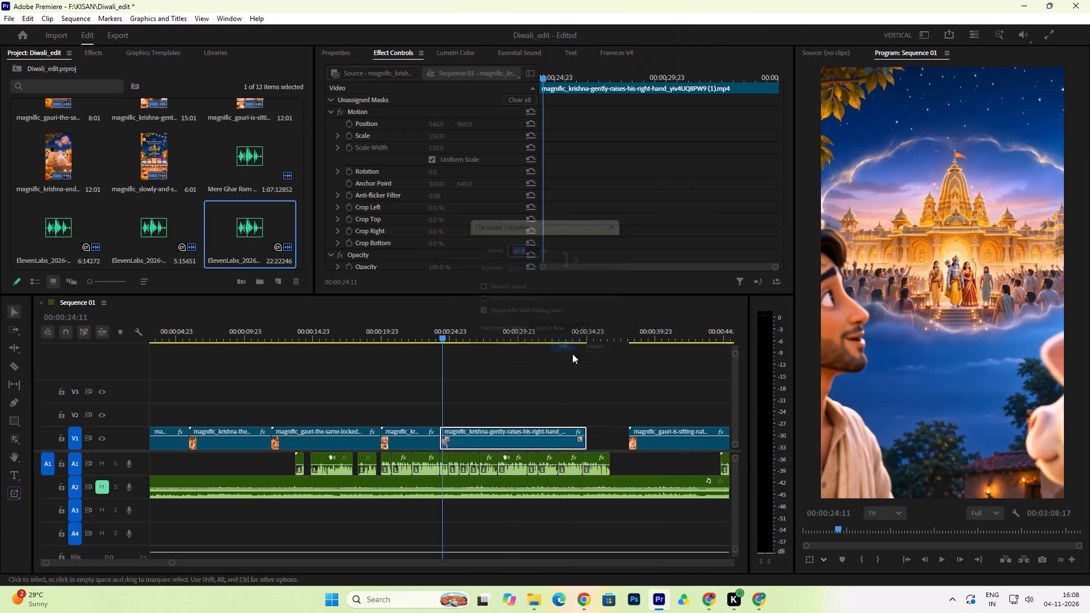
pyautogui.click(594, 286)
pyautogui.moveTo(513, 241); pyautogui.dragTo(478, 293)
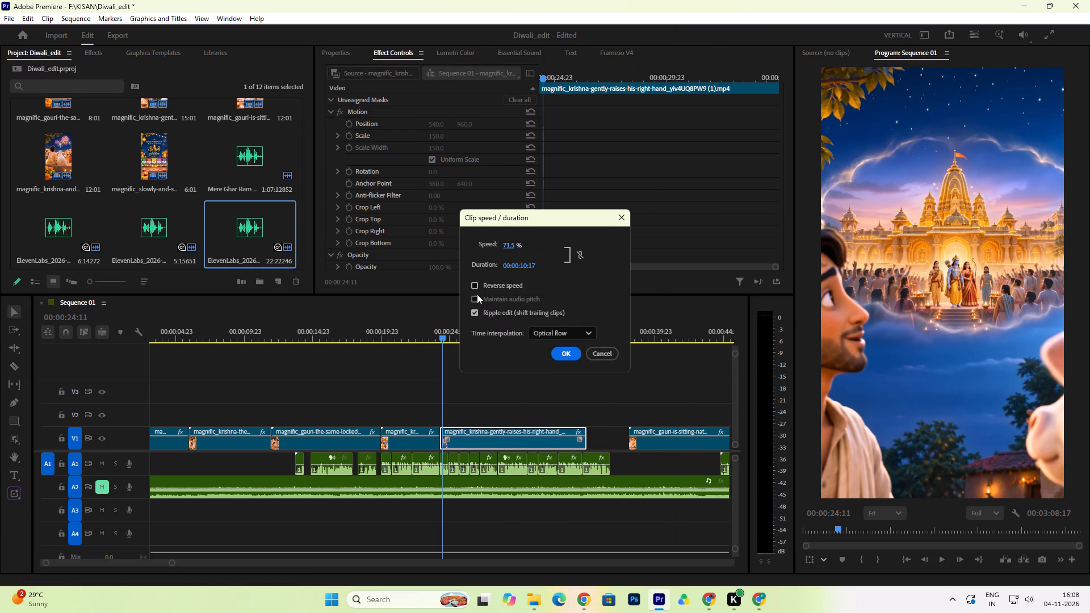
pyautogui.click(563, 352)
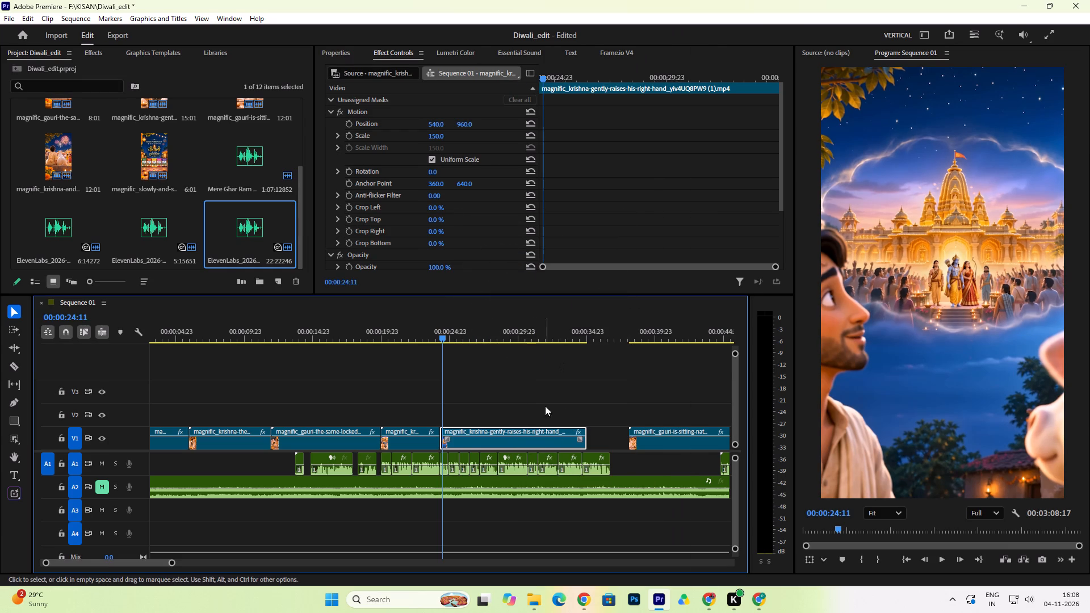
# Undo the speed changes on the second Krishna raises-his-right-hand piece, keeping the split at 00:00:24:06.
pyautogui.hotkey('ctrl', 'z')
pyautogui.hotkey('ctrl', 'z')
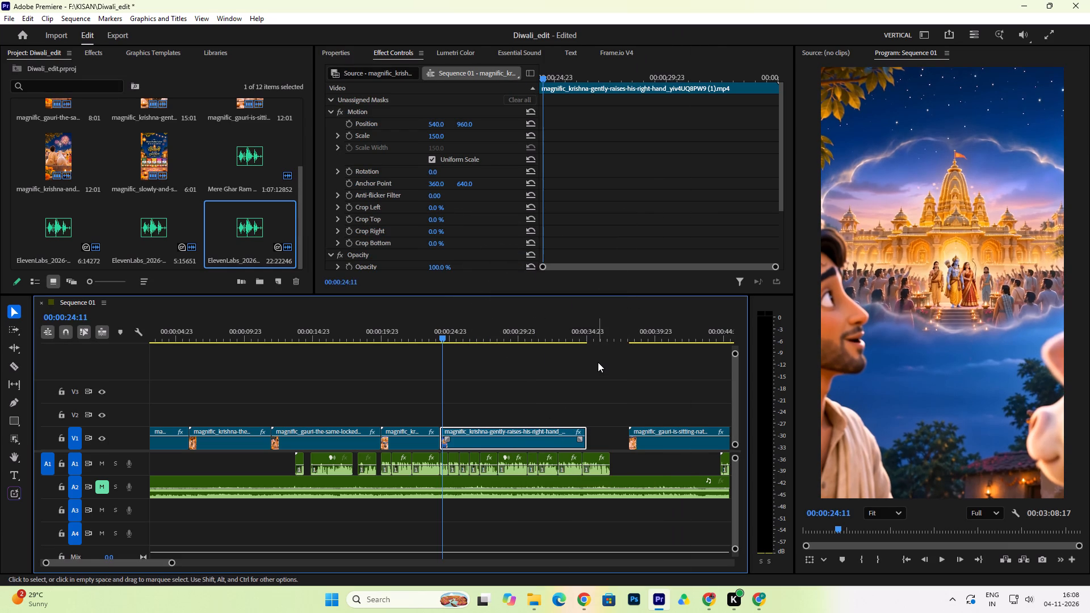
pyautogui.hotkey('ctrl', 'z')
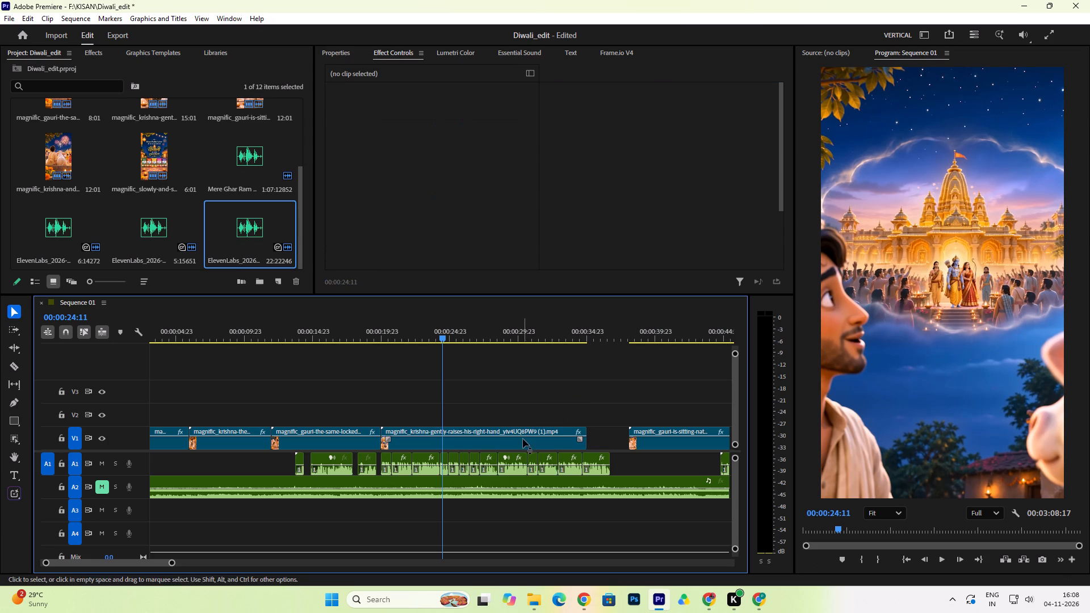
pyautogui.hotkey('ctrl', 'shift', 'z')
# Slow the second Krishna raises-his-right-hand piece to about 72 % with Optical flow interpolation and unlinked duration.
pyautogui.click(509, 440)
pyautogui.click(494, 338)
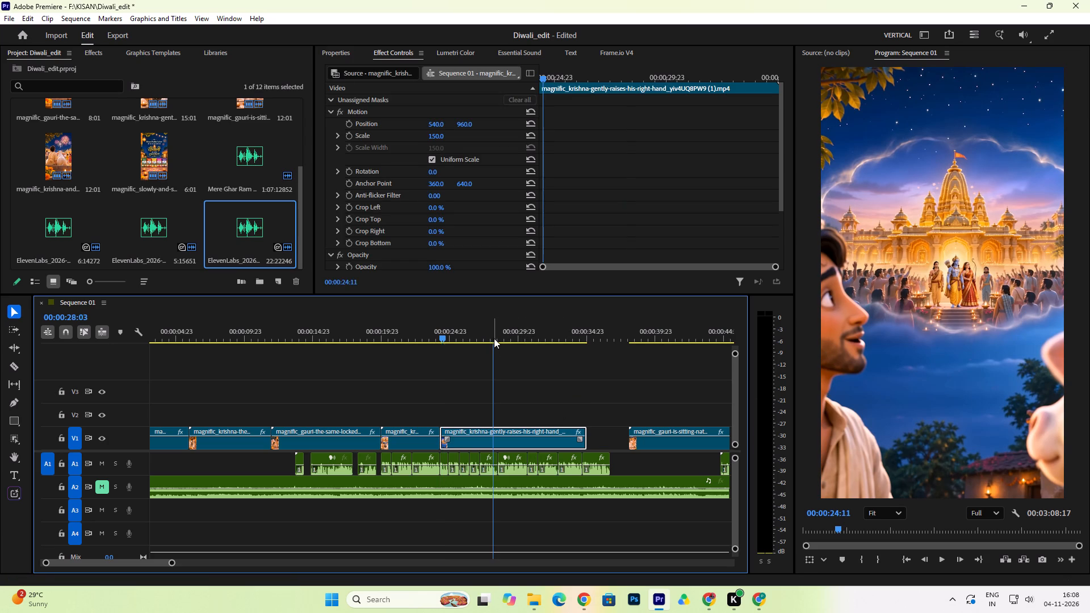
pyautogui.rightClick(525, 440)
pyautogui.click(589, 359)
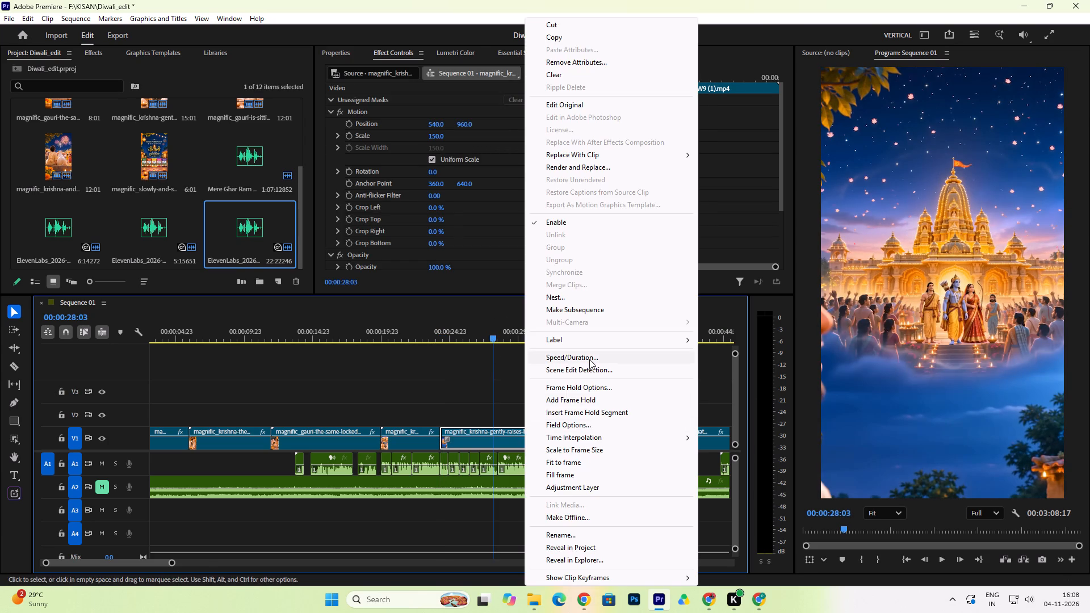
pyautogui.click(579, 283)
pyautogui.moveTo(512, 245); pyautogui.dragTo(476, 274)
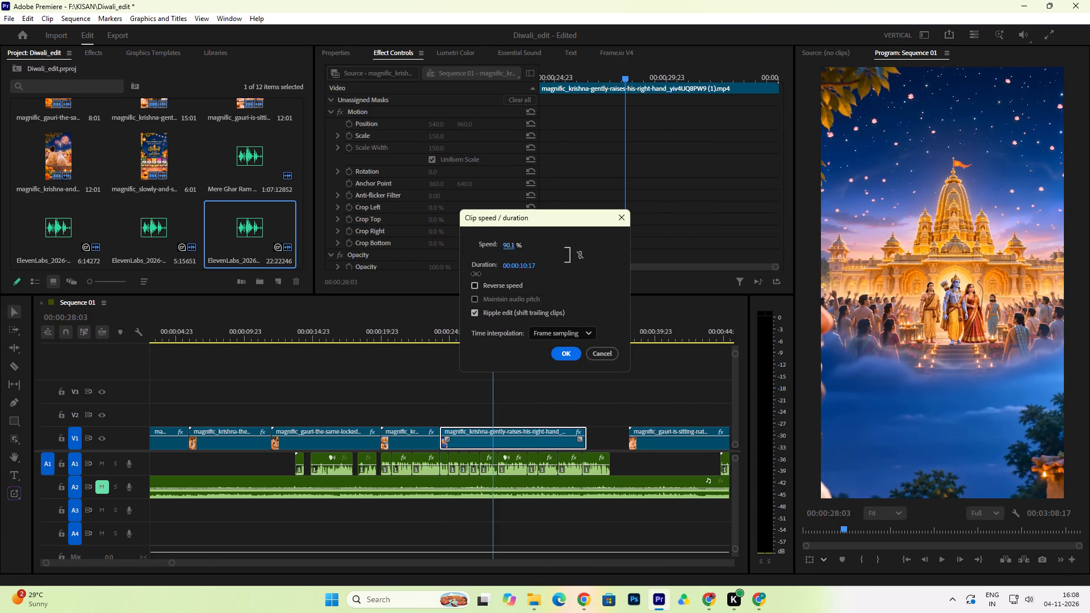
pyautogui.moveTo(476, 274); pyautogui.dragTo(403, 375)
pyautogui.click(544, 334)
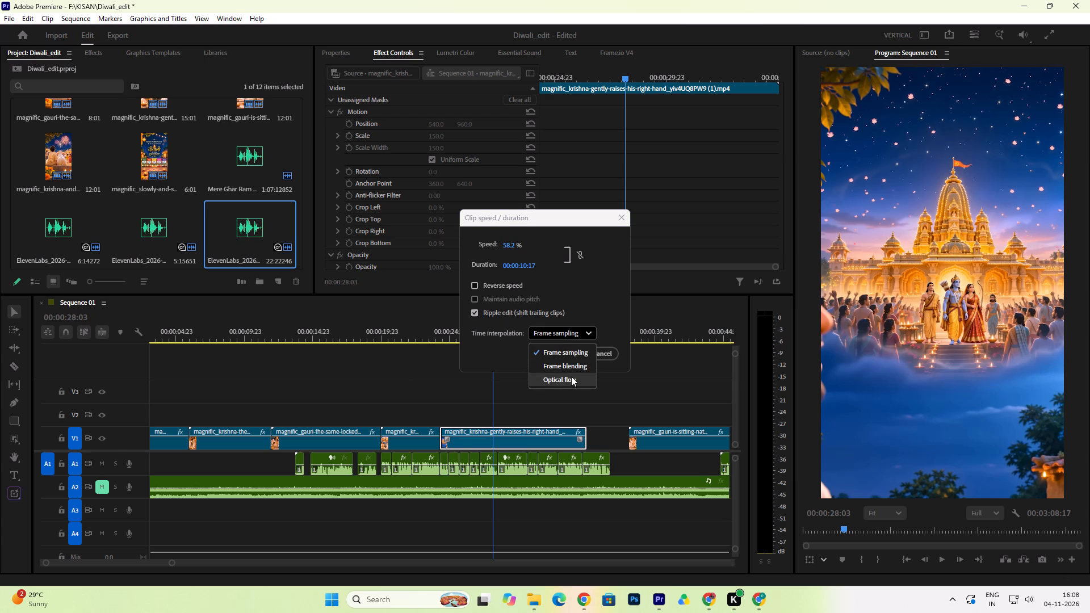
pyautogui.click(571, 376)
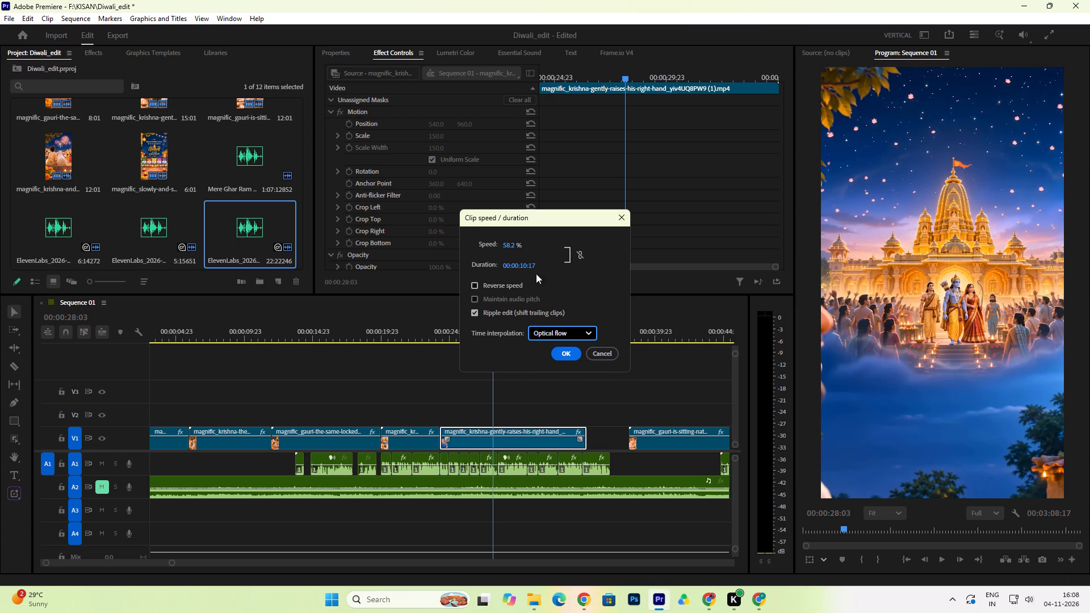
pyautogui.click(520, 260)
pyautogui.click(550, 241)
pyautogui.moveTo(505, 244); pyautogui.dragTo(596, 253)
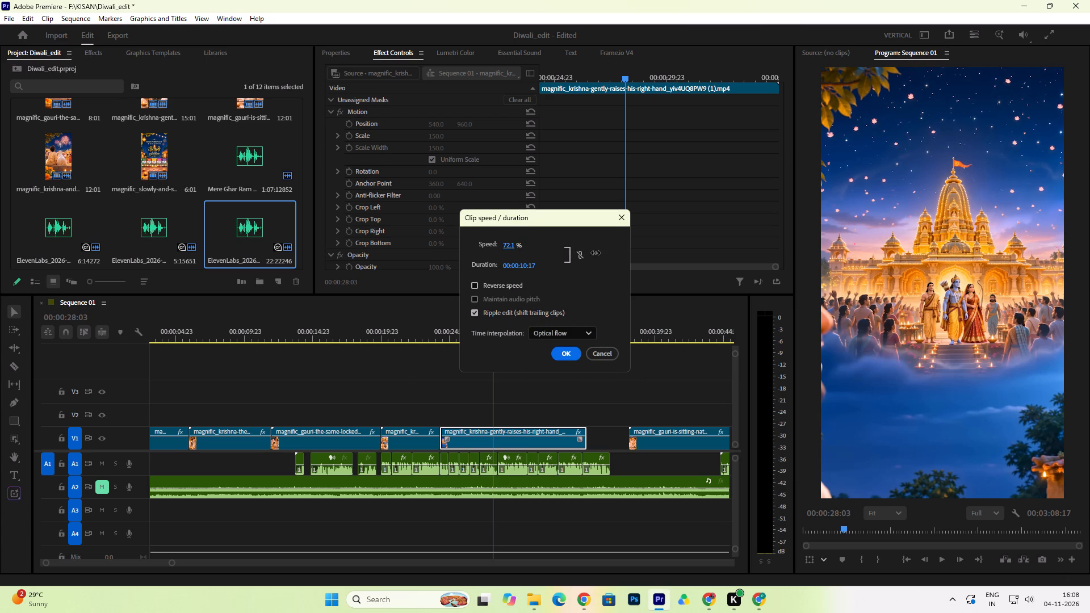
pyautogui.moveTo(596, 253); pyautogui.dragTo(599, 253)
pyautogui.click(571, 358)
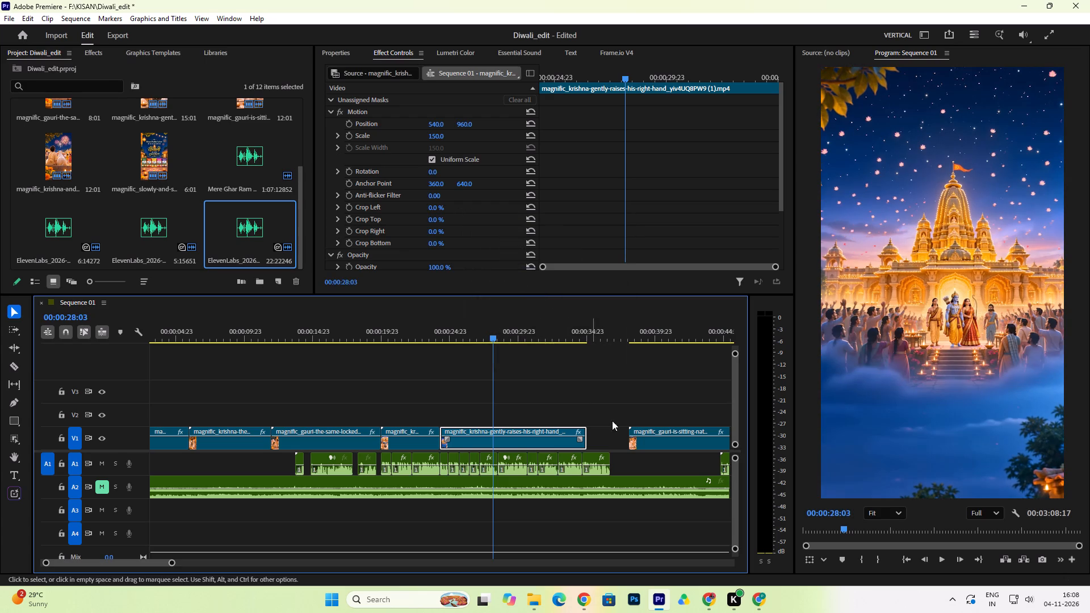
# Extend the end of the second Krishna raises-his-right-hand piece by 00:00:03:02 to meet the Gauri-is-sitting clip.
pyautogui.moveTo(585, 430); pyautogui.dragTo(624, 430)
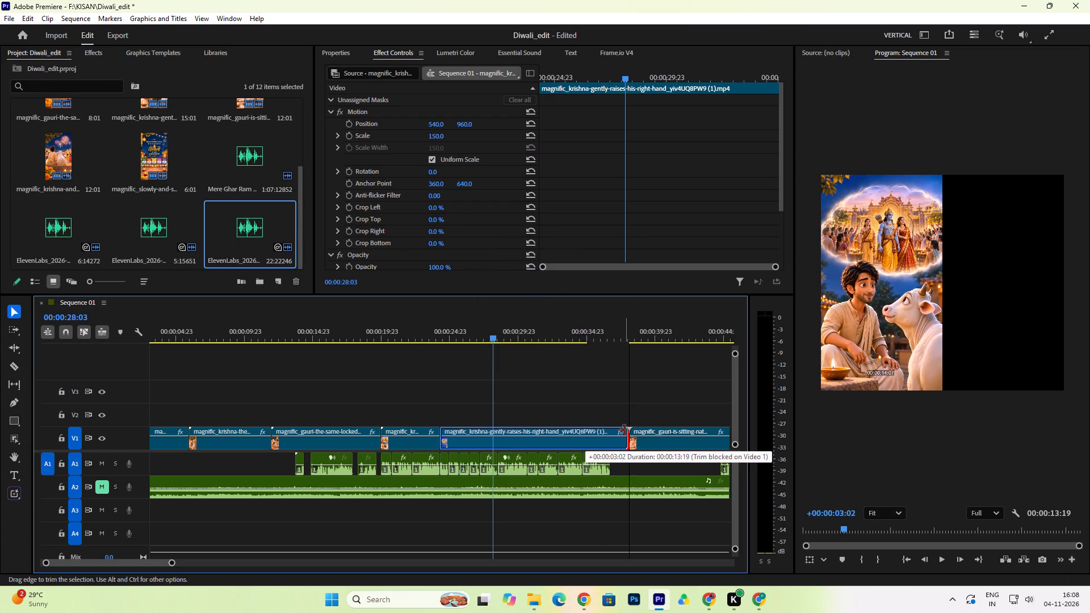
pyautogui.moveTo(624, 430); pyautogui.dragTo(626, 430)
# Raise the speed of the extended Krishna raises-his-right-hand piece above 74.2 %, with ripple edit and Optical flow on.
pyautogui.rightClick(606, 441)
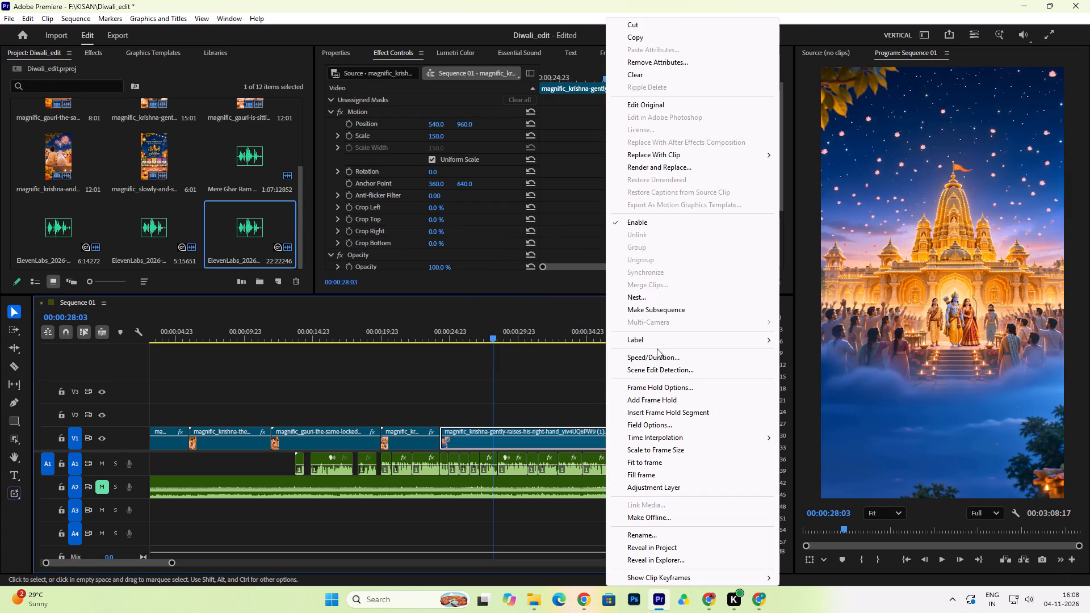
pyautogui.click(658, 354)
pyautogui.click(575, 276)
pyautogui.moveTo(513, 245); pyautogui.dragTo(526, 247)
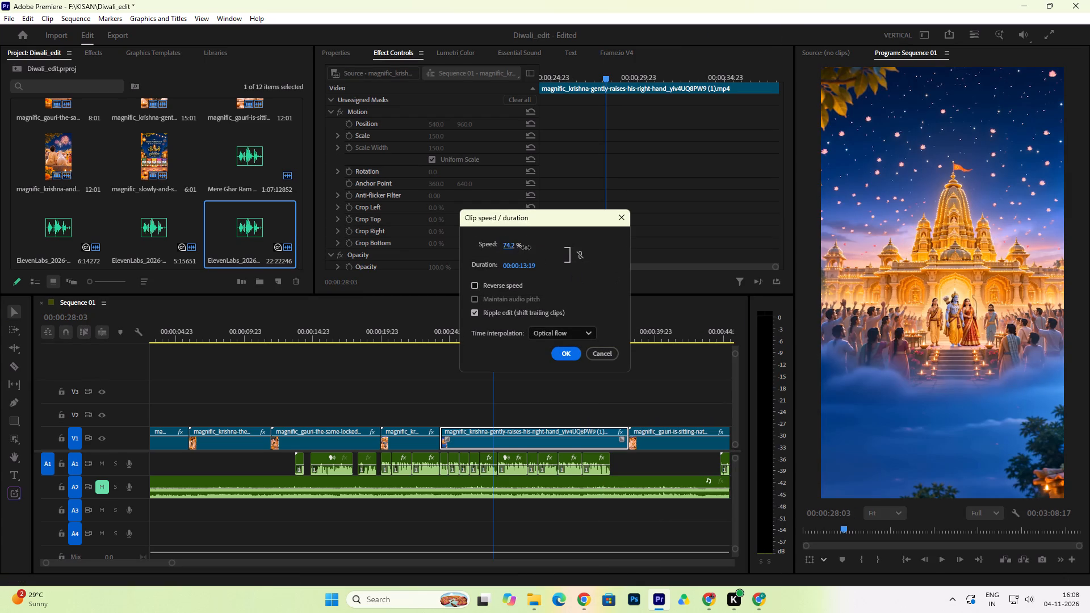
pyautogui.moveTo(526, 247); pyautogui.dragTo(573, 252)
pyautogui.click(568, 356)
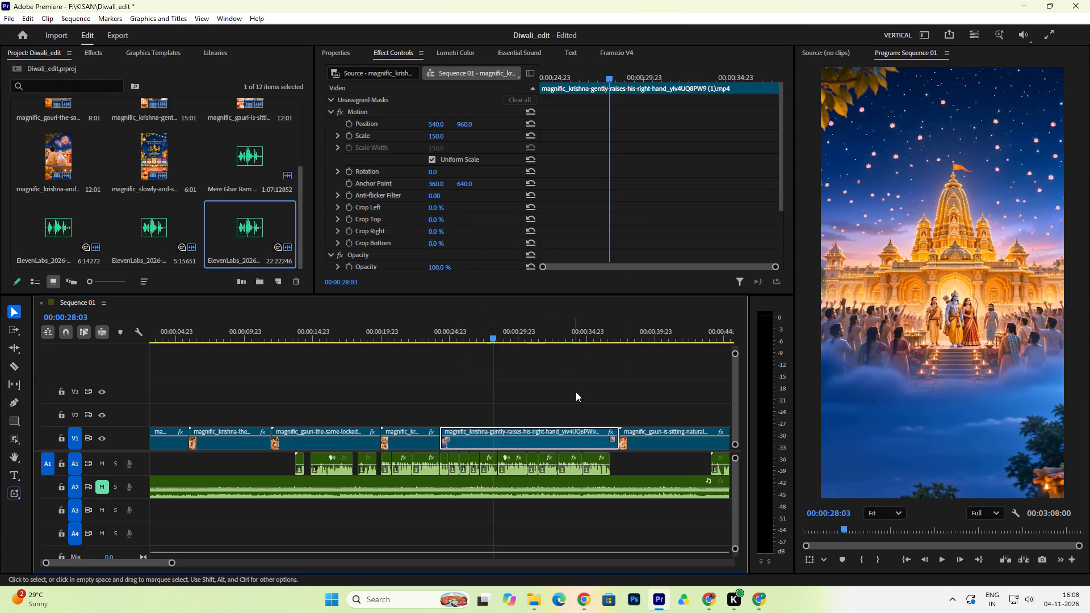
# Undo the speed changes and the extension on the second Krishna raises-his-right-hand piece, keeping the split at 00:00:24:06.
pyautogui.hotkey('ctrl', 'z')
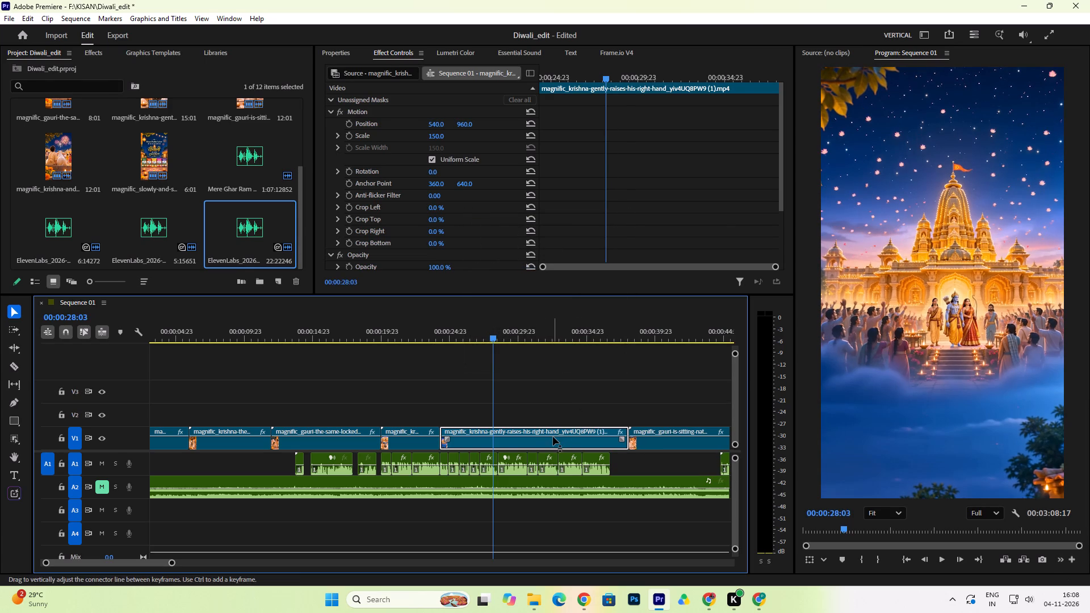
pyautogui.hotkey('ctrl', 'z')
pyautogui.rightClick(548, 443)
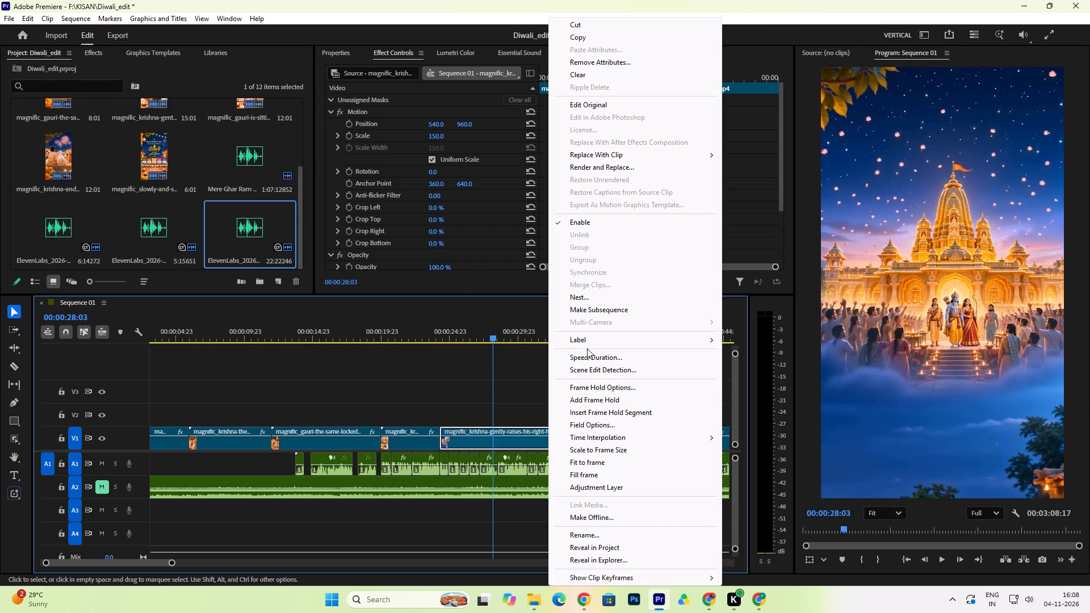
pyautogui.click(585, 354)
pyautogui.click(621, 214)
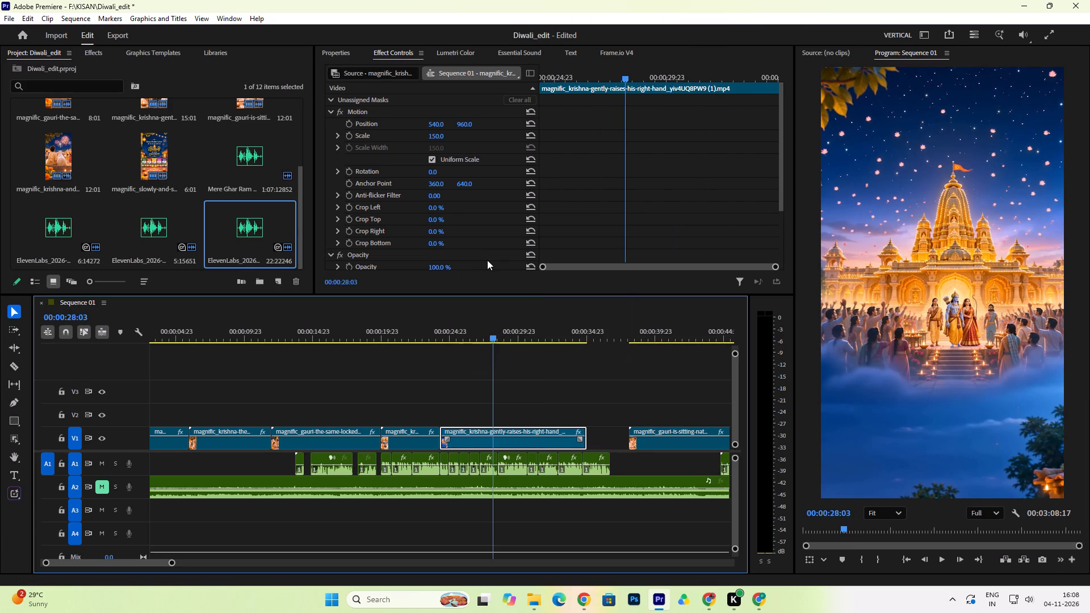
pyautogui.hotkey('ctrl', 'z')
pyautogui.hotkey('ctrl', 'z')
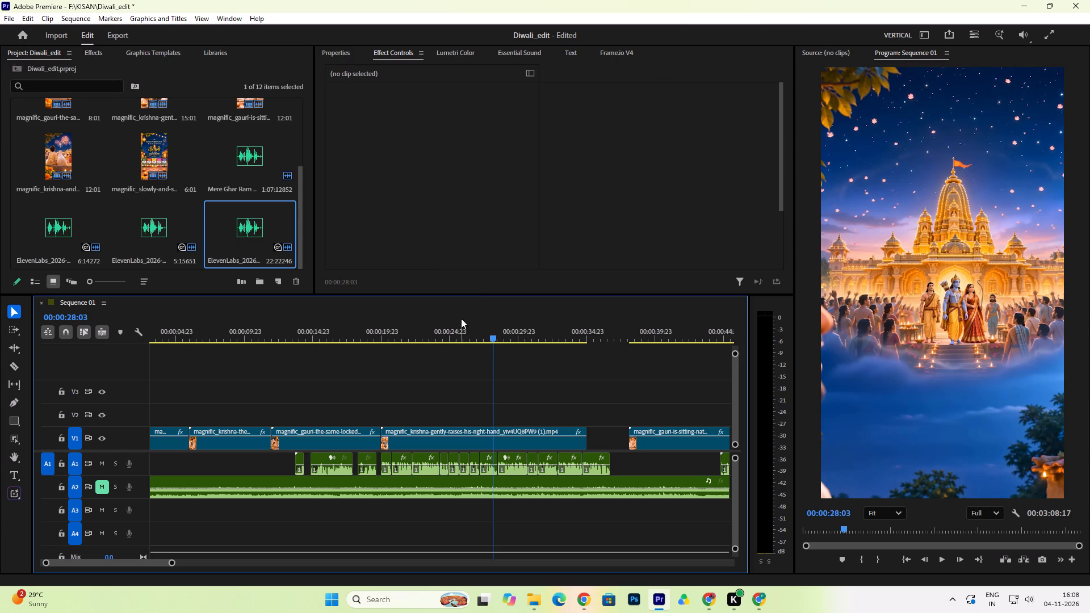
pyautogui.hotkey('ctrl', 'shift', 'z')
# Slow the second Krishna raises-his-right-hand piece to 94.9 % with Optical flow interpolation and ripple edit on.
pyautogui.click(509, 444)
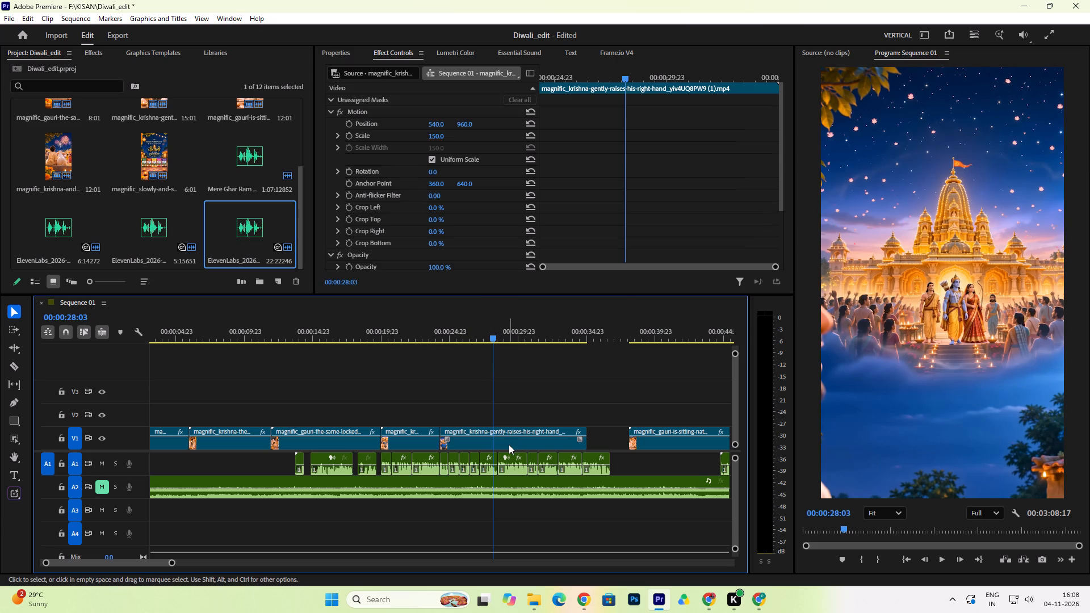
pyautogui.rightClick(509, 444)
pyautogui.click(542, 353)
pyautogui.click(560, 268)
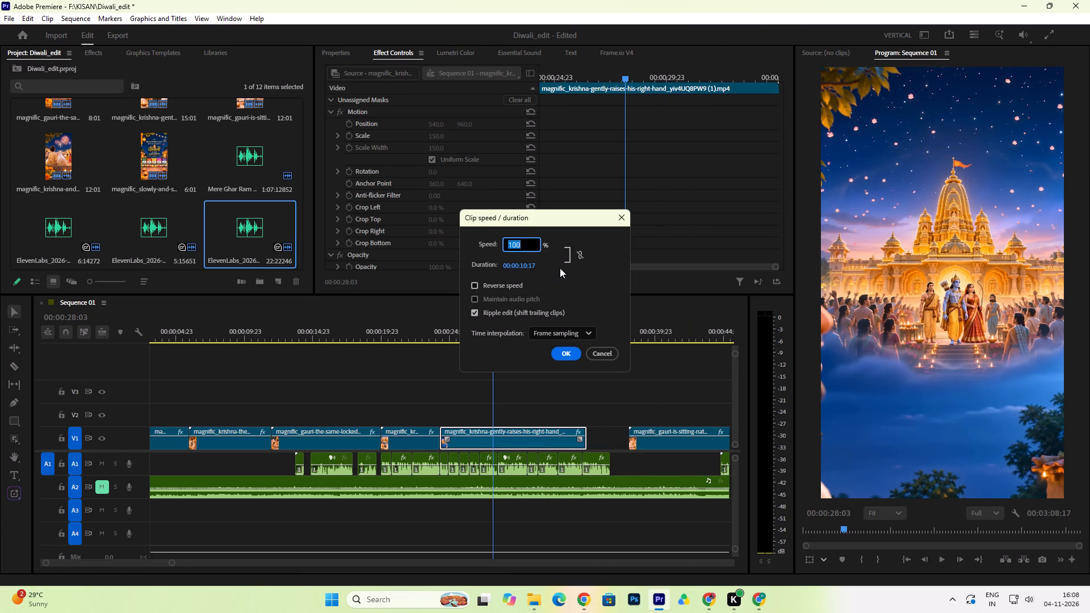
pyautogui.moveTo(508, 245); pyautogui.dragTo(518, 254)
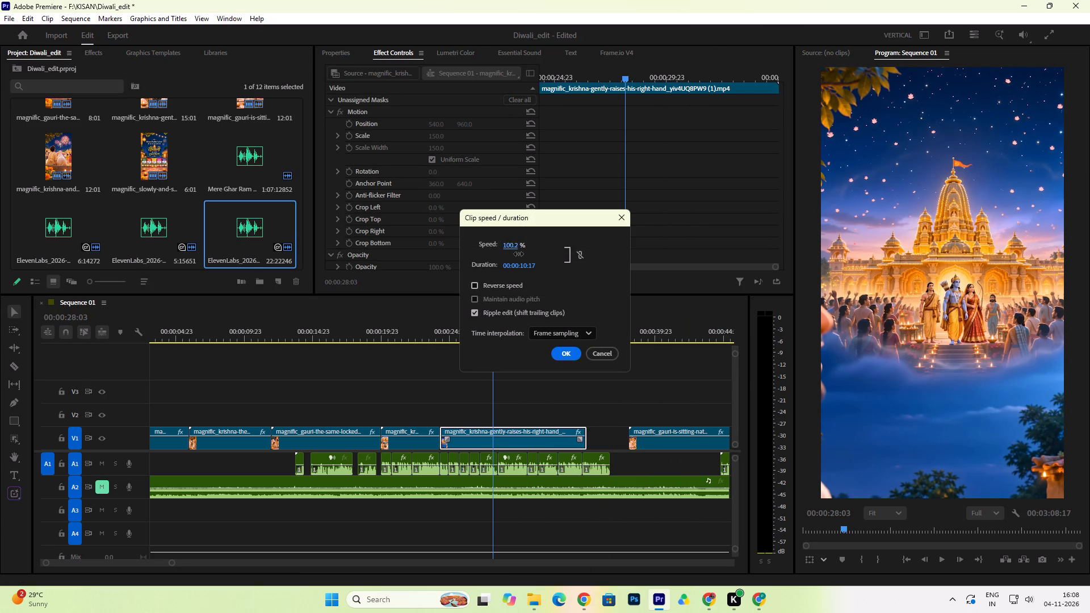
pyautogui.moveTo(518, 254); pyautogui.dragTo(498, 262)
pyautogui.click(575, 335)
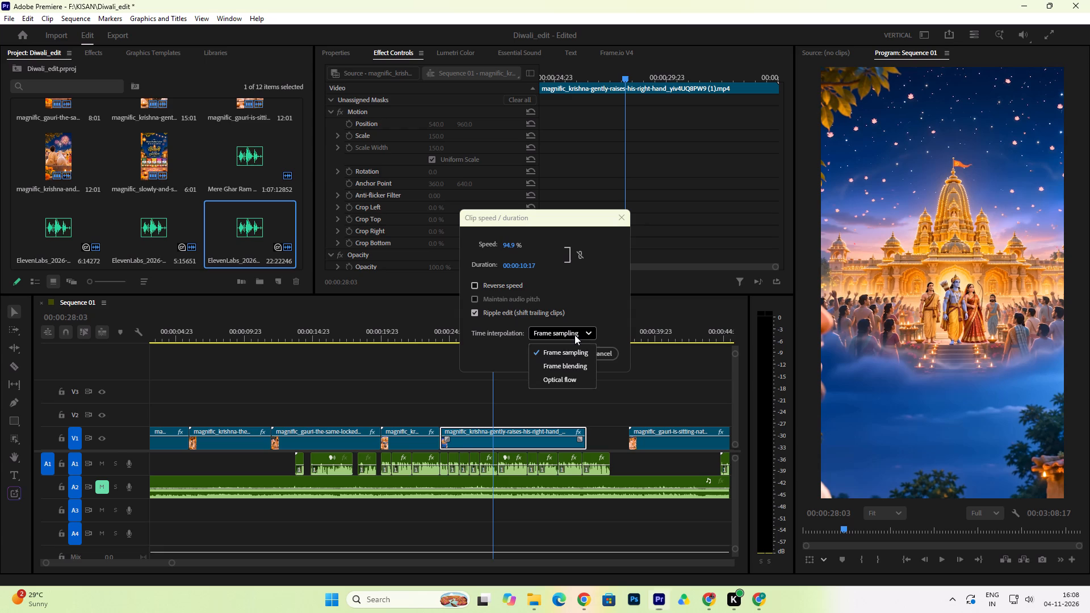
pyautogui.click(562, 382)
pyautogui.click(563, 352)
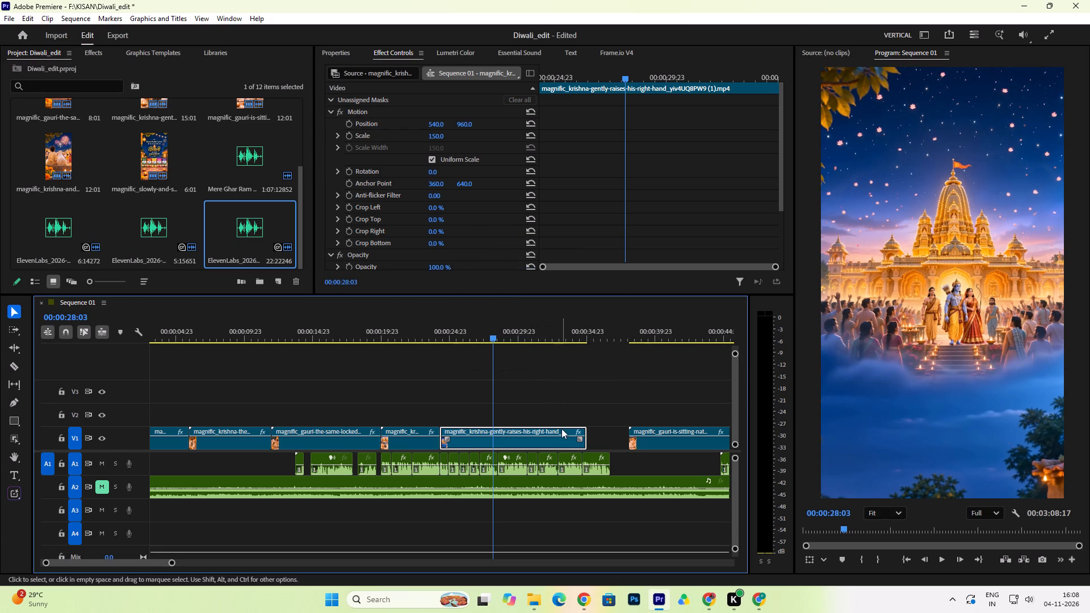
# Extend the end of the second Krishna raises-his-right-hand piece to a duration of 00:00:11:07.
pyautogui.click(557, 441)
pyautogui.moveTo(588, 434); pyautogui.dragTo(611, 434)
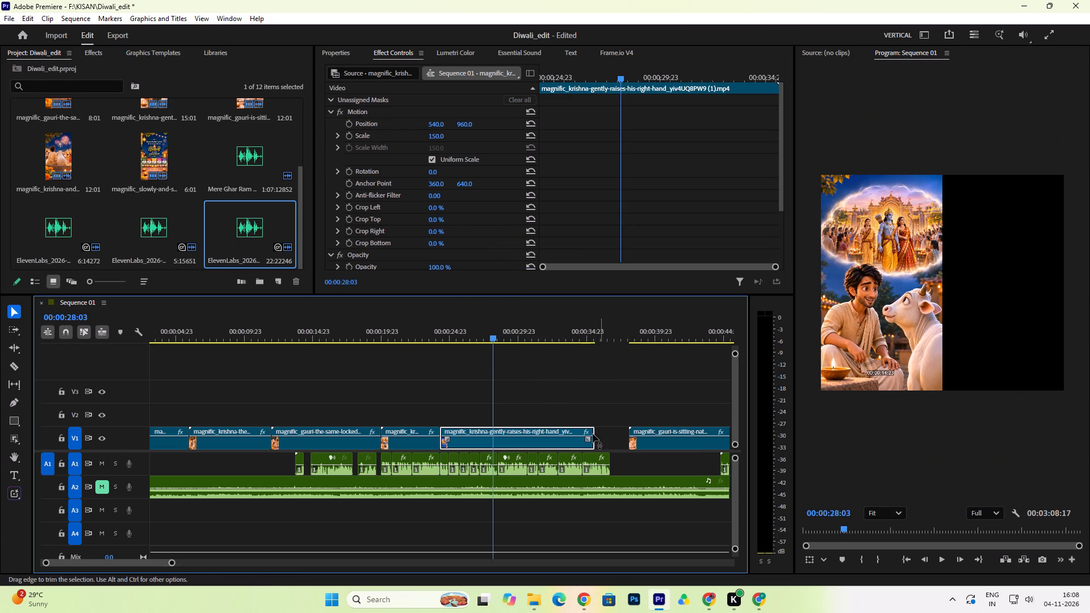
# Slow the second Krishna raises-his-right-hand piece to 90.1 % and extend its end by 00:00:00:15.
pyautogui.rightClick(571, 443)
pyautogui.click(594, 356)
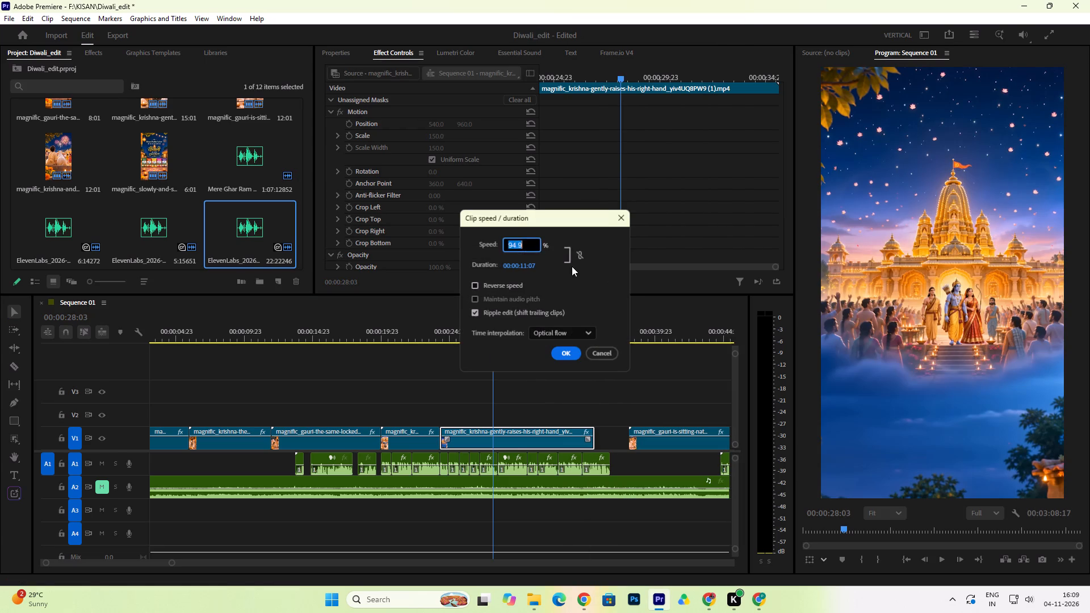
pyautogui.click(566, 274)
pyautogui.moveTo(512, 246); pyautogui.dragTo(492, 254)
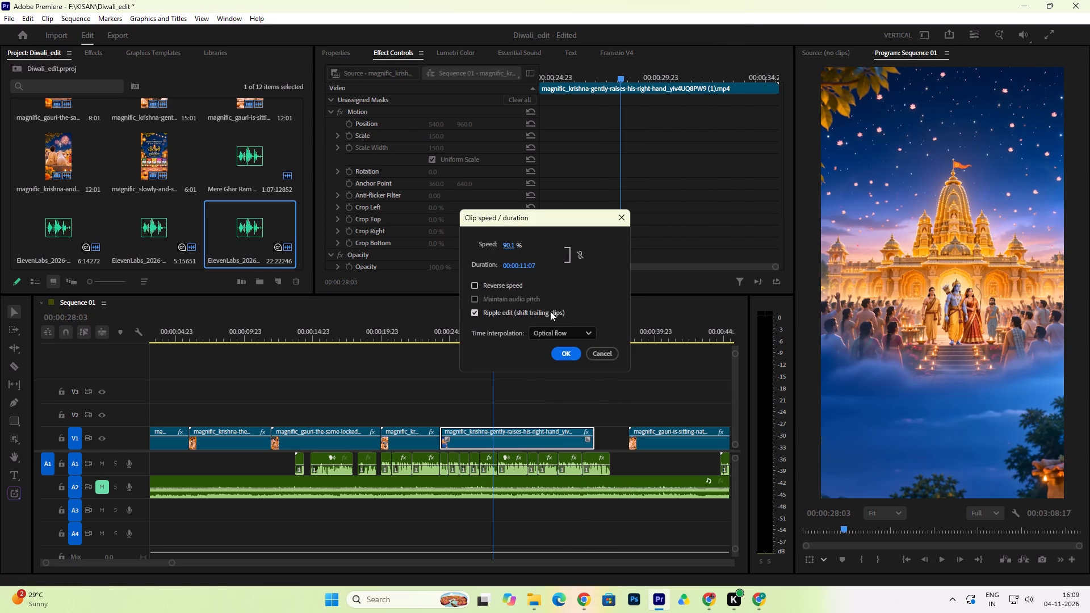
pyautogui.click(561, 356)
pyautogui.moveTo(593, 430); pyautogui.dragTo(615, 434)
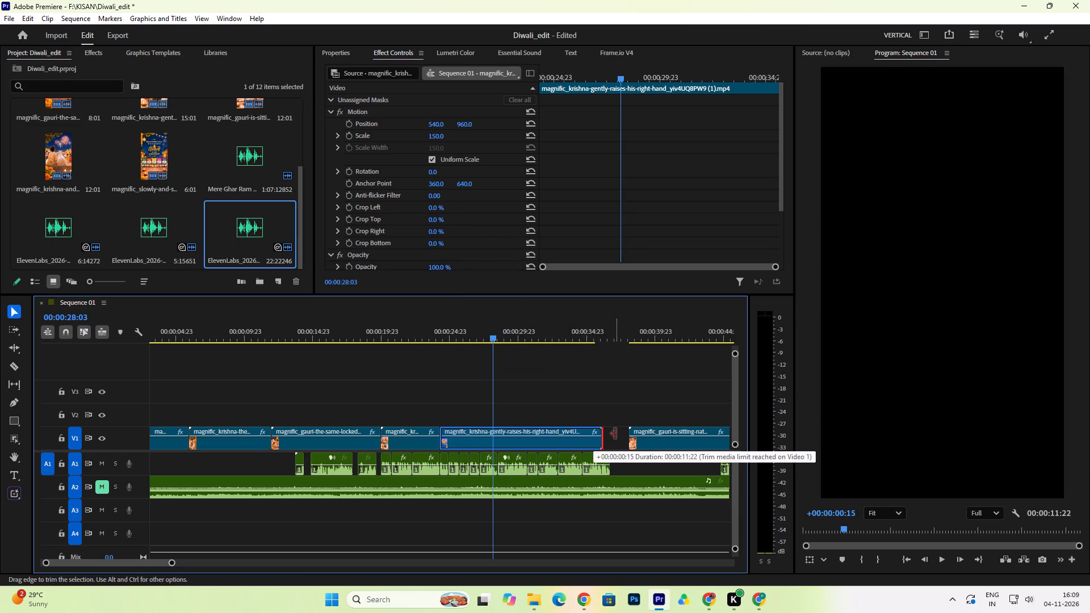
pyautogui.moveTo(615, 434); pyautogui.dragTo(616, 434)
# Slow the second Krishna raises-his-right-hand piece to about 88.4 % and extend its end by 00:00:00:05.
pyautogui.rightClick(585, 442)
pyautogui.click(624, 357)
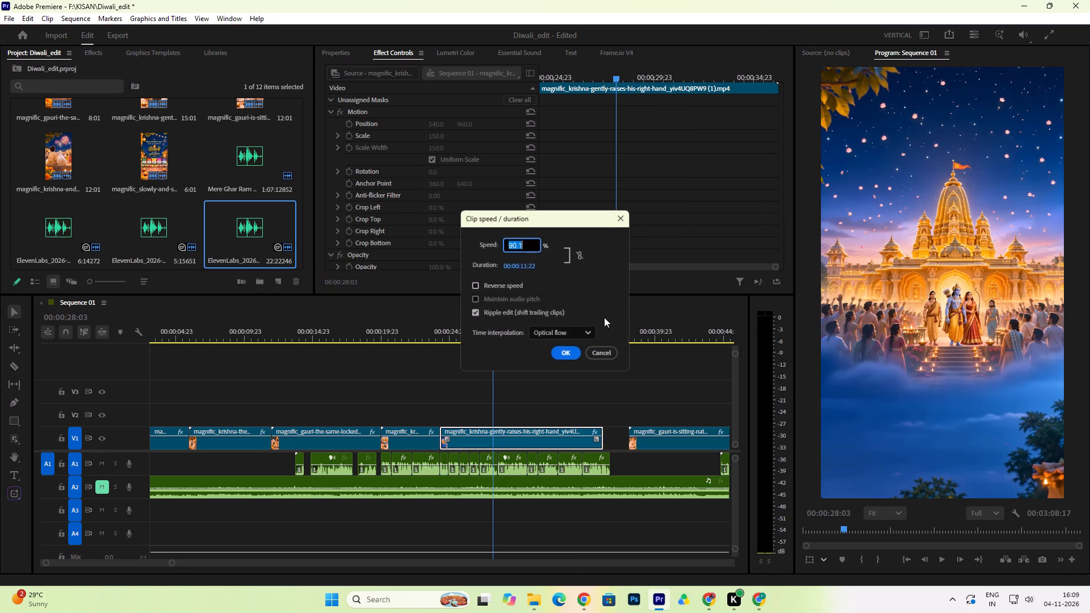
pyautogui.click(550, 283)
pyautogui.moveTo(509, 248); pyautogui.dragTo(505, 250)
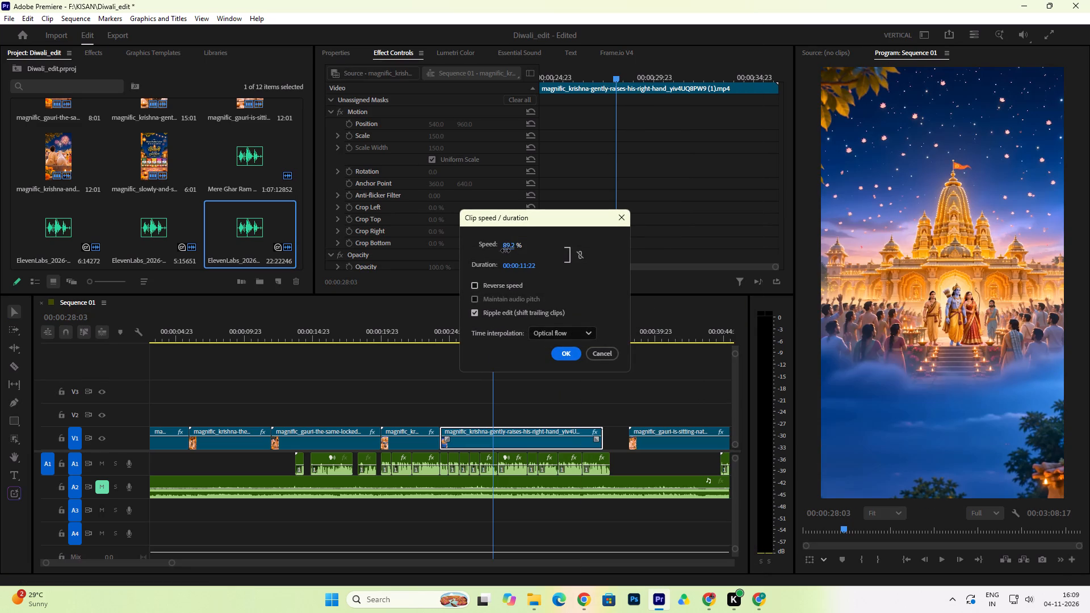
pyautogui.moveTo(505, 250); pyautogui.dragTo(502, 252)
pyautogui.click(572, 351)
pyautogui.moveTo(606, 434); pyautogui.dragTo(614, 434)
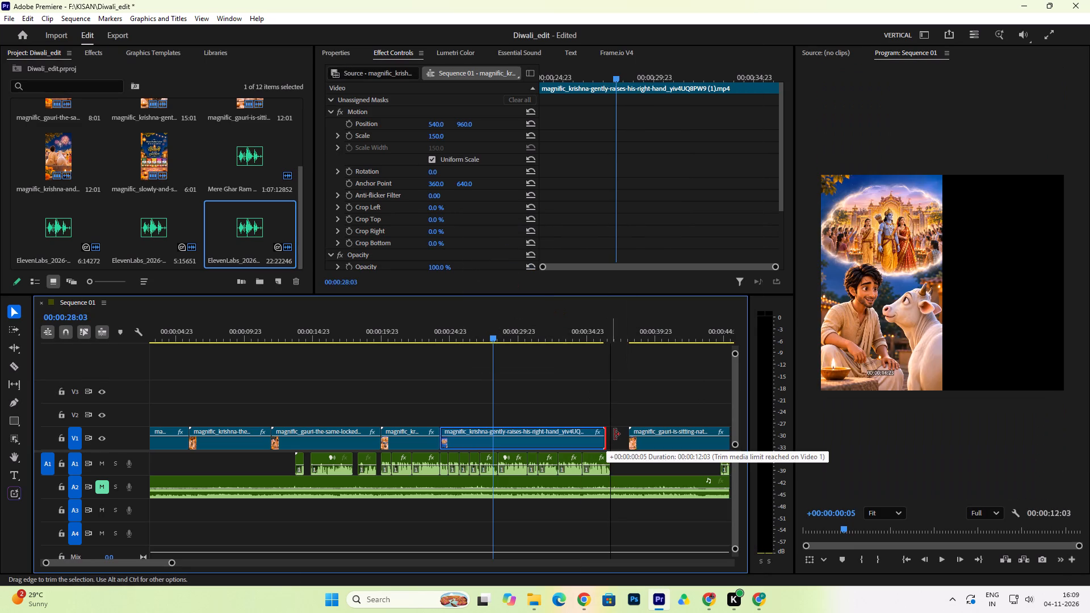
pyautogui.moveTo(614, 434); pyautogui.dragTo(620, 435)
# Reduce the second Krishna raises-his-right-hand piece's speed slightly further and extend its end to a duration of 00:00:12:06.
pyautogui.rightClick(584, 443)
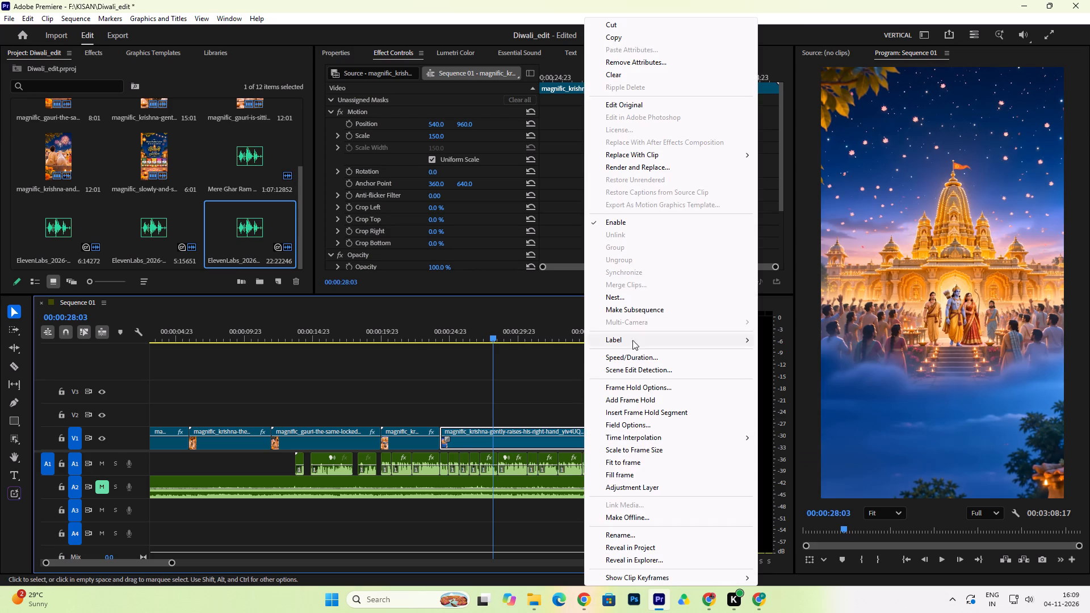
pyautogui.click(632, 354)
pyautogui.click(602, 281)
pyautogui.click(509, 246)
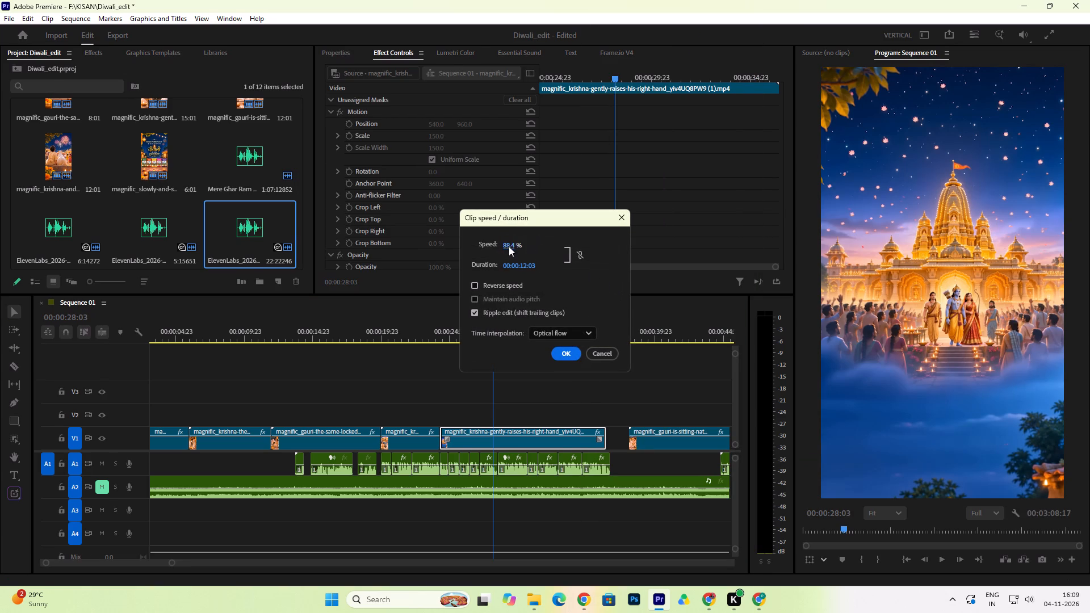
pyautogui.click(574, 355)
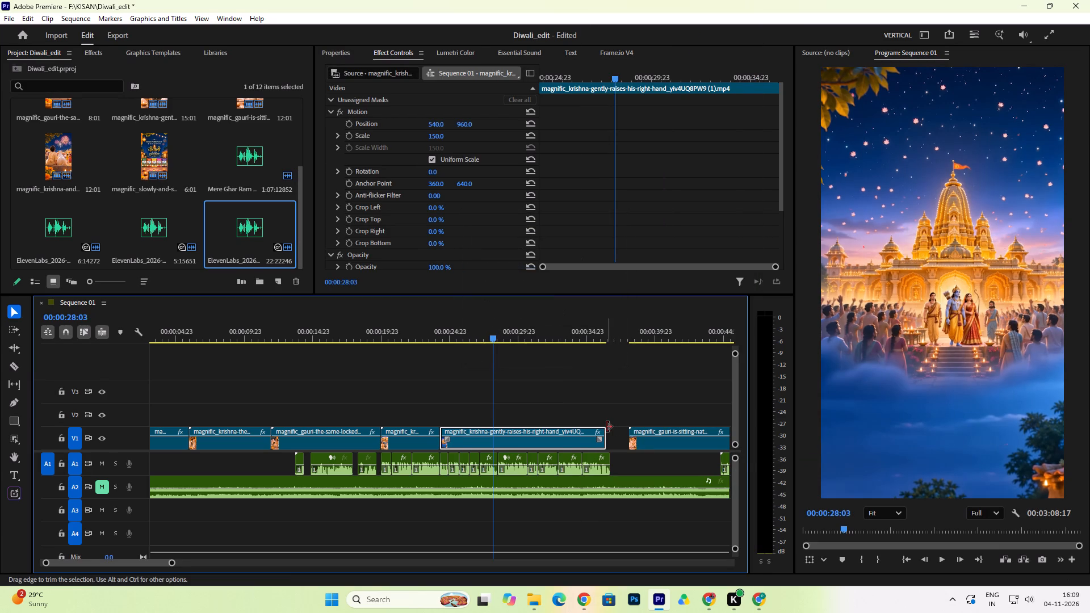
pyautogui.moveTo(607, 427); pyautogui.dragTo(618, 427)
# Lower the speed of the second Krishna raises-his-right-hand piece below 87.2 % and extend its end to match the end of the dialogue.
pyautogui.click(442, 333)
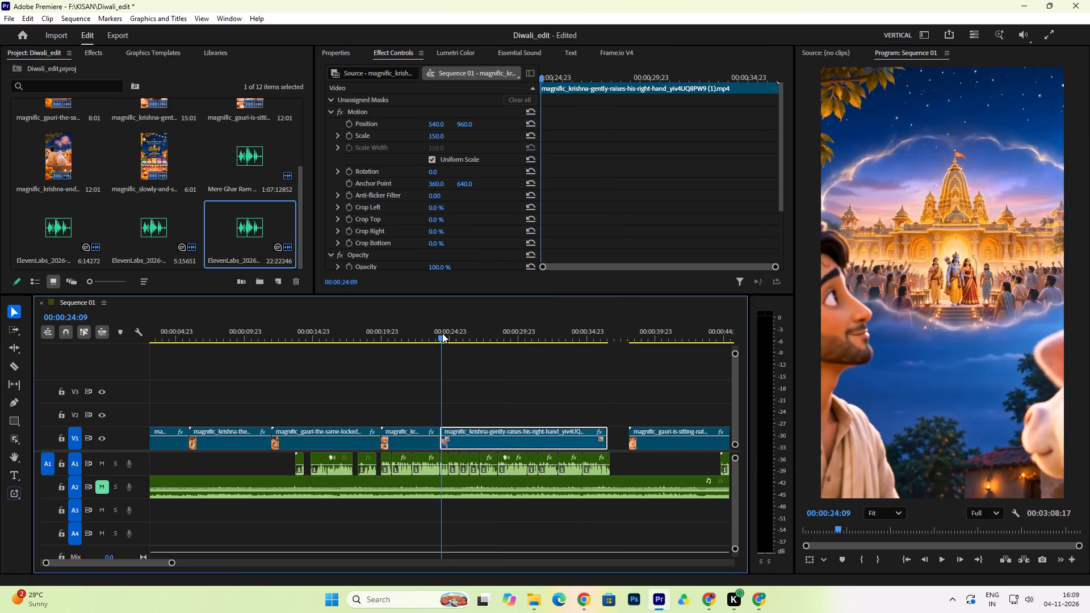
pyautogui.press('space')
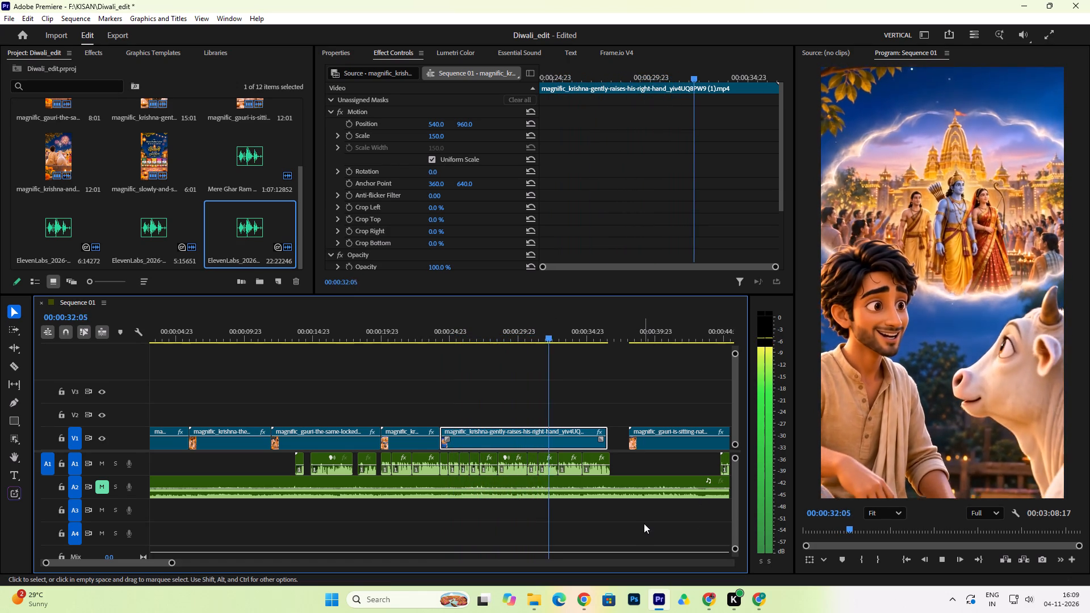
pyautogui.press('space')
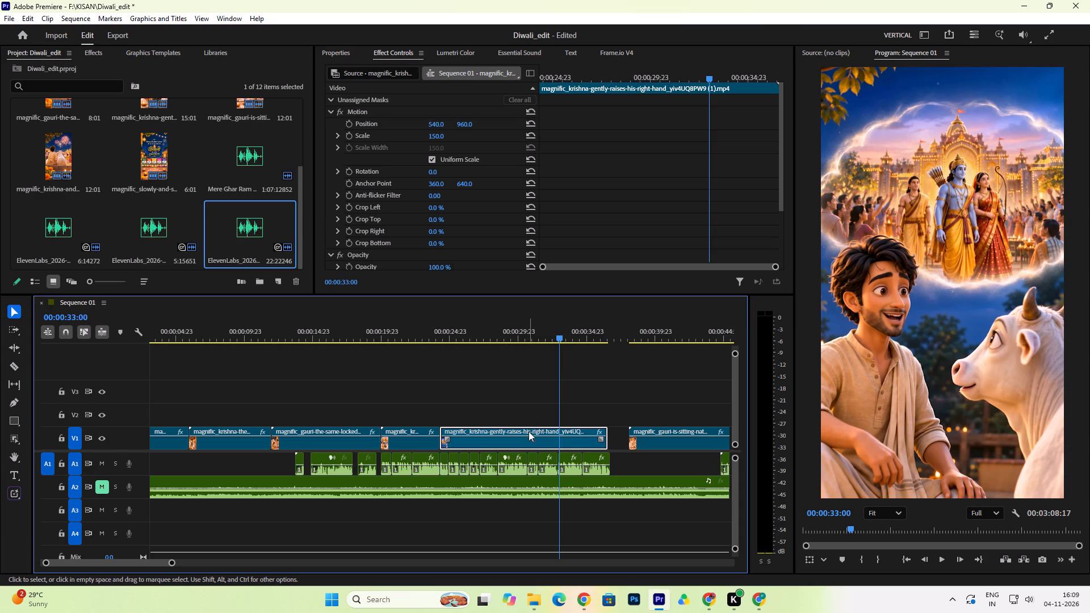
pyautogui.rightClick(529, 435)
pyautogui.click(584, 358)
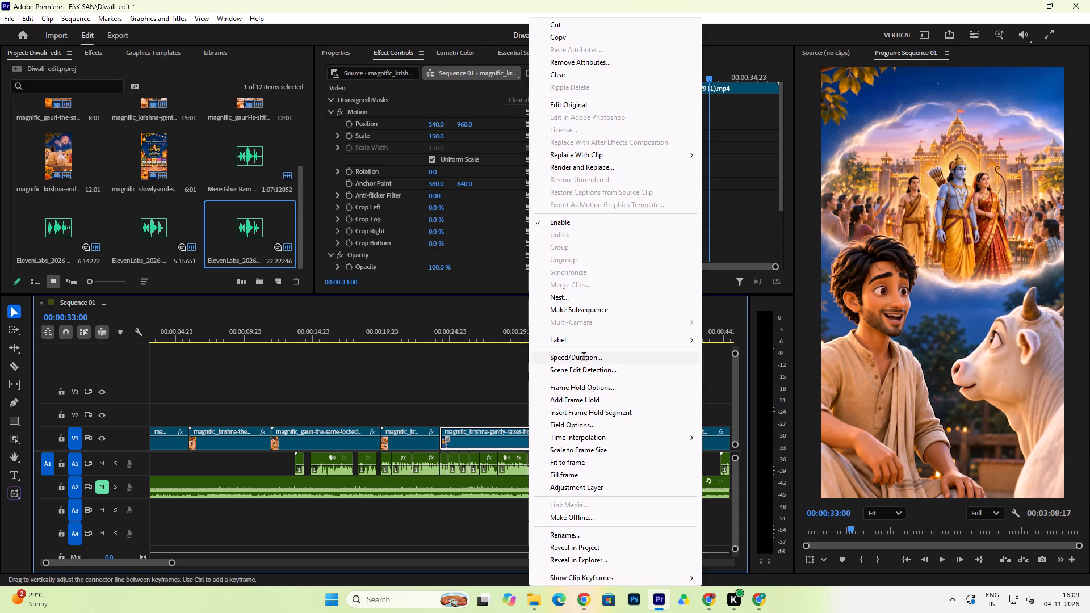
pyautogui.click(550, 274)
pyautogui.moveTo(514, 246); pyautogui.dragTo(510, 246)
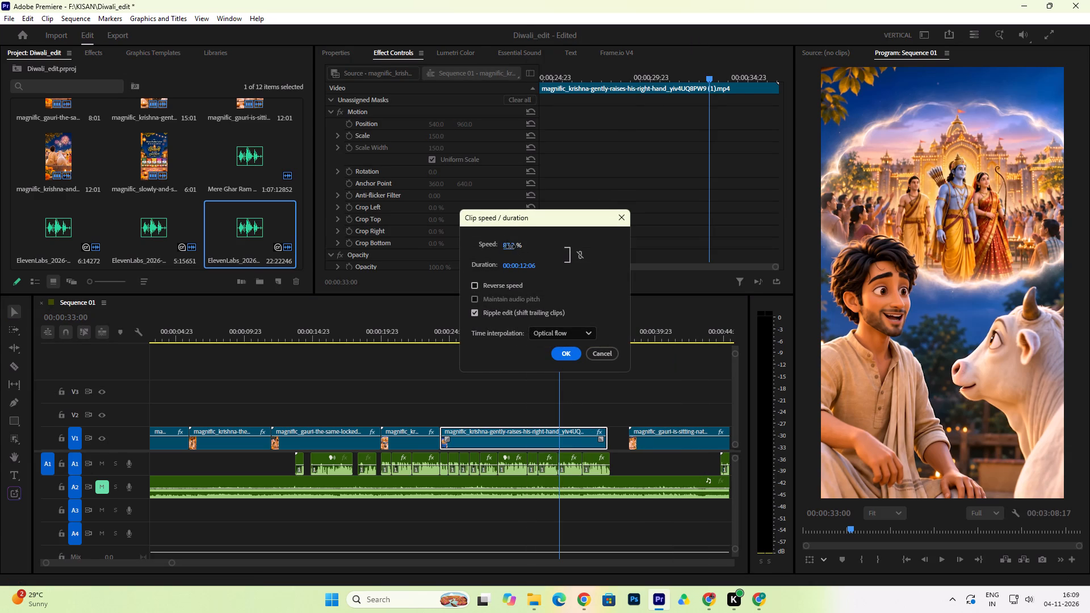
pyautogui.moveTo(510, 246); pyautogui.dragTo(508, 248)
pyautogui.click(568, 352)
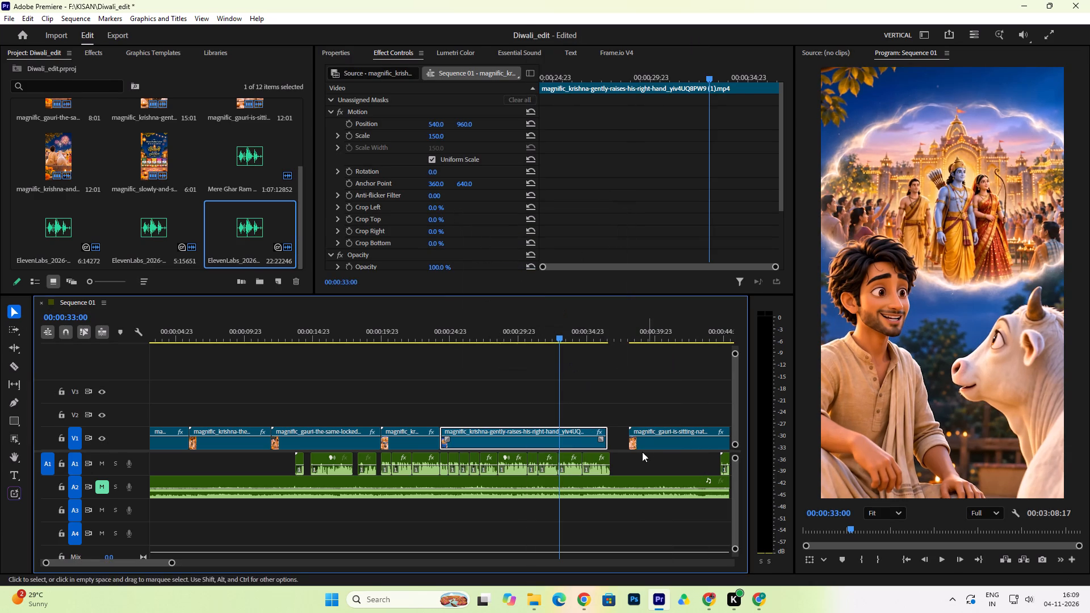
pyautogui.moveTo(606, 430); pyautogui.dragTo(615, 429)
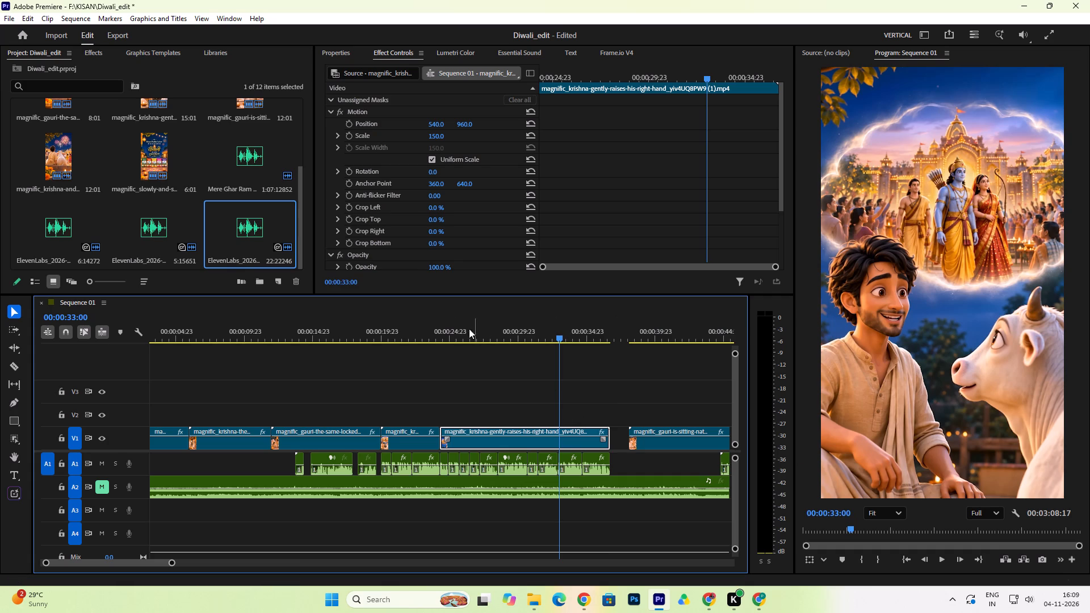
# Play back the sequence around the split between the two Krishna raises-his-right-hand pieces to check picture and sound.
pyautogui.click(435, 332)
pyautogui.press('space')
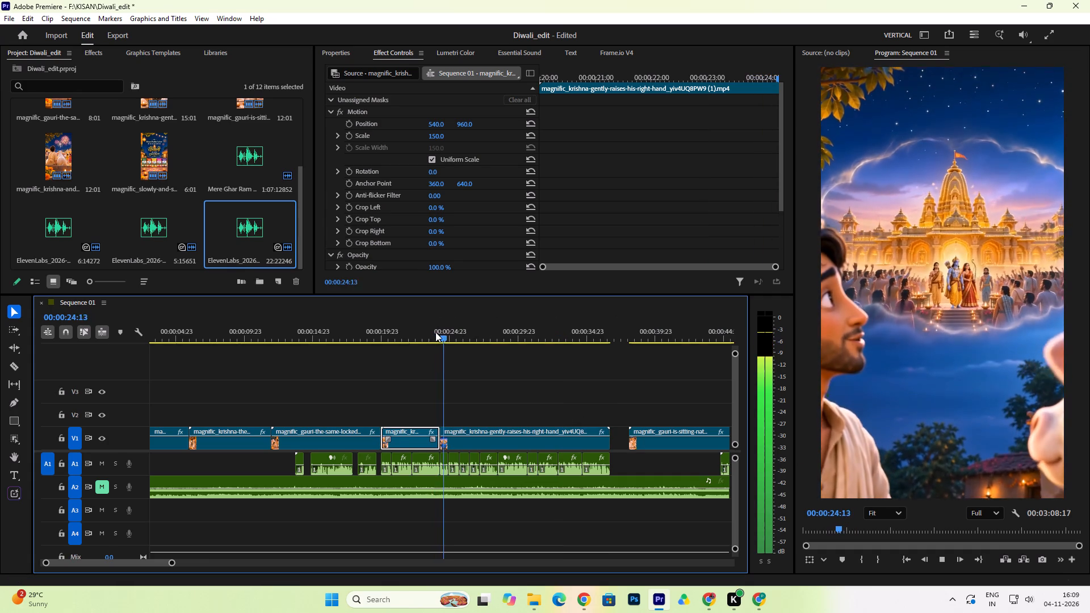
pyautogui.press('space')
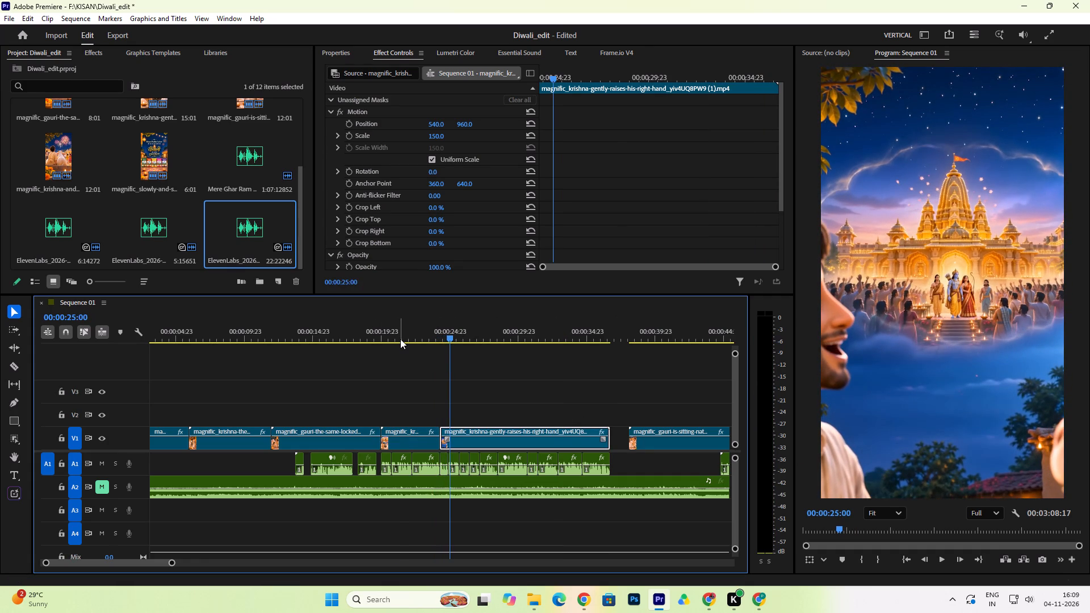
pyautogui.click(400, 339)
pyautogui.press('space')
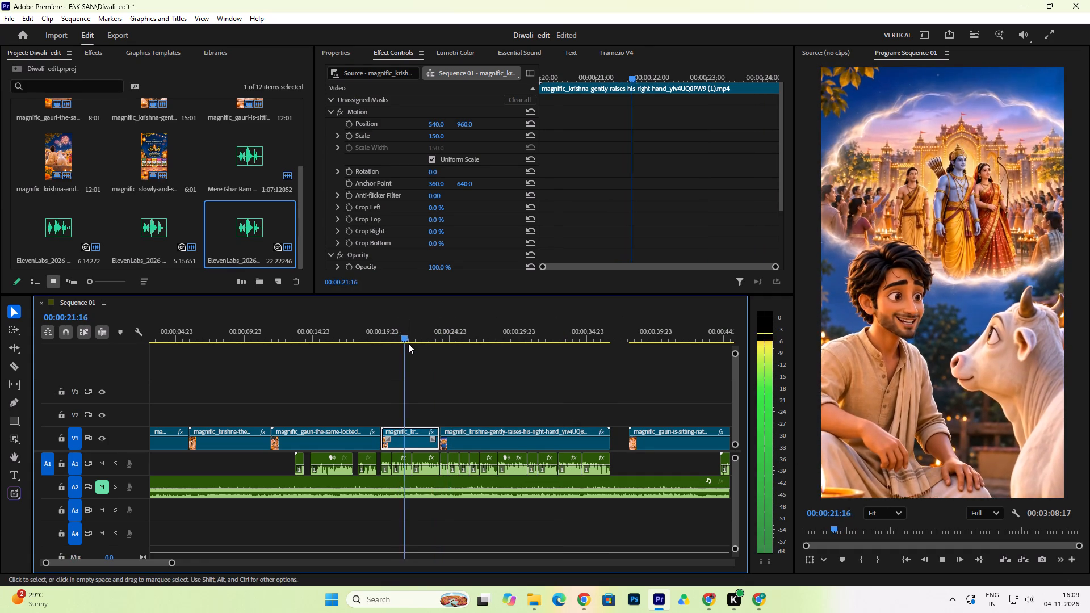
pyautogui.press('space')
# Set the default audio output to the second Headphones (3- High Definition Audio Device) entry and accept the device change.
pyautogui.click(29, 16)
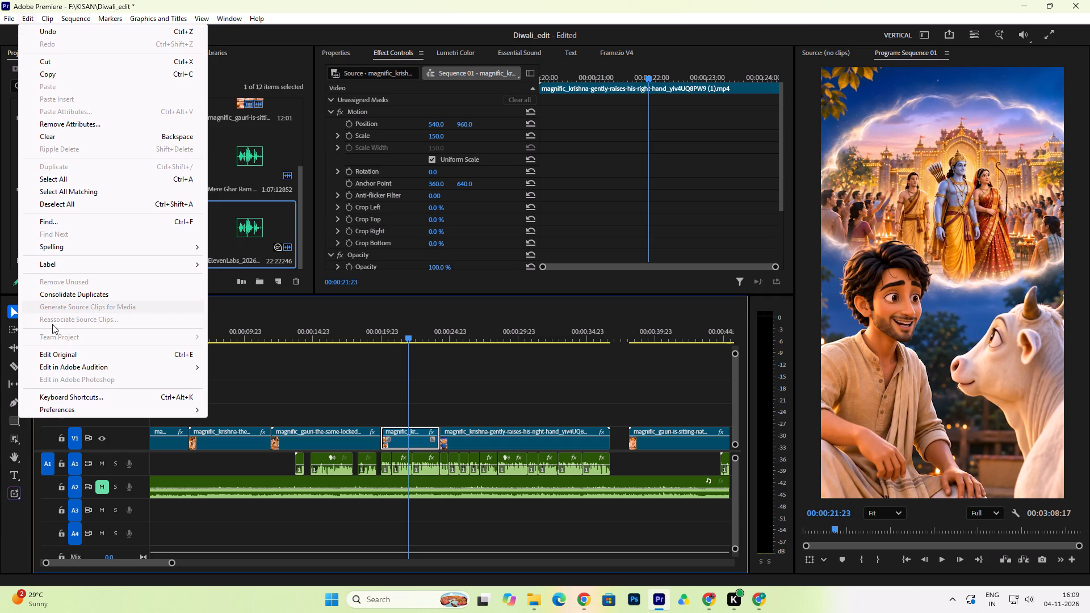
pyautogui.click(72, 407)
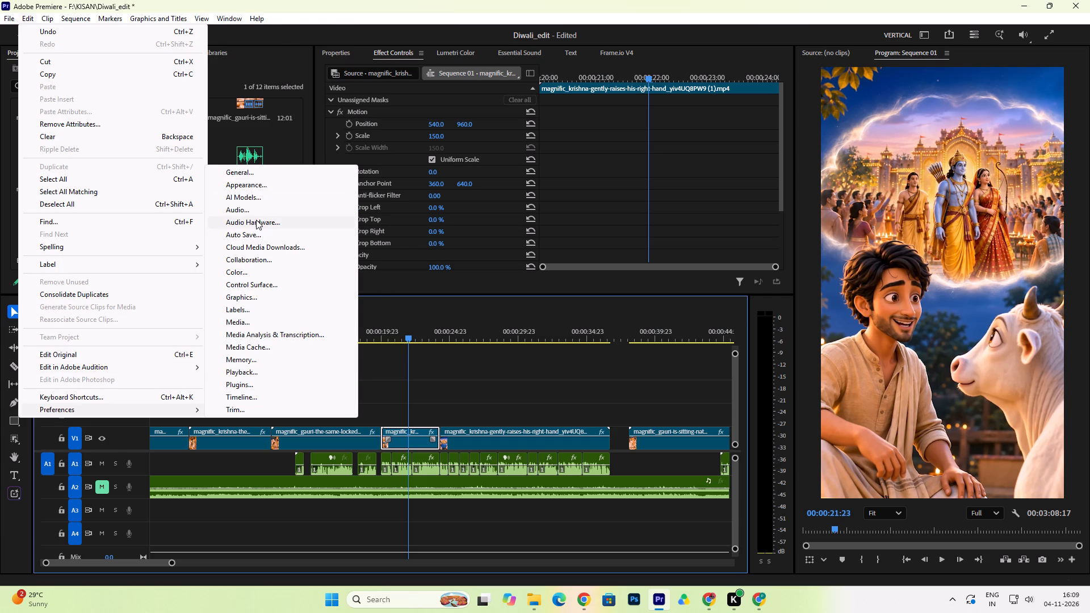
pyautogui.click(256, 220)
pyautogui.click(582, 170)
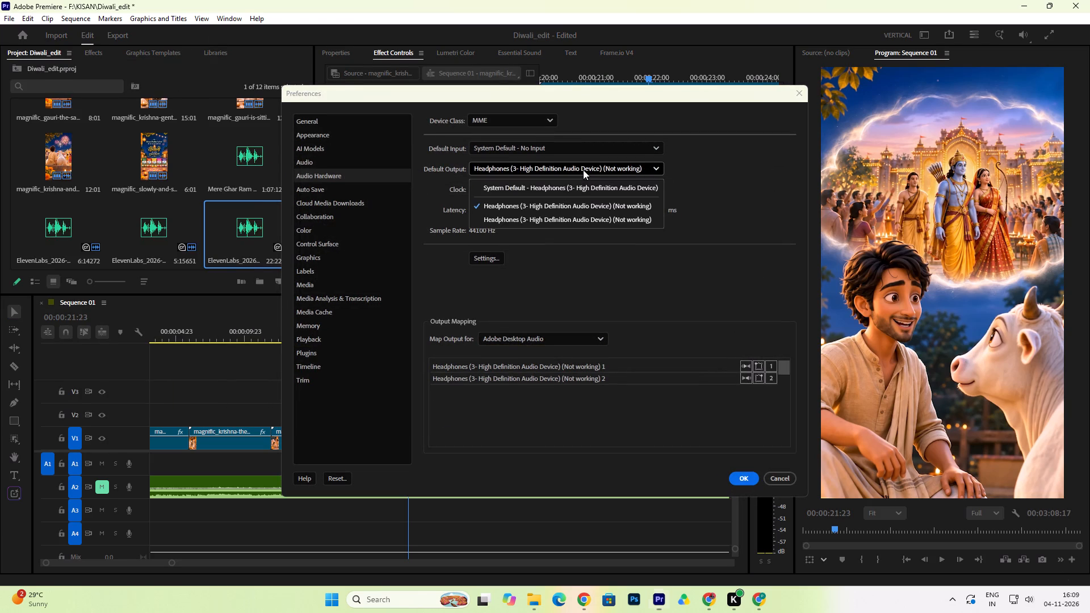
pyautogui.click(534, 217)
pyautogui.click(617, 349)
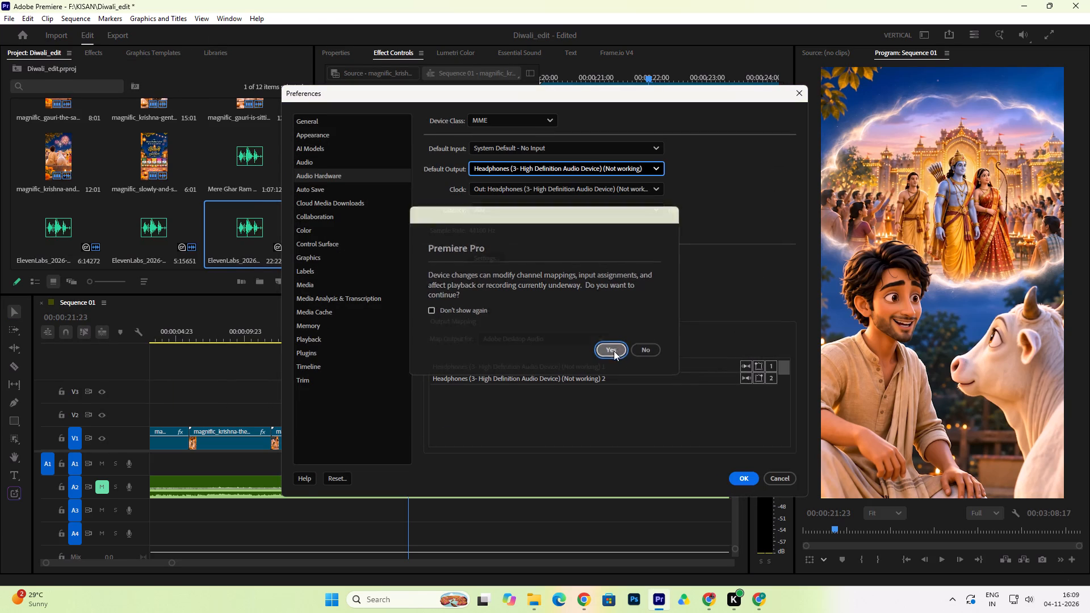
pyautogui.click(751, 476)
# Play back the sequence around the start of the first Krishna raises-his-right-hand piece to test the audio output.
pyautogui.press('space')
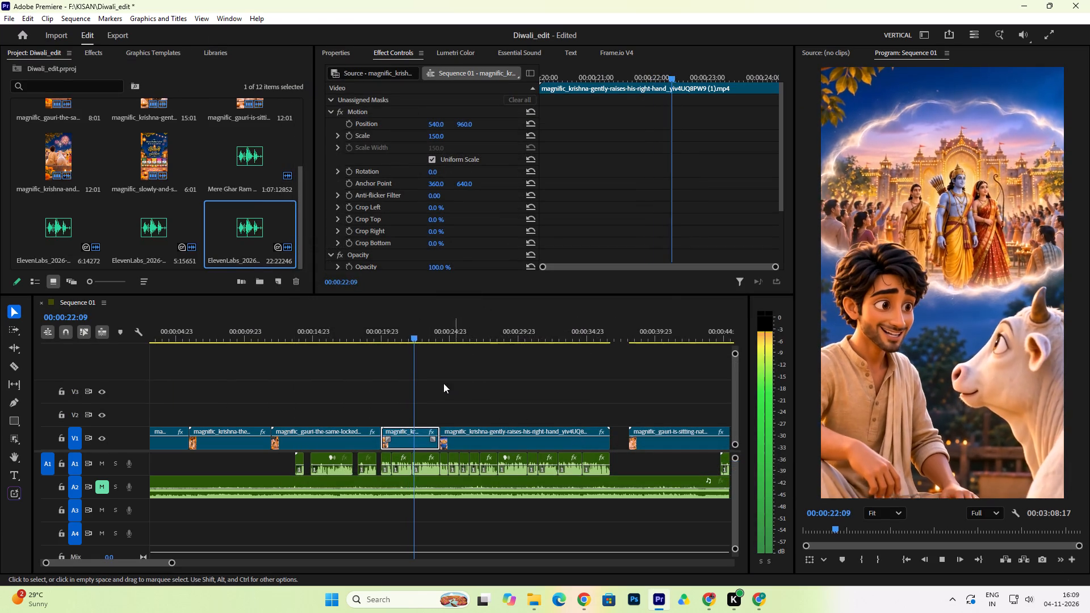
pyautogui.press('space')
pyautogui.click(376, 337)
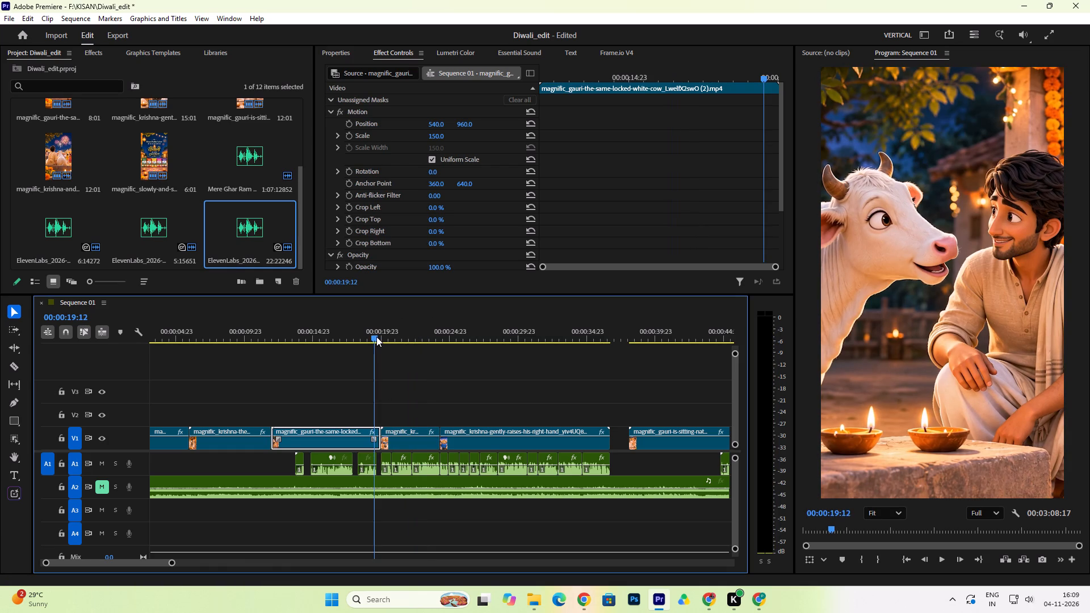
pyautogui.press('space')
pyautogui.press('space')
pyautogui.press('space')
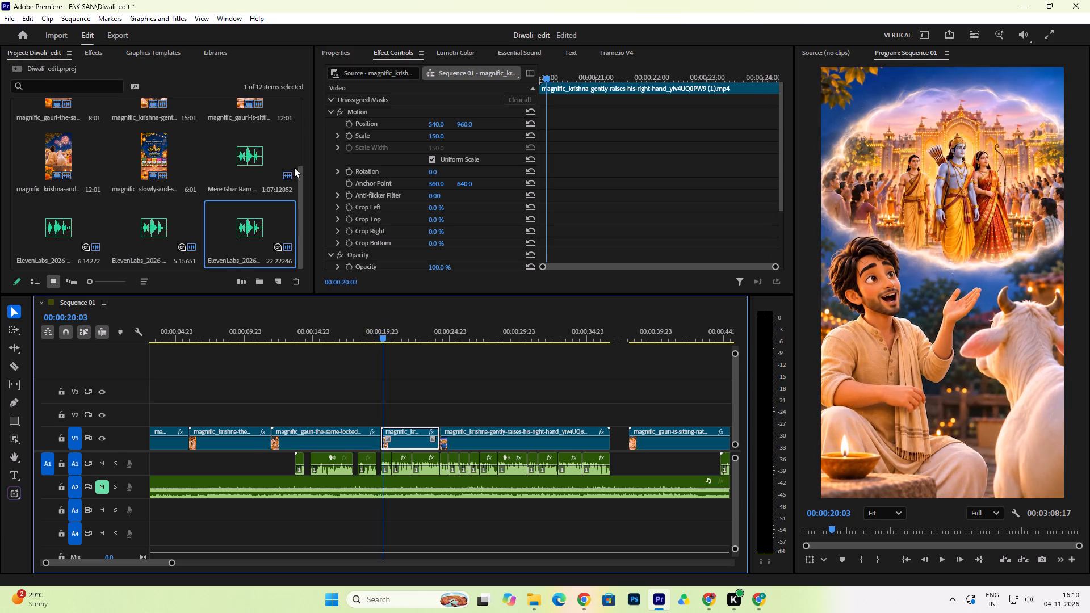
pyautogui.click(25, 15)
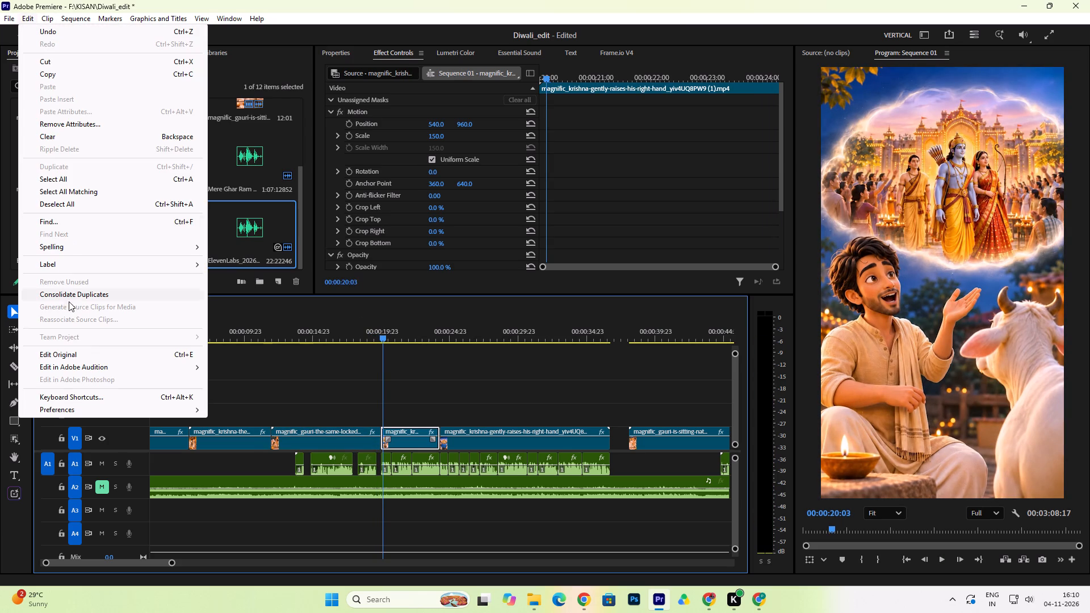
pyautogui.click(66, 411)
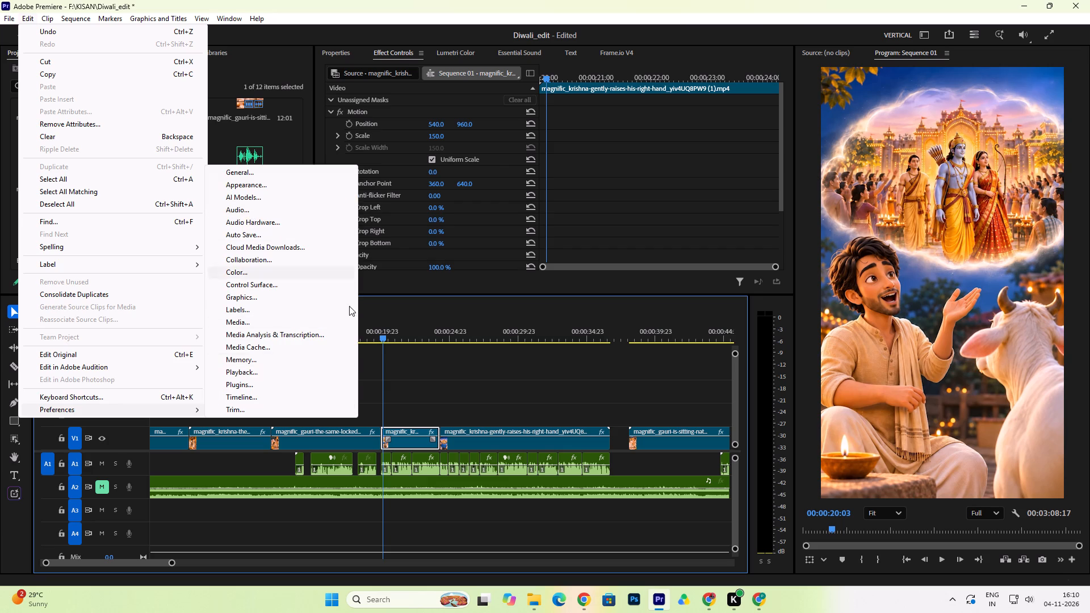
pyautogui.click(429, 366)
# Save the Diwali_edit project.
pyautogui.hotkey('ctrl', 's')
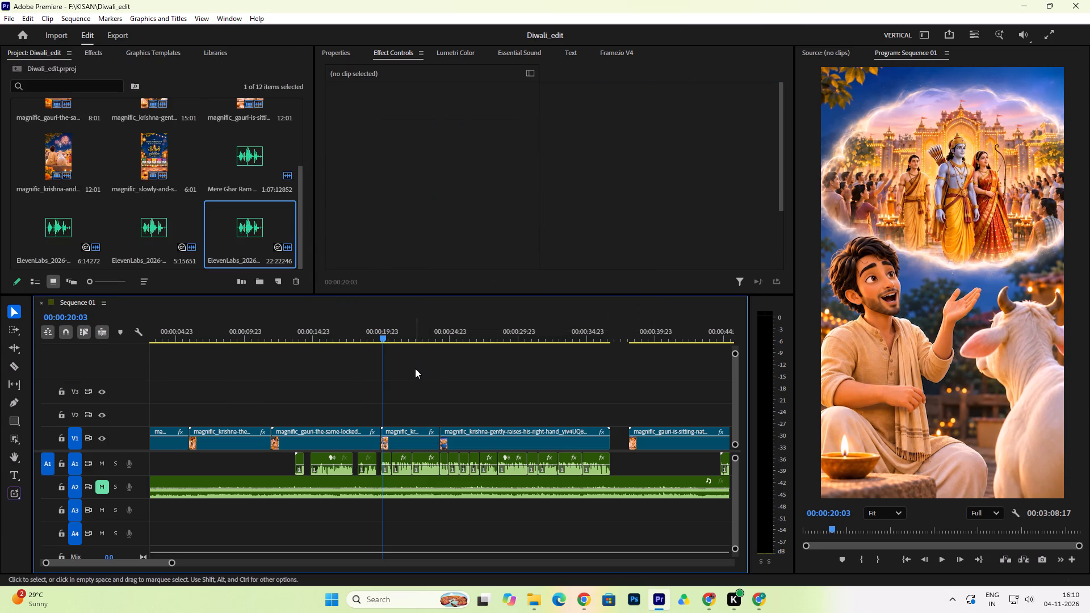
pyautogui.hotkey('ctrl', 's')
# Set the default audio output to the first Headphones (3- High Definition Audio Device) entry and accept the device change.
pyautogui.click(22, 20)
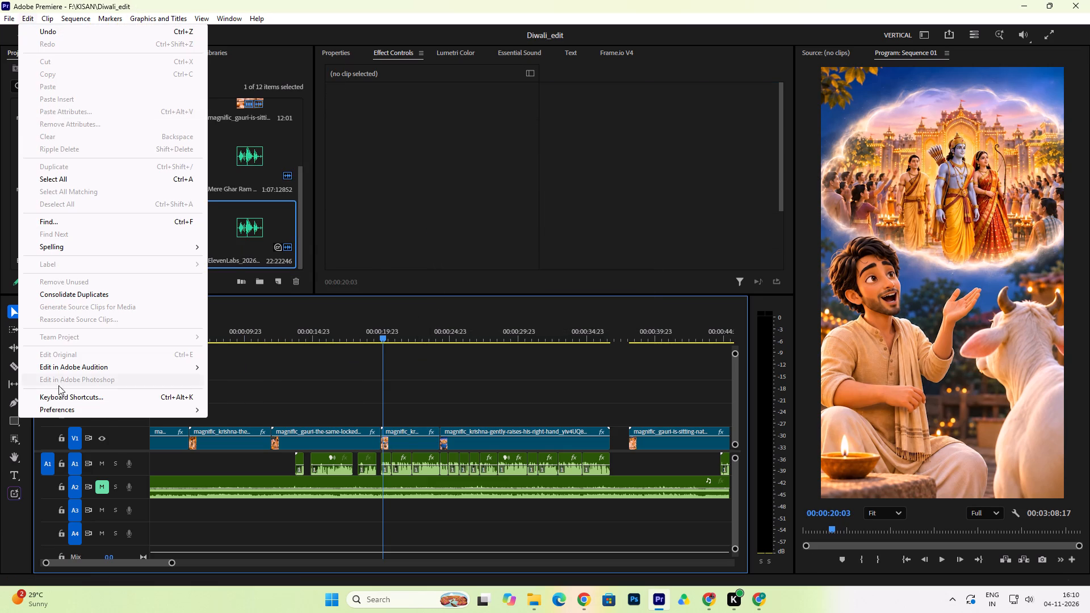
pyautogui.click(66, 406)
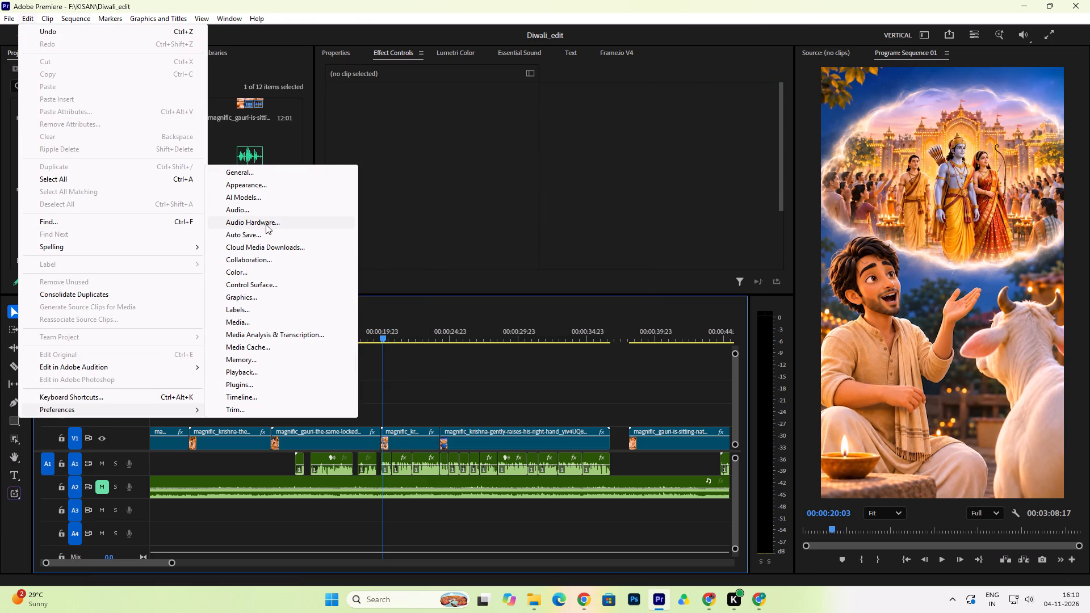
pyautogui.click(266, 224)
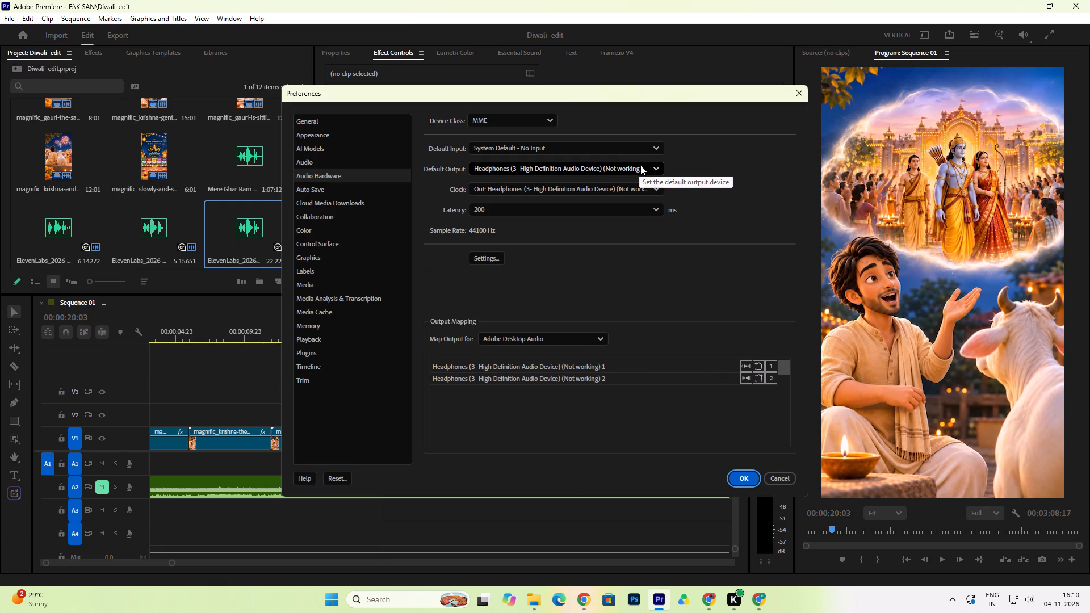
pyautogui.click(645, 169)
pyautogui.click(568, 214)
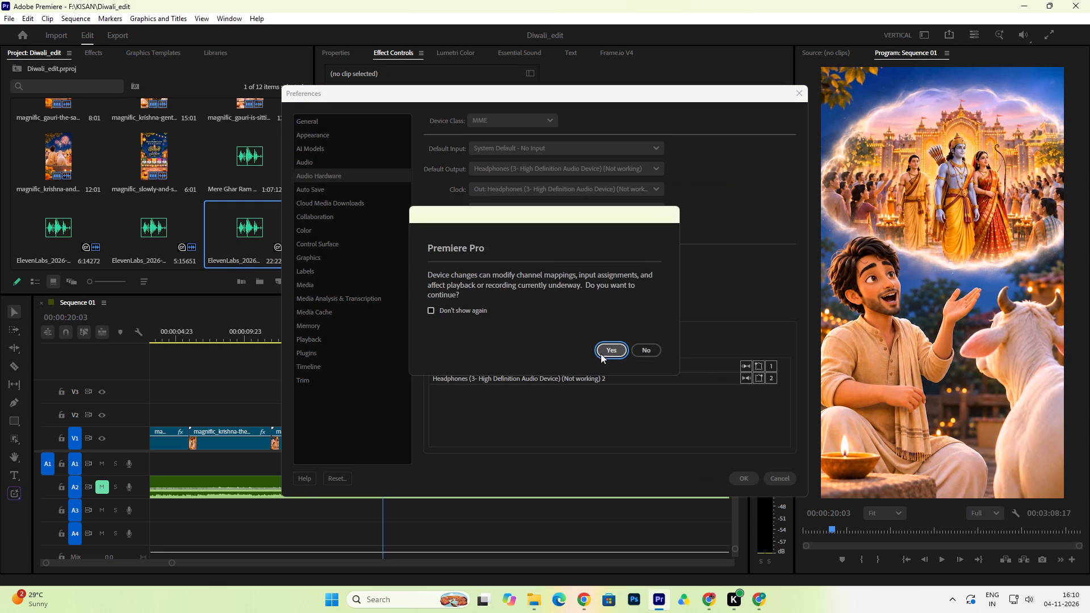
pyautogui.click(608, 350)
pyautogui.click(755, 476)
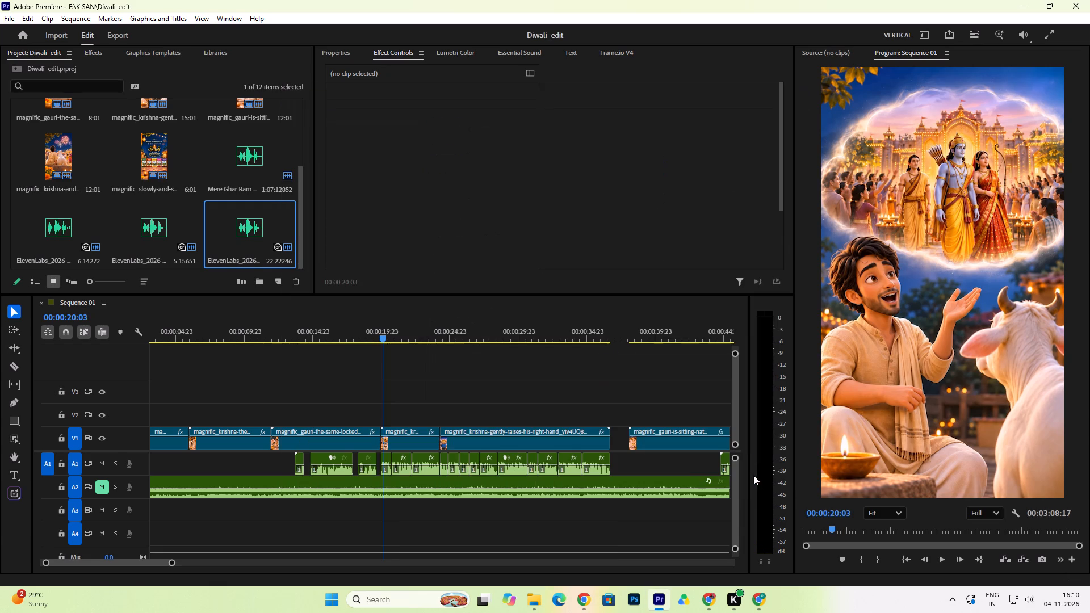
# Play back the sequence around the Gauri the-same-locked clip to test the audio output.
pyautogui.press('space')
pyautogui.press('space')
pyautogui.click(360, 338)
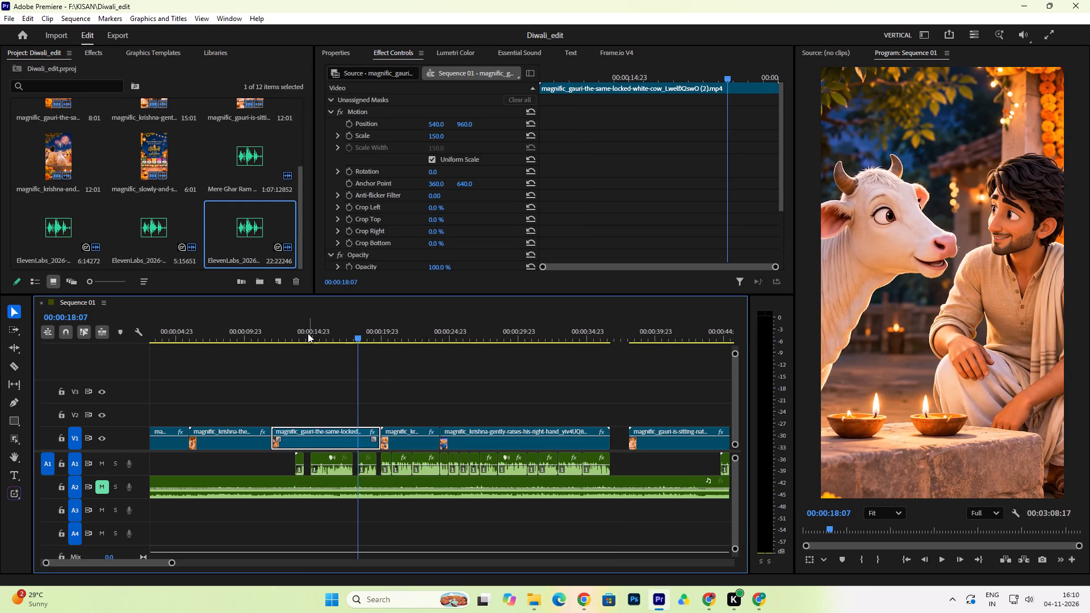
pyautogui.click(302, 333)
pyautogui.press('space')
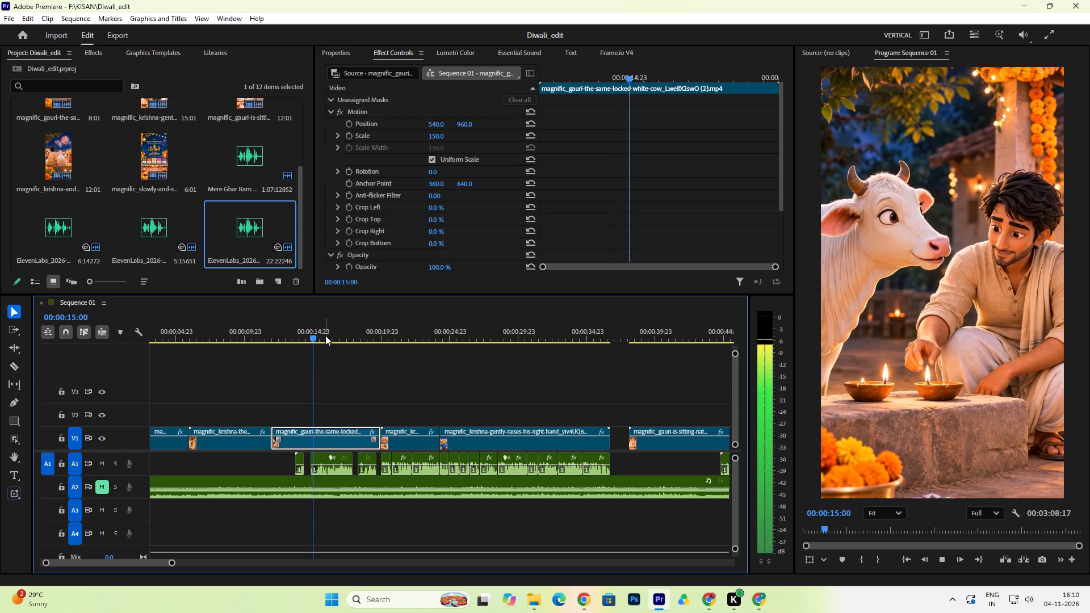
pyautogui.press('space')
# Set the default audio output to System Default - Headphones (3- High Definition Audio Device) and accept the device change.
pyautogui.click(27, 16)
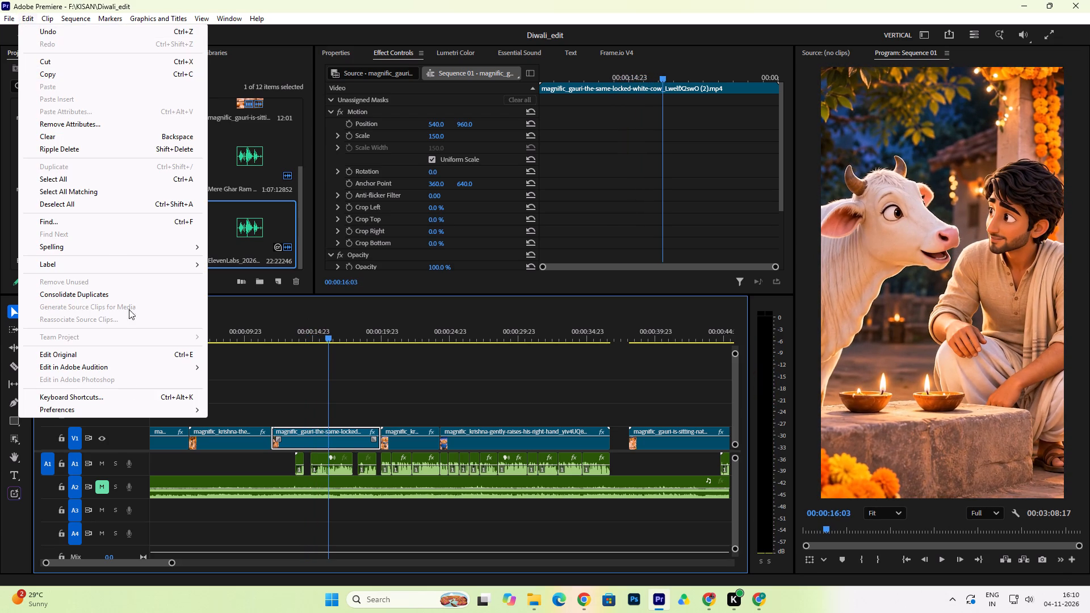
pyautogui.click(113, 408)
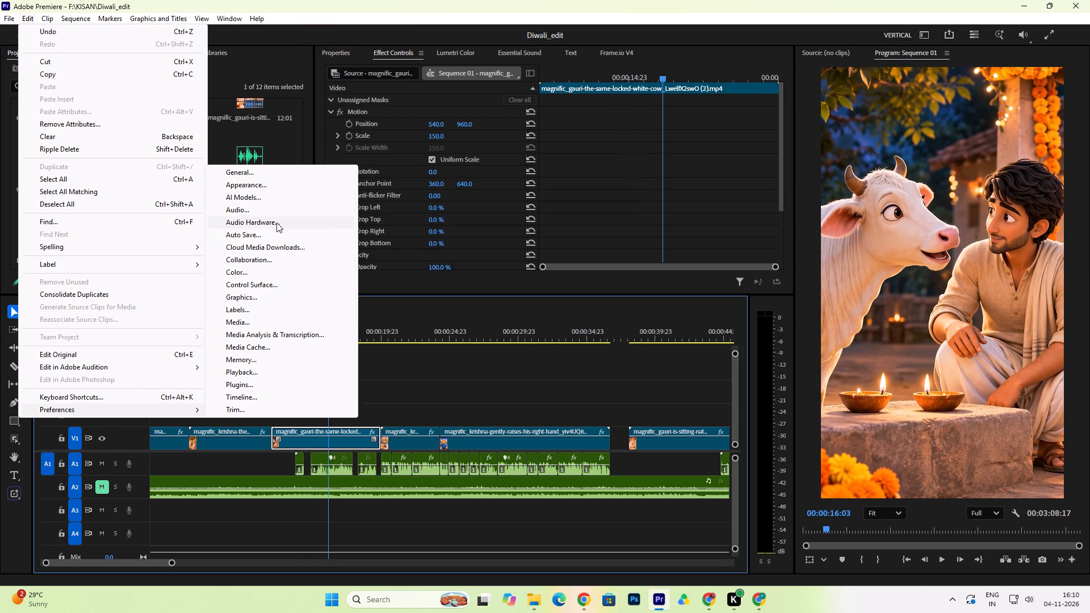
pyautogui.click(275, 222)
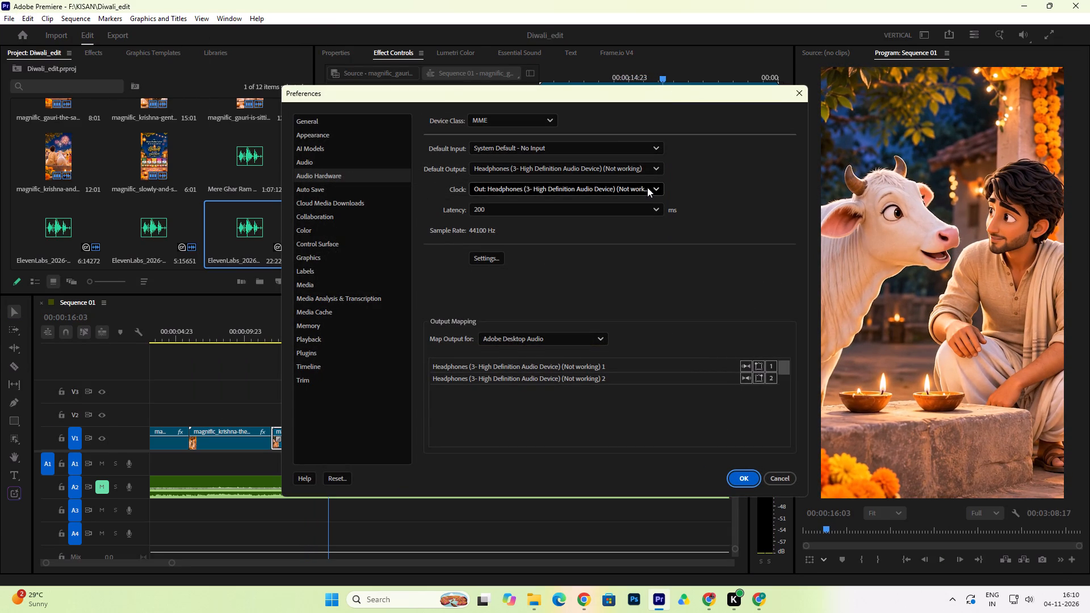
pyautogui.click(647, 187)
pyautogui.click(596, 209)
pyautogui.click(657, 166)
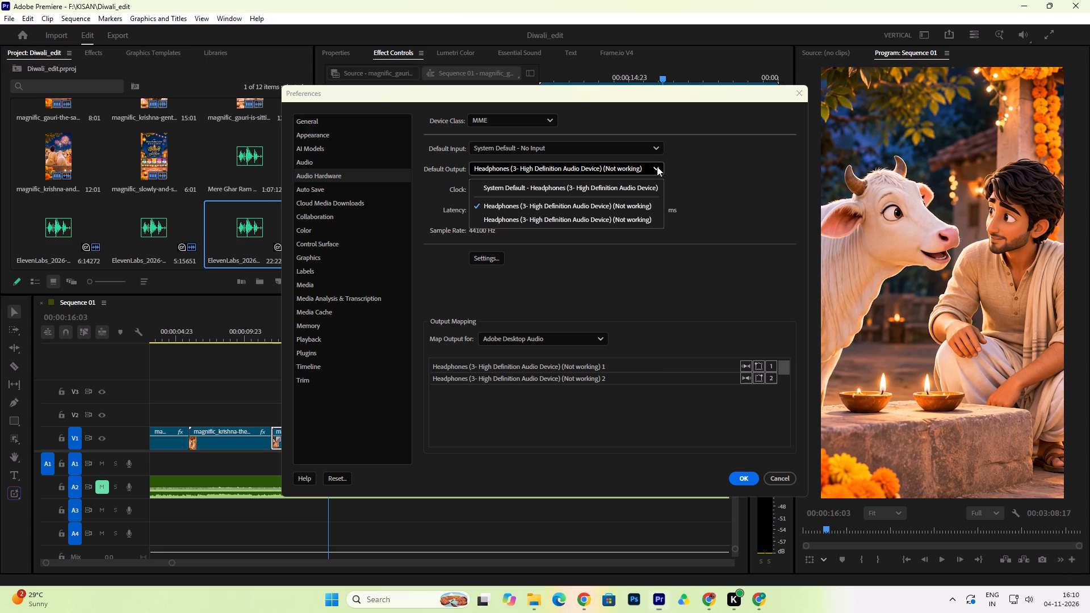
pyautogui.click(586, 217)
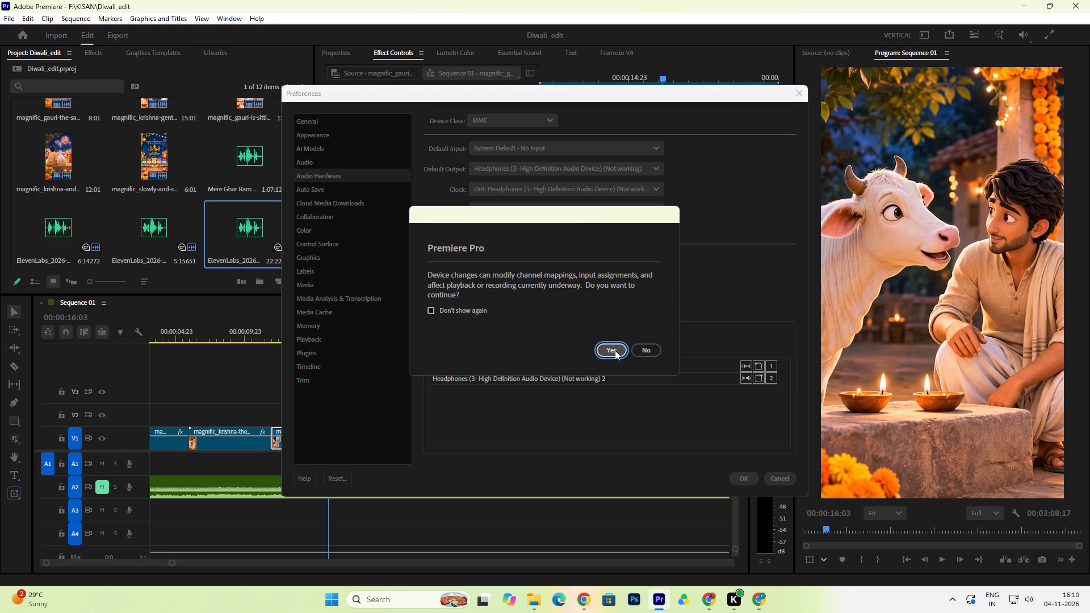
pyautogui.click(615, 350)
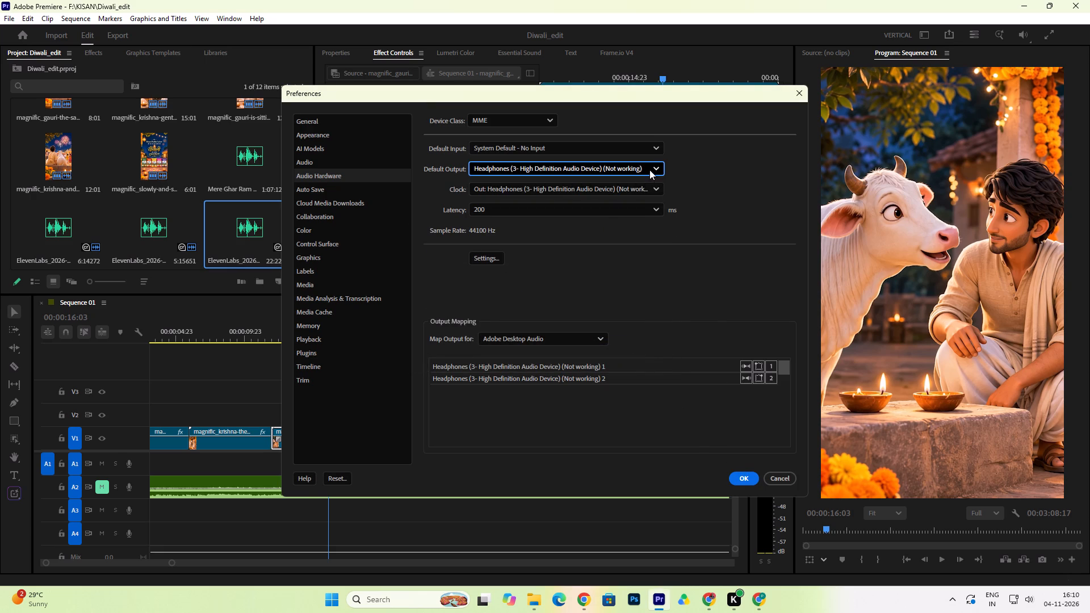
pyautogui.click(649, 169)
pyautogui.click(578, 186)
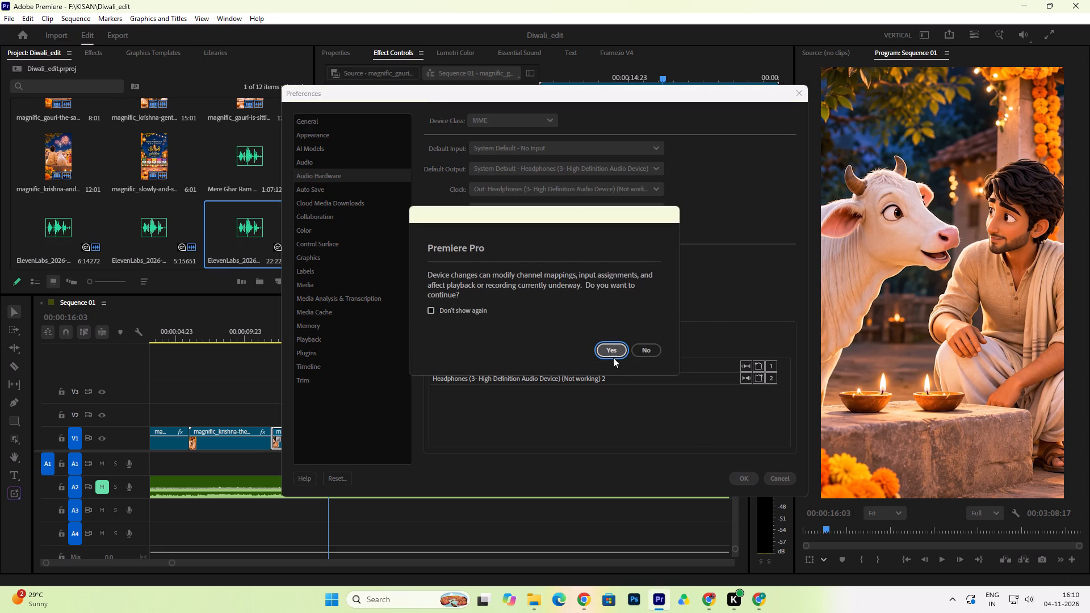
pyautogui.click(613, 349)
pyautogui.click(745, 478)
# Play back the Gauri the-same-locked clip and both Krishna raises-his-right-hand pieces to check sound and dialogue timing.
pyautogui.press('space')
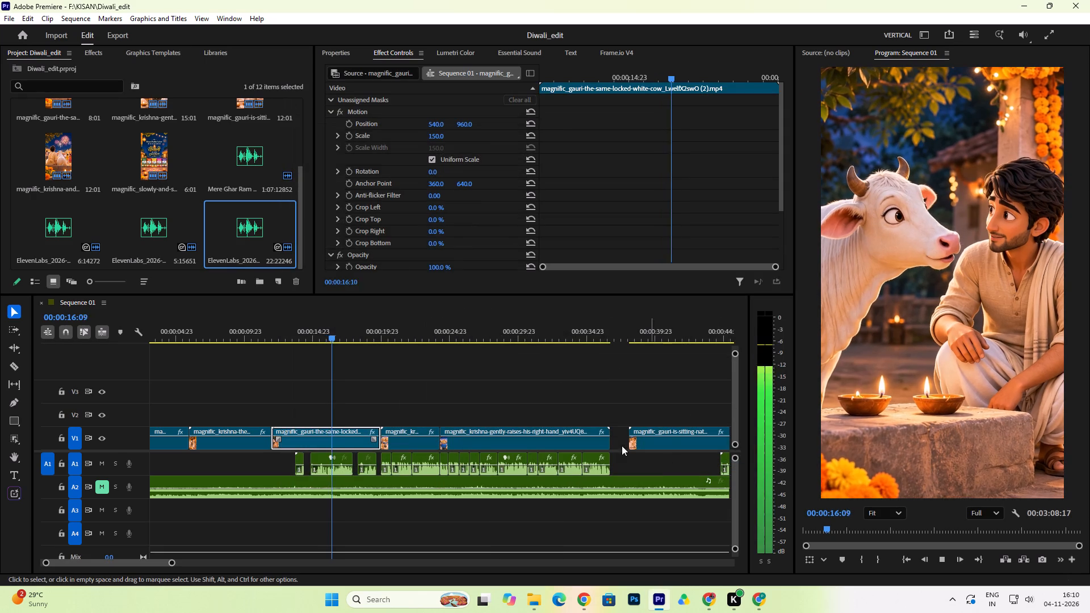
pyautogui.press('space')
pyautogui.click(288, 332)
pyautogui.press('space')
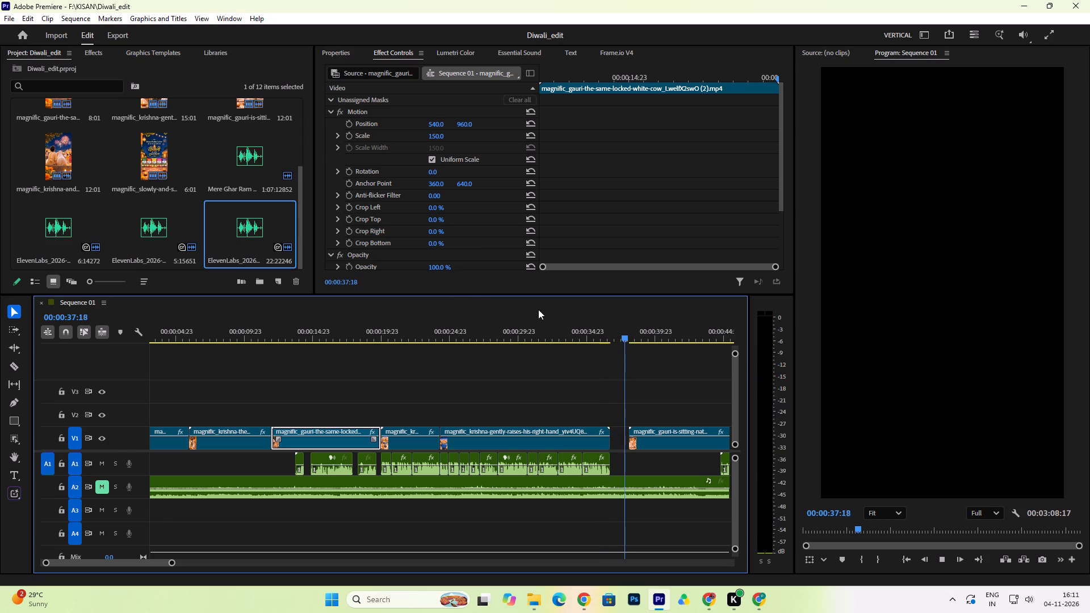
pyautogui.press('space')
pyautogui.click(425, 328)
pyautogui.press('space')
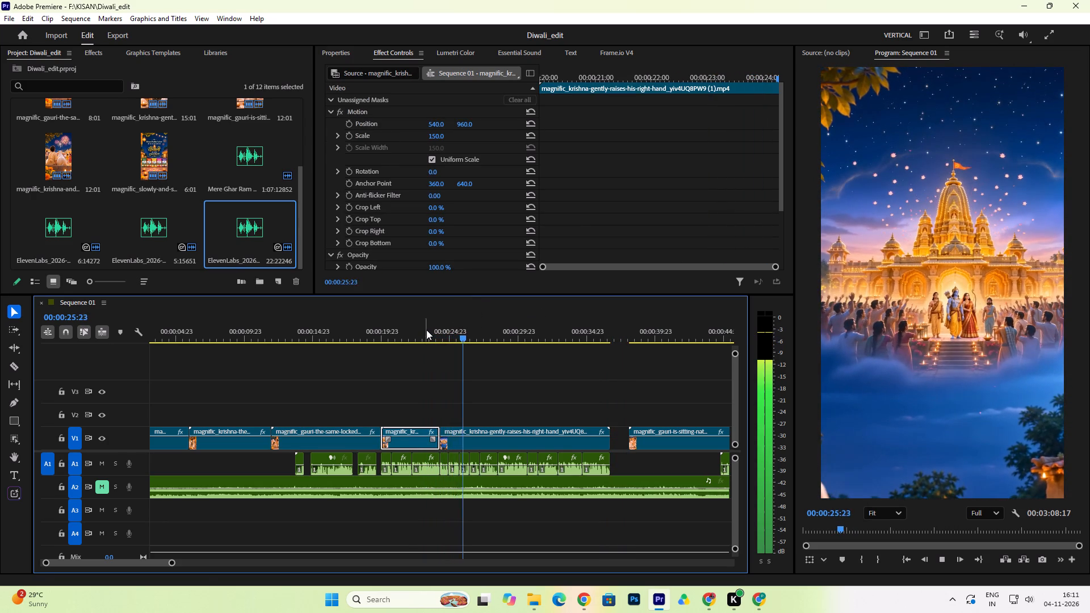
pyautogui.press('space')
pyautogui.click(434, 331)
pyautogui.press('space')
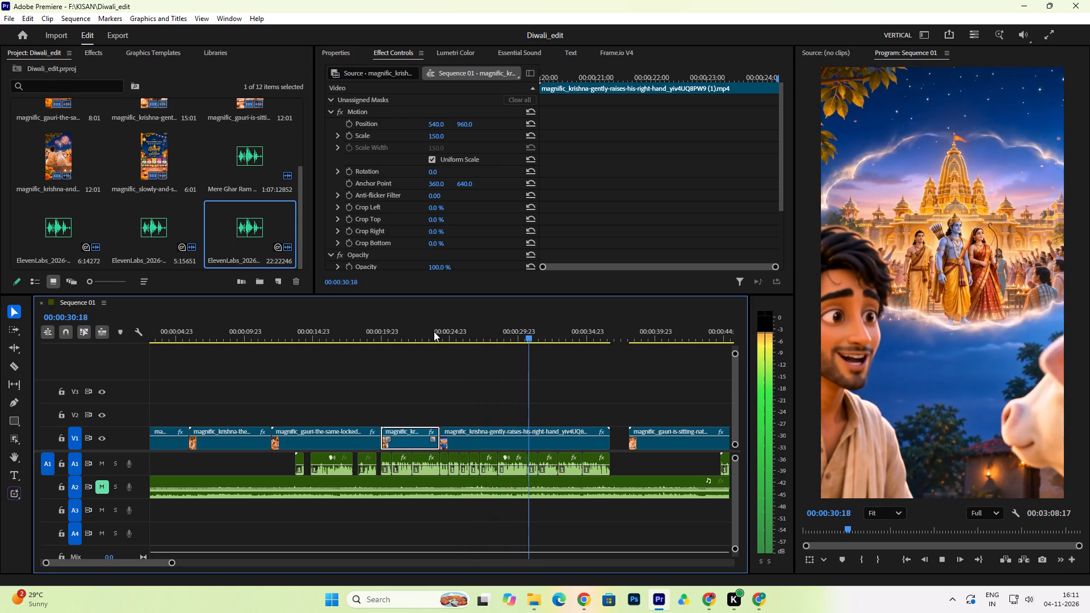
# Close the V1 gap between the second Krishna raises-his-right-hand piece and the Gauri is-sitting-naturally clip.
pyautogui.click(621, 436)
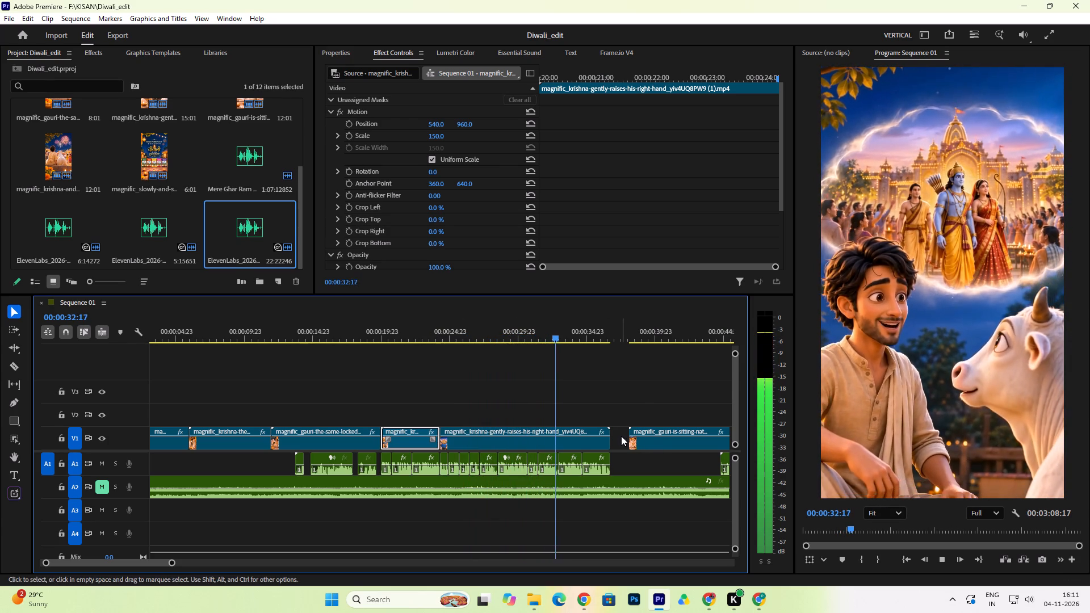
pyautogui.press('Delete')
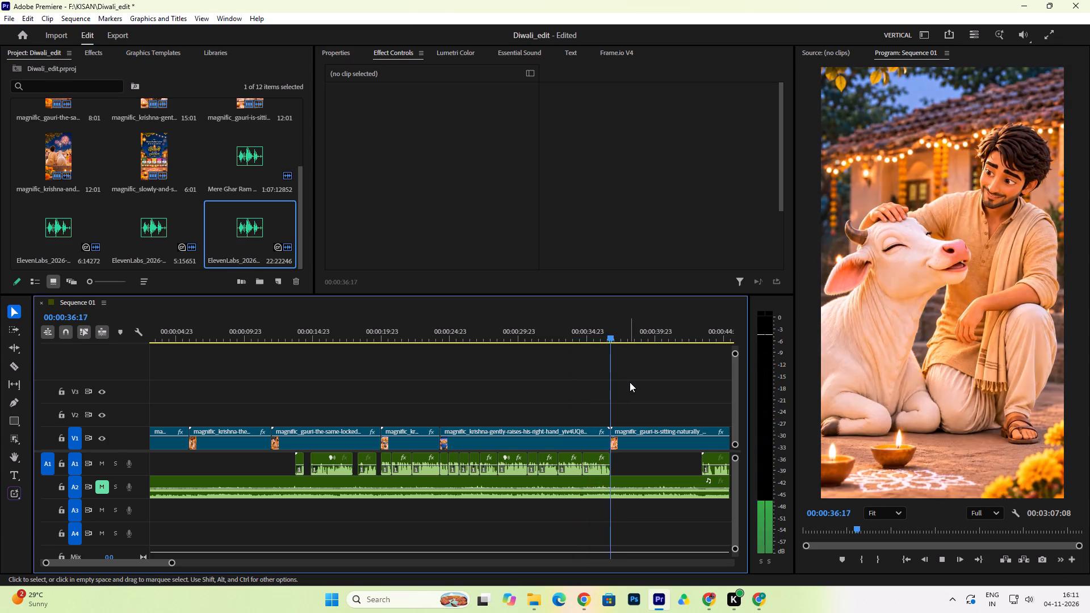
pyautogui.press('space')
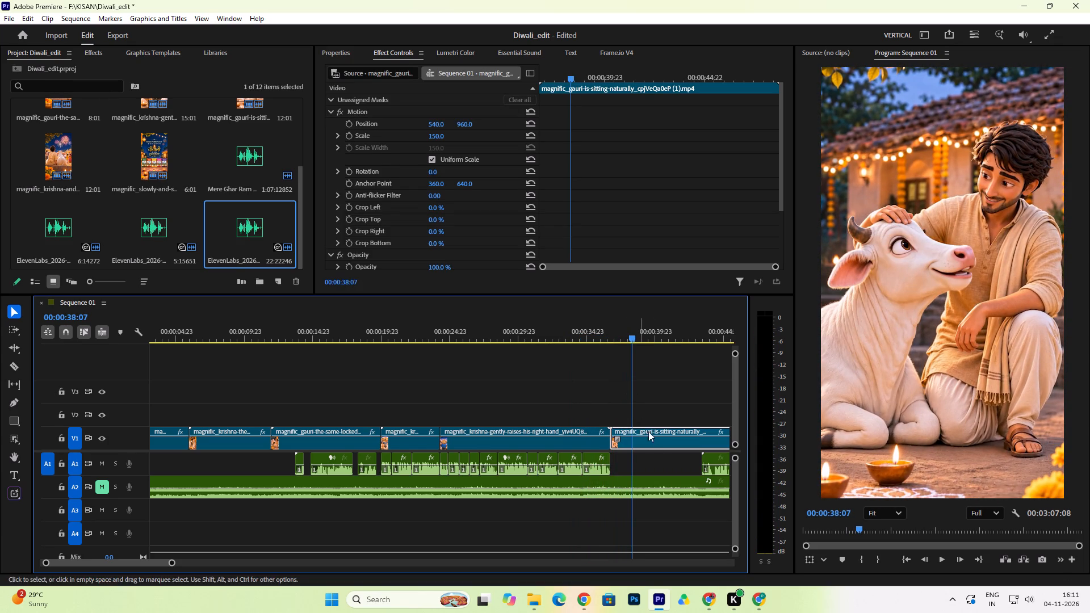
# Move the ElevenLabs dialogue clip on A1 under the Gauri is-sitting-naturally clip earlier, to start at about 00:00:38:00.
pyautogui.click(703, 330)
pyautogui.press('space')
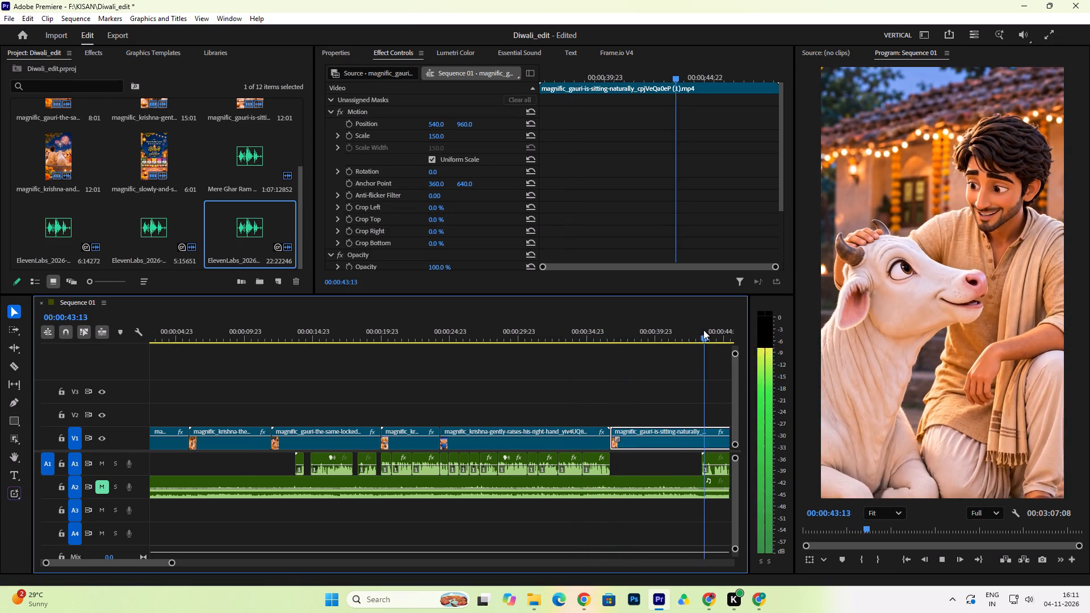
pyautogui.press('space')
pyautogui.moveTo(164, 333); pyautogui.dragTo(150, 337)
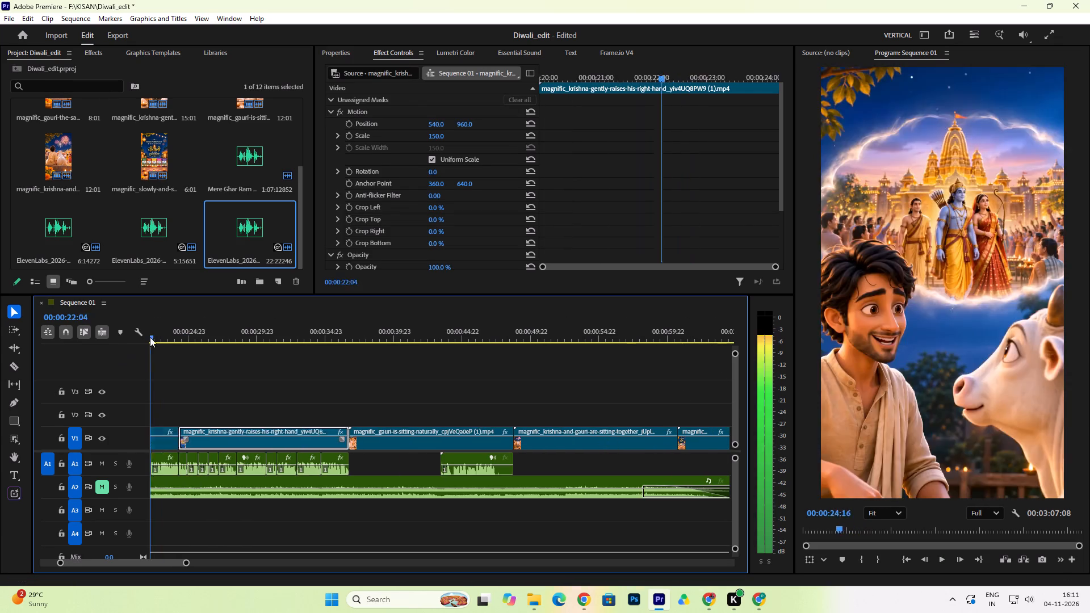
pyautogui.moveTo(150, 337); pyautogui.dragTo(203, 350)
pyautogui.moveTo(472, 456); pyautogui.dragTo(404, 456)
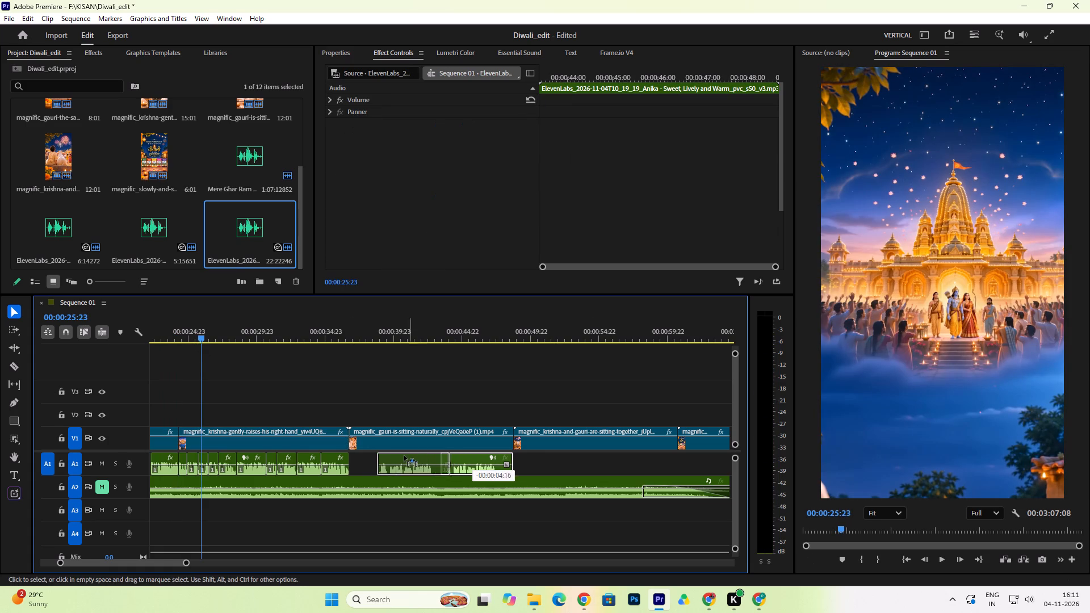
pyautogui.moveTo(404, 456); pyautogui.dragTo(399, 457)
pyautogui.click(343, 338)
pyautogui.press('space')
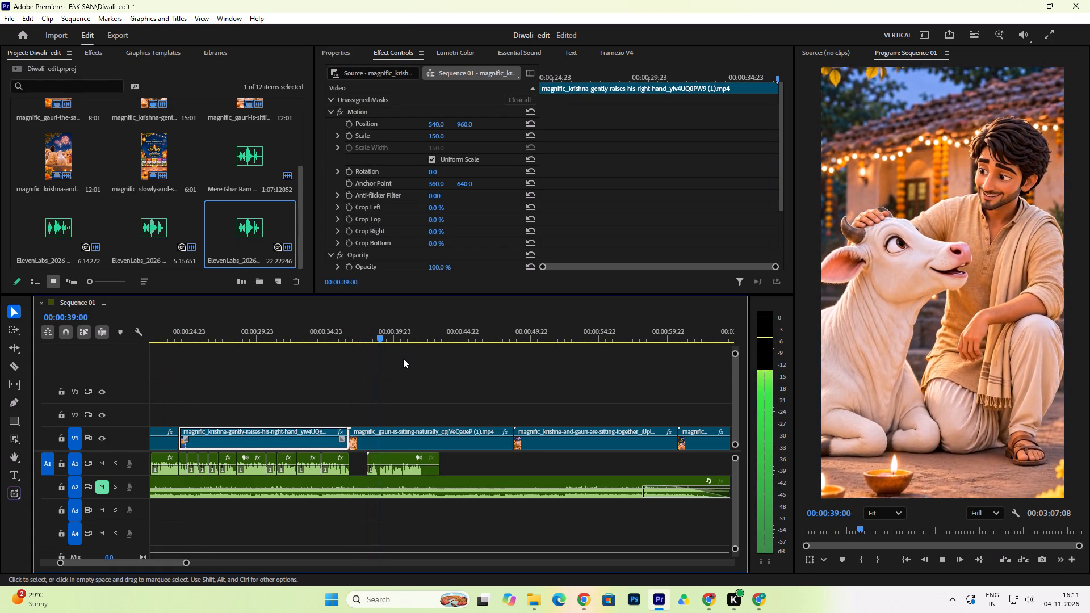
pyautogui.press('space')
# Fine-tune that dialogue clip's start to about 00:00:38:03, checking it against Gauri's mouth movement in playback.
pyautogui.click(395, 458)
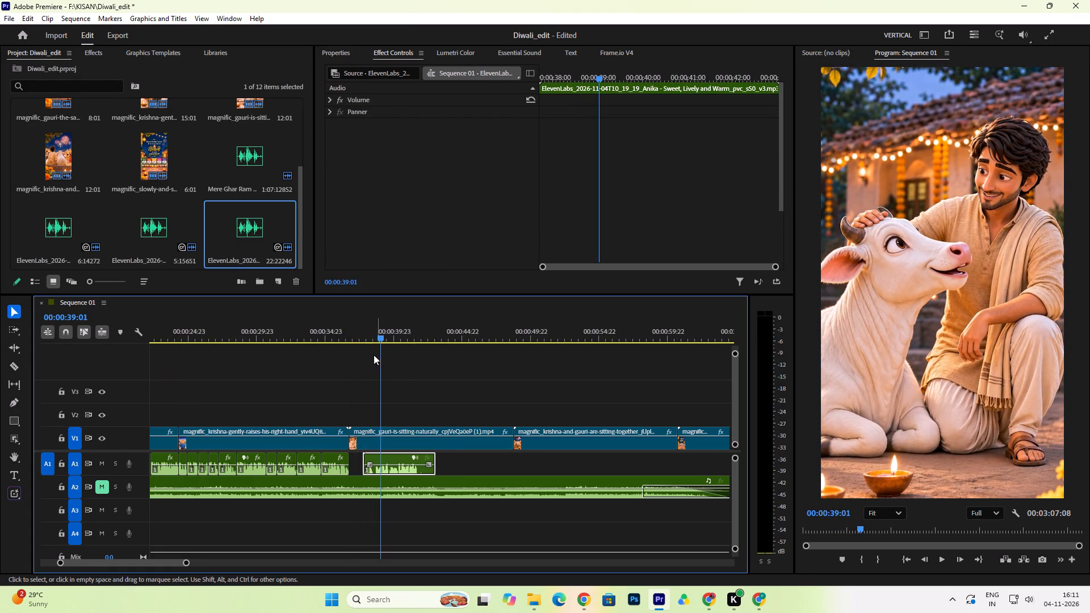
pyautogui.click(369, 333)
pyautogui.click(360, 335)
pyautogui.press('space')
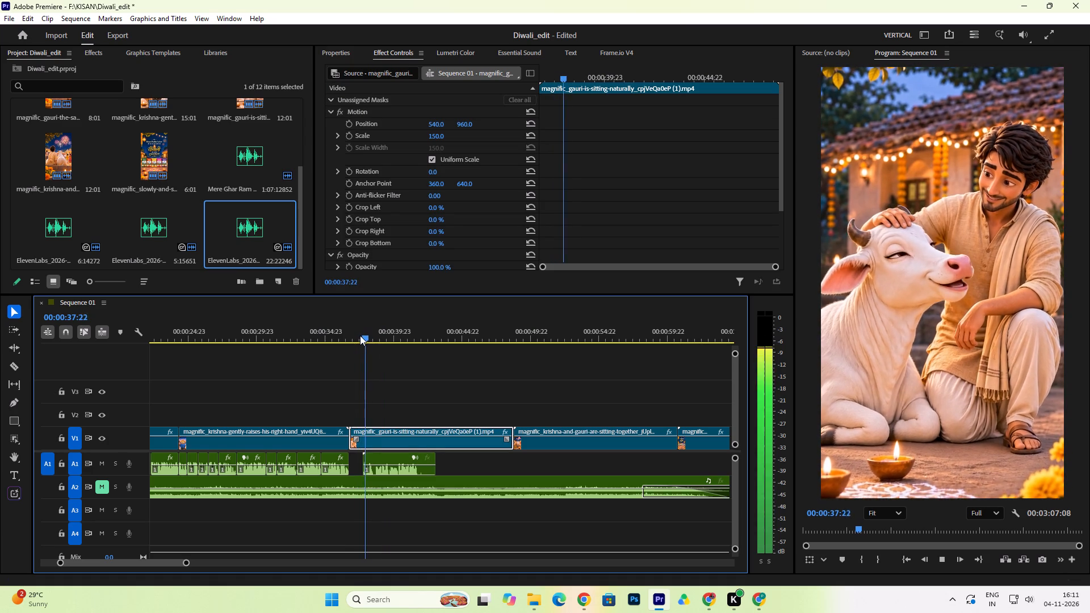
pyautogui.press('space')
pyautogui.moveTo(394, 459); pyautogui.dragTo(402, 458)
pyautogui.click(403, 458)
pyautogui.click(359, 334)
pyautogui.press('space')
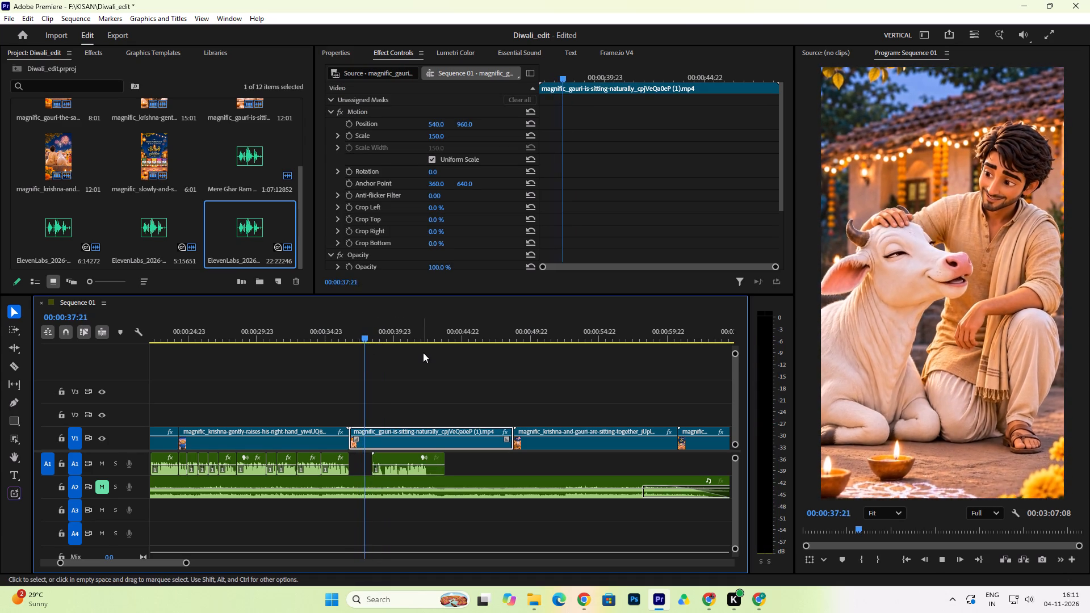
pyautogui.press('space')
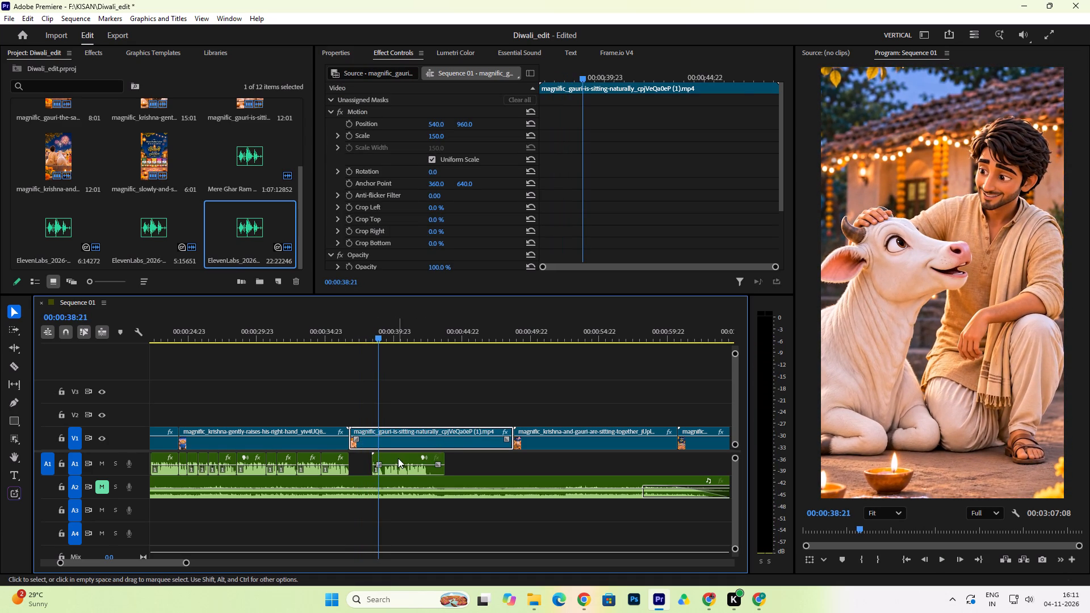
pyautogui.click(398, 458)
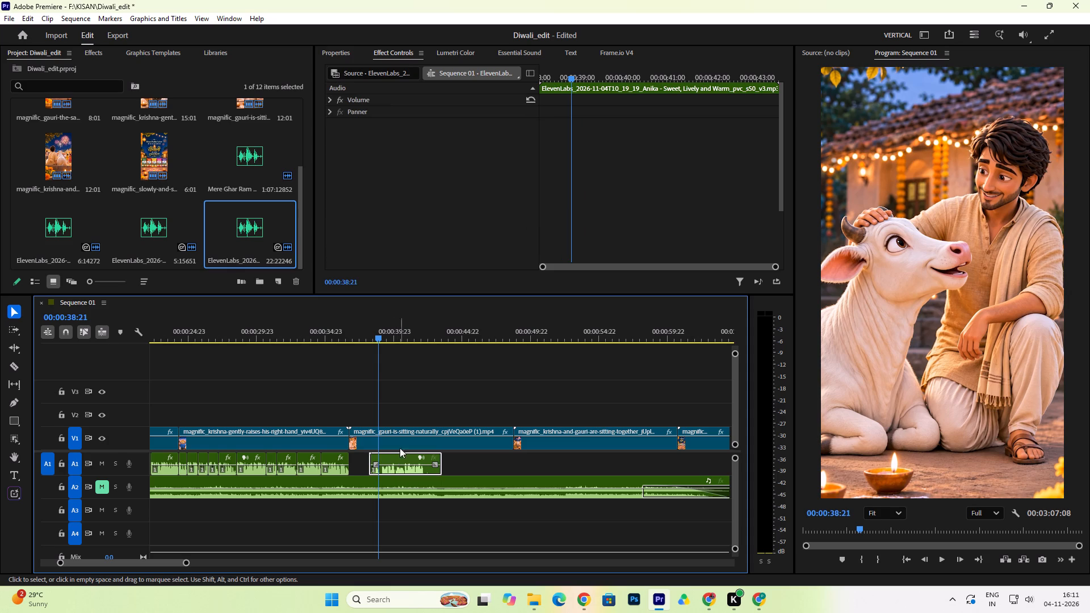
pyautogui.click(364, 335)
pyautogui.press('space')
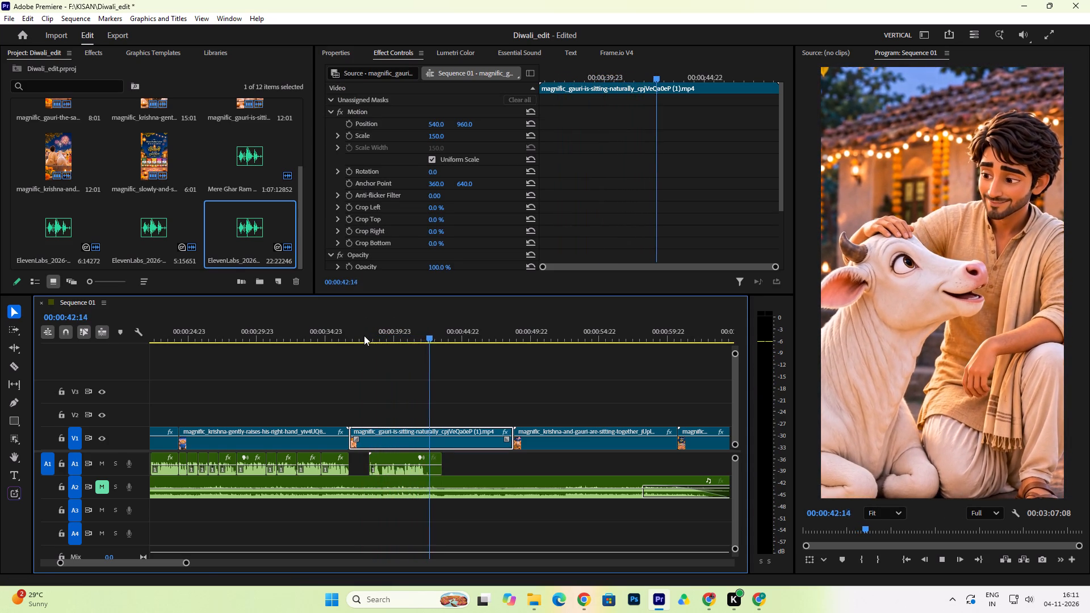
pyautogui.press('space')
# Trim the silent tail of the dialogue clip under Gauri is-sitting-naturally so it ends at about 00:00:42:04.
pyautogui.moveTo(187, 563); pyautogui.dragTo(98, 577)
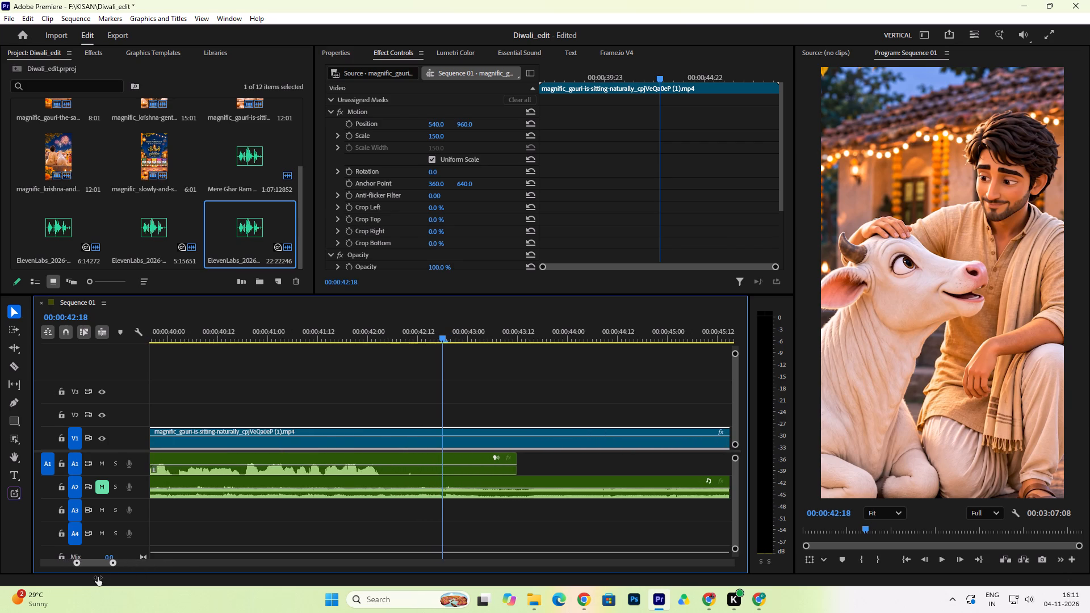
pyautogui.moveTo(98, 577); pyautogui.dragTo(94, 578)
pyautogui.moveTo(528, 455); pyautogui.dragTo(433, 467)
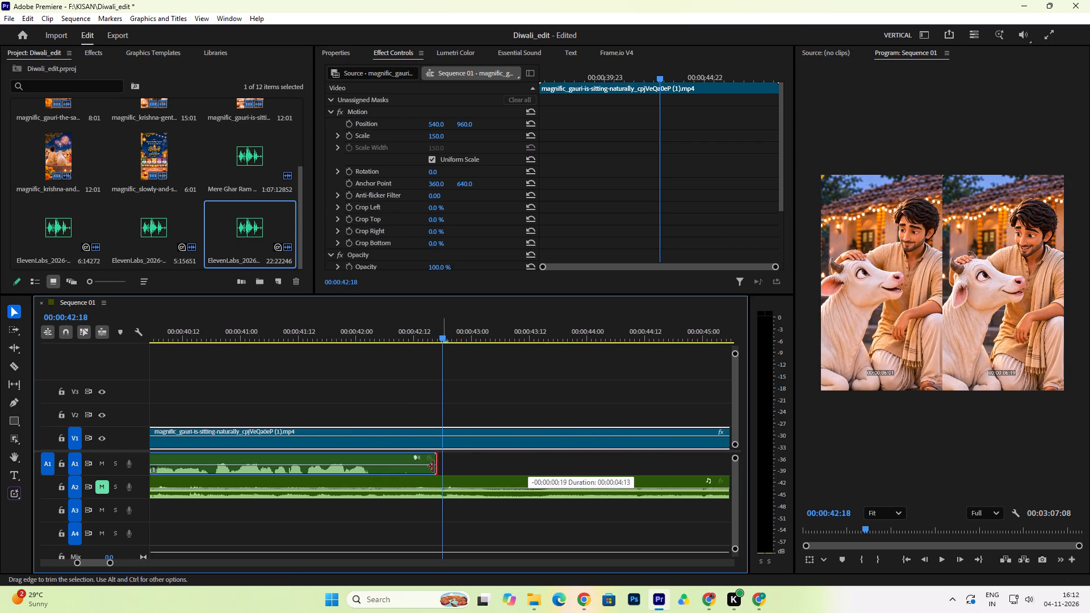
pyautogui.moveTo(433, 467); pyautogui.dragTo(373, 476)
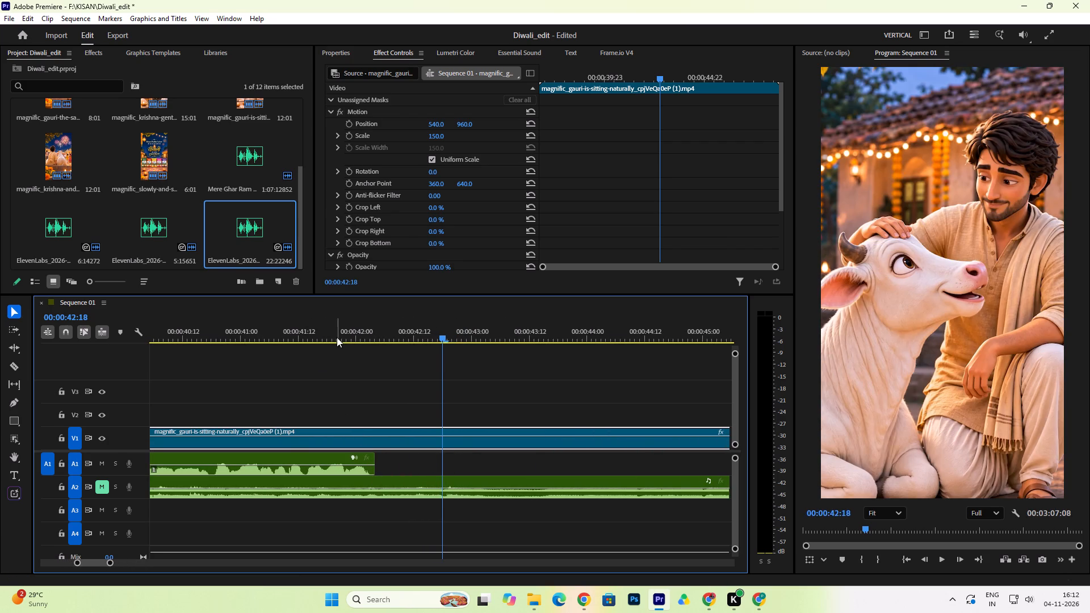
pyautogui.moveTo(337, 336); pyautogui.dragTo(141, 406)
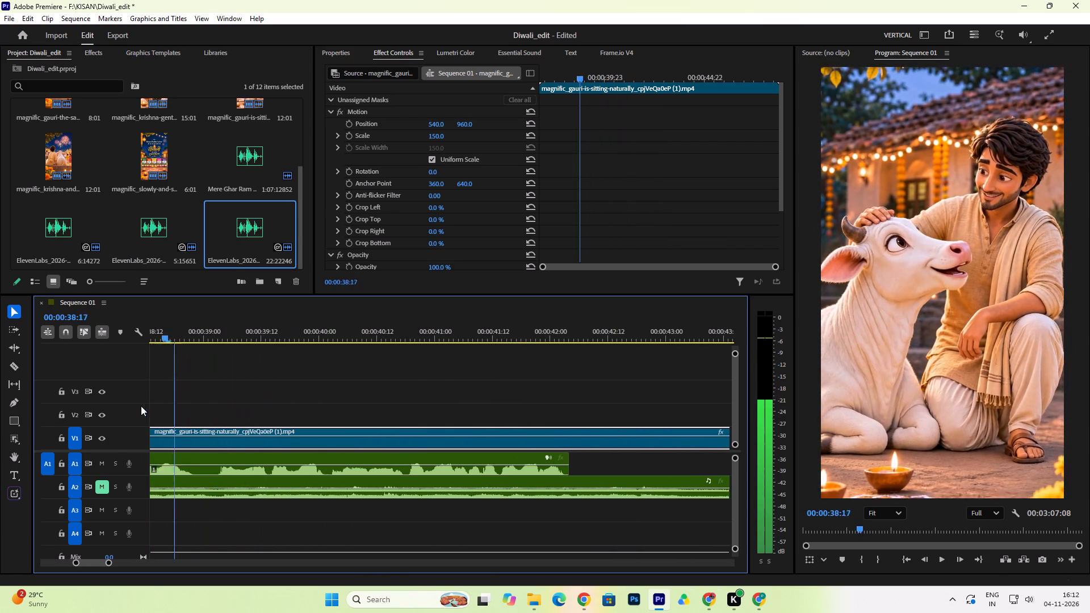
# Cut the short pause from 00:00:38:09 to 00:00:38:10 out of Gauri's A1 dialogue and close the gap.
pyautogui.moveTo(141, 406); pyautogui.dragTo(320, 446)
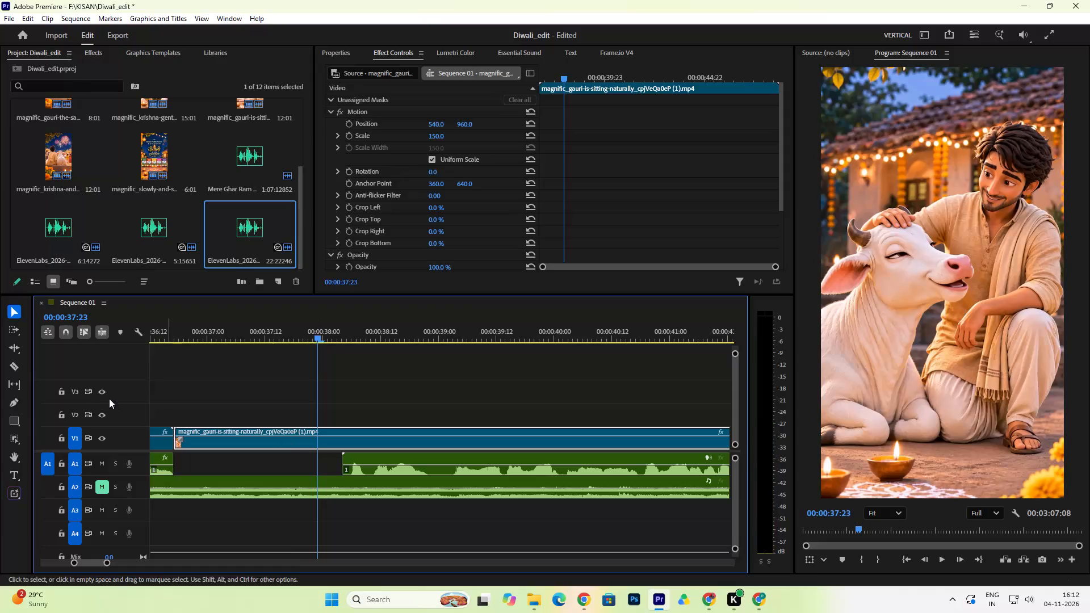
pyautogui.click(17, 368)
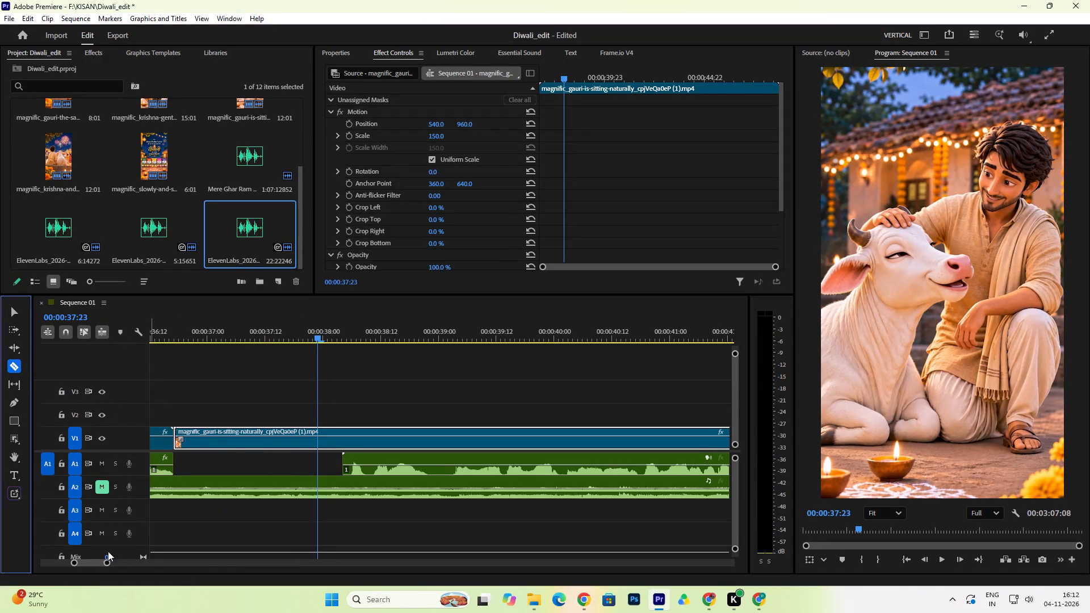
pyautogui.moveTo(106, 563); pyautogui.dragTo(69, 559)
pyautogui.moveTo(596, 336); pyautogui.dragTo(597, 358)
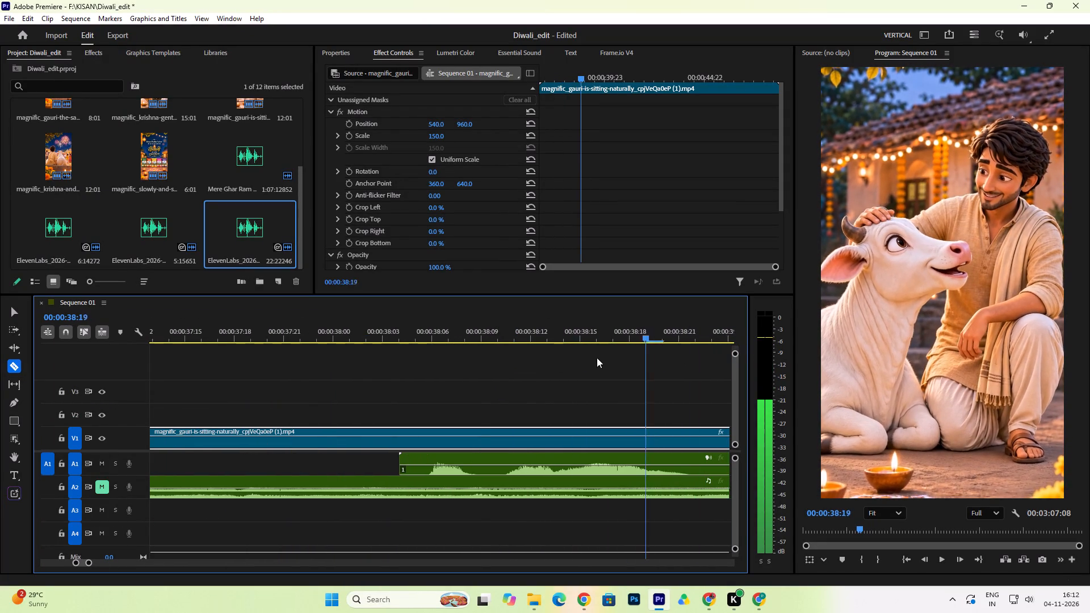
pyautogui.moveTo(597, 358); pyautogui.dragTo(481, 380)
pyautogui.click(473, 463)
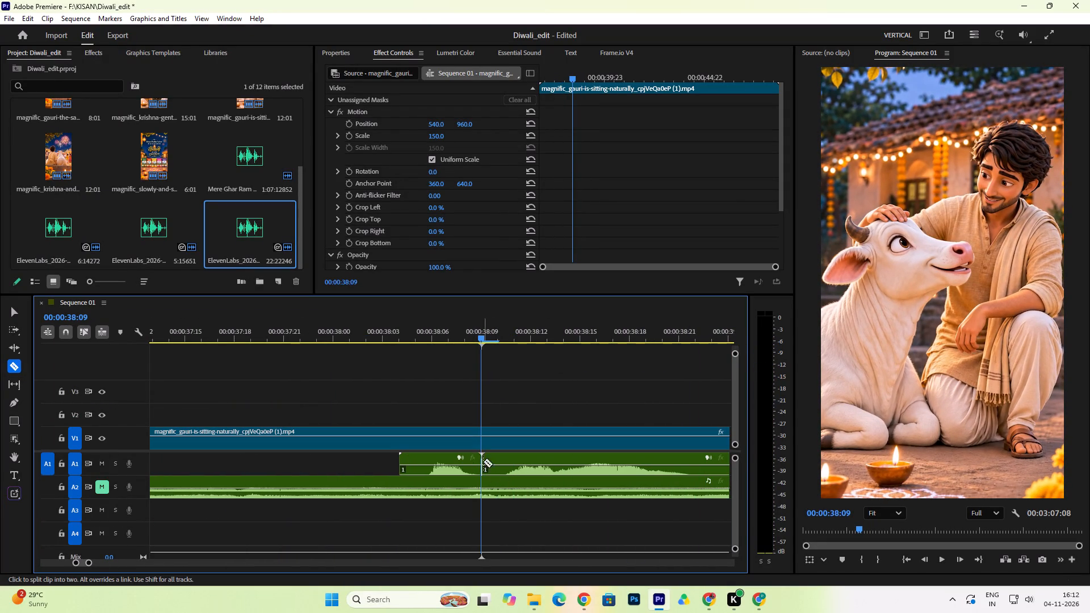
pyautogui.moveTo(476, 333); pyautogui.dragTo(460, 337)
pyautogui.hotkey('ctrl', 'z')
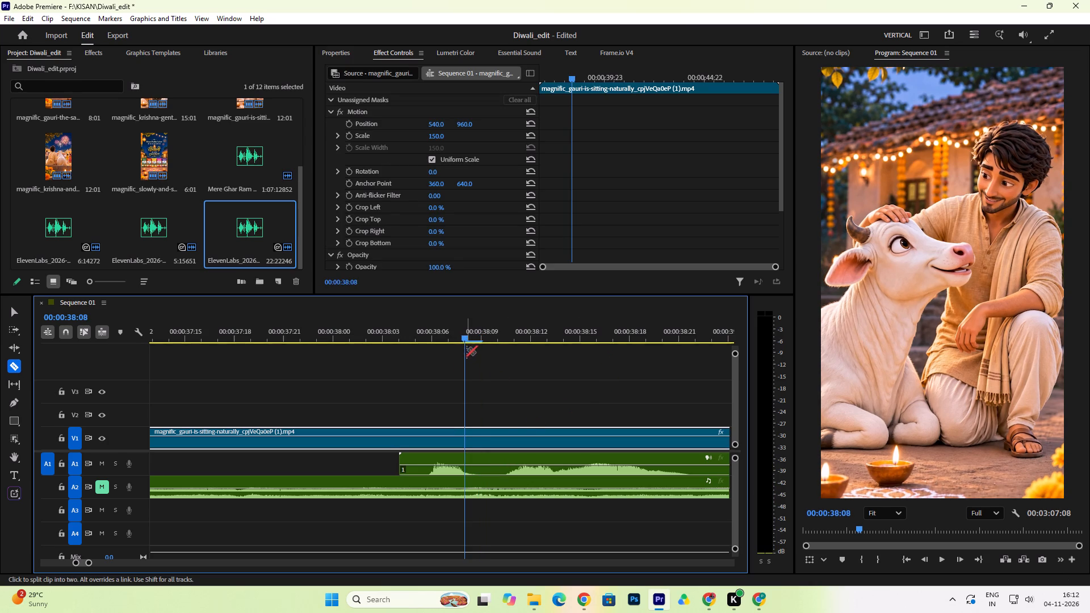
pyautogui.moveTo(466, 337); pyautogui.dragTo(476, 343)
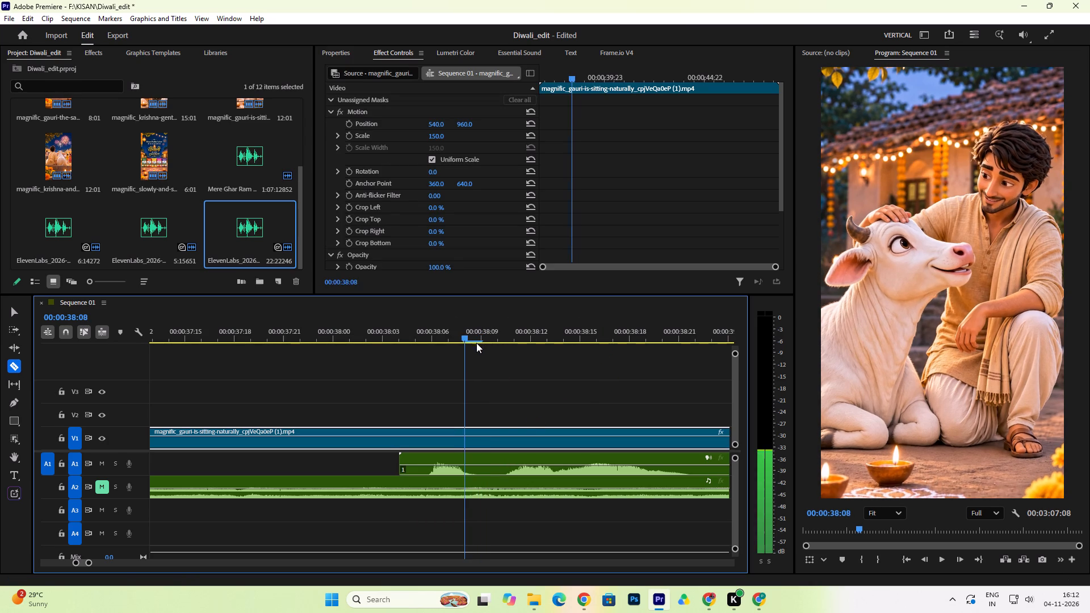
pyautogui.moveTo(476, 343); pyautogui.dragTo(476, 344)
pyautogui.click(479, 468)
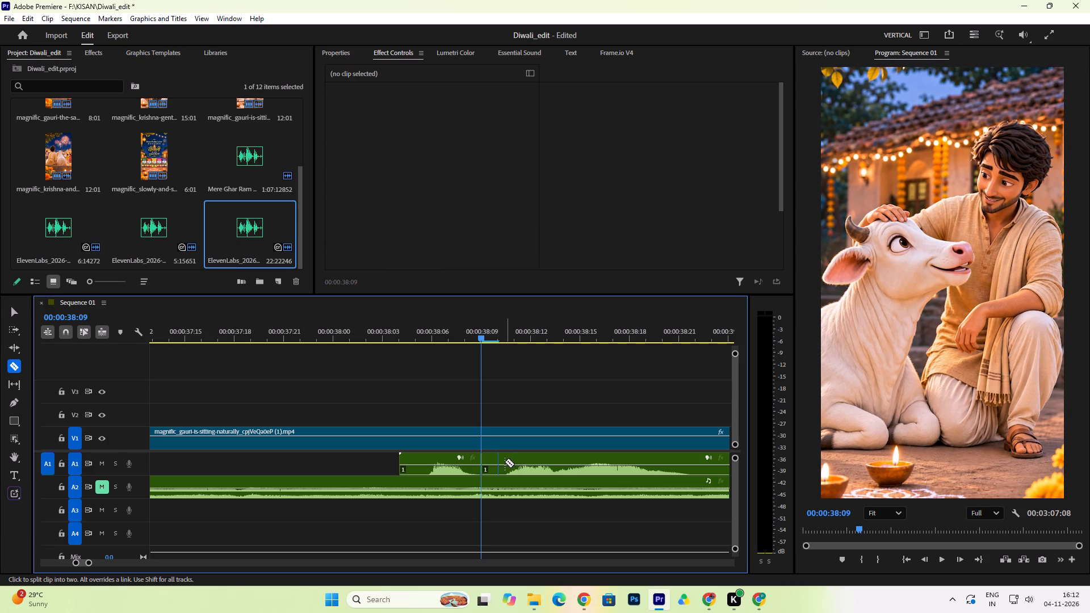
pyautogui.click(505, 461)
pyautogui.click(12, 311)
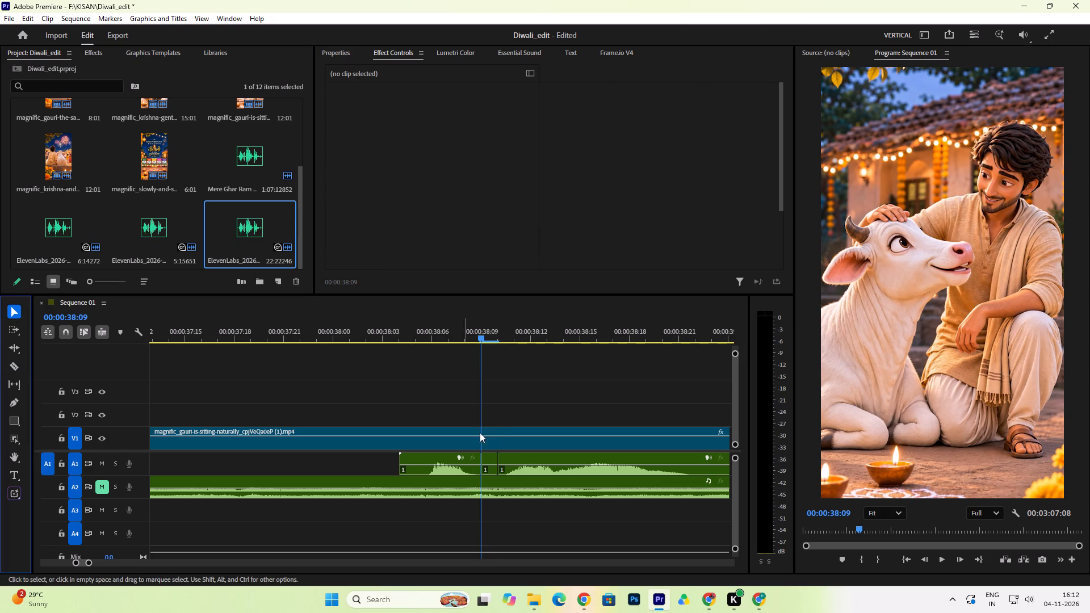
pyautogui.click(491, 461)
pyautogui.press('Delete')
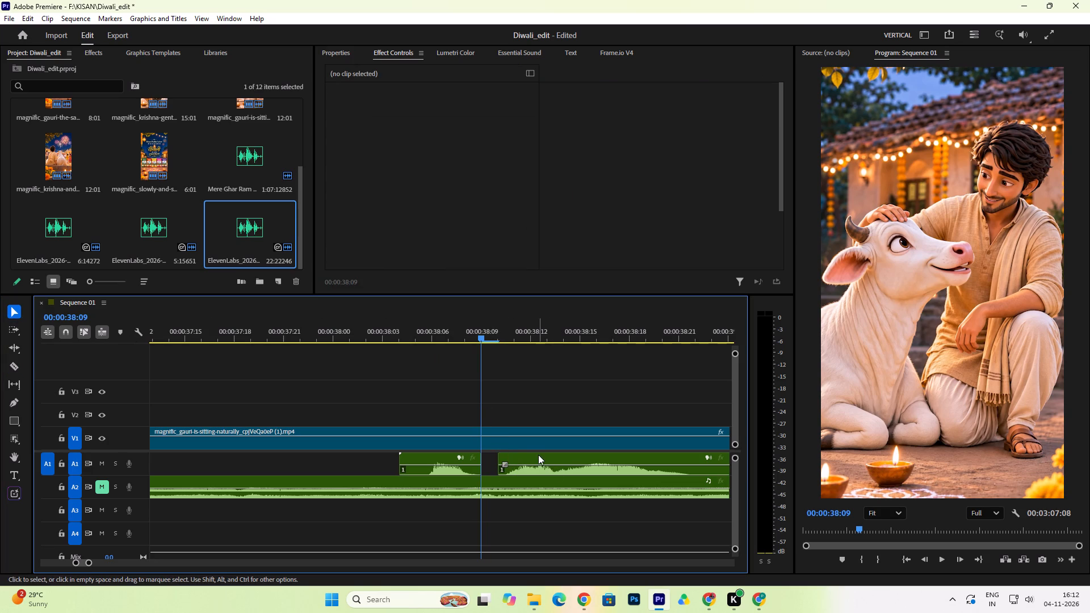
pyautogui.moveTo(538, 455); pyautogui.dragTo(521, 456)
# Play the trimmed dialogue, and cut out its silent section from 00:00:38:21 to about 00:00:39:02 on A1, leaving the gap open.
pyautogui.click(393, 338)
pyautogui.press('space')
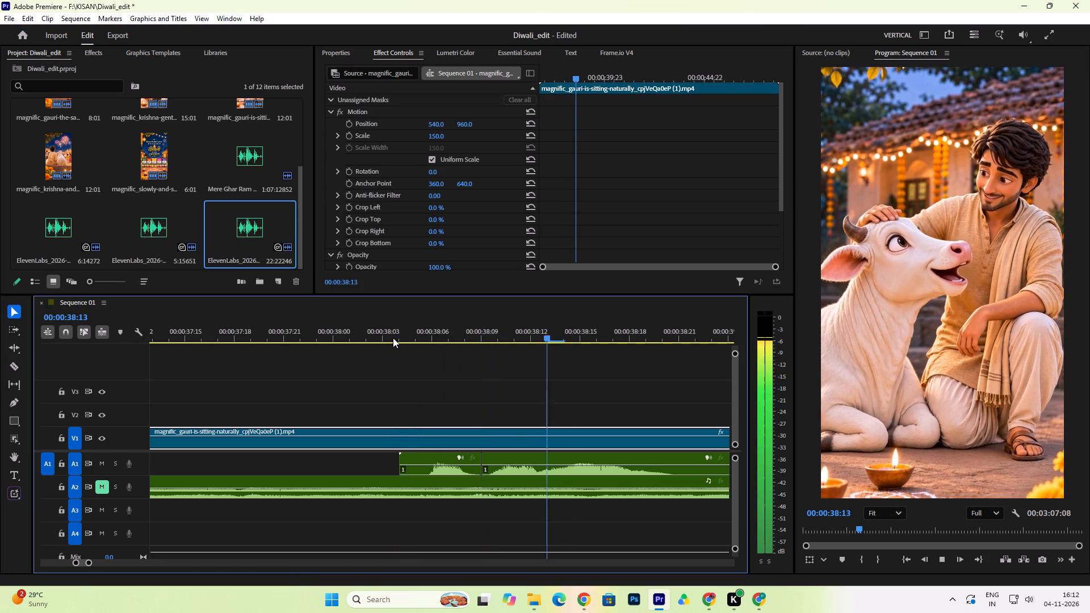
pyautogui.press('space')
pyautogui.press('space')
pyautogui.moveTo(187, 338); pyautogui.dragTo(166, 346)
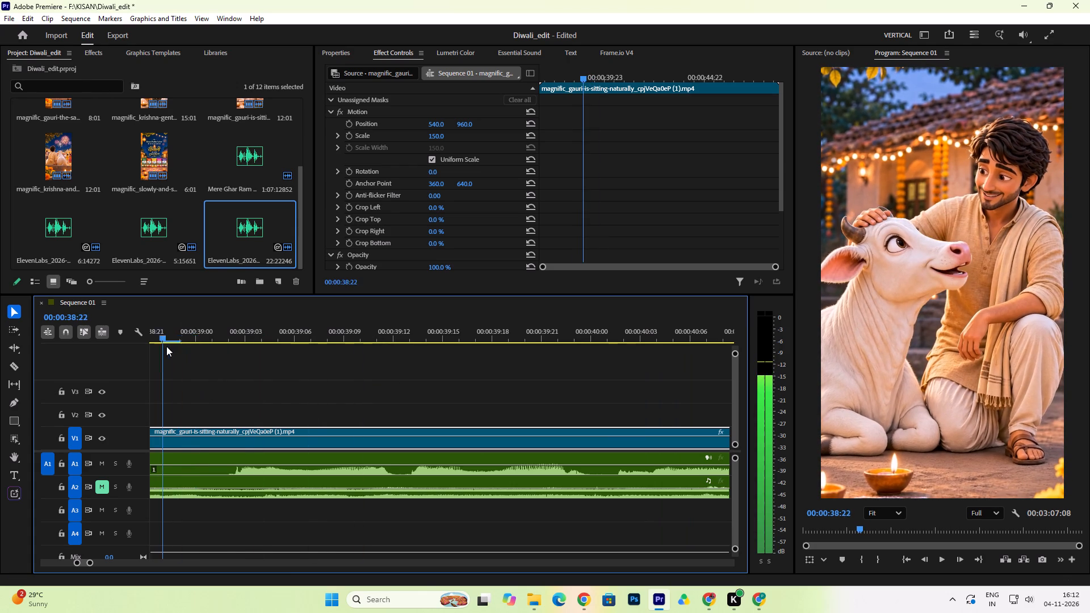
pyautogui.moveTo(166, 346); pyautogui.dragTo(354, 391)
pyautogui.click(15, 364)
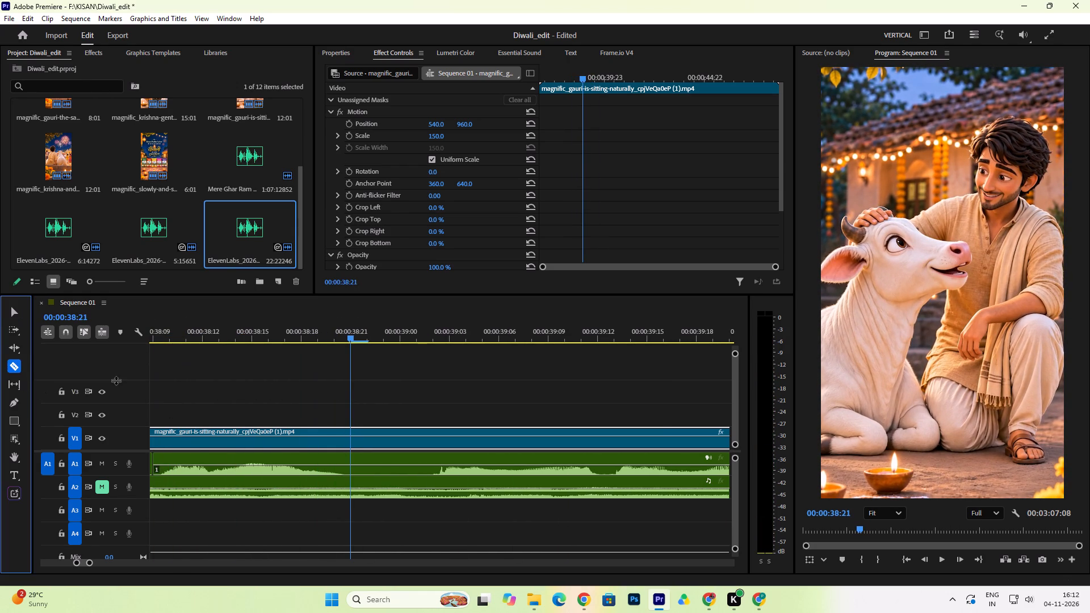
pyautogui.click(354, 457)
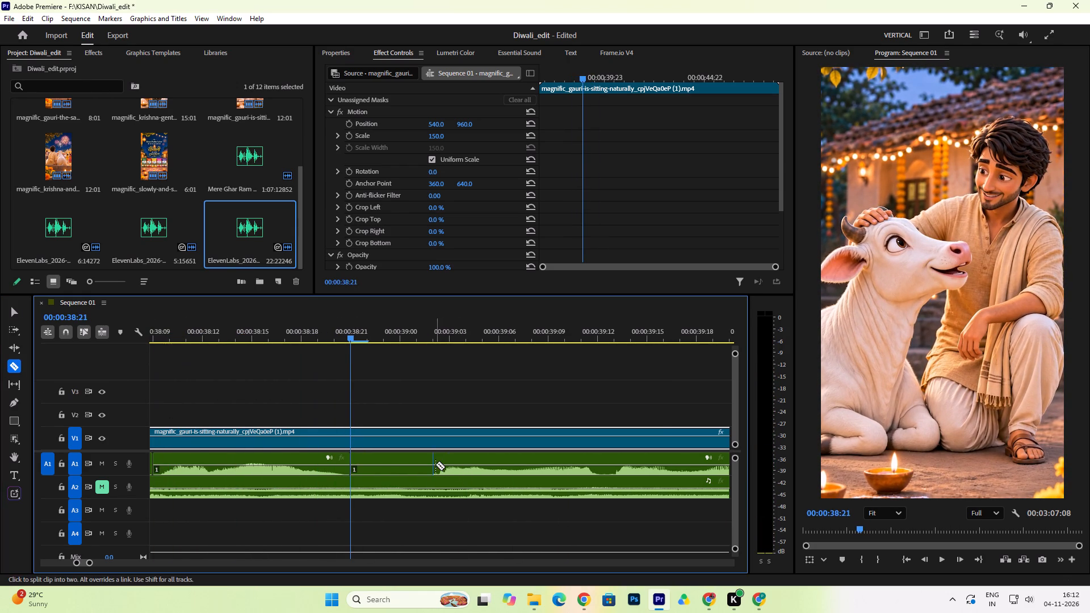
pyautogui.click(435, 464)
pyautogui.click(12, 310)
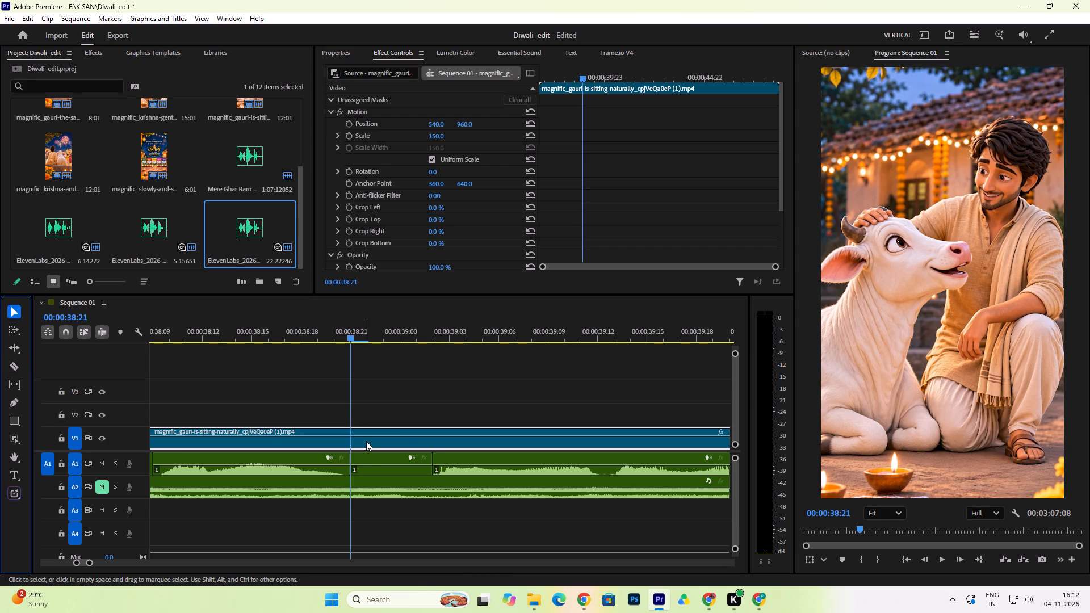
pyautogui.click(368, 456)
pyautogui.press('Delete')
# Move the remaining A1 dialogue piece later to start at about 00:00:39:07, checking it against Gauri's mouth movement.
pyautogui.press('space')
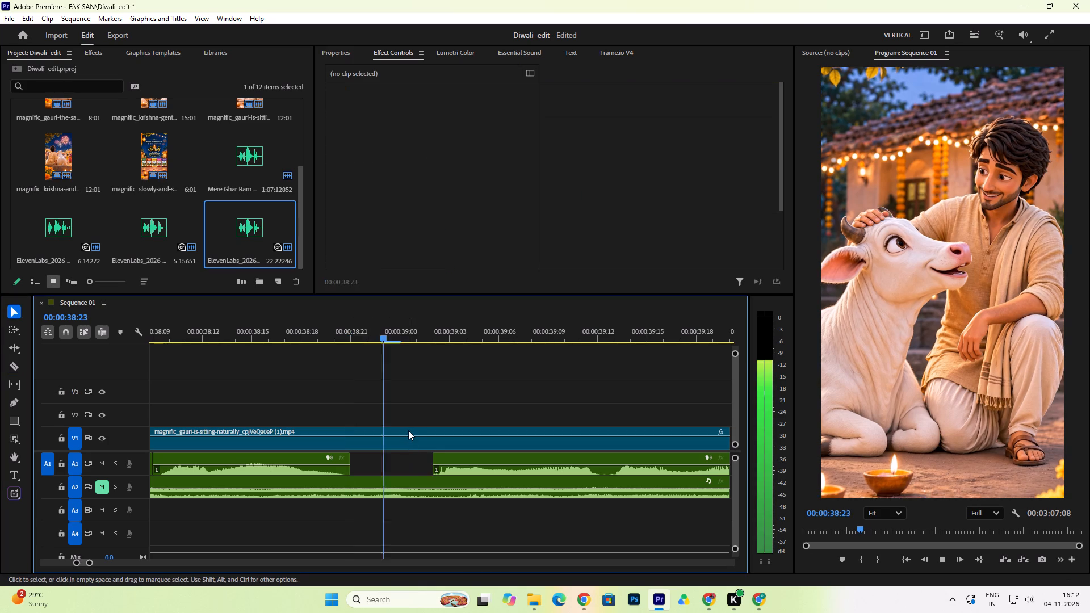
pyautogui.press('space')
pyautogui.moveTo(496, 460); pyautogui.dragTo(509, 460)
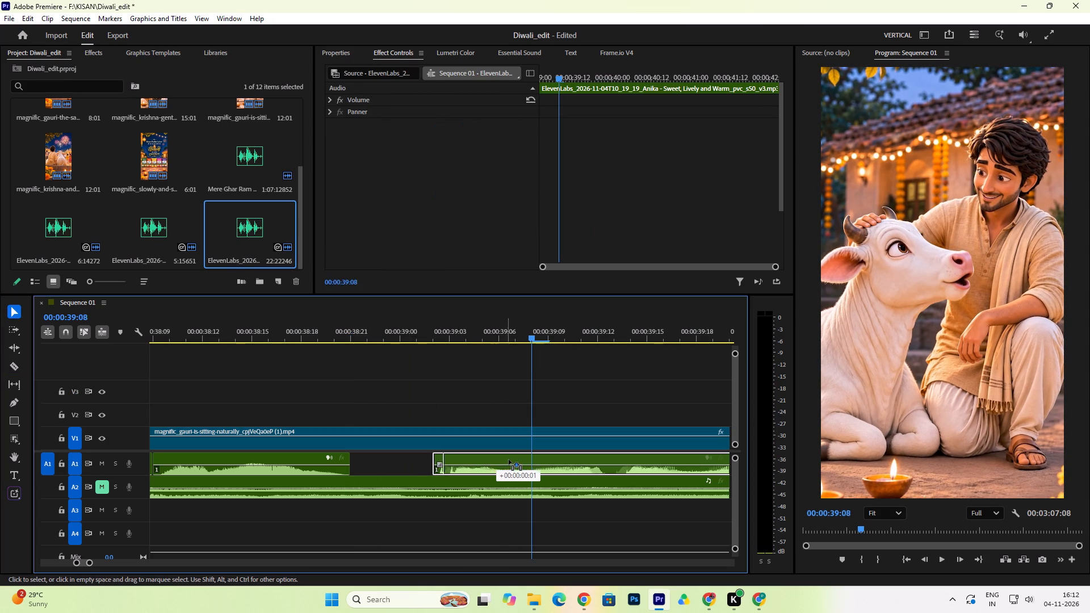
pyautogui.moveTo(509, 460); pyautogui.dragTo(577, 460)
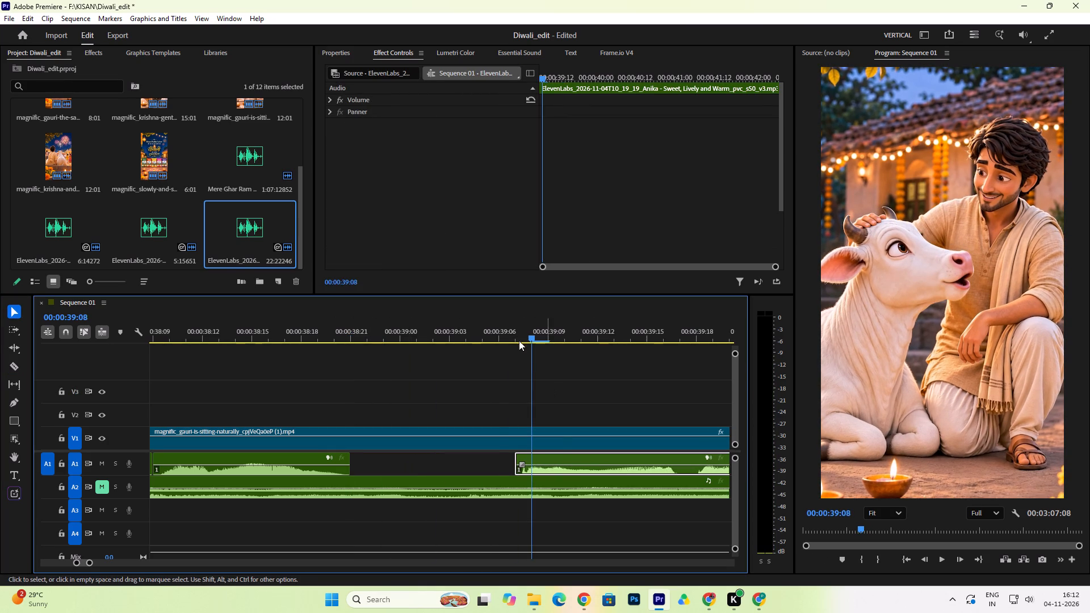
pyautogui.click(503, 334)
pyautogui.press('space')
pyautogui.press('space')
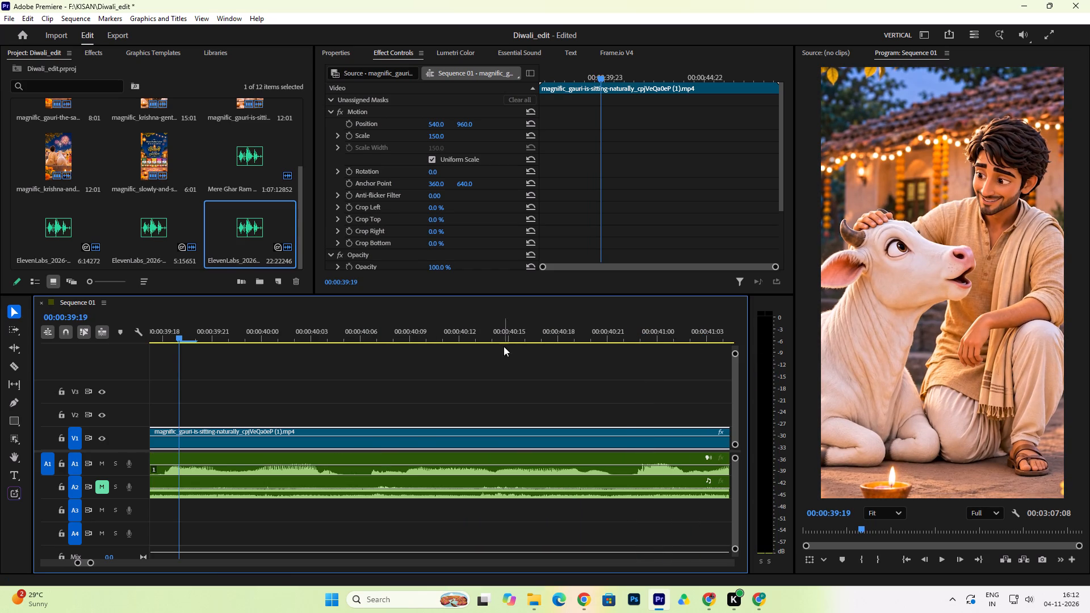
# Cut the pause from about 00:00:39:17 to 00:00:39:18 out of the A1 dialogue, close the gap and check playback.
pyautogui.moveTo(175, 335); pyautogui.dragTo(220, 360)
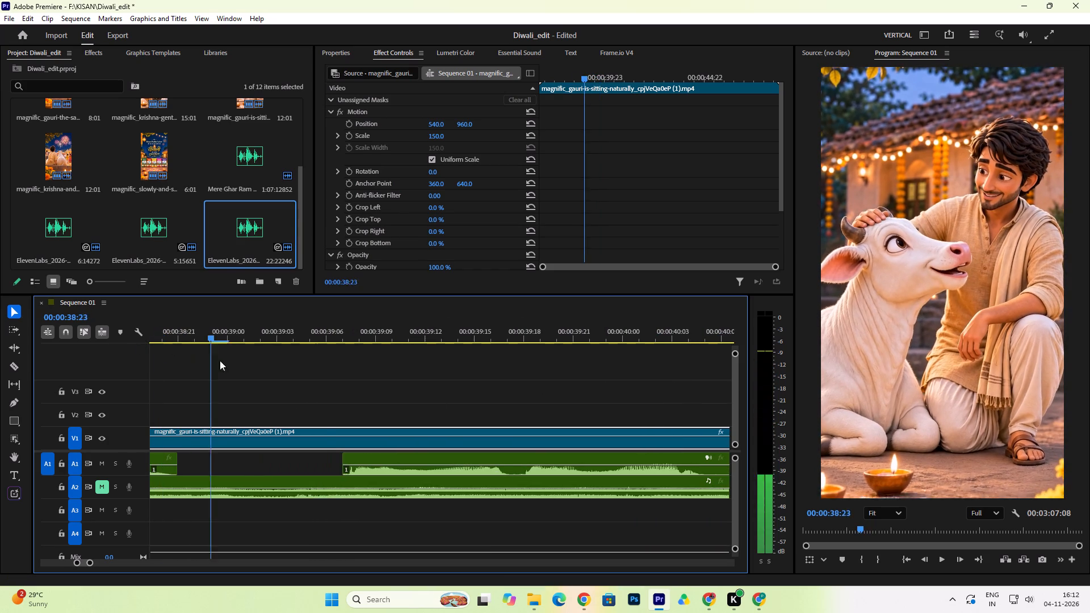
pyautogui.moveTo(220, 360); pyautogui.dragTo(513, 384)
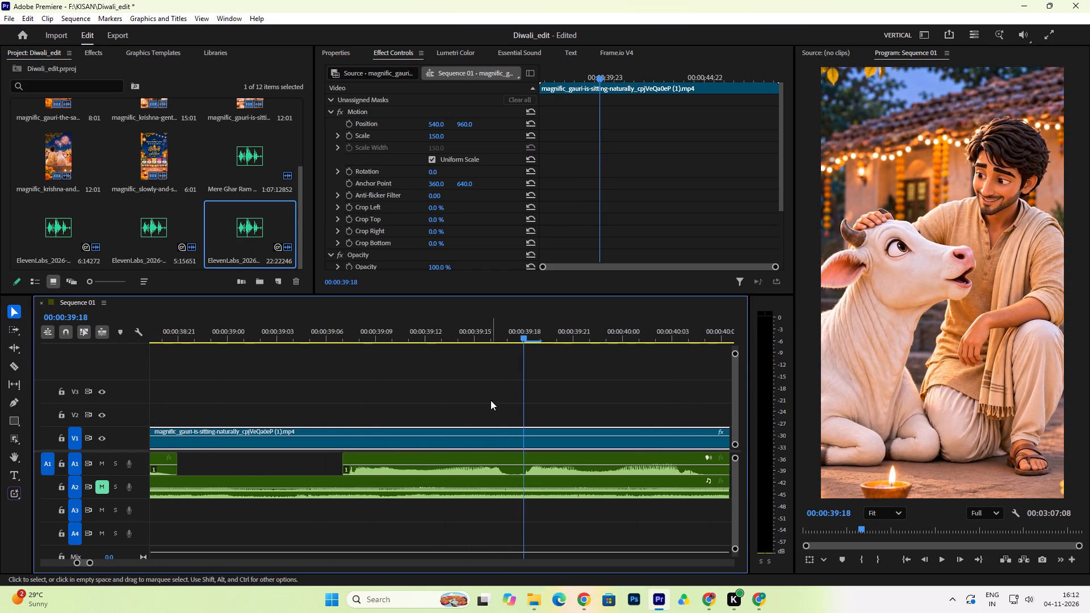
pyautogui.click(11, 367)
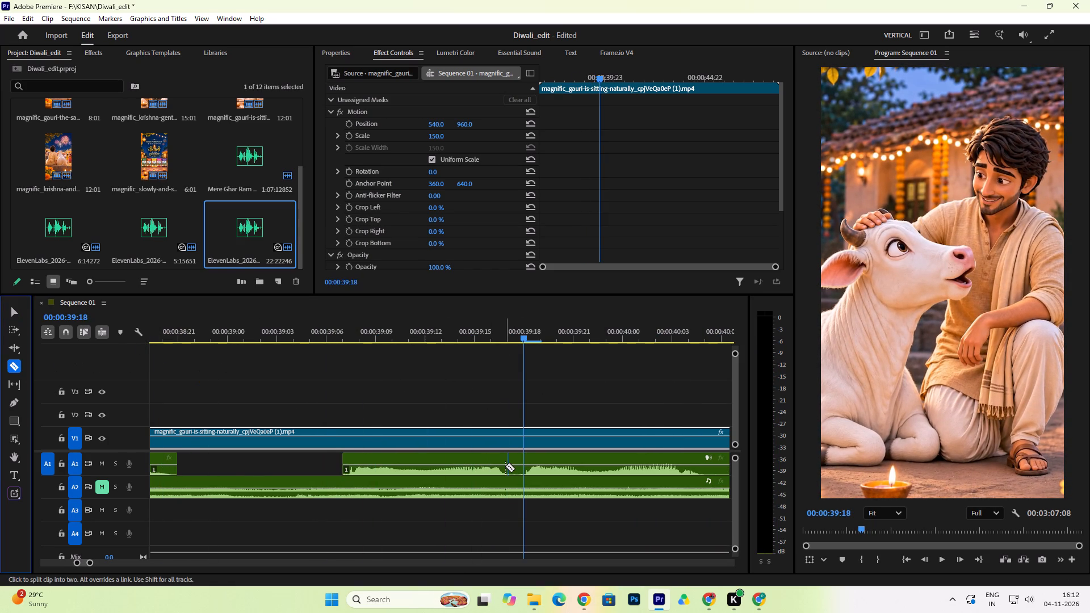
pyautogui.click(508, 466)
pyautogui.click(526, 464)
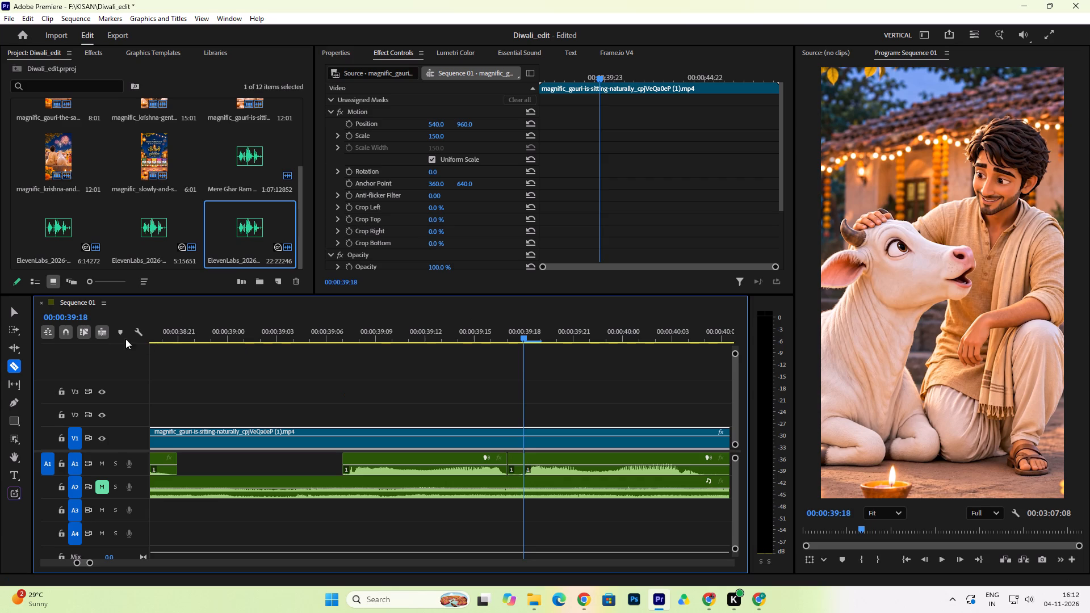
pyautogui.click(15, 310)
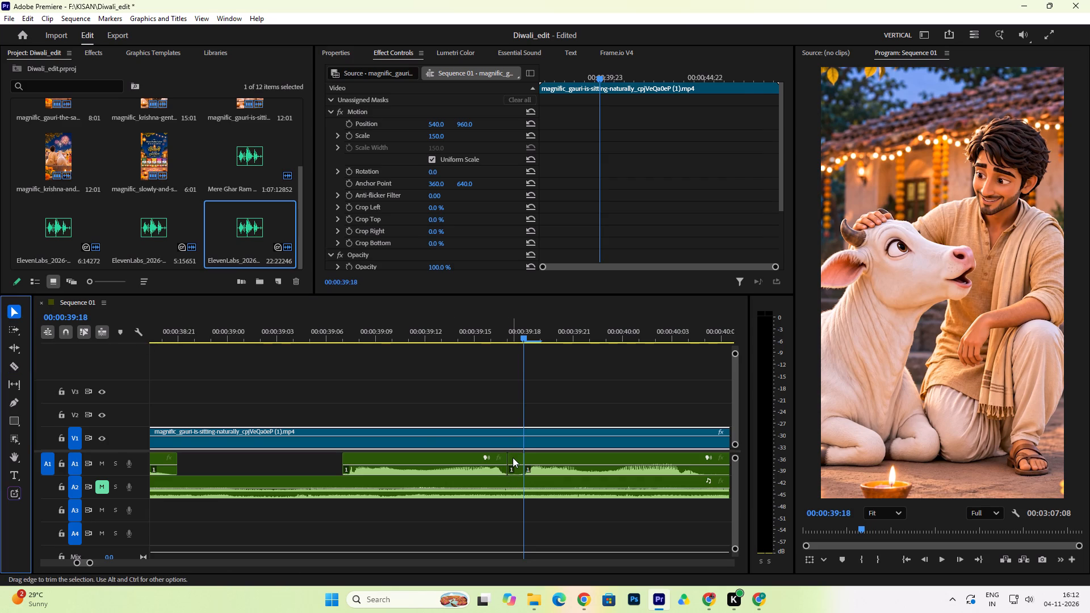
pyautogui.click(513, 457)
pyautogui.press('Delete')
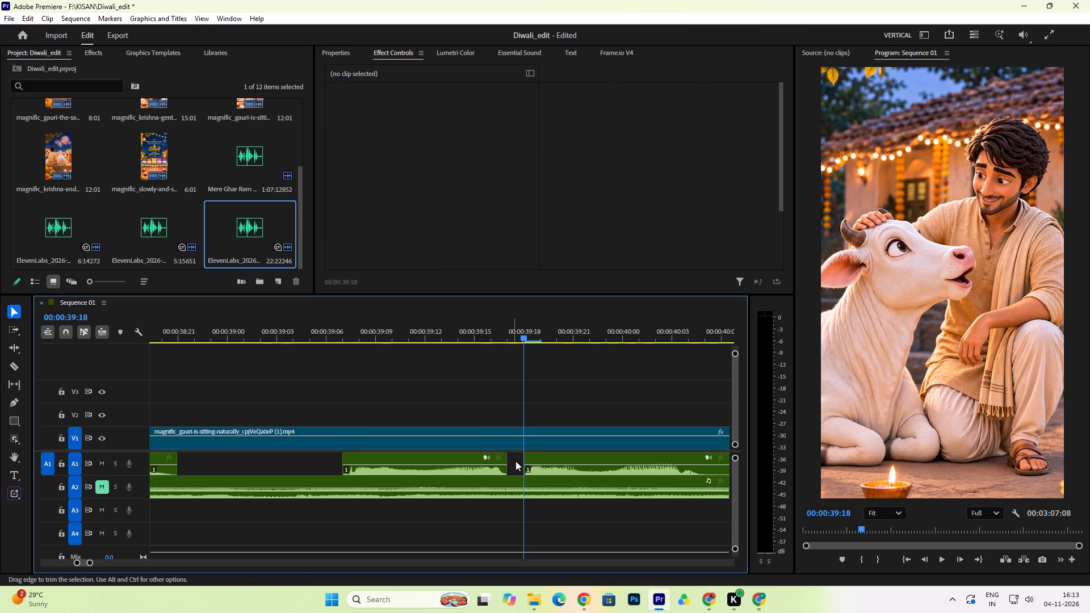
pyautogui.click(515, 461)
pyautogui.press('Delete')
pyautogui.moveTo(538, 459); pyautogui.dragTo(523, 461)
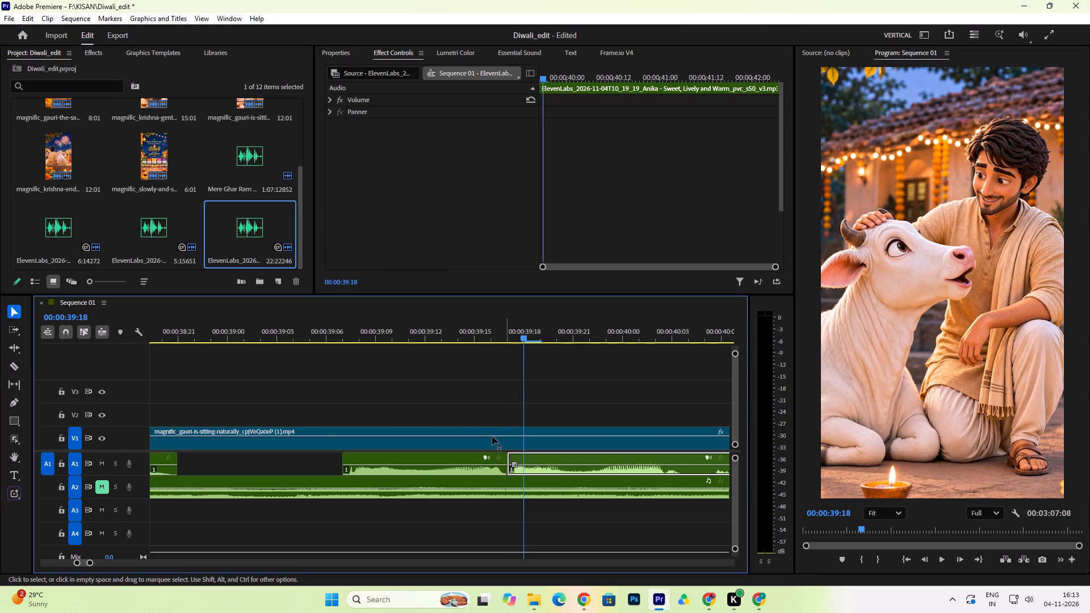
pyautogui.click(333, 338)
pyautogui.press('space')
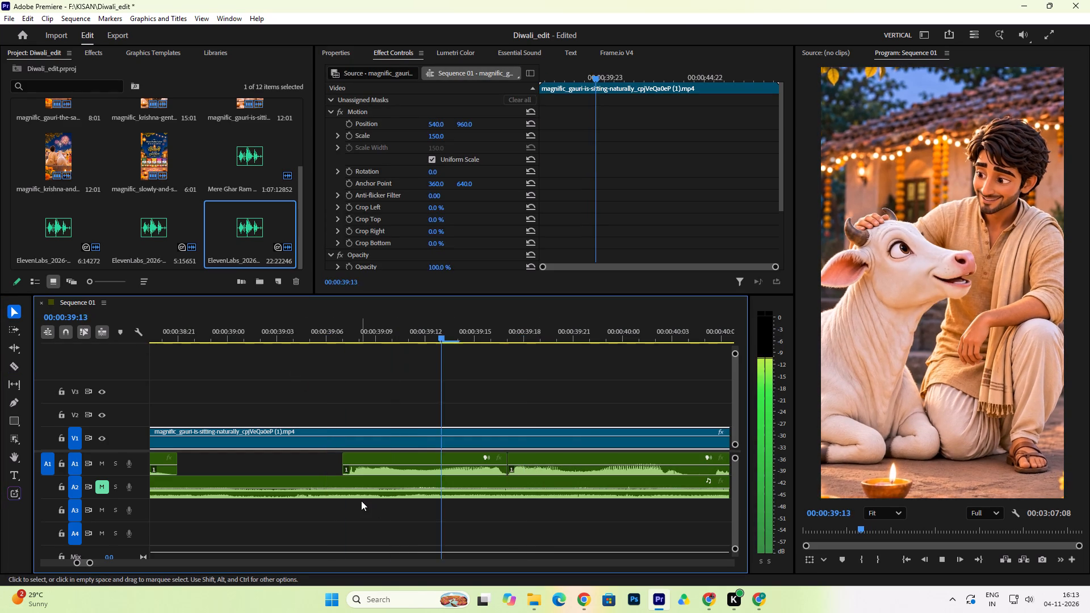
pyautogui.press('space')
pyautogui.press('space')
pyautogui.press('space')
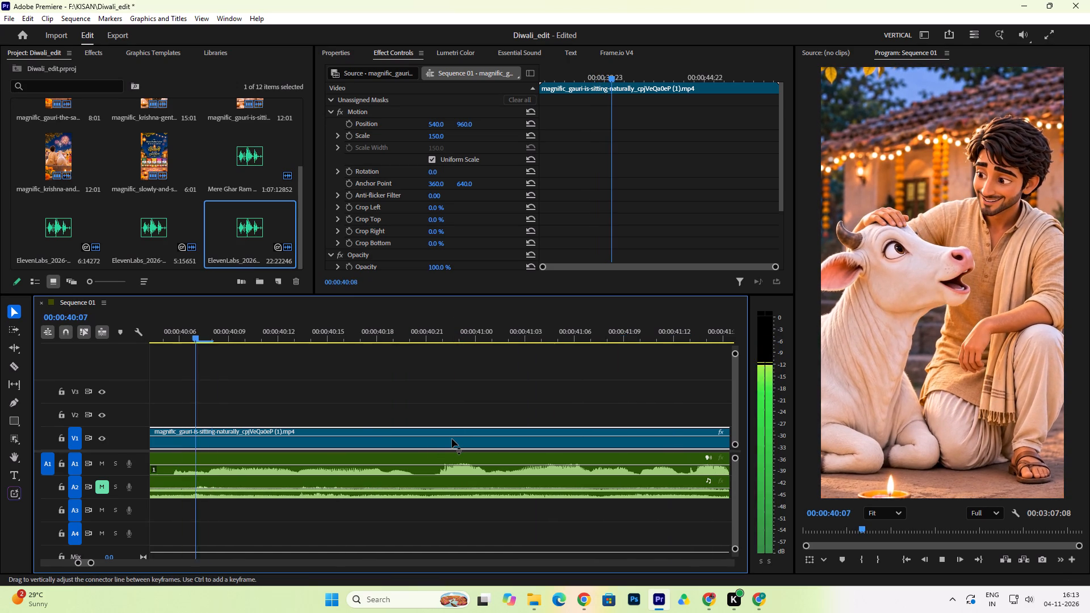
# Cut the pause from 00:00:40:04 to about 00:00:40:05 out of the A1 dialogue and close the gap.
pyautogui.moveTo(161, 338); pyautogui.dragTo(265, 365)
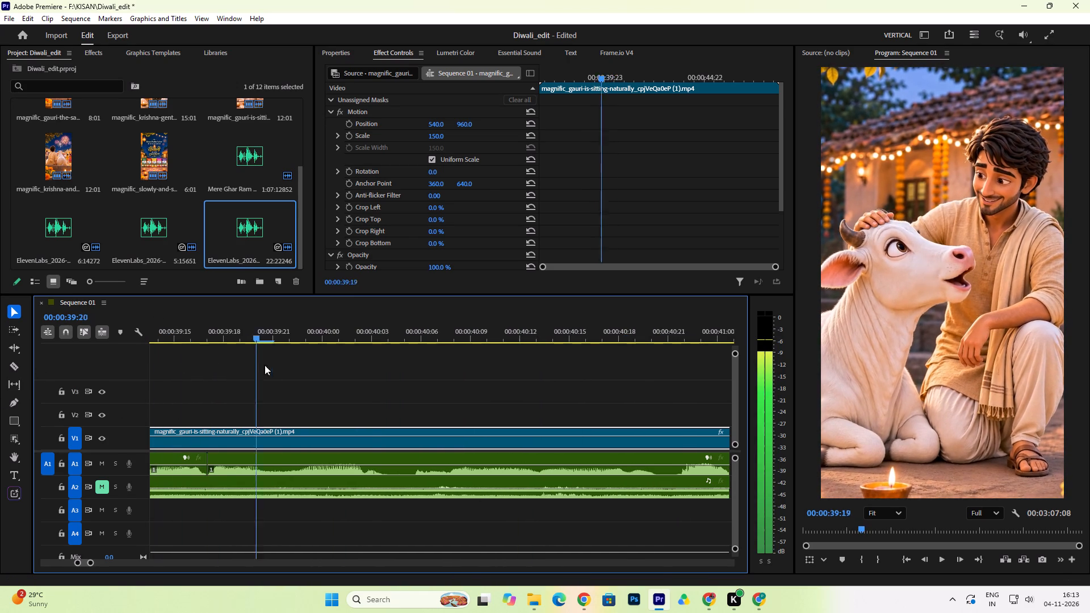
pyautogui.moveTo(265, 365); pyautogui.dragTo(378, 372)
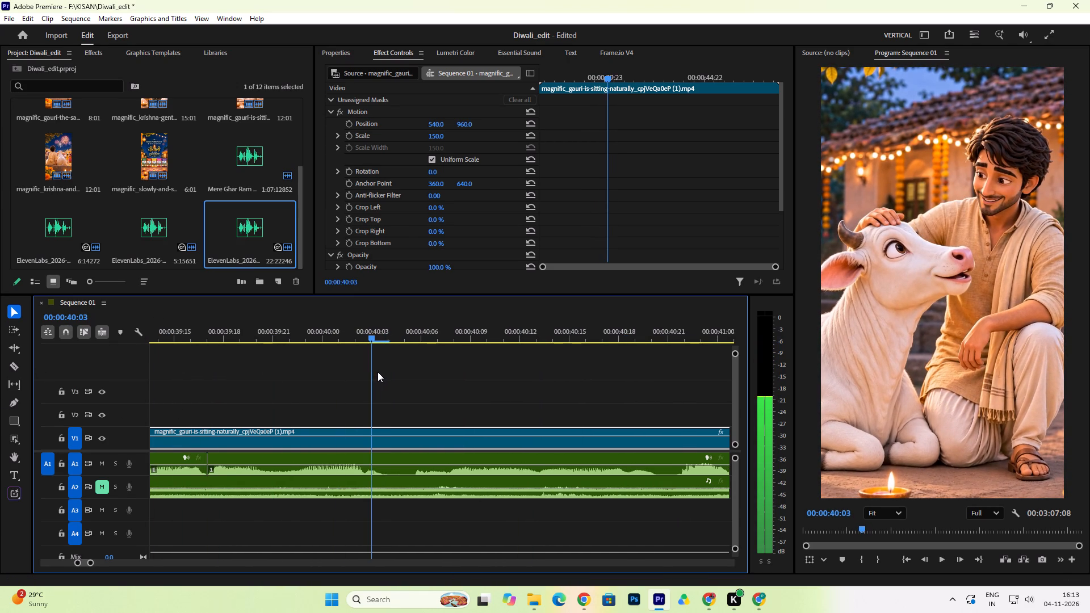
pyautogui.moveTo(378, 372); pyautogui.dragTo(379, 371)
pyautogui.click(12, 362)
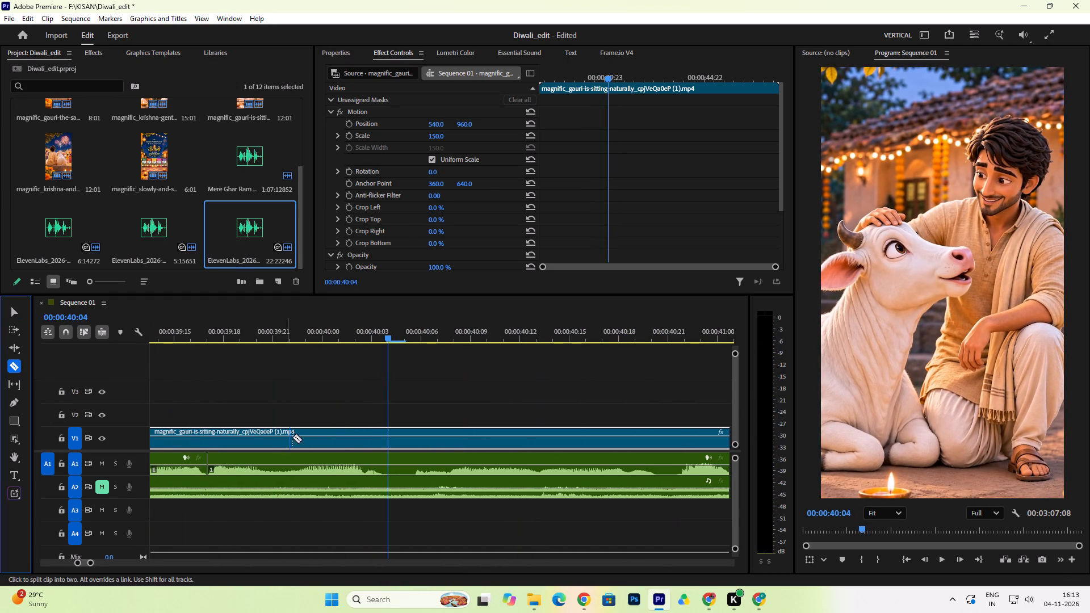
pyautogui.click(386, 460)
pyautogui.press('space')
pyautogui.press('space')
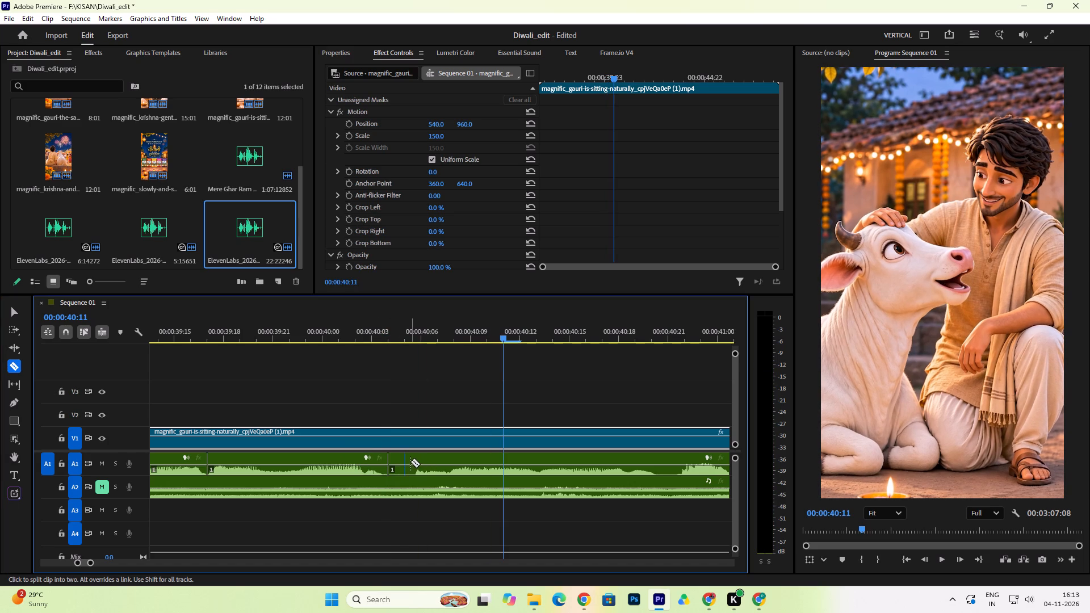
pyautogui.click(412, 461)
pyautogui.click(15, 312)
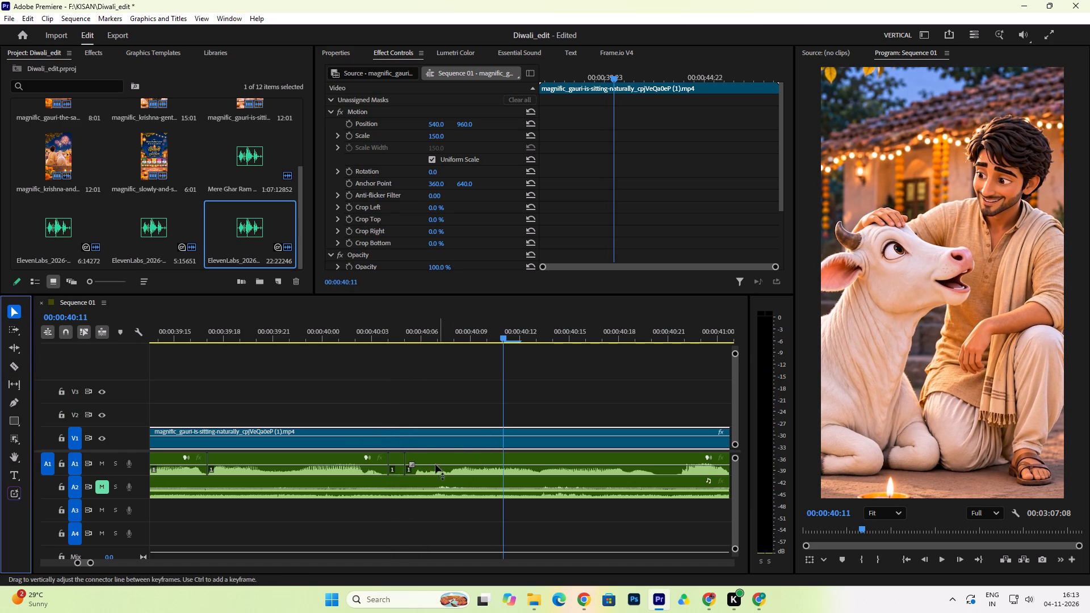
pyautogui.click(398, 459)
pyautogui.press('Delete')
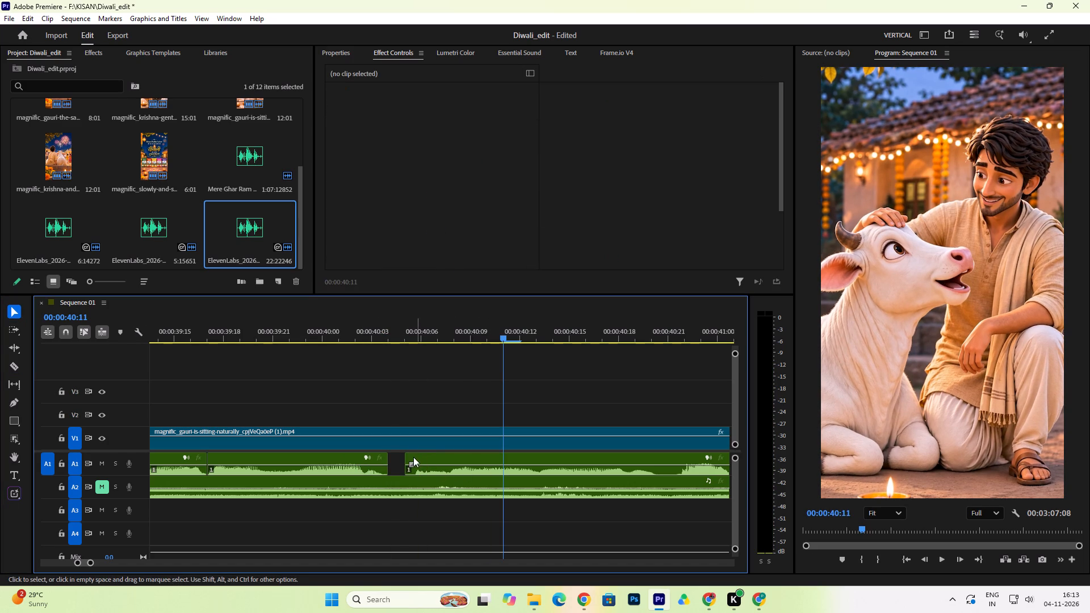
pyautogui.moveTo(429, 454); pyautogui.dragTo(416, 458)
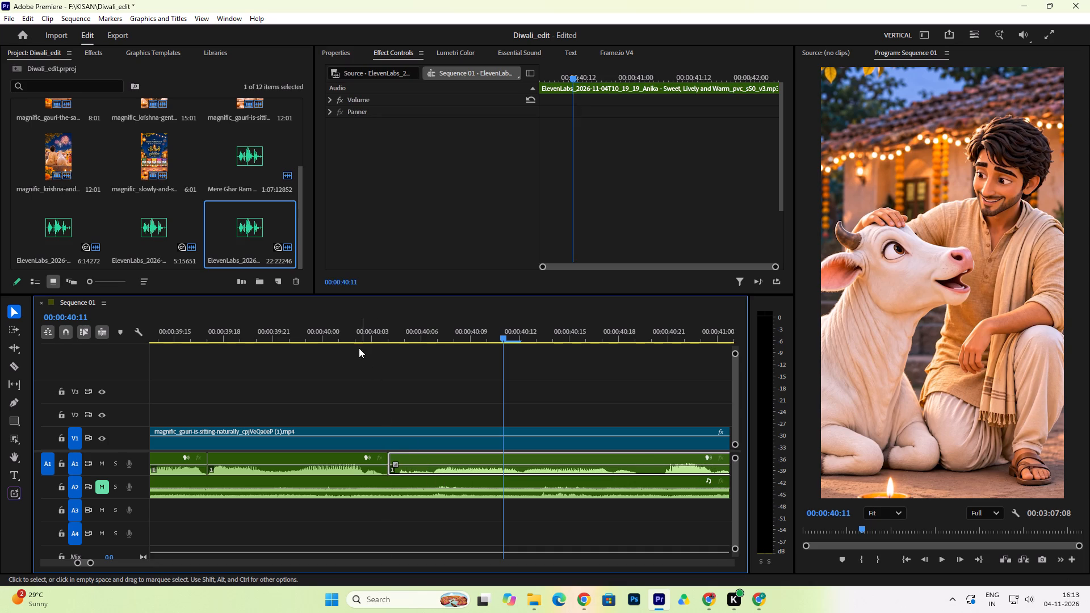
# Cut the pause from about 00:00:40:19 to 00:00:40:21 out of the A1 dialogue, close the gap and check playback.
pyautogui.click(344, 335)
pyautogui.press('space')
pyautogui.press('space')
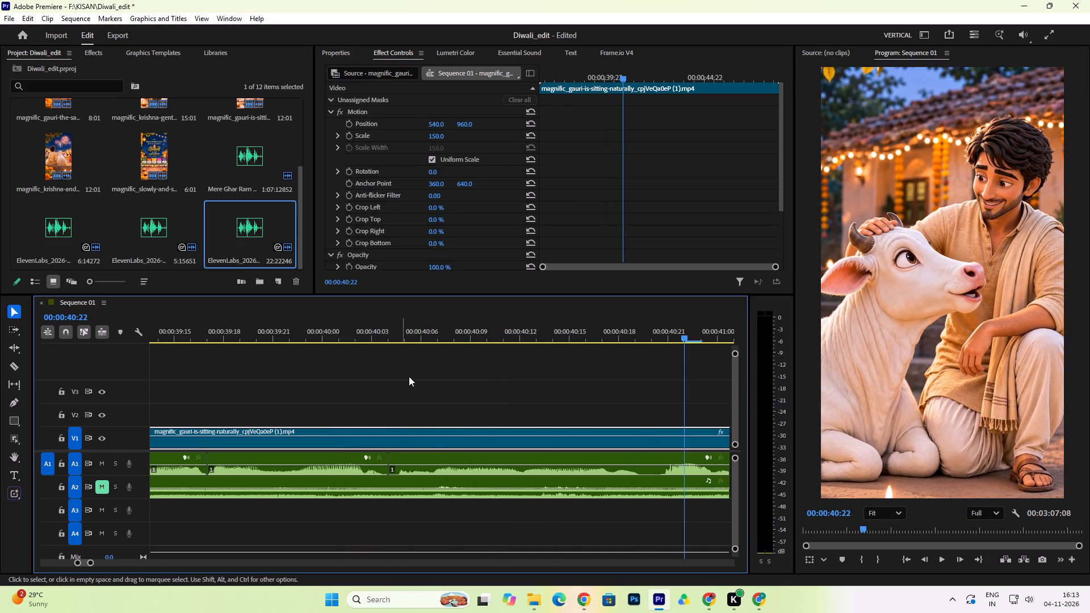
pyautogui.click(15, 362)
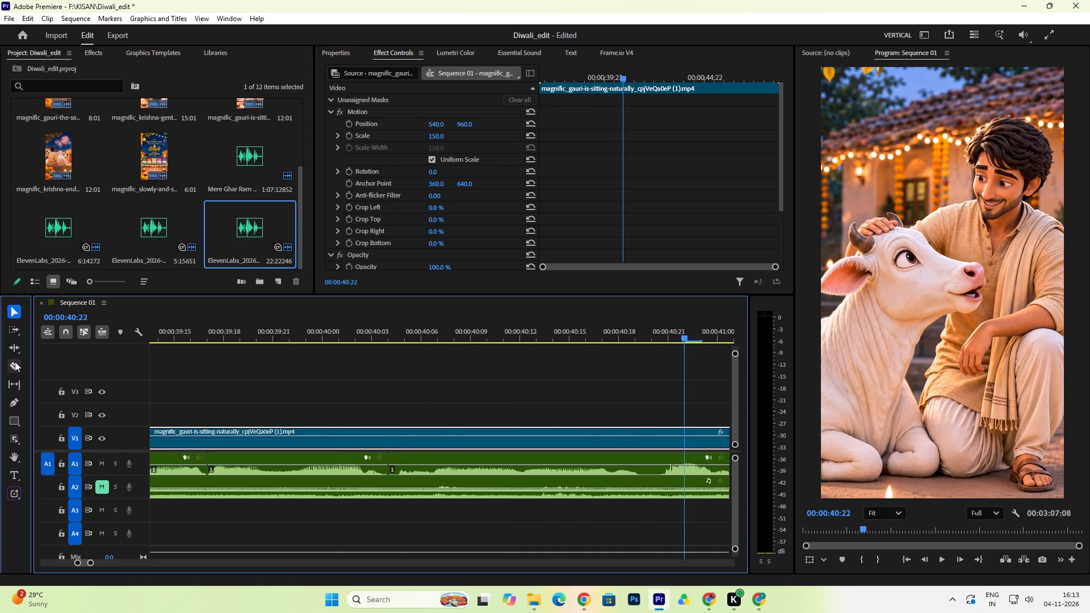
pyautogui.click(640, 464)
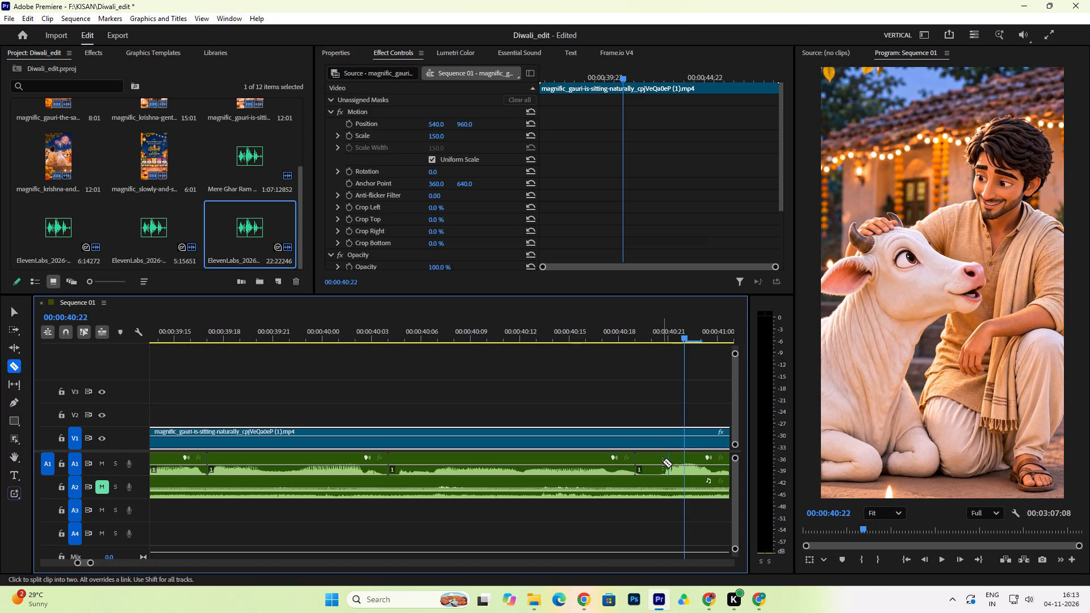
pyautogui.click(661, 463)
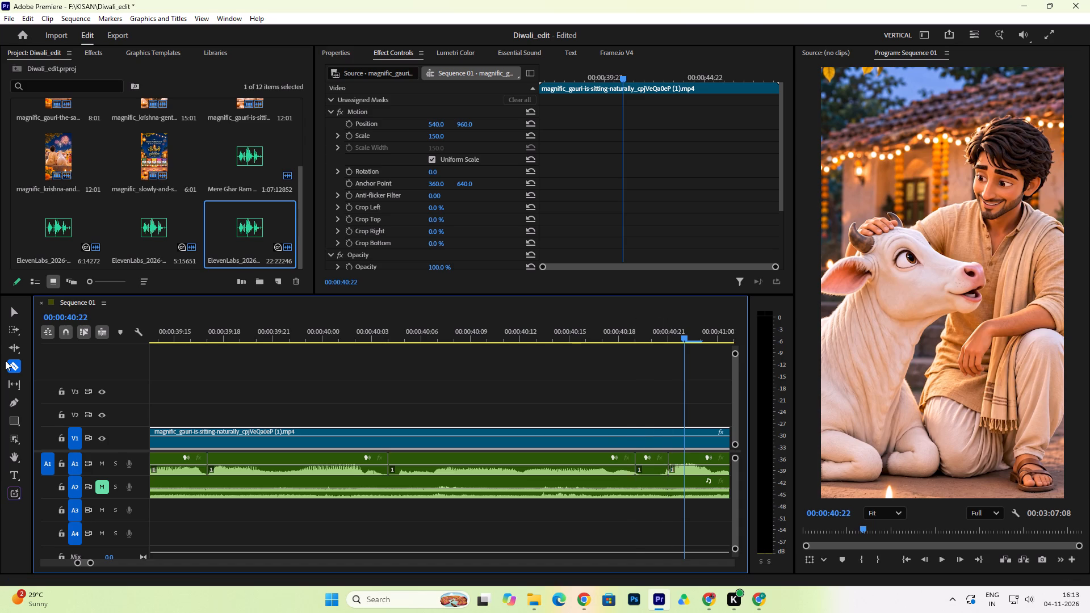
pyautogui.click(11, 312)
pyautogui.click(649, 469)
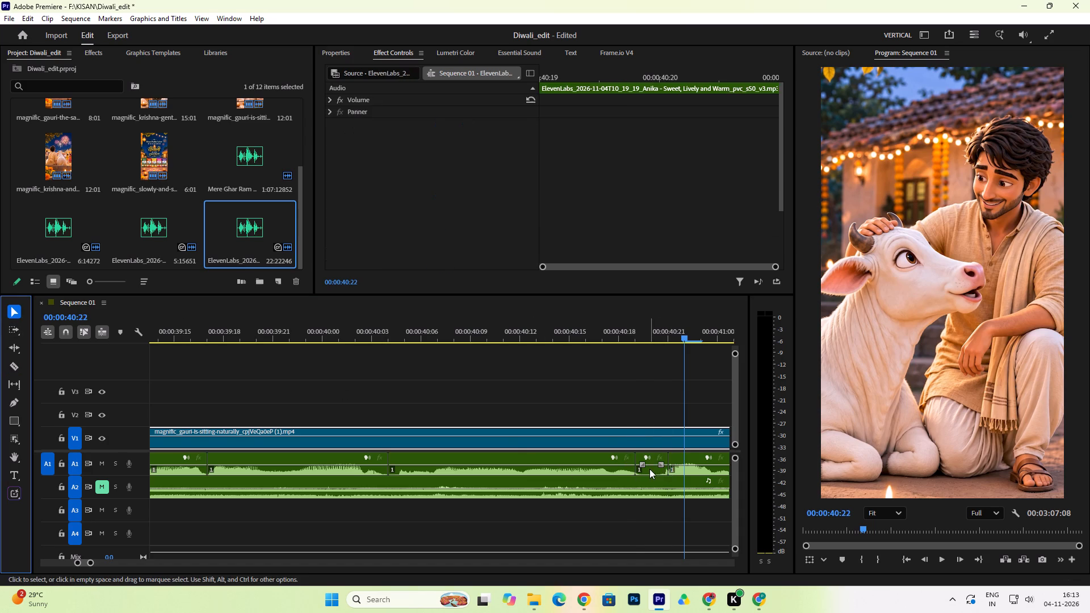
pyautogui.press('Delete')
pyautogui.moveTo(694, 456); pyautogui.dragTo(670, 459)
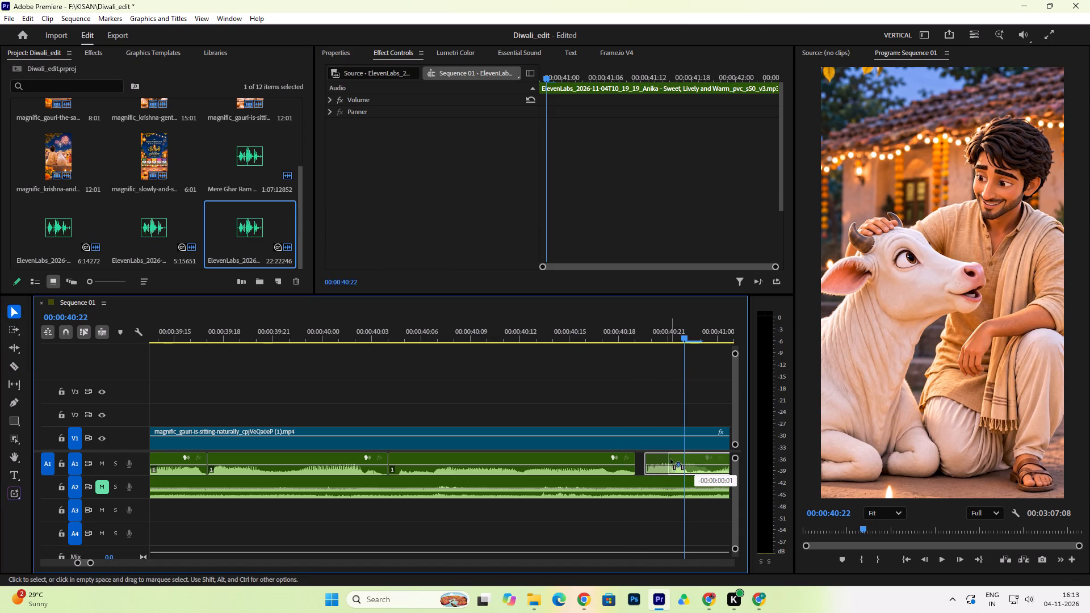
pyautogui.moveTo(670, 459); pyautogui.dragTo(666, 460)
pyautogui.click(408, 323)
pyautogui.press('space')
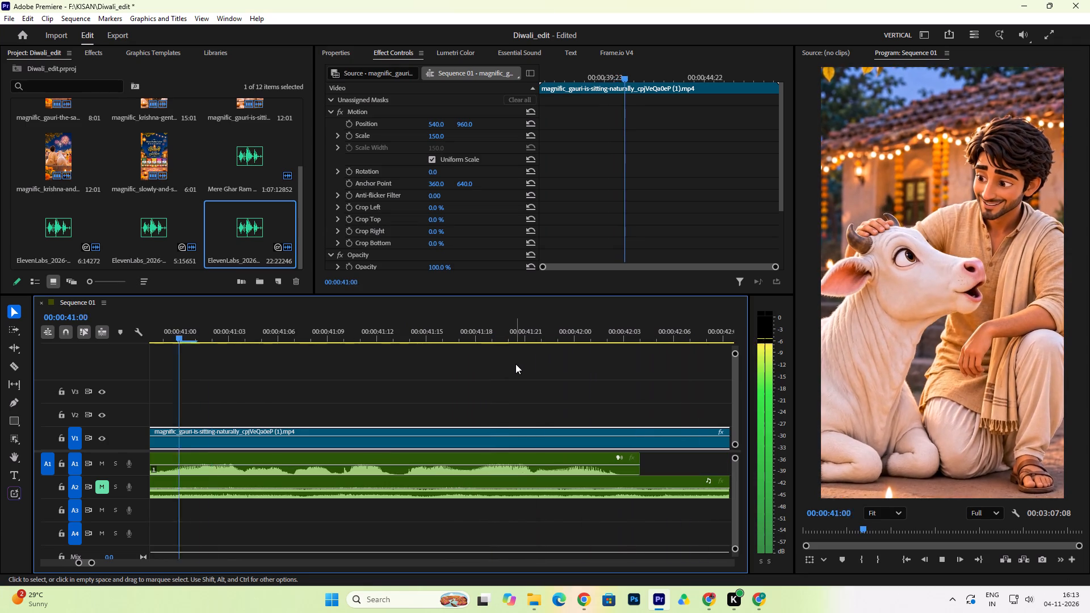
pyautogui.press('space')
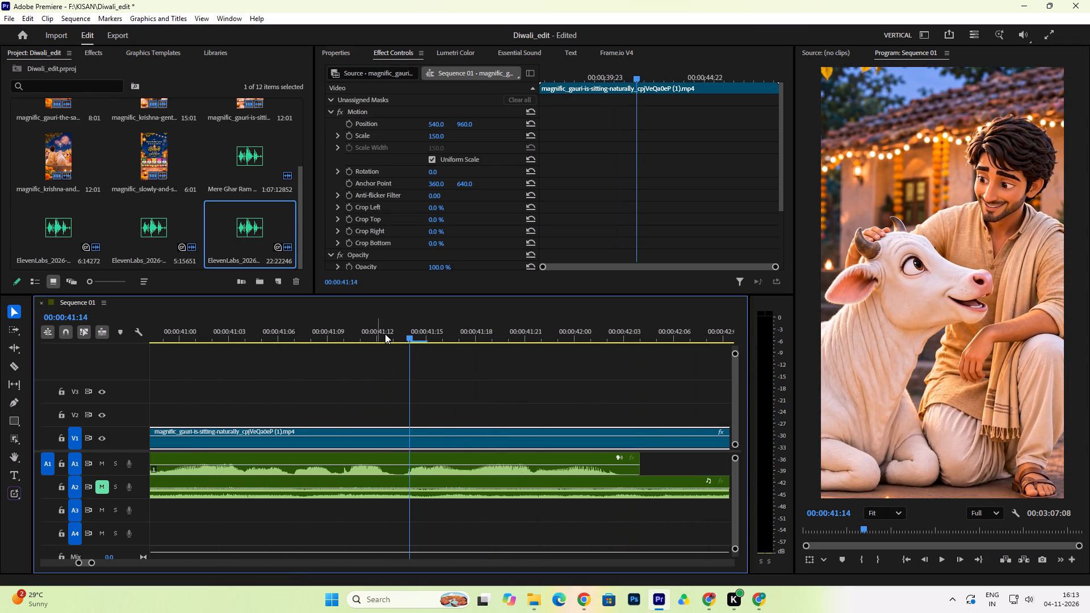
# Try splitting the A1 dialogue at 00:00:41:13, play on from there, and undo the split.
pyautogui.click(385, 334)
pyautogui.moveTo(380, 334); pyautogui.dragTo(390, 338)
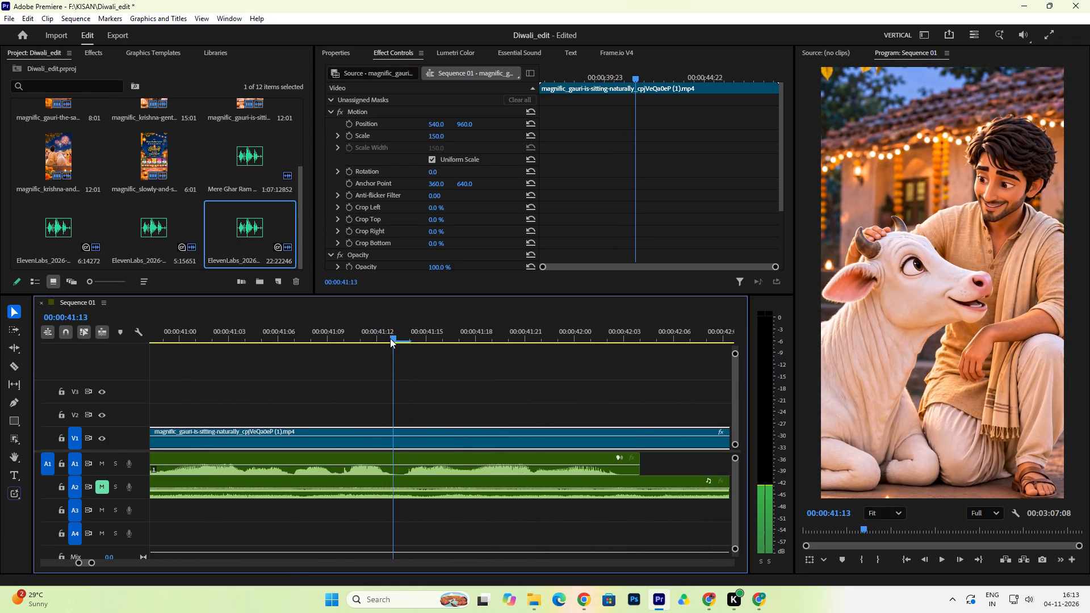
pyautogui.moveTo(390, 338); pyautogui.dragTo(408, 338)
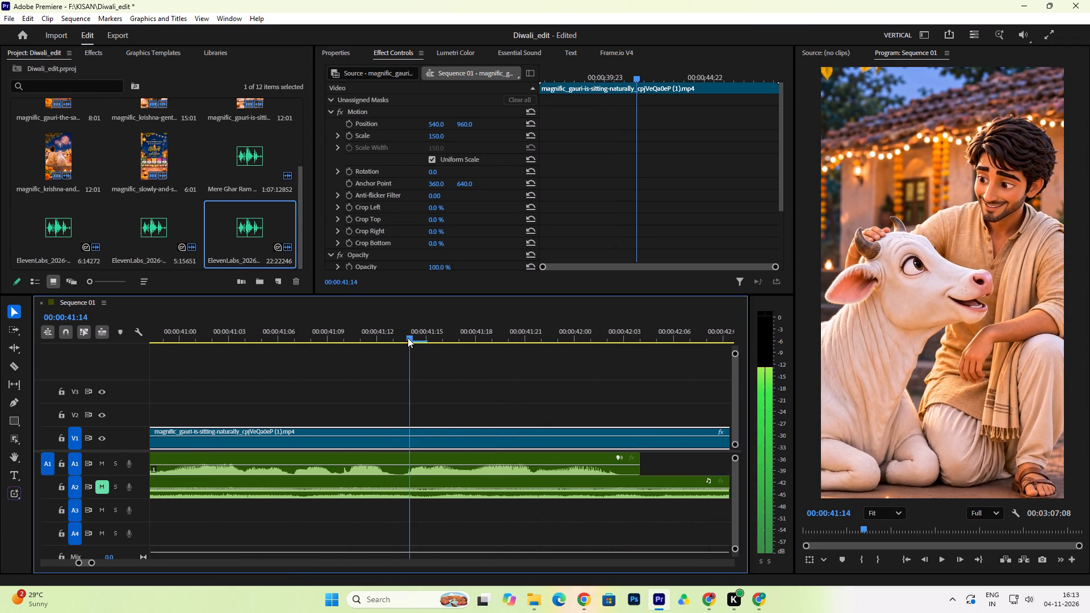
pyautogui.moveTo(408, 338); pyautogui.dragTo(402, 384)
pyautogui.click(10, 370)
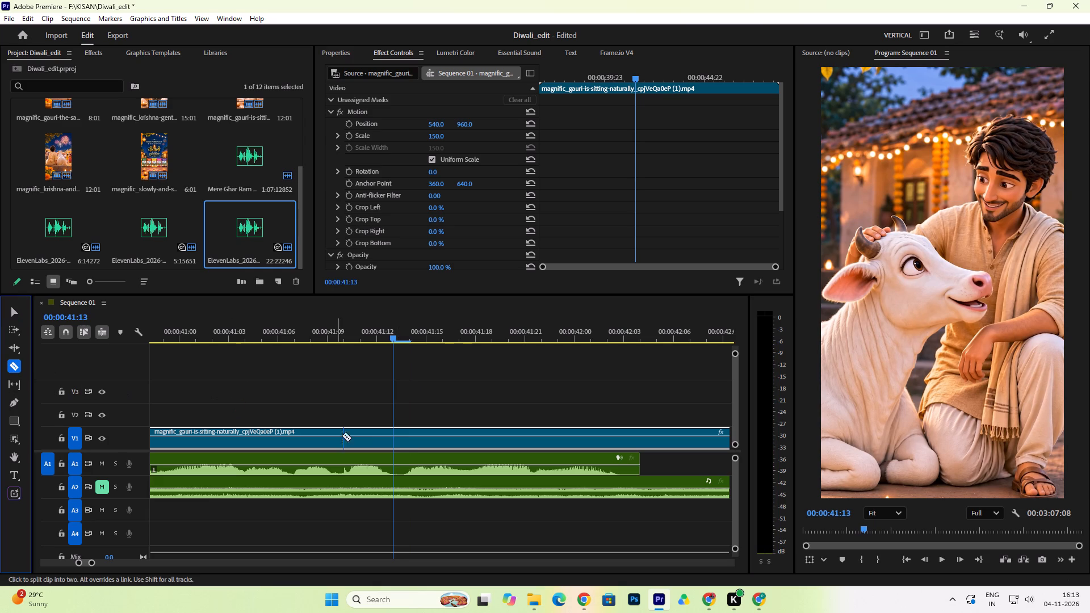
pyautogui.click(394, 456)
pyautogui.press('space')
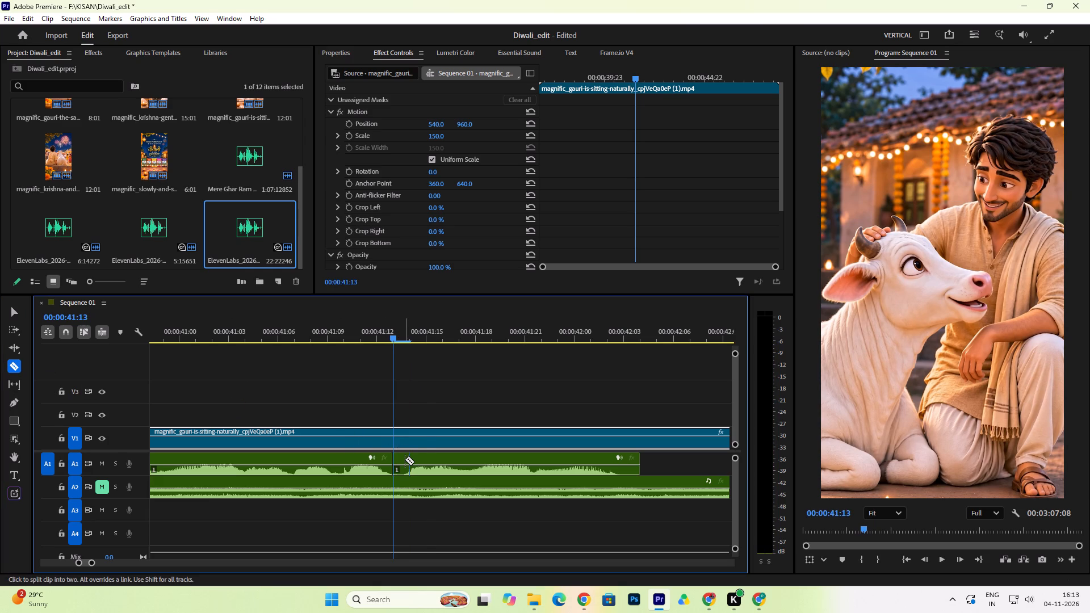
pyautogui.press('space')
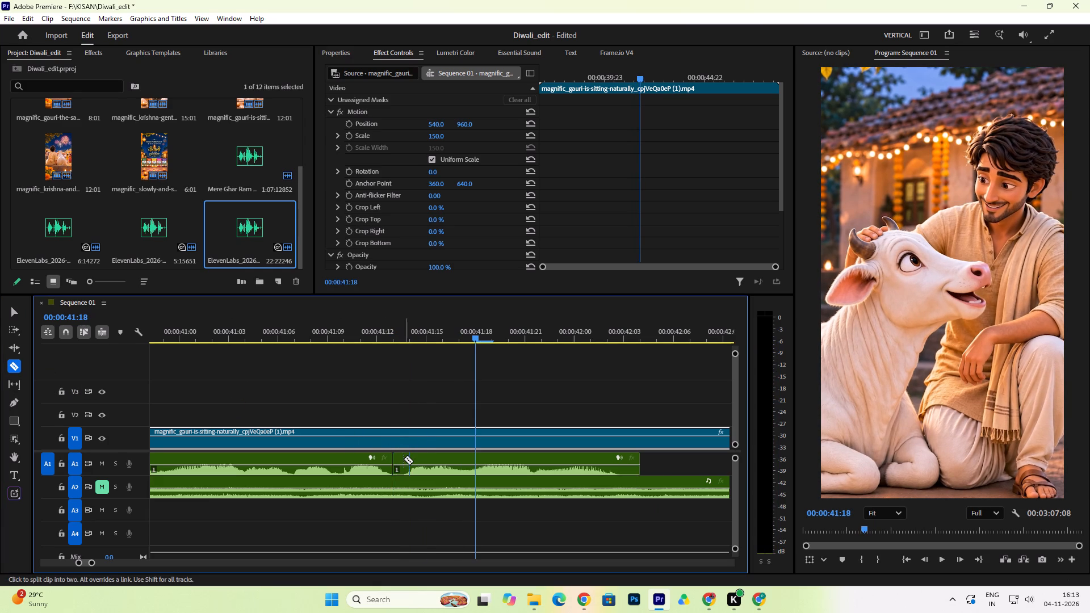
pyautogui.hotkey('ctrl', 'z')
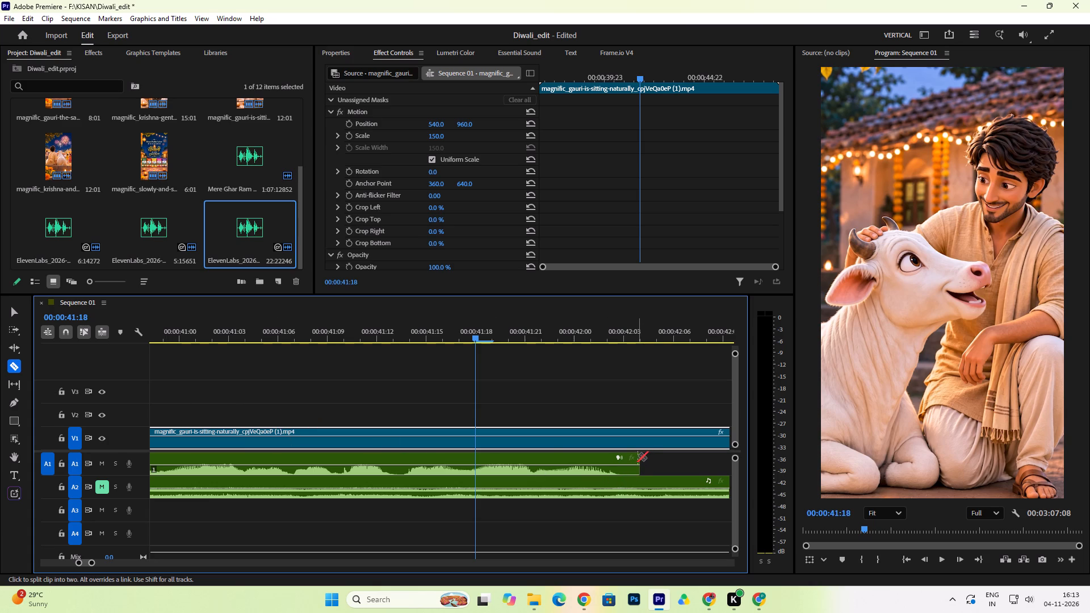
# Trim the end of the last A1 dialogue piece to about 00:00:42:03 and play it back against Gauri's mouth movement.
pyautogui.click(12, 313)
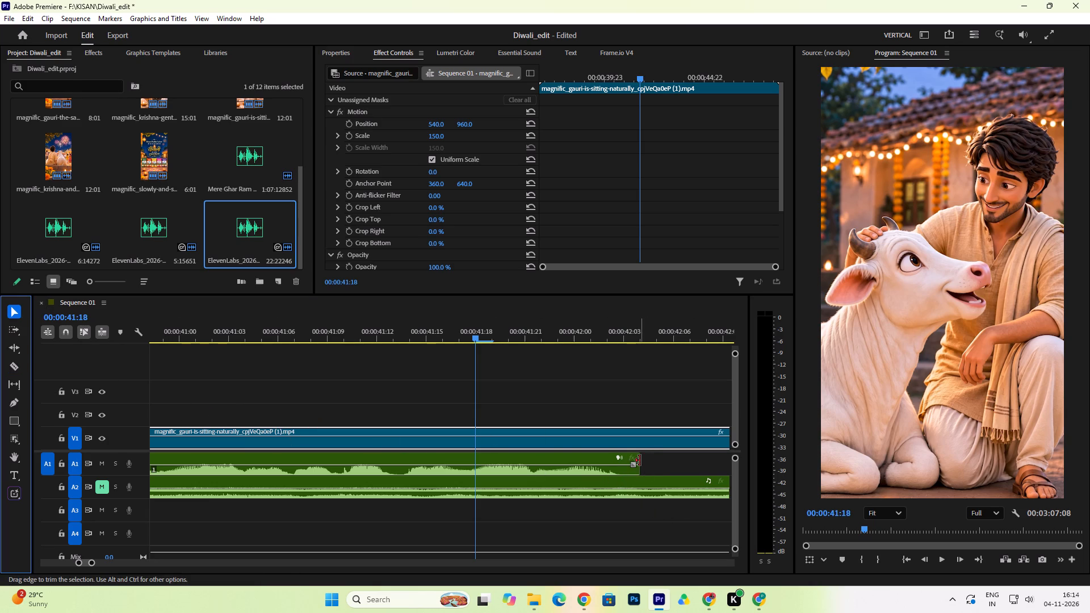
pyautogui.moveTo(640, 460); pyautogui.dragTo(621, 466)
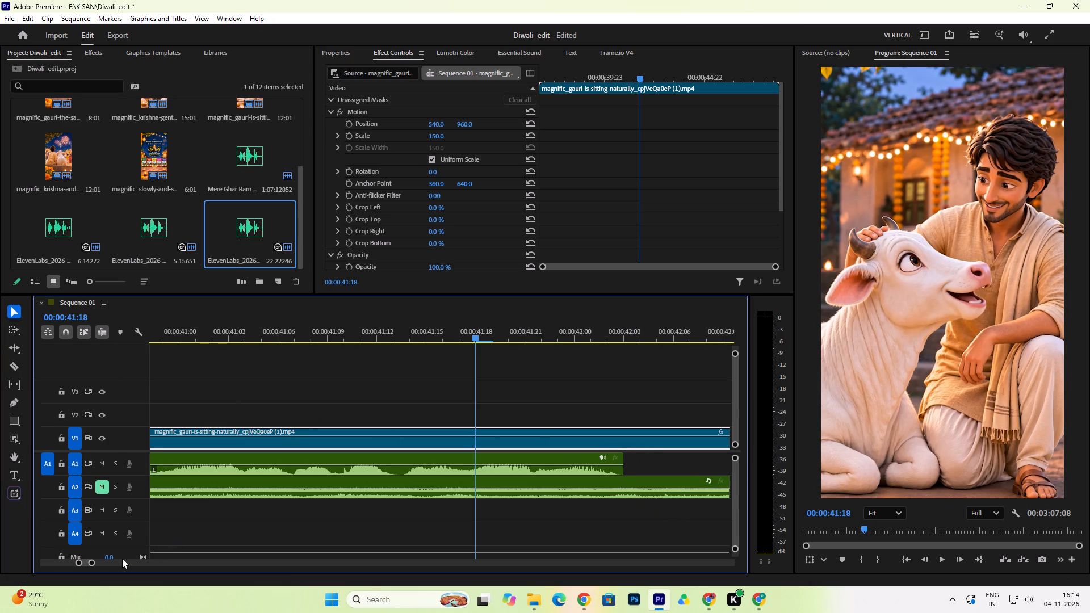
pyautogui.moveTo(93, 564); pyautogui.dragTo(182, 566)
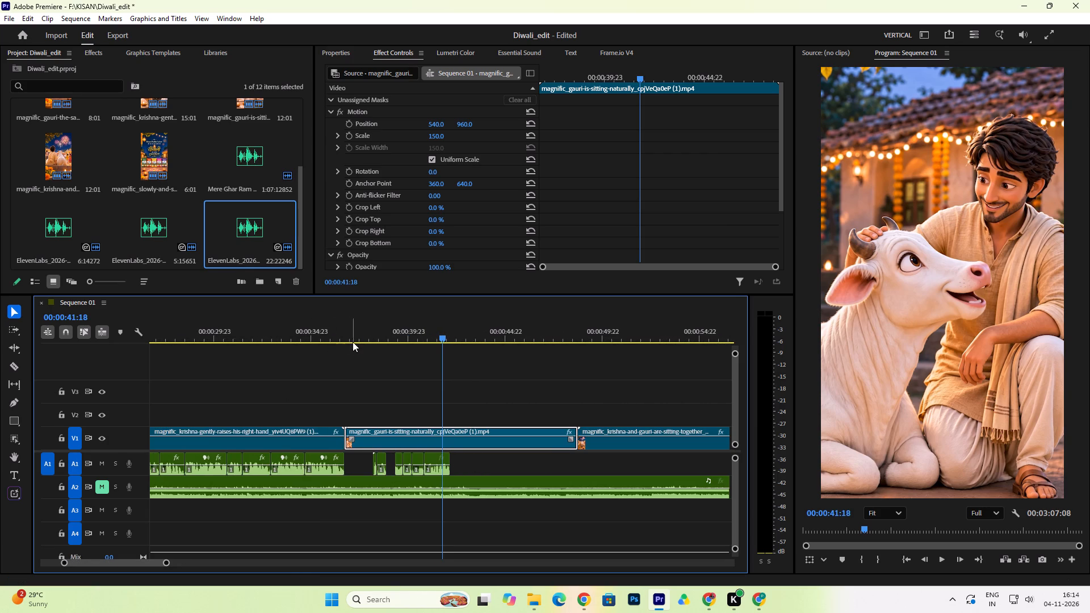
pyautogui.click(356, 336)
pyautogui.press('space')
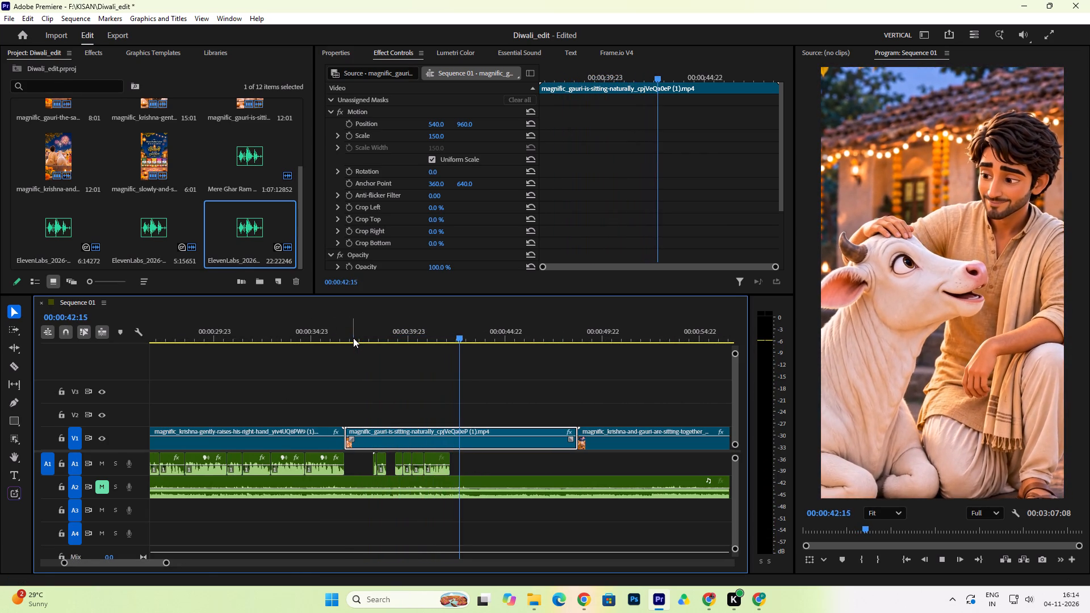
pyautogui.press('space')
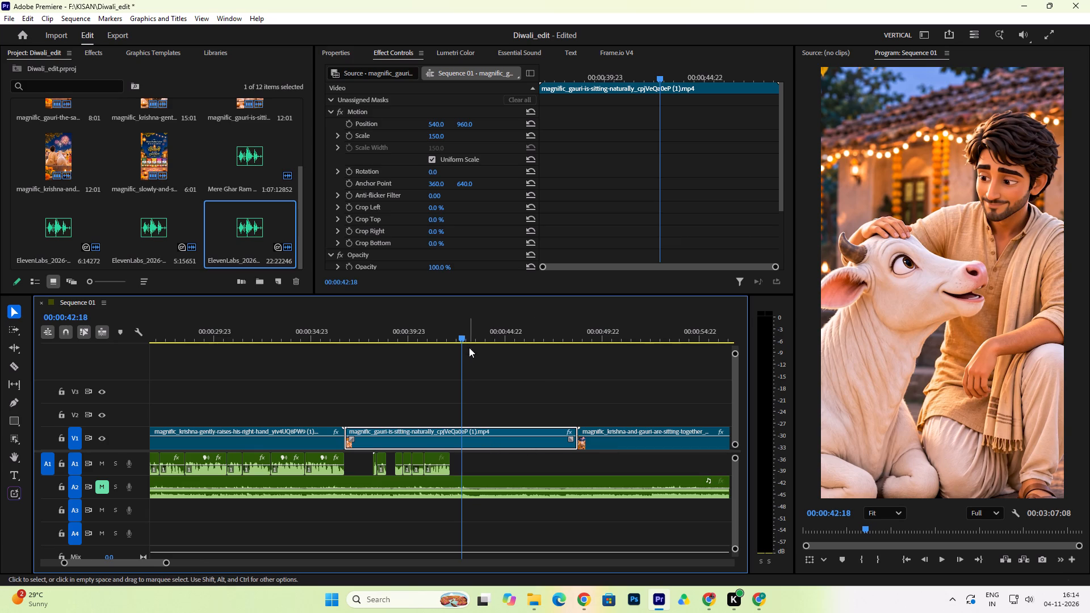
pyautogui.moveTo(459, 335); pyautogui.dragTo(443, 342)
pyautogui.press('space')
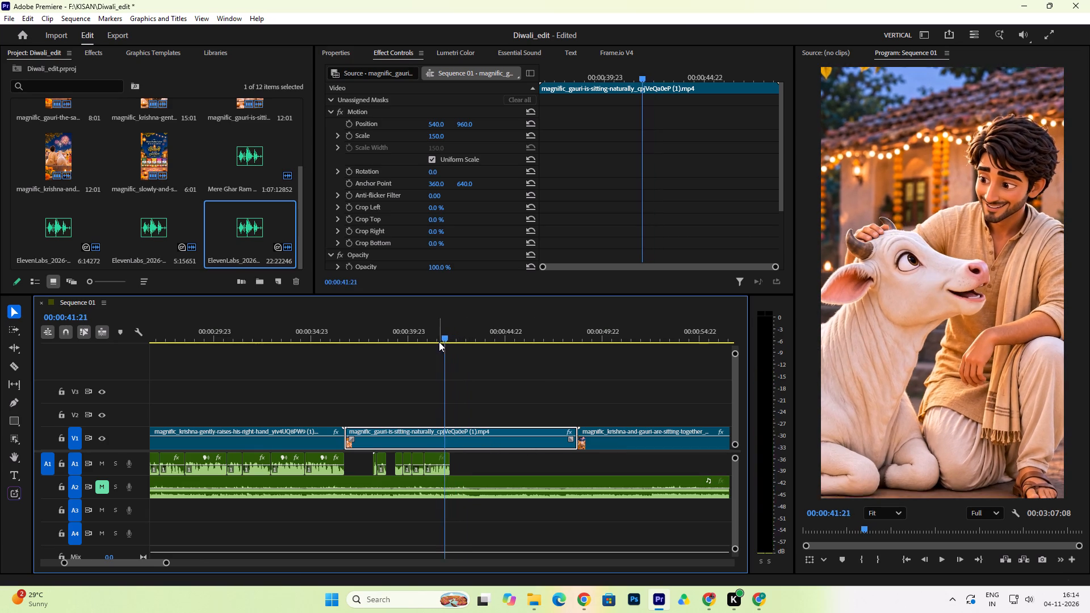
pyautogui.press('space')
pyautogui.press('space')
pyautogui.press('space')
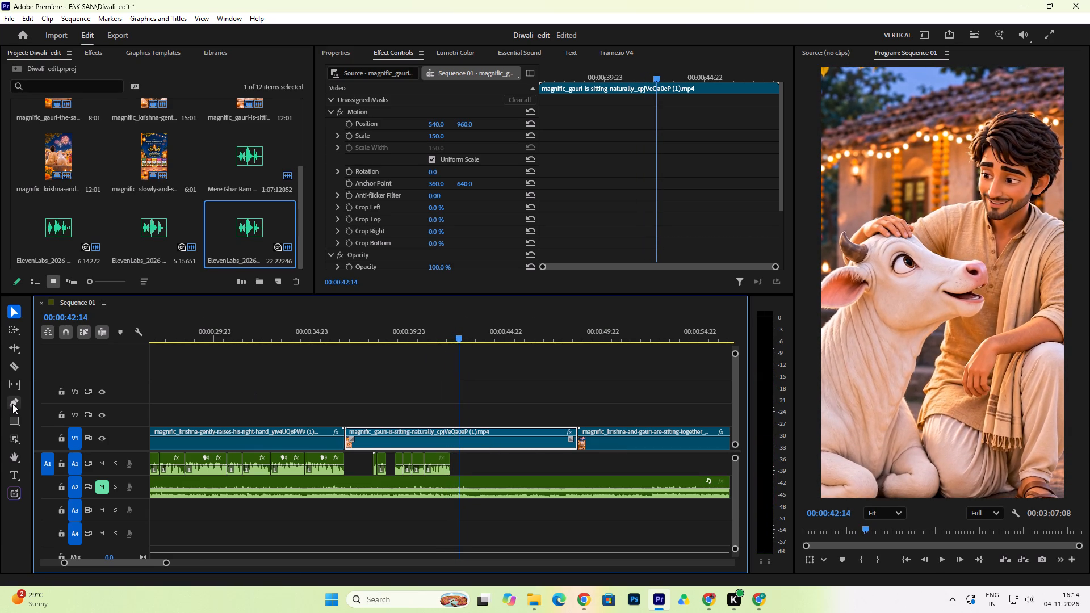
# Replay the end of Gauri's line to find the cut point, and split the Gauri sitting clip on V1 at 00:00:42:13.
pyautogui.click(15, 366)
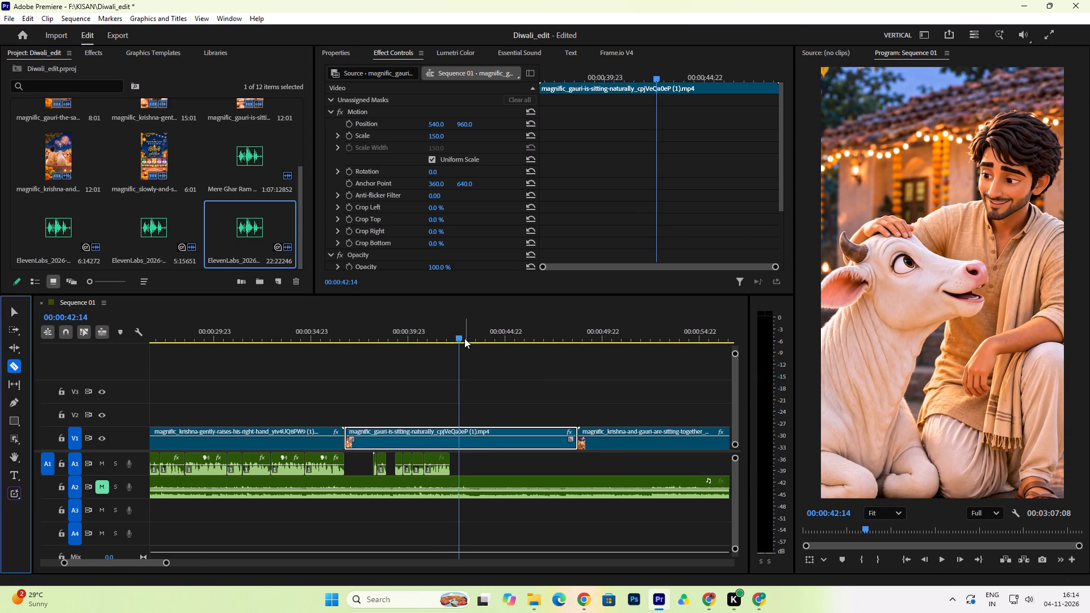
pyautogui.click(459, 339)
pyautogui.press('space')
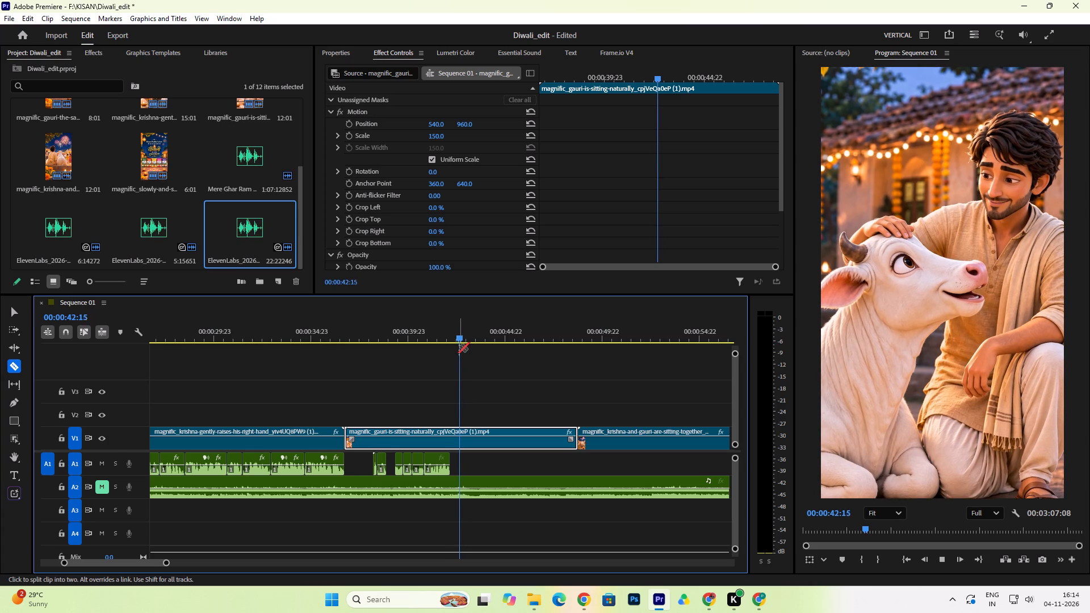
pyautogui.press('space')
pyautogui.moveTo(463, 338); pyautogui.dragTo(460, 339)
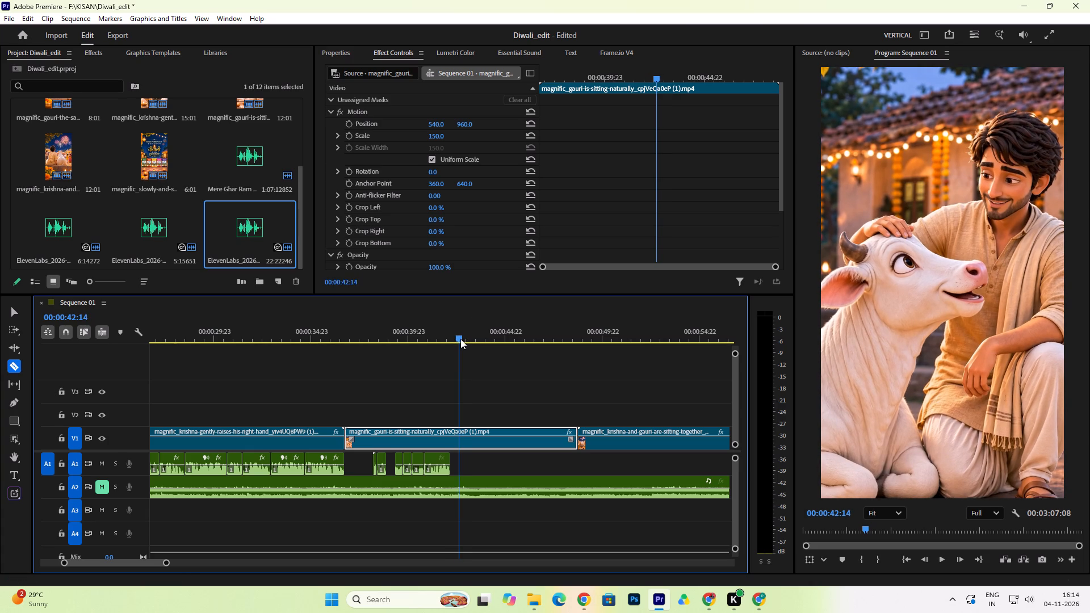
pyautogui.moveTo(460, 339); pyautogui.dragTo(460, 339)
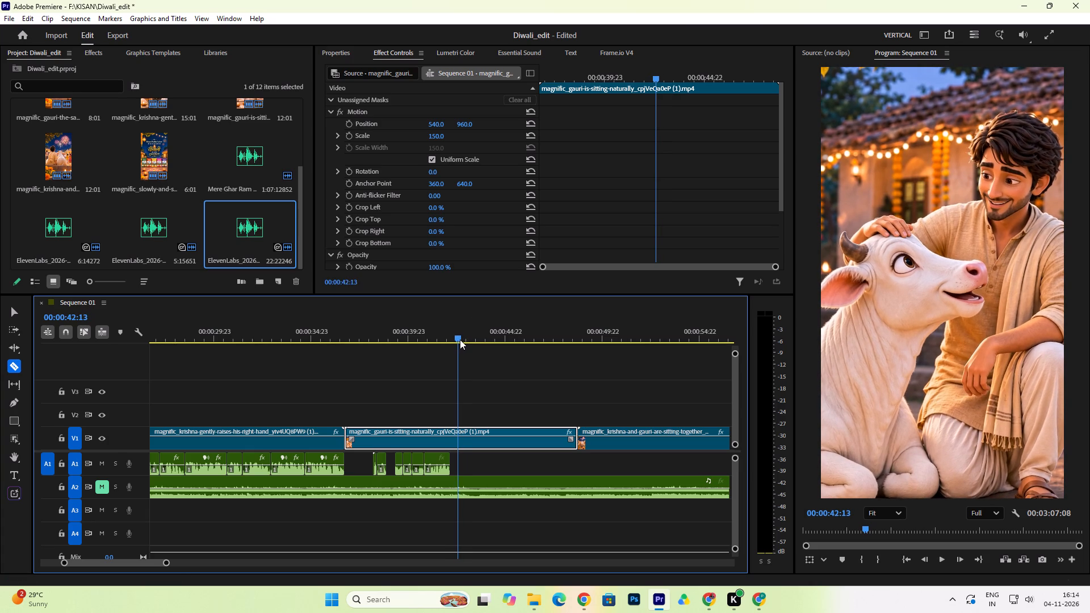
pyautogui.moveTo(460, 339); pyautogui.dragTo(456, 342)
pyautogui.press('space')
pyautogui.press('space')
pyautogui.click(435, 337)
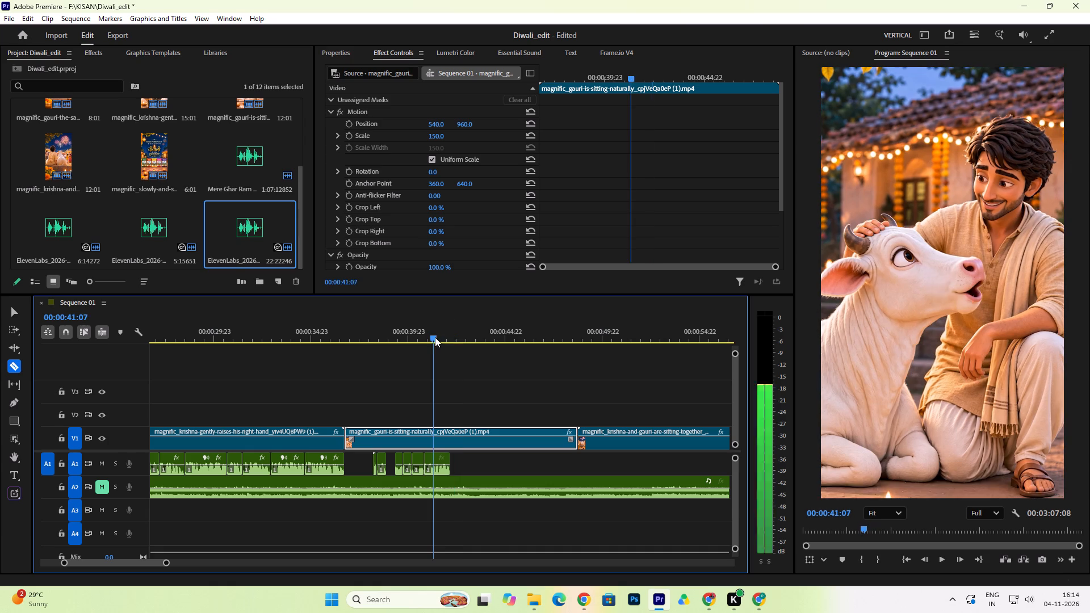
pyautogui.press('space')
pyautogui.press('space')
pyautogui.press('space')
pyautogui.press('space')
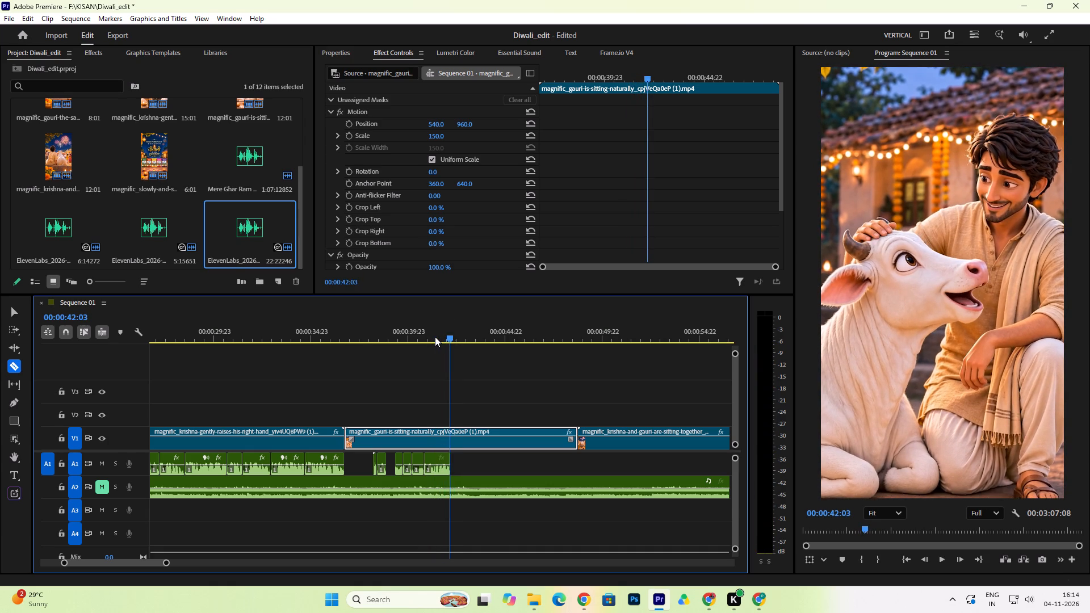
pyautogui.press('space')
pyautogui.press('space')
pyautogui.press('space')
pyautogui.press('space')
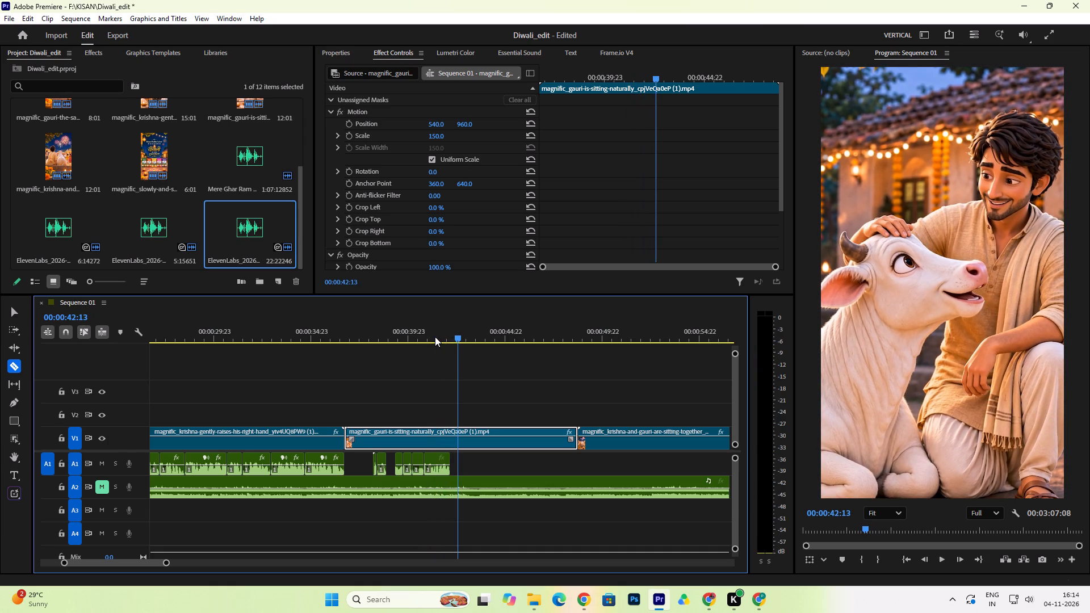
pyautogui.click(458, 430)
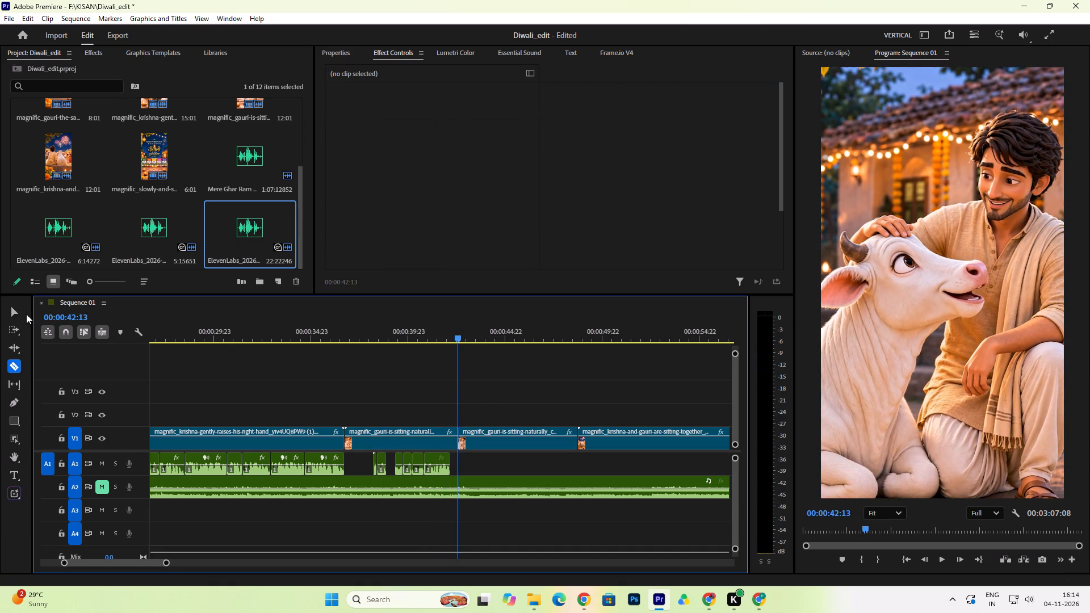
# Set the first part of the split Gauri clip to 102.9% speed with Optical flow interpolation, and play it from 00:00:37:11.
pyautogui.click(19, 310)
pyautogui.click(434, 442)
pyautogui.rightClick(433, 440)
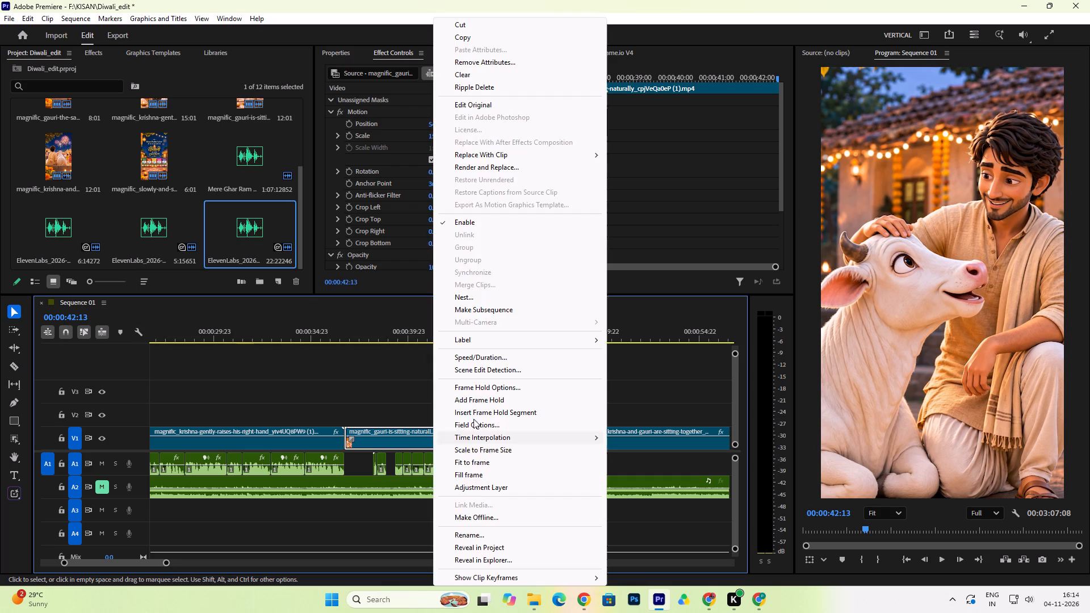
pyautogui.click(513, 358)
pyautogui.click(557, 270)
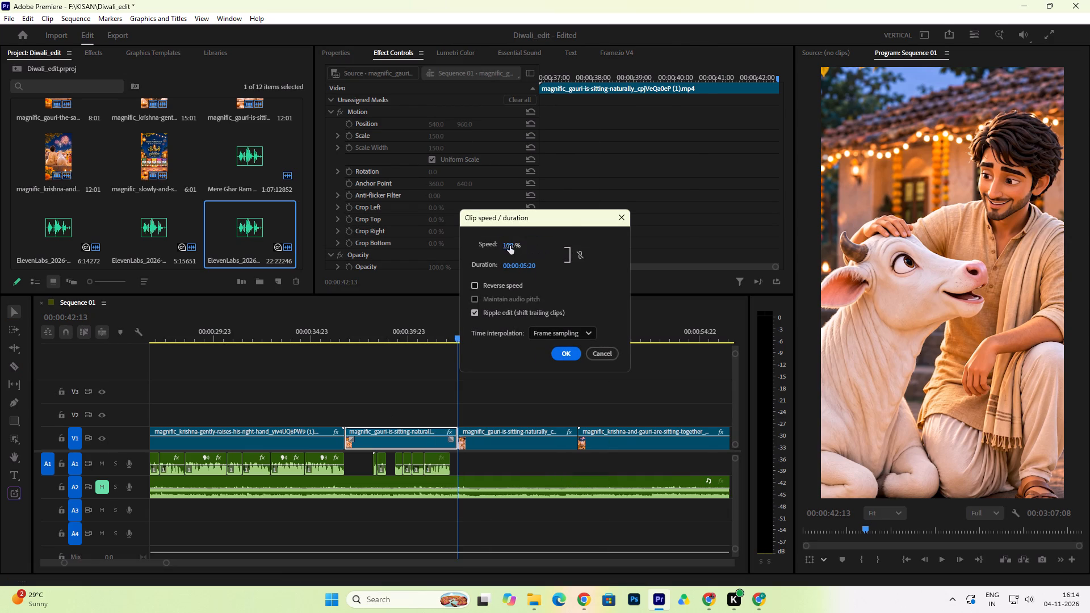
pyautogui.moveTo(508, 246); pyautogui.dragTo(529, 249)
pyautogui.click(571, 332)
pyautogui.click(570, 380)
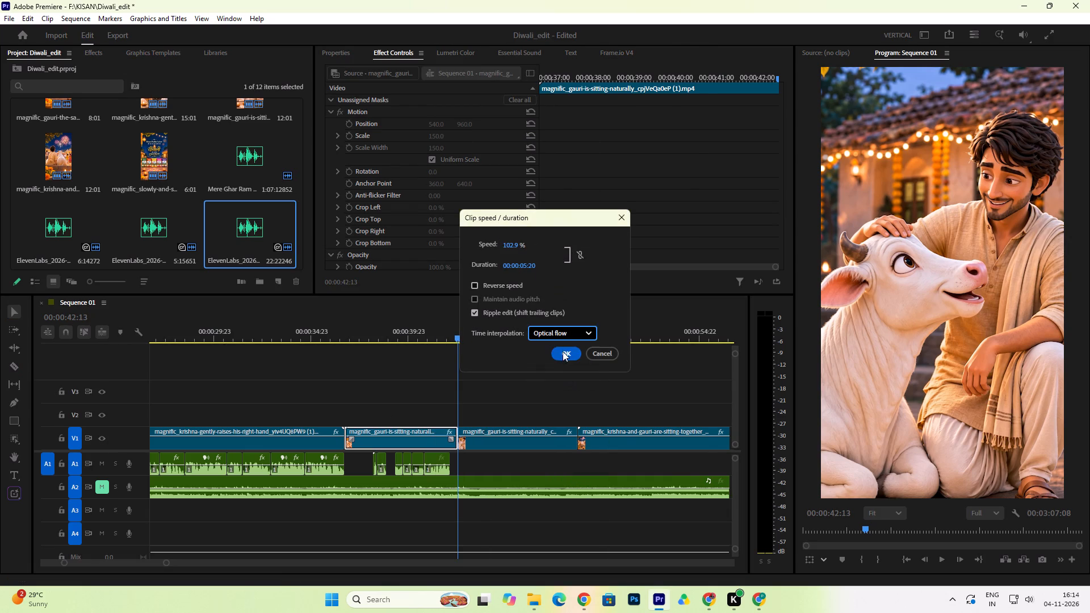
pyautogui.click(563, 351)
pyautogui.click(360, 335)
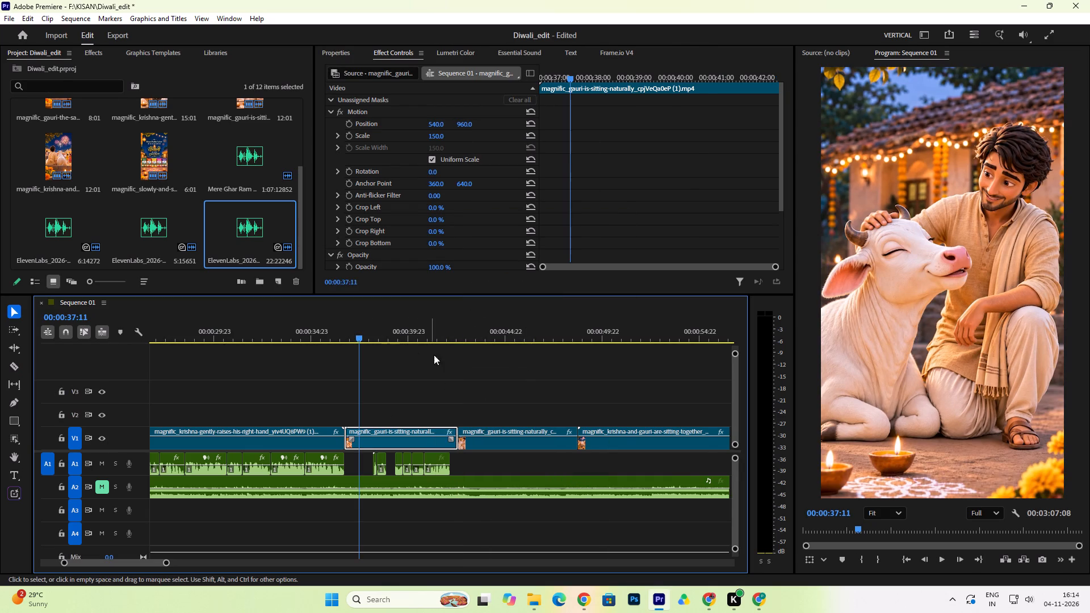
pyautogui.press('space')
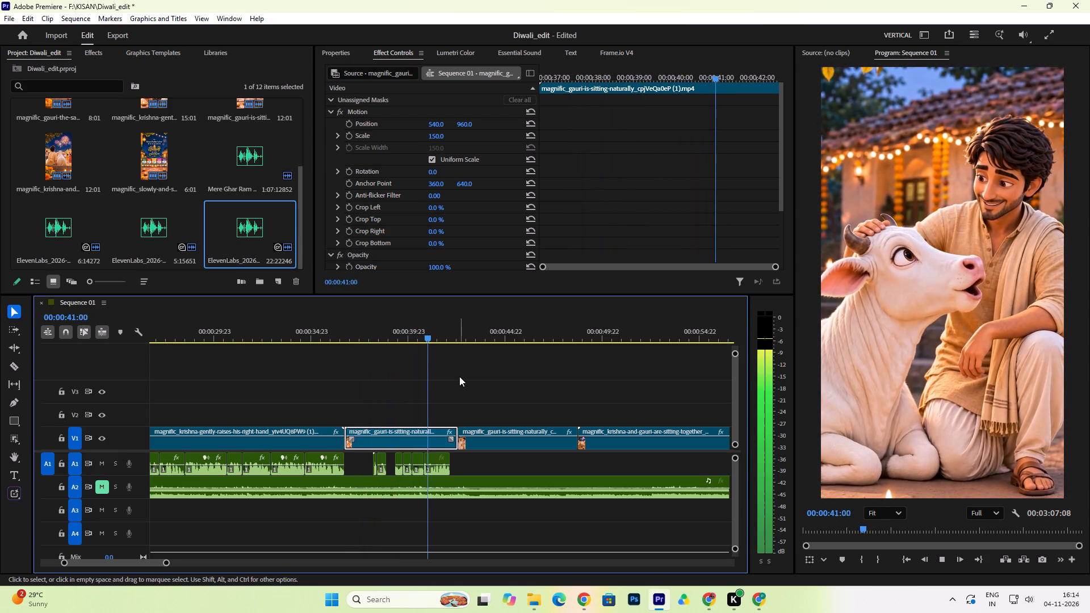
# Stop playback and move the last A1 dialogue piece slightly later so it starts at about 00:00:41:02.
pyautogui.press('space')
pyautogui.moveTo(463, 460); pyautogui.dragTo(439, 463)
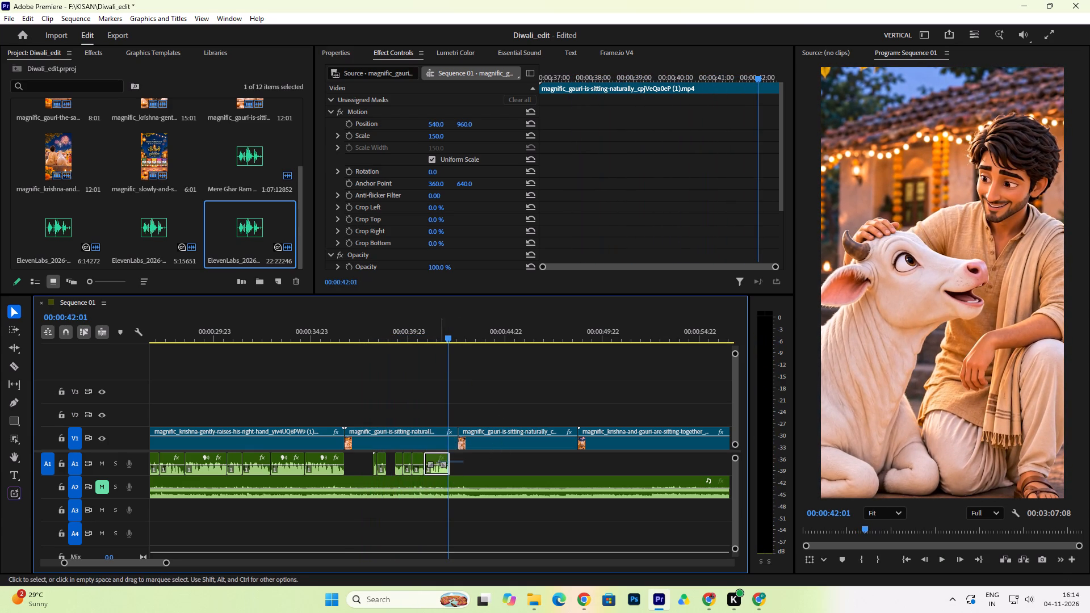
pyautogui.moveTo(439, 463); pyautogui.dragTo(396, 470)
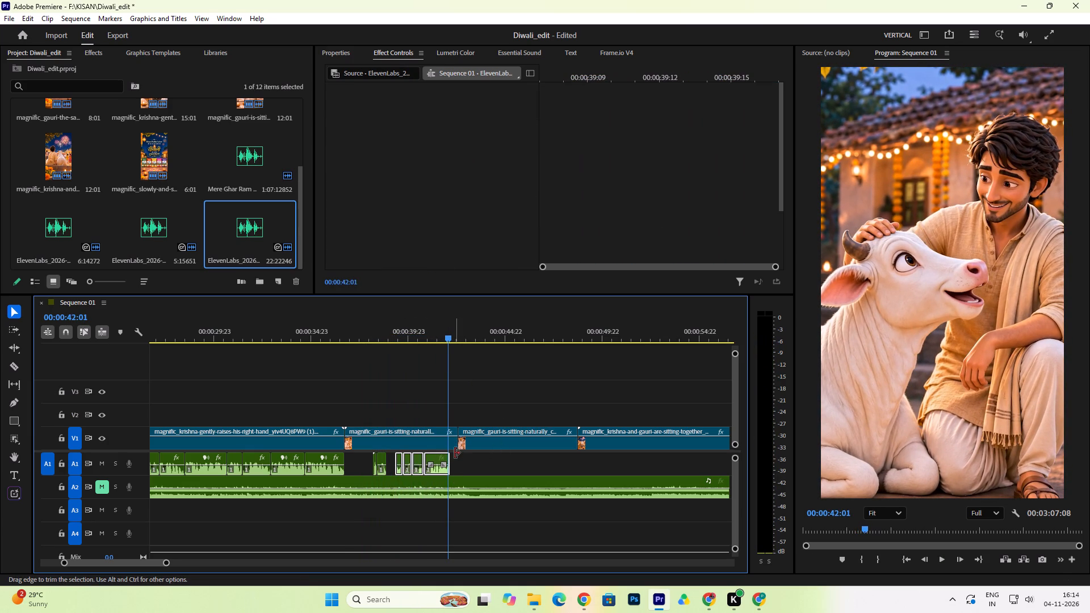
pyautogui.click(435, 457)
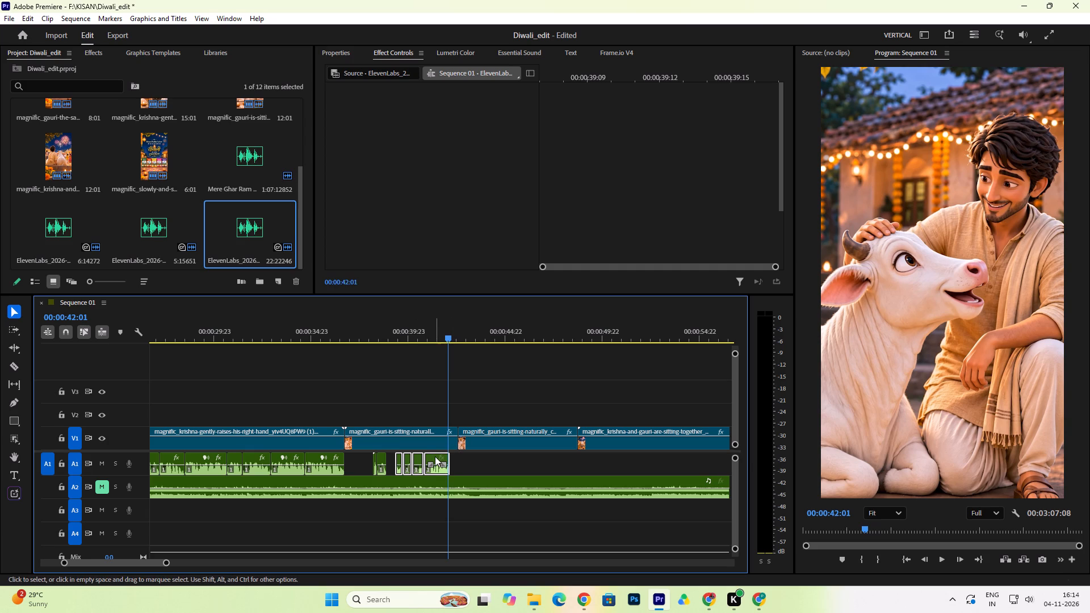
pyautogui.click(469, 463)
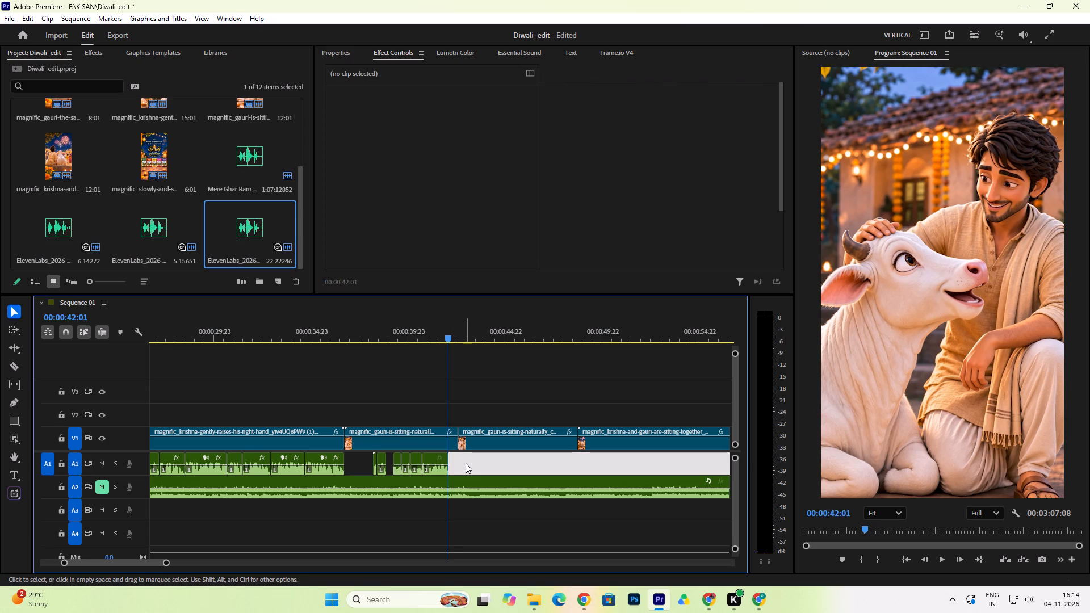
pyautogui.hotkey('ctrl', 'z')
pyautogui.click(460, 467)
pyautogui.click(434, 457)
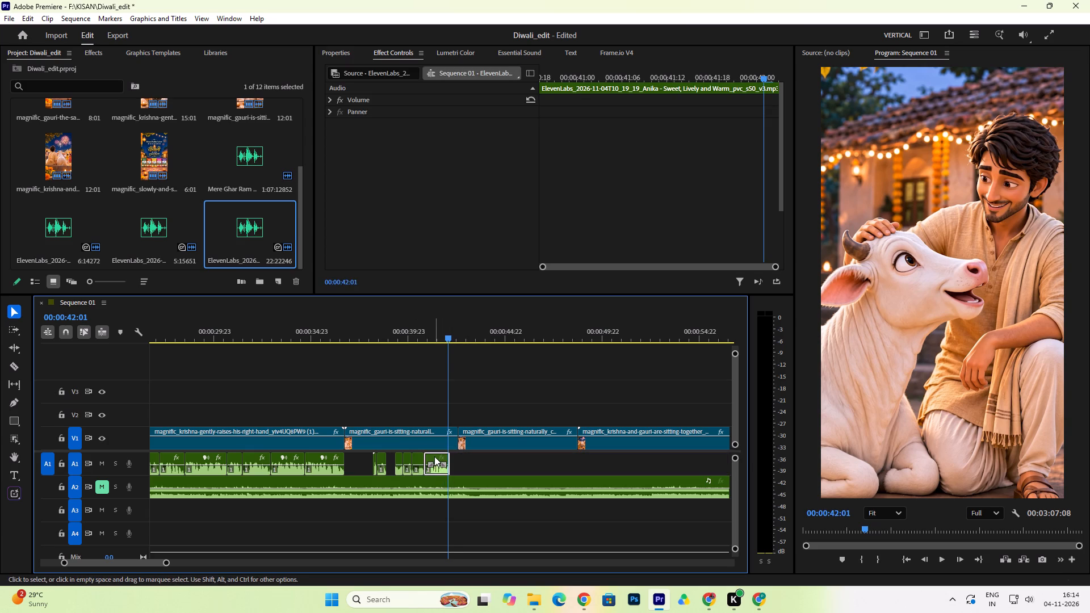
pyautogui.moveTo(434, 456); pyautogui.dragTo(442, 457)
pyautogui.click(442, 457)
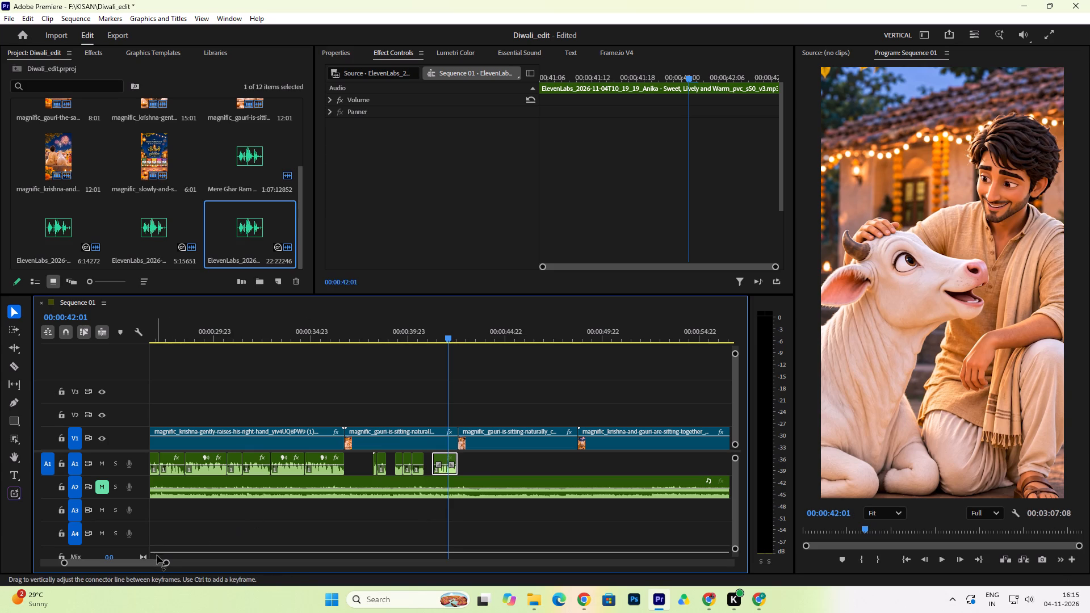
pyautogui.moveTo(166, 561); pyautogui.dragTo(116, 561)
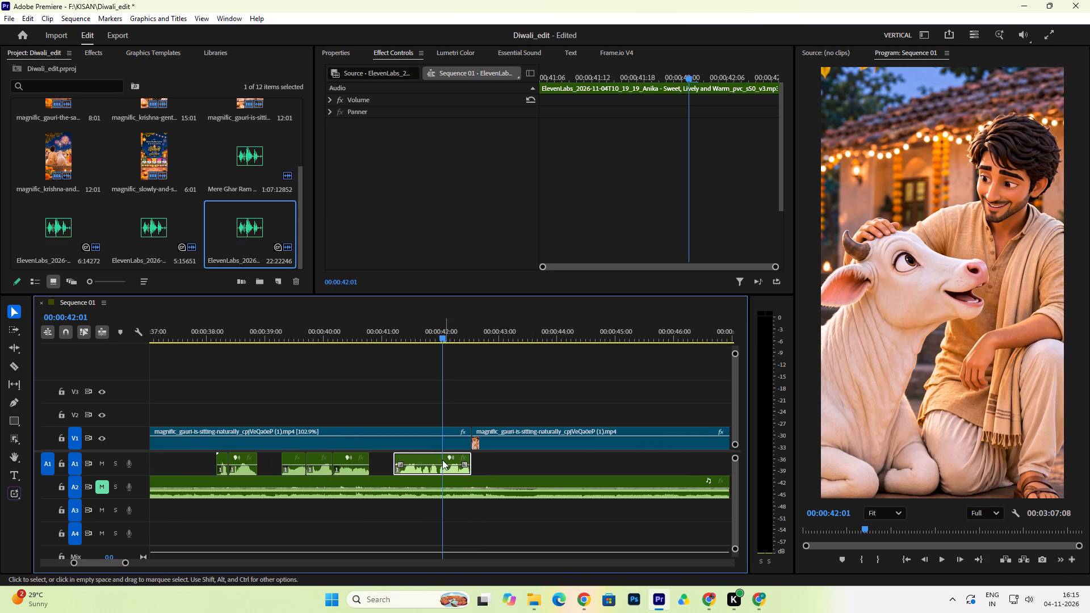
pyautogui.moveTo(435, 458); pyautogui.dragTo(427, 460)
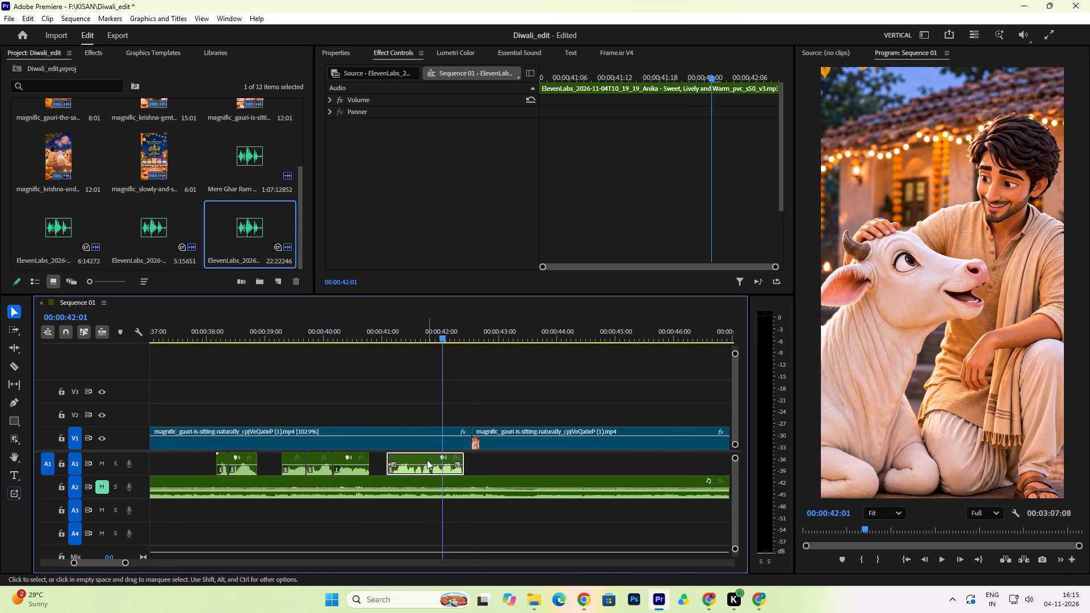
# Play Gauri's line from about 00:00:38:04 through the cut on V1 to check the moved dialogue against her mouth movement.
pyautogui.click(216, 334)
pyautogui.press('space')
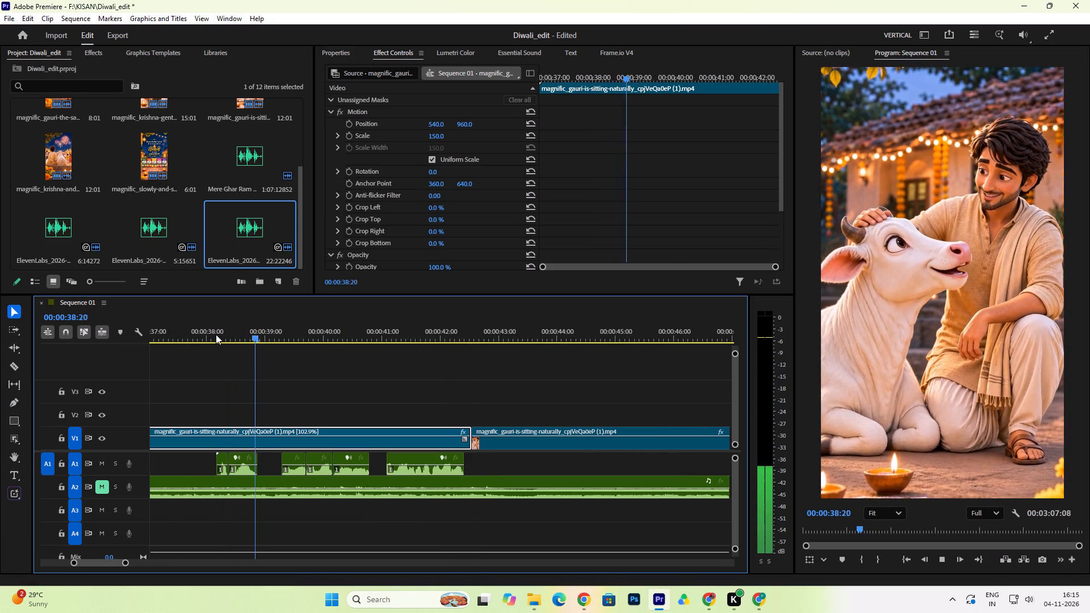
pyautogui.press('space')
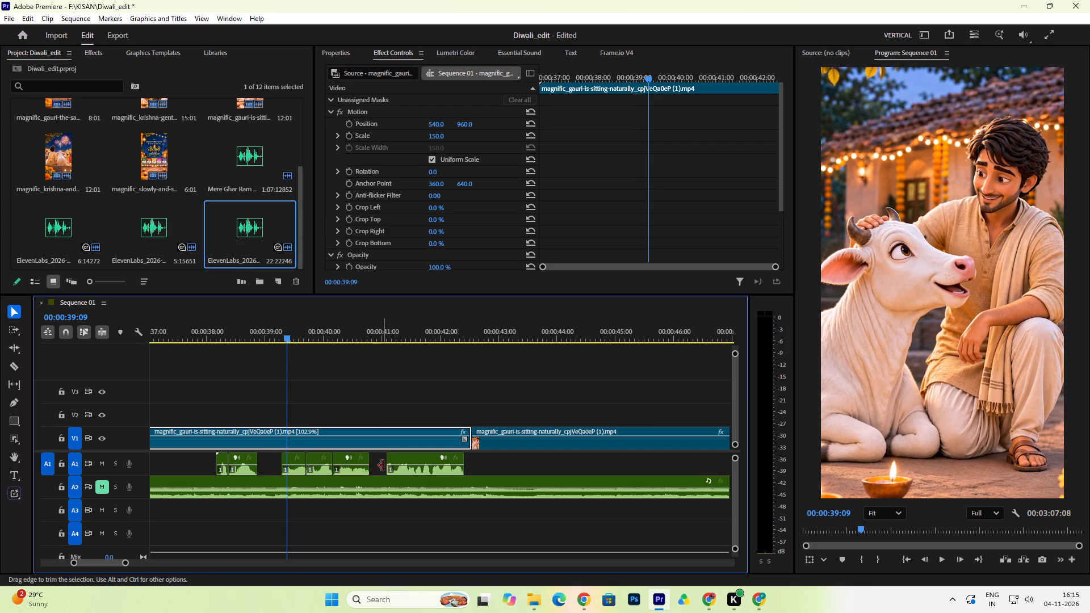
pyautogui.press('space')
pyautogui.press('space')
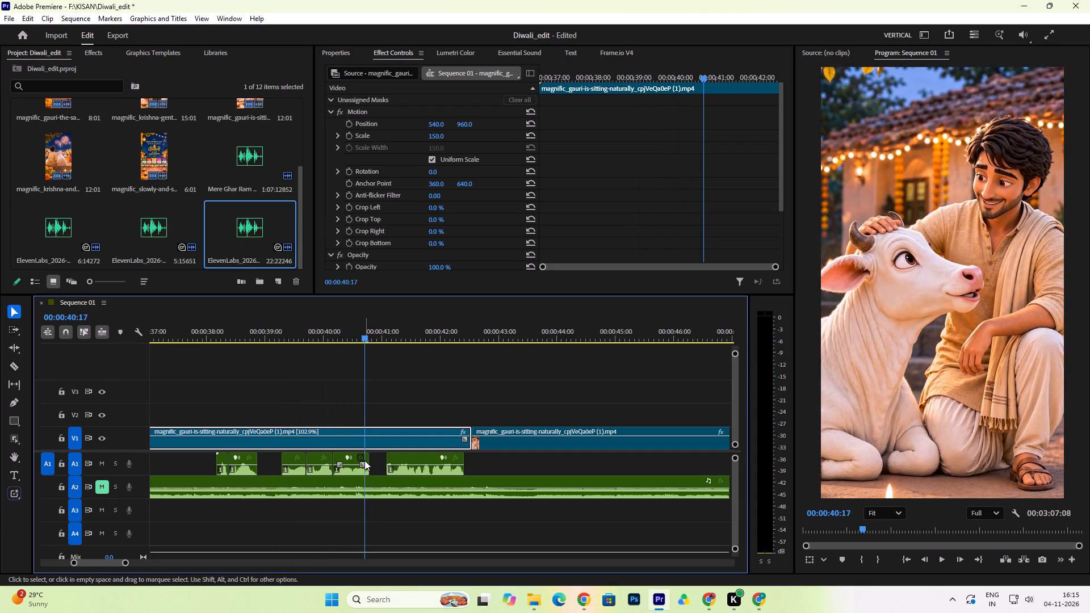
pyautogui.press('space')
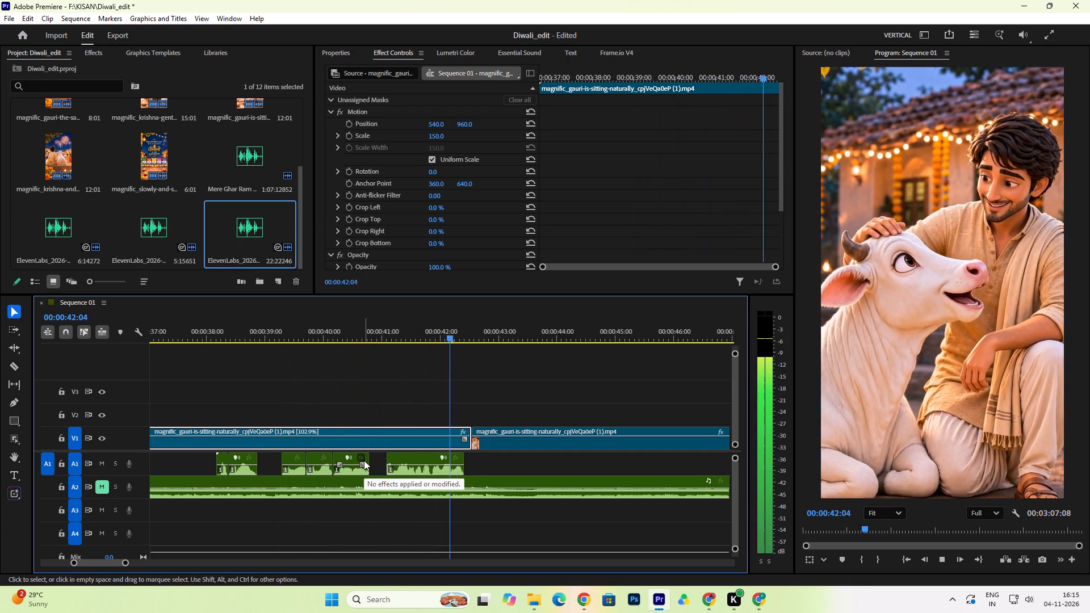
pyautogui.press('space')
pyautogui.click(419, 334)
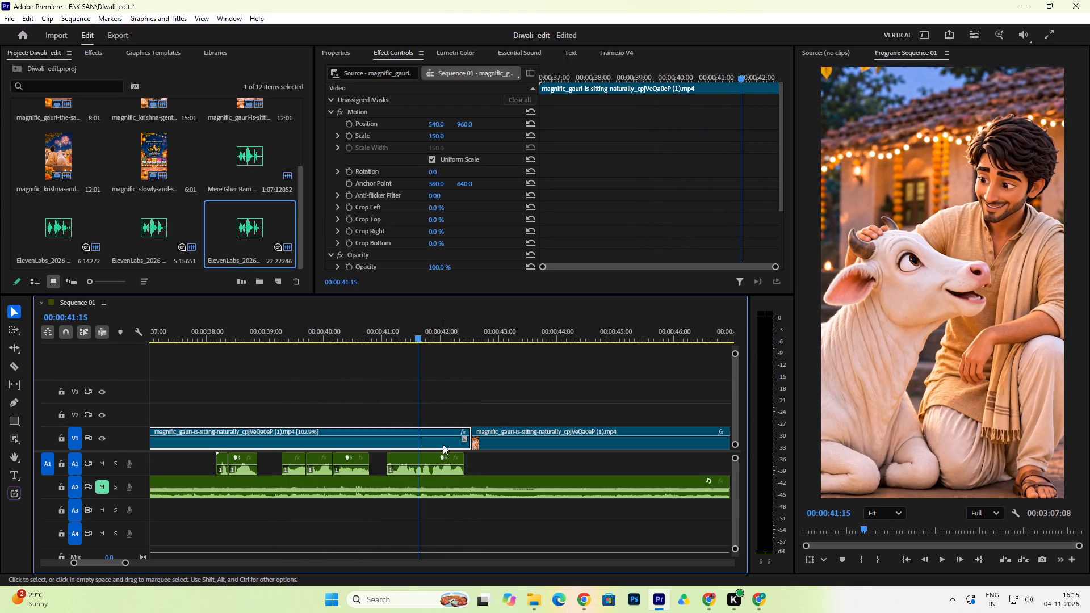
pyautogui.press('space')
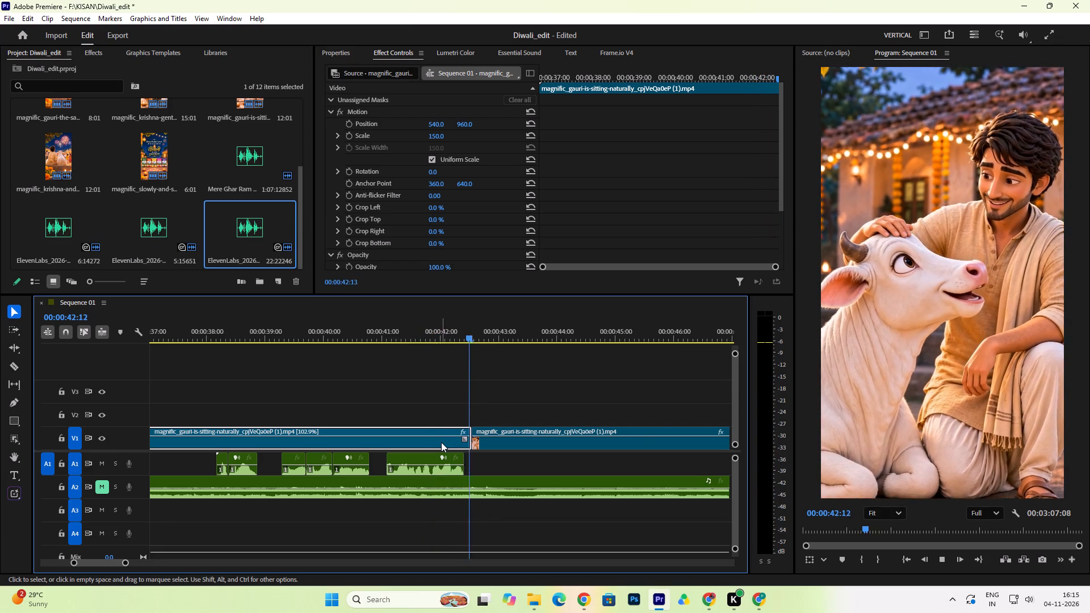
pyautogui.press('space')
# Trim a little off the start of the second Gauri clip on V1, close it against the first clip, and play the join.
pyautogui.moveTo(473, 429); pyautogui.dragTo(475, 429)
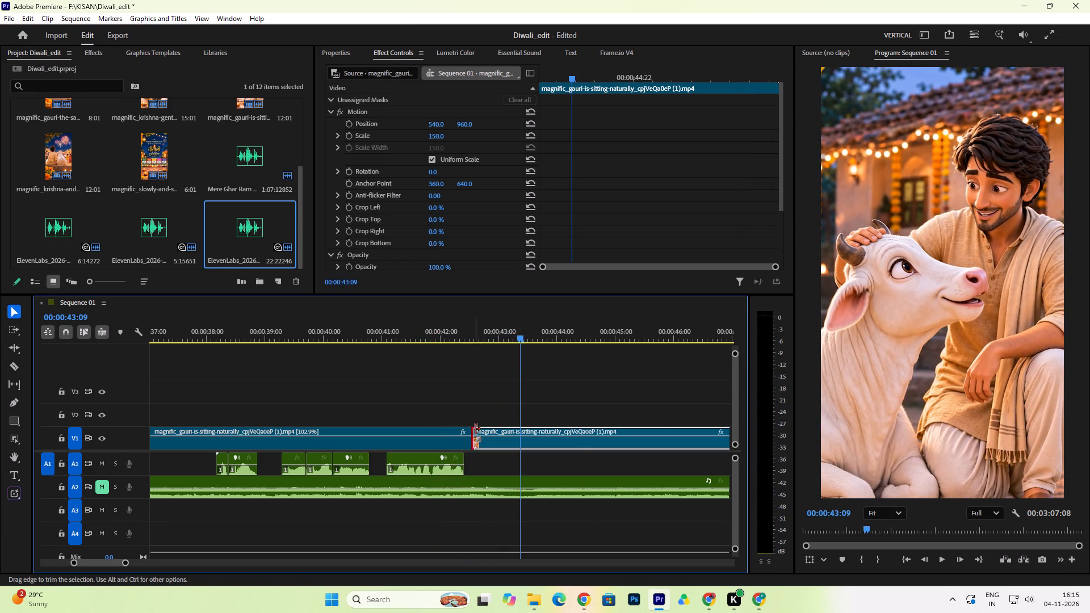
pyautogui.moveTo(475, 429); pyautogui.dragTo(479, 429)
pyautogui.moveTo(496, 440); pyautogui.dragTo(491, 442)
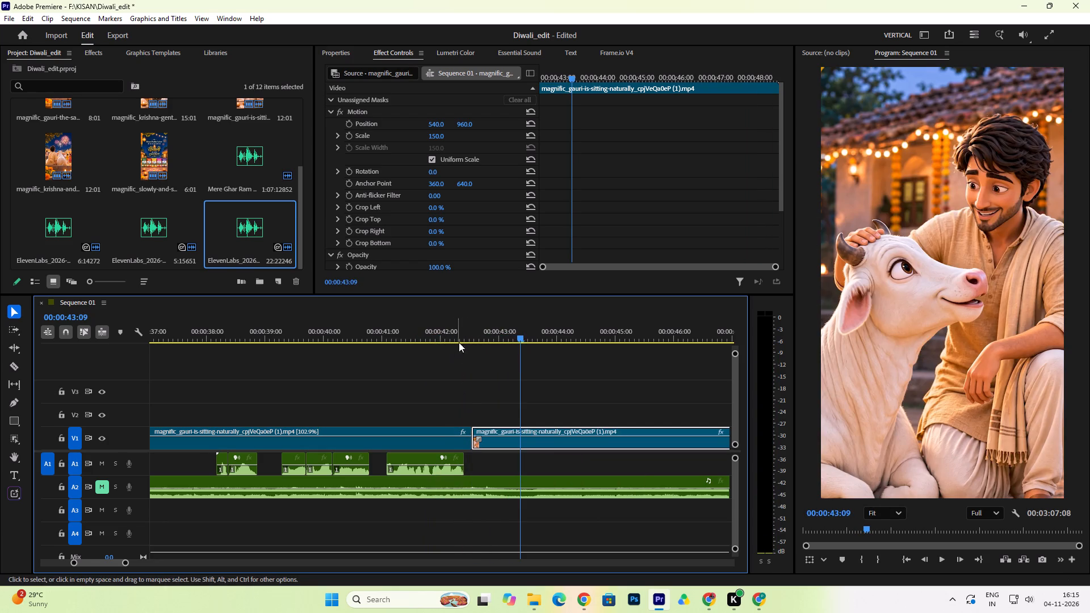
pyautogui.click(463, 335)
pyautogui.press('space')
pyautogui.press('space')
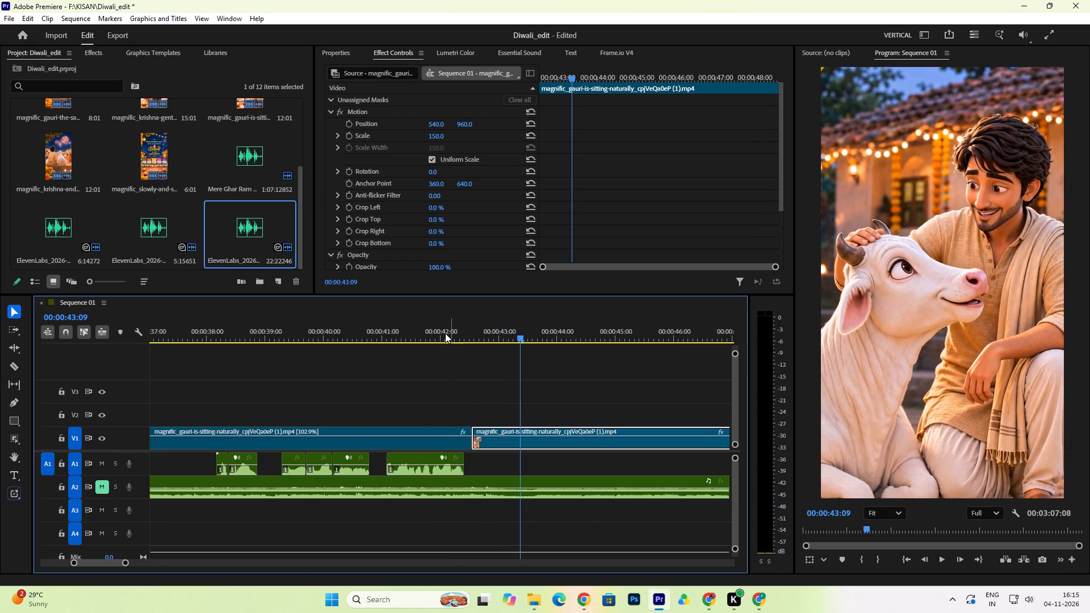
pyautogui.click(445, 333)
pyautogui.press('space')
pyautogui.press('space')
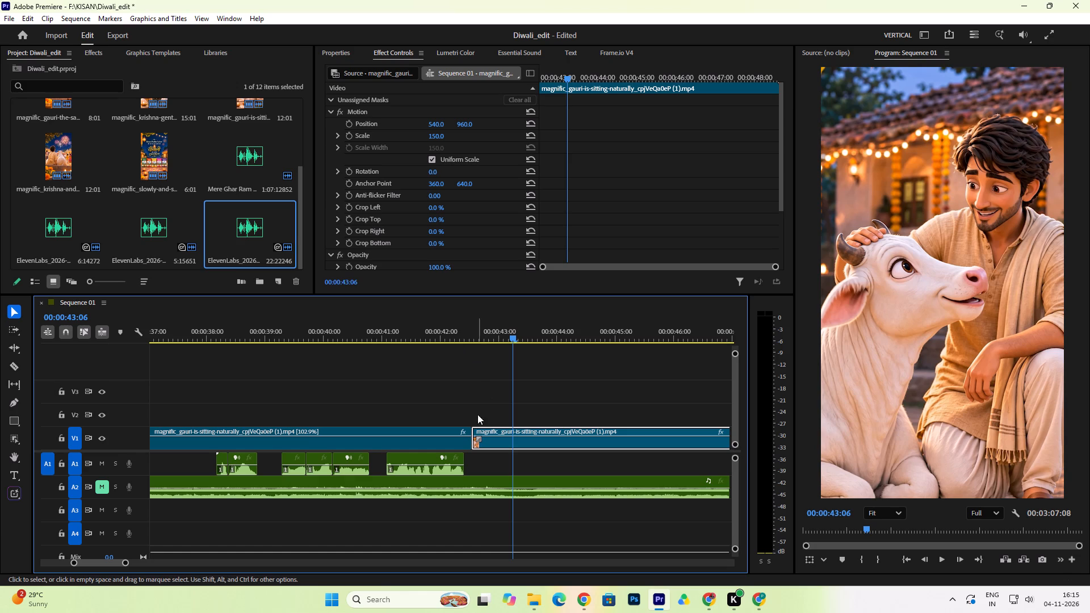
# Shorten the end of the 102.9% Gauri clip by 3 frames, shift the second clip 3 frames earlier against it, and replay the cut.
pyautogui.click(471, 431)
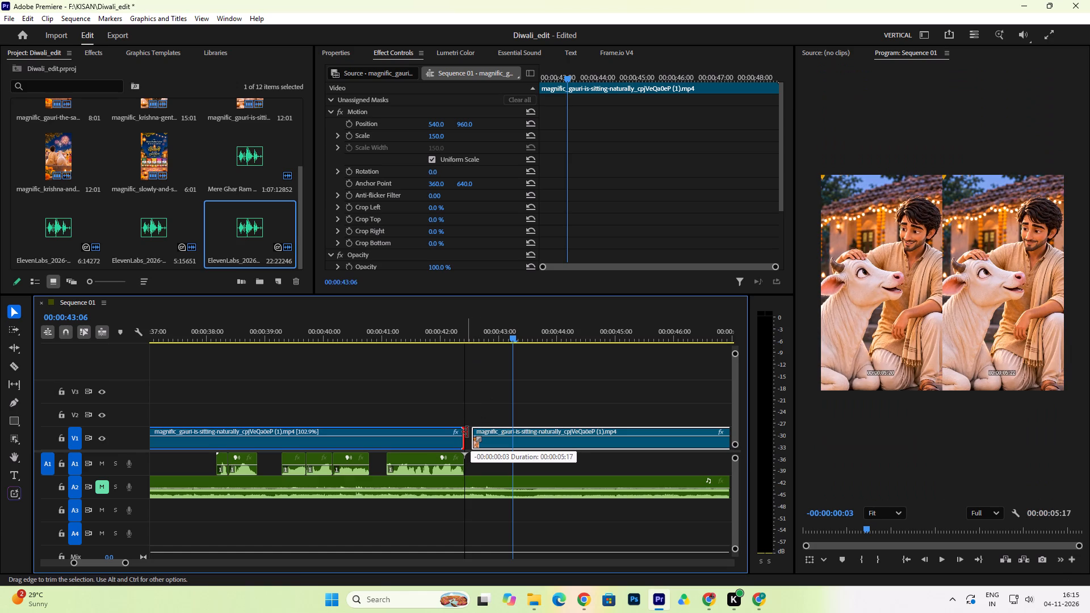
pyautogui.click(429, 332)
pyautogui.press('space')
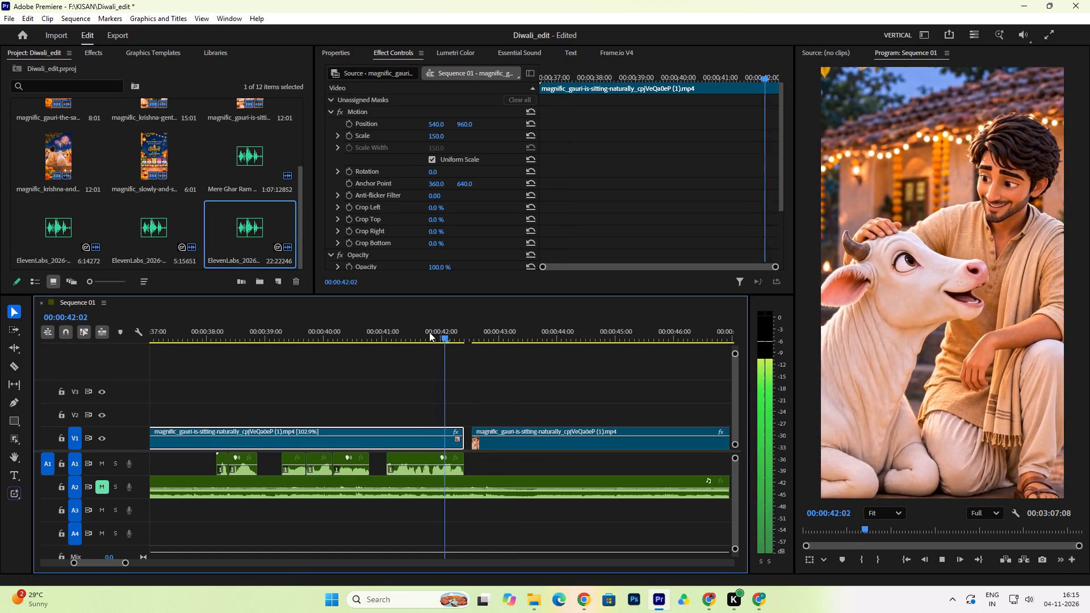
pyautogui.press('space')
pyautogui.click(498, 439)
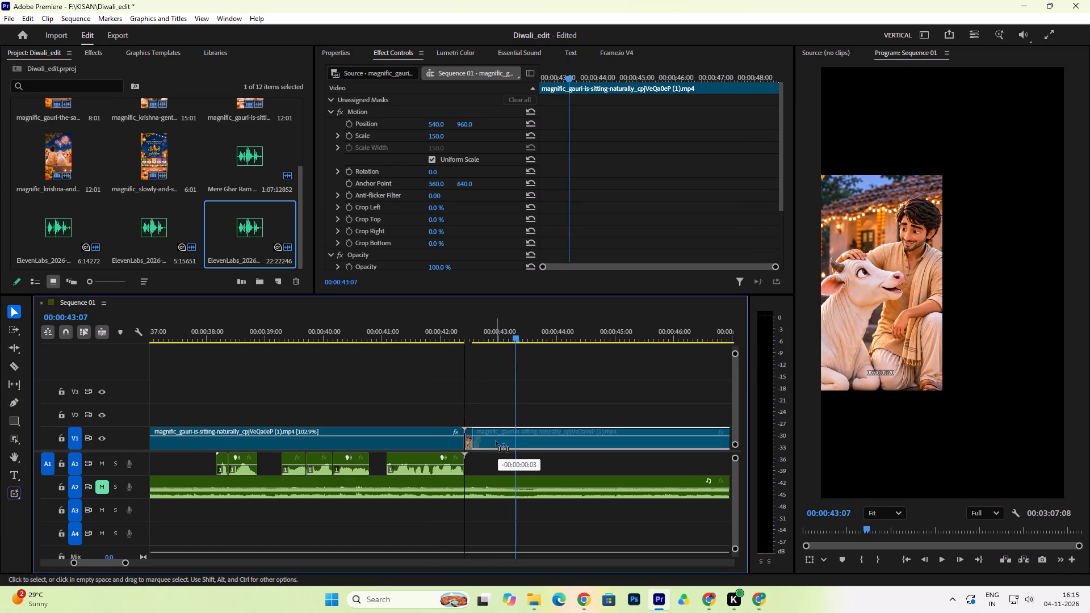
pyautogui.click(429, 334)
pyautogui.press('space')
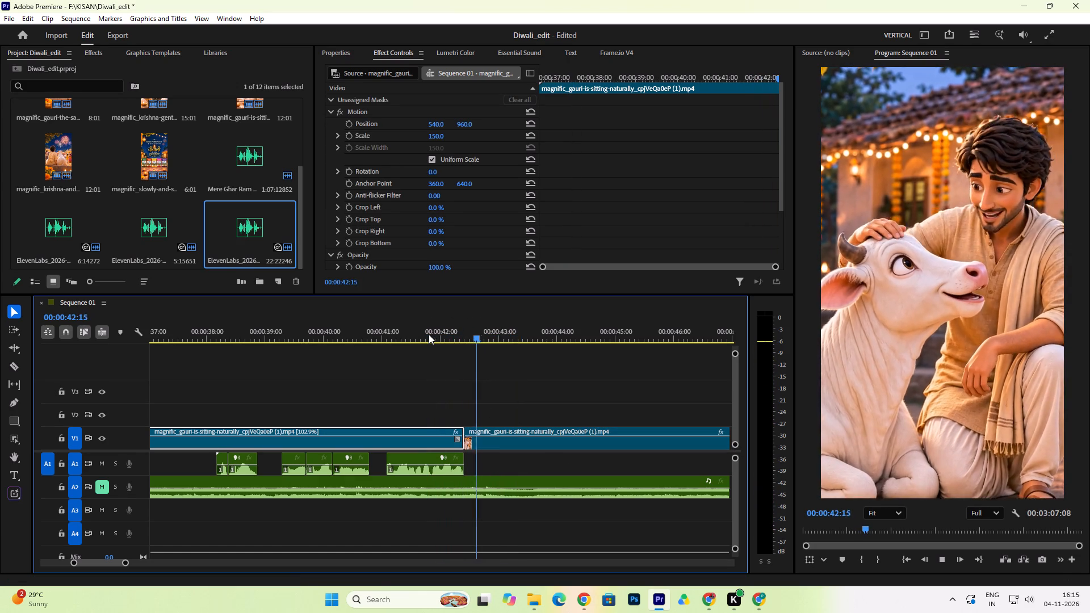
pyautogui.press('space')
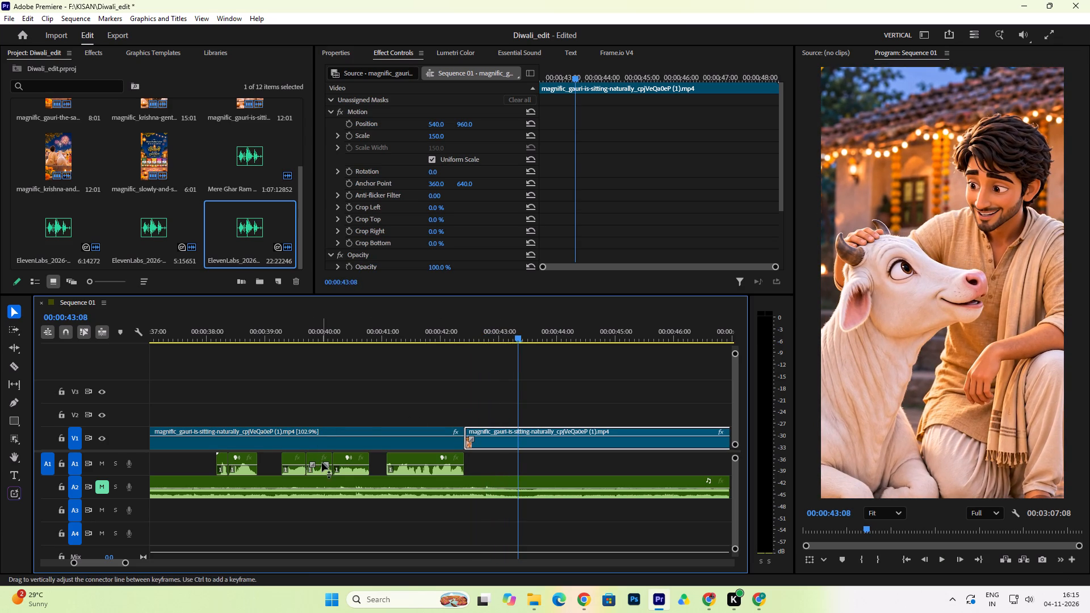
# Save the Diwali_edit project.
pyautogui.hotkey('ctrl', 's')
pyautogui.hotkey('ctrl', 's')
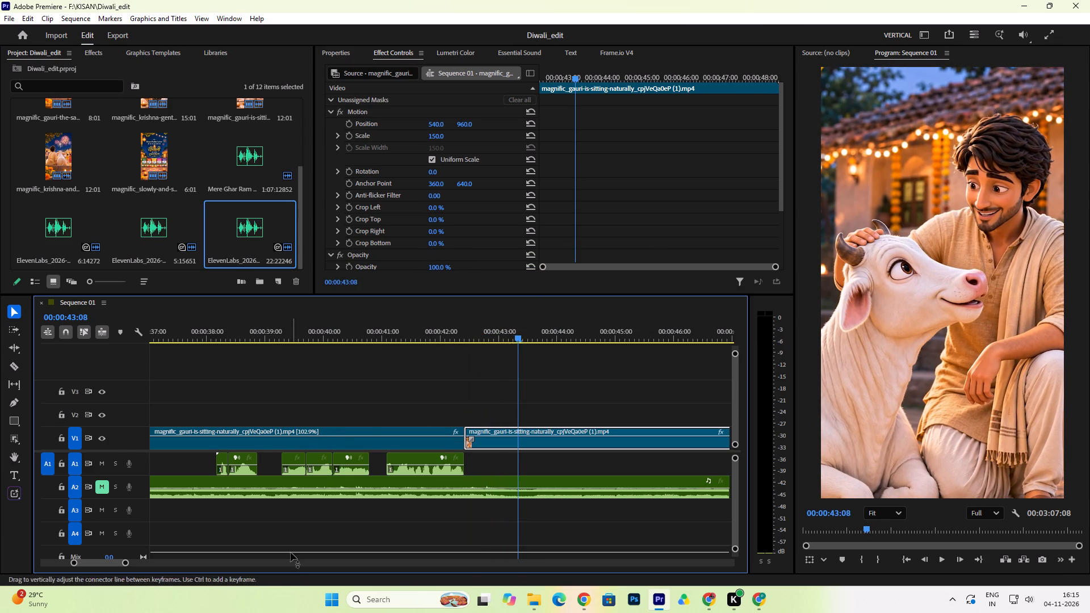
pyautogui.moveTo(125, 562); pyautogui.dragTo(263, 593)
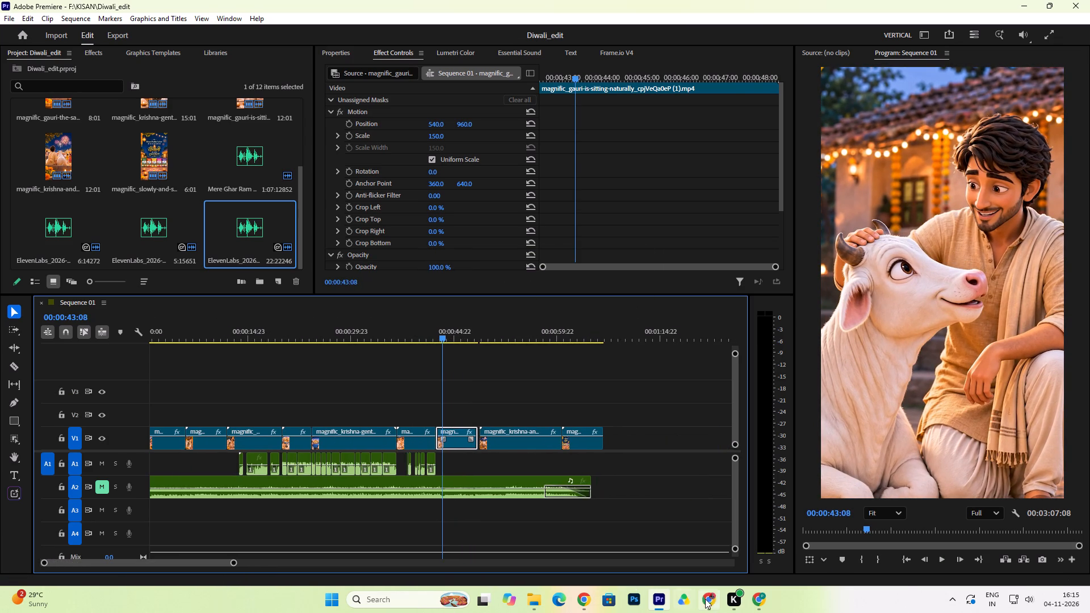
pyautogui.click(708, 599)
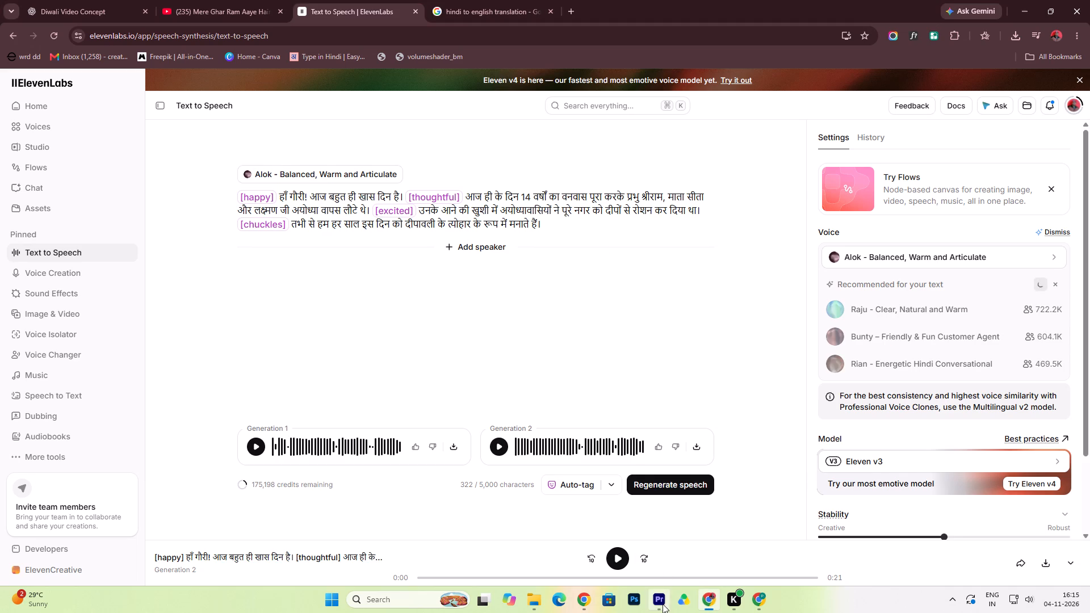
pyautogui.click(663, 607)
pyautogui.hotkey('ctrl', 's')
pyautogui.hotkey('ctrl', 's')
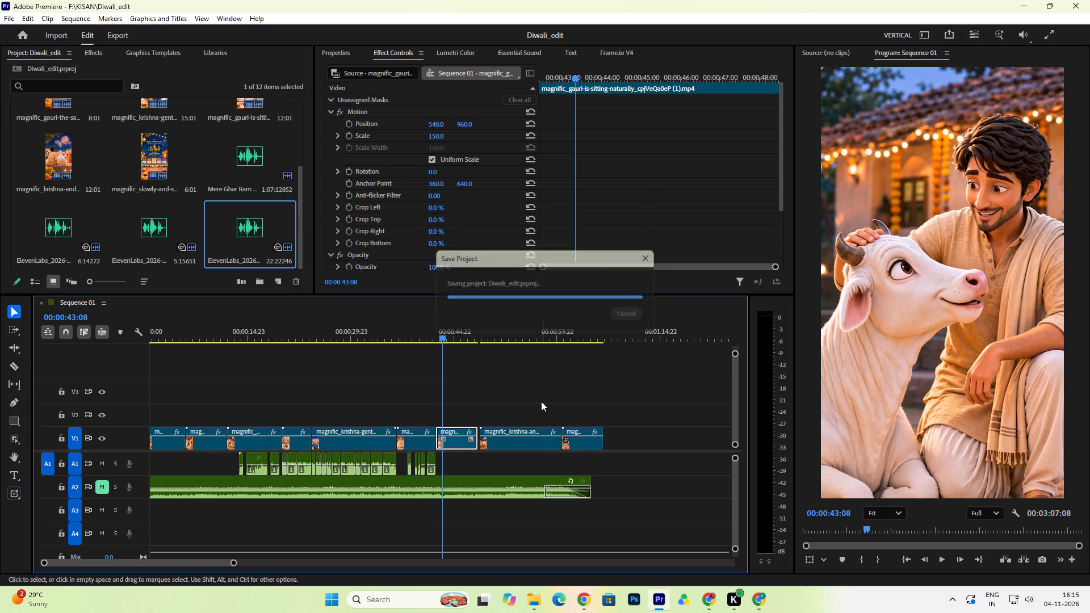
pyautogui.click(707, 596)
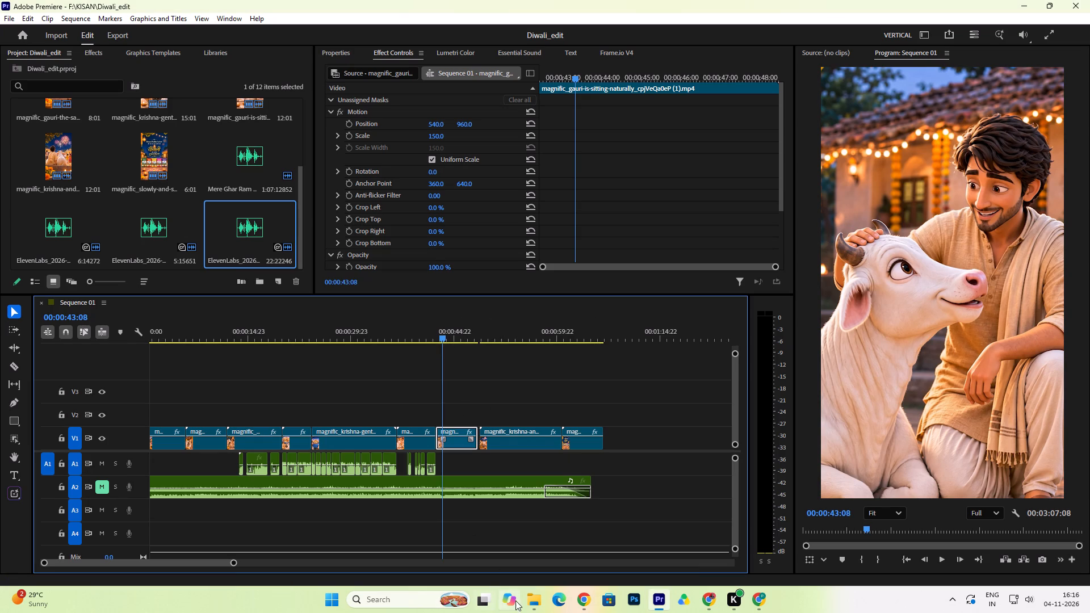
pyautogui.click(530, 601)
pyautogui.click(110, 179)
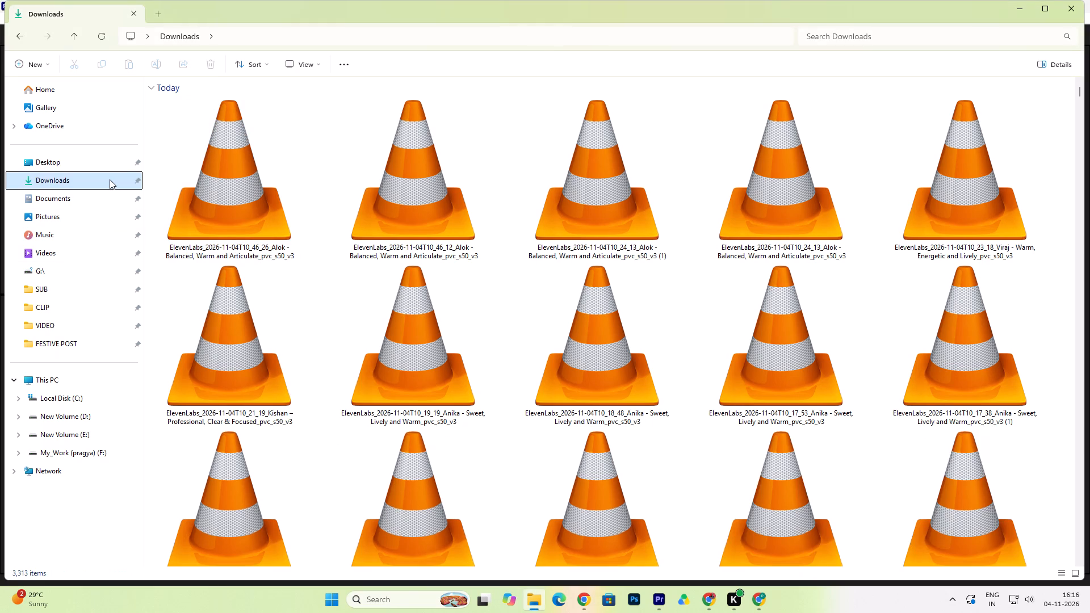
pyautogui.click(255, 207)
pyautogui.moveTo(234, 130); pyautogui.dragTo(678, 581)
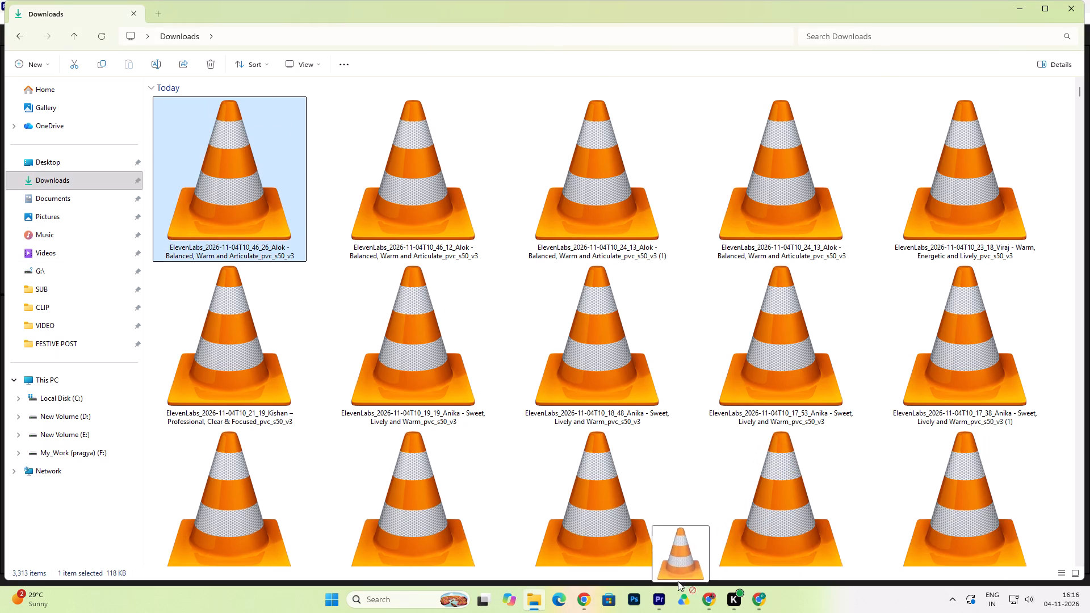
pyautogui.moveTo(678, 581); pyautogui.dragTo(458, 465)
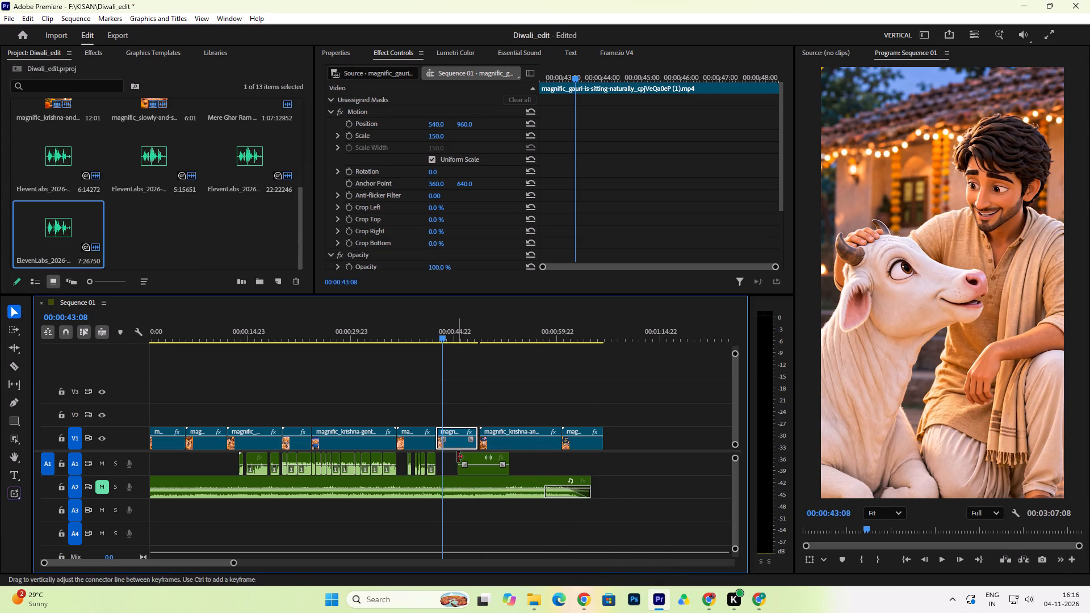
pyautogui.moveTo(473, 456); pyautogui.dragTo(463, 454)
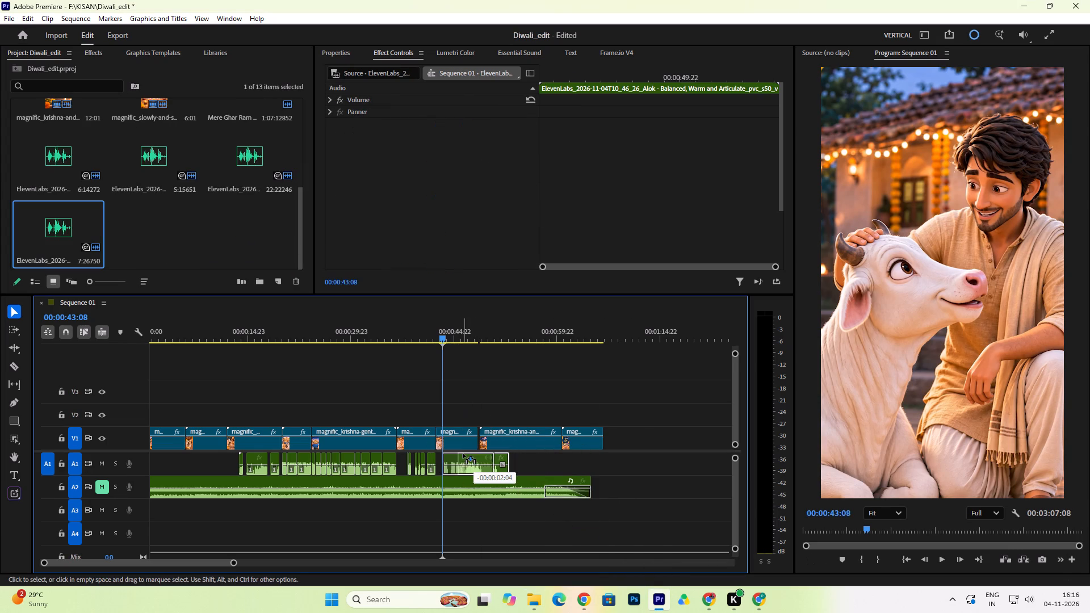
pyautogui.moveTo(463, 454); pyautogui.dragTo(459, 454)
pyautogui.moveTo(232, 566); pyautogui.dragTo(140, 573)
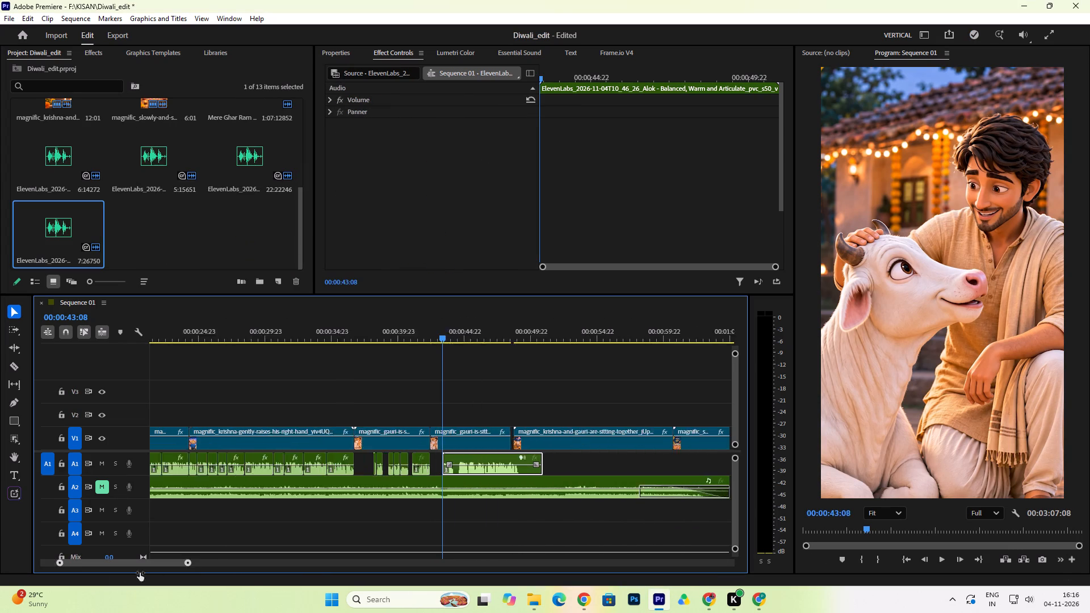
pyautogui.moveTo(140, 573); pyautogui.dragTo(80, 578)
pyautogui.moveTo(537, 459); pyautogui.dragTo(454, 467)
# Razor out the silent pause after the first phrase of the new Alok audio, delete it, and close the gap.
pyautogui.click(18, 368)
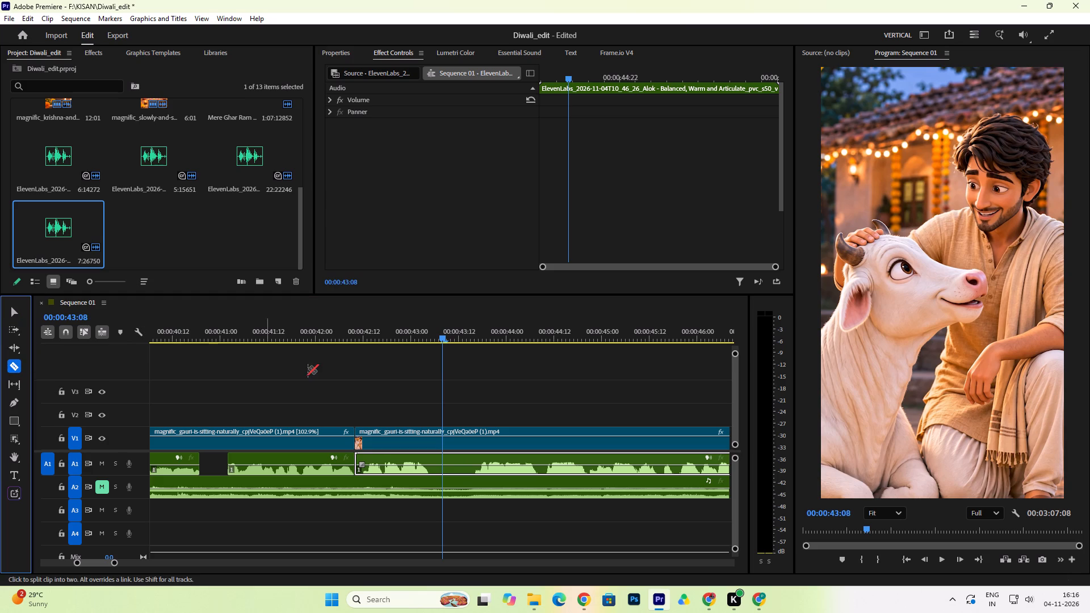
pyautogui.click(431, 465)
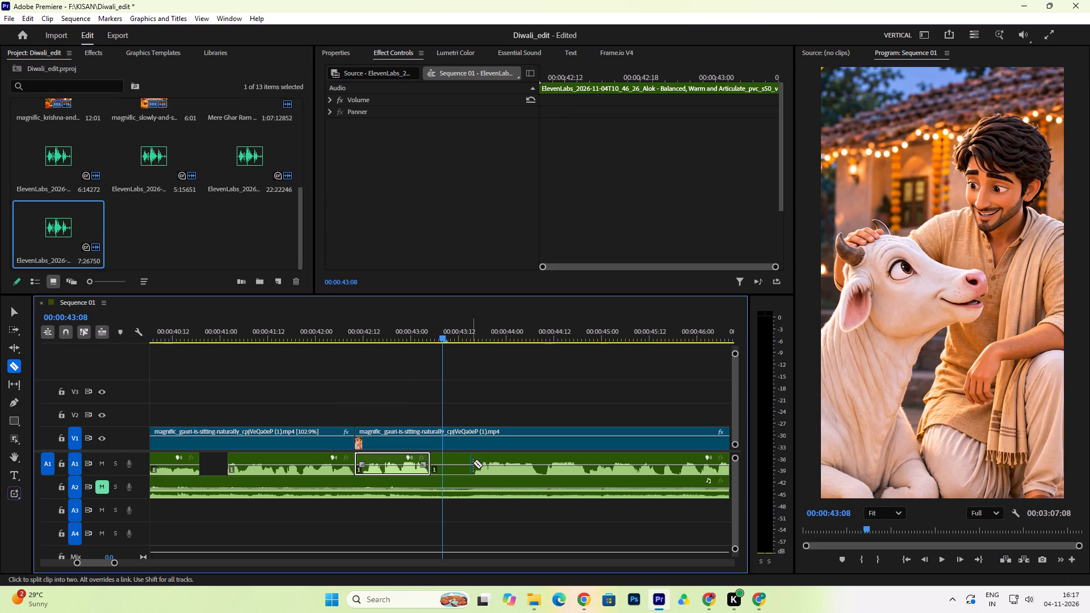
pyautogui.click(473, 463)
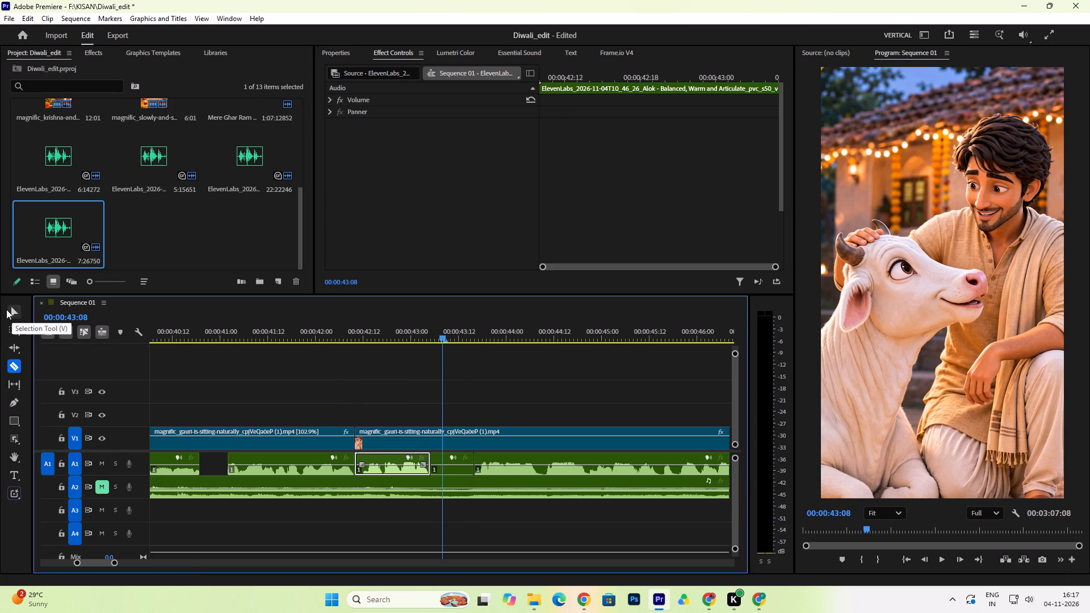
pyautogui.click(11, 310)
pyautogui.click(459, 468)
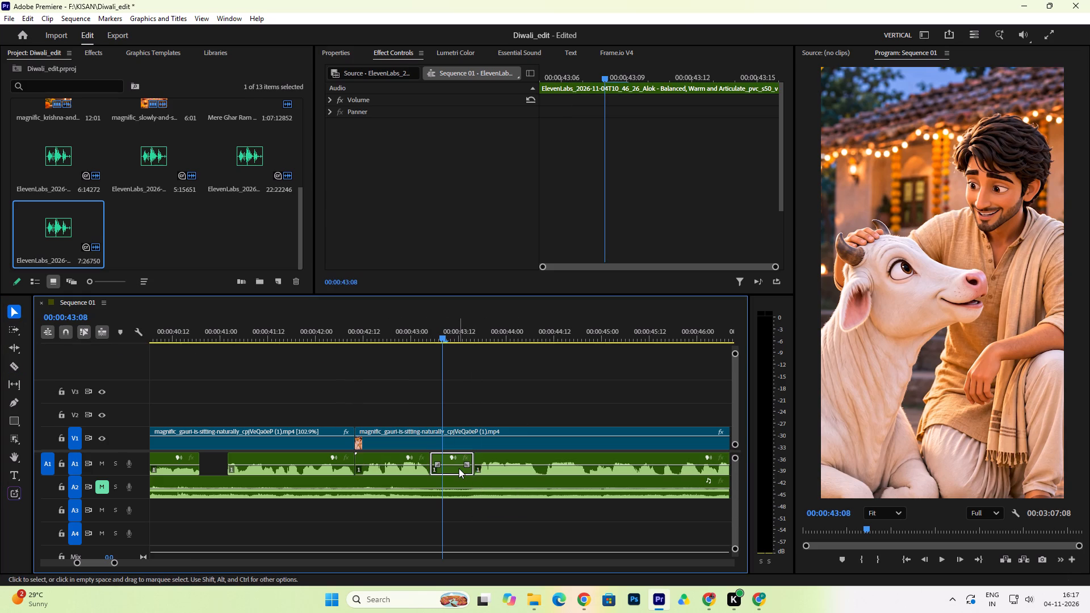
pyautogui.press('Delete')
pyautogui.moveTo(554, 457); pyautogui.dragTo(524, 460)
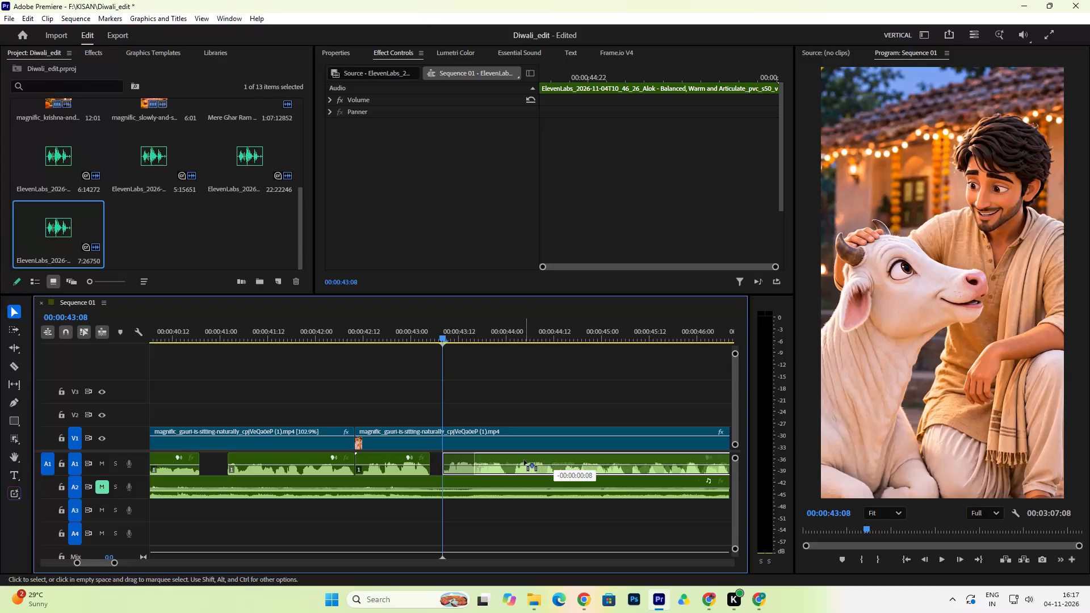
pyautogui.moveTo(524, 460); pyautogui.dragTo(512, 463)
# Replay the line and shift the second Alok audio part to start at about 00:00:43:13, matching Krishna's mouth movement.
pyautogui.click(353, 330)
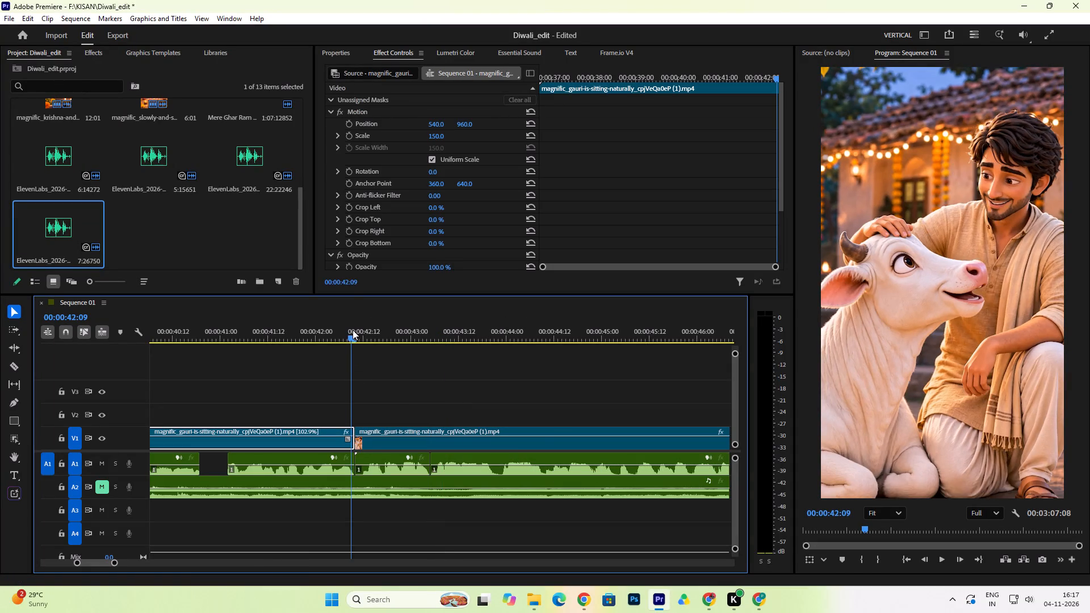
pyautogui.press('space')
pyautogui.press('space')
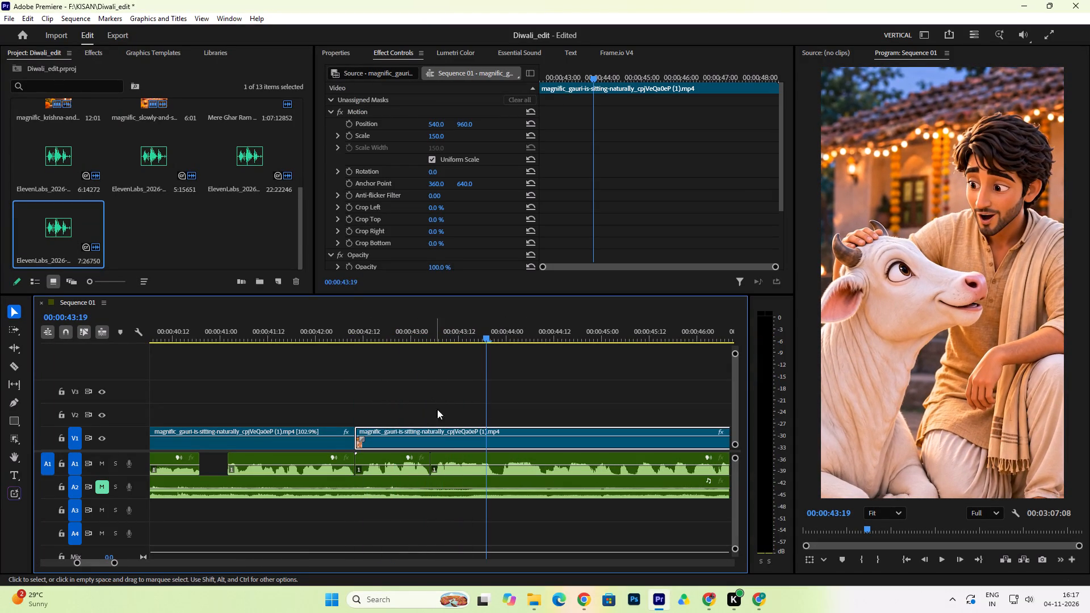
pyautogui.moveTo(465, 455); pyautogui.dragTo(490, 459)
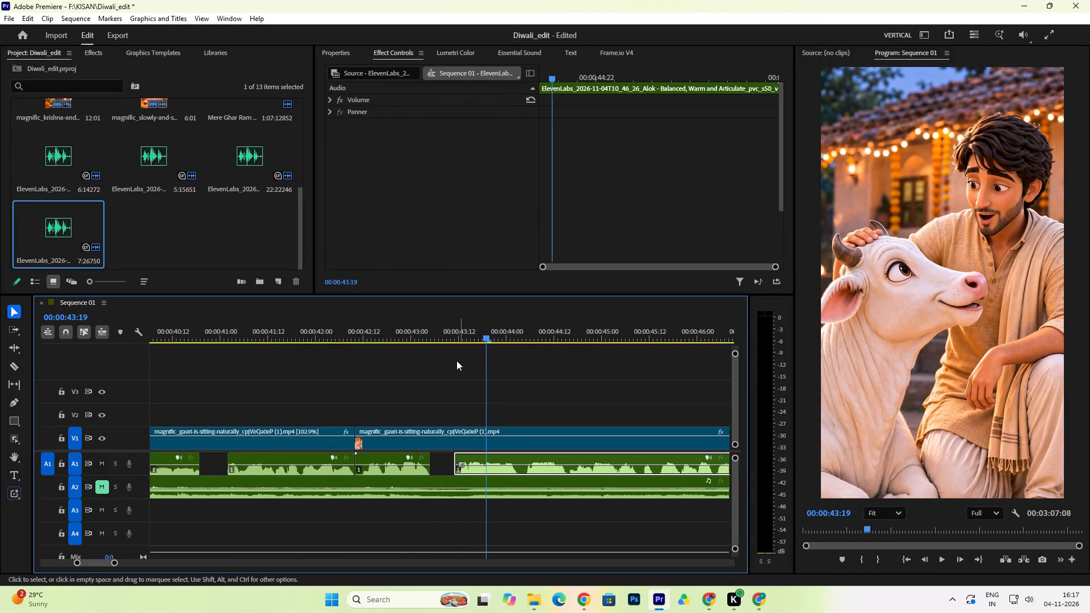
pyautogui.click(435, 336)
pyautogui.press('space')
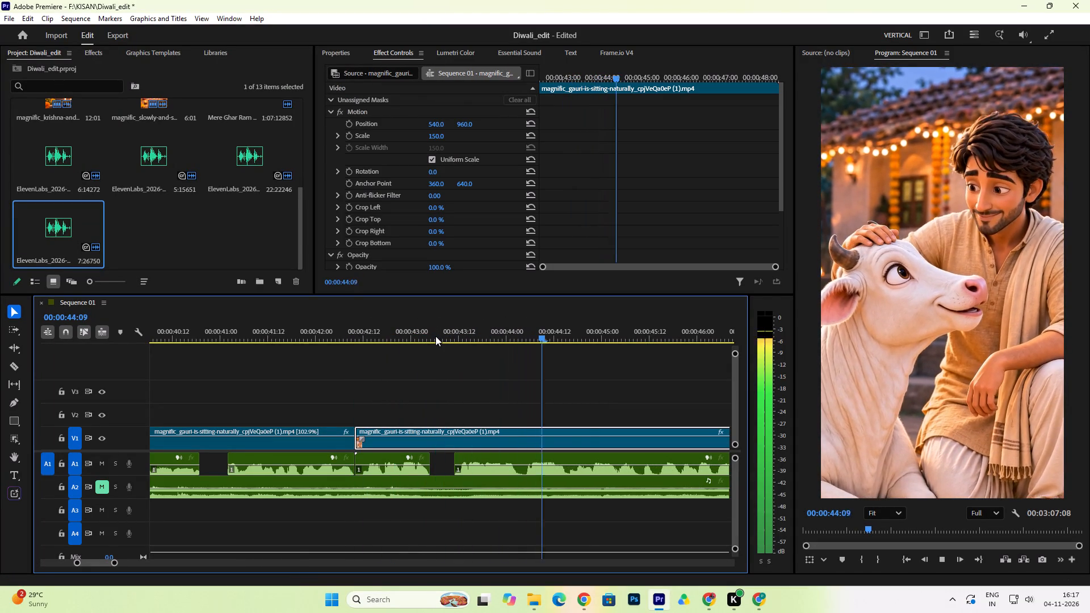
pyautogui.press('space')
pyautogui.moveTo(529, 457); pyautogui.dragTo(536, 456)
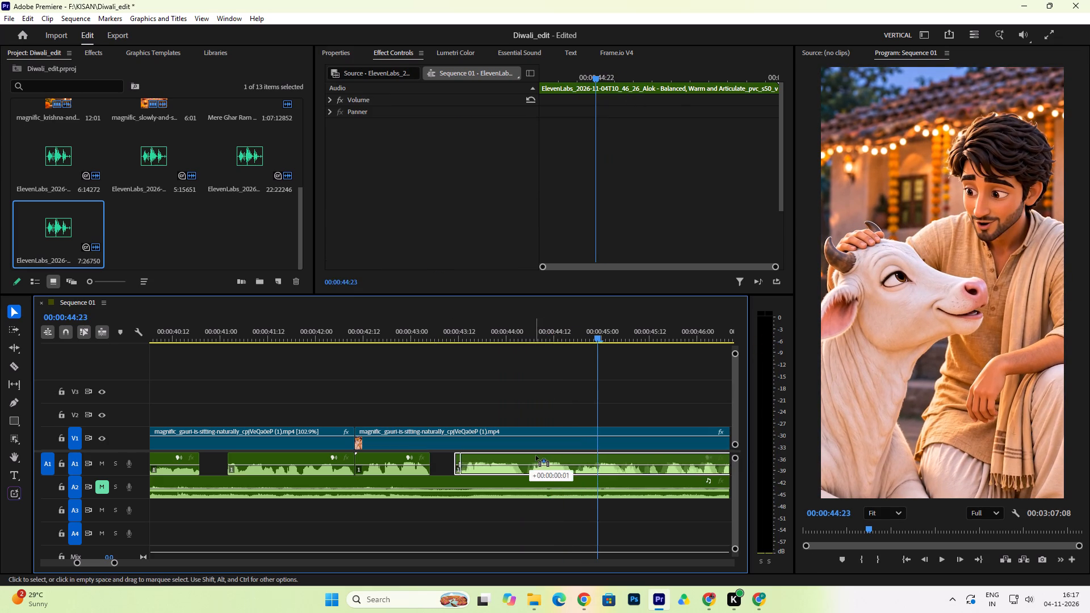
pyautogui.moveTo(536, 456); pyautogui.dragTo(552, 457)
pyautogui.click(435, 333)
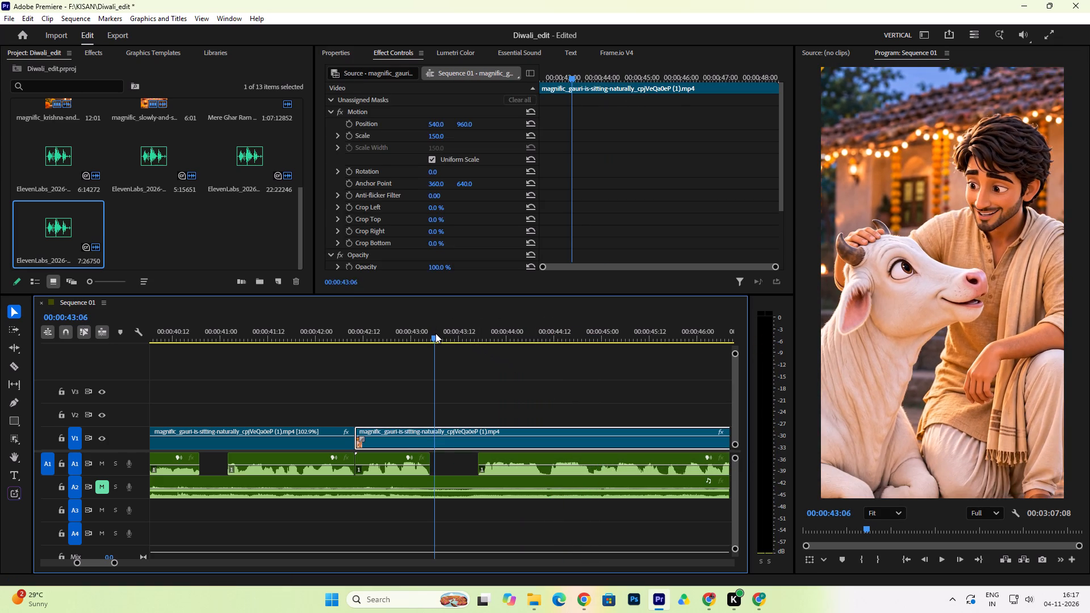
pyautogui.press('space')
pyautogui.press('space')
pyautogui.moveTo(521, 456); pyautogui.dragTo(505, 466)
pyautogui.click(456, 329)
pyautogui.press('space')
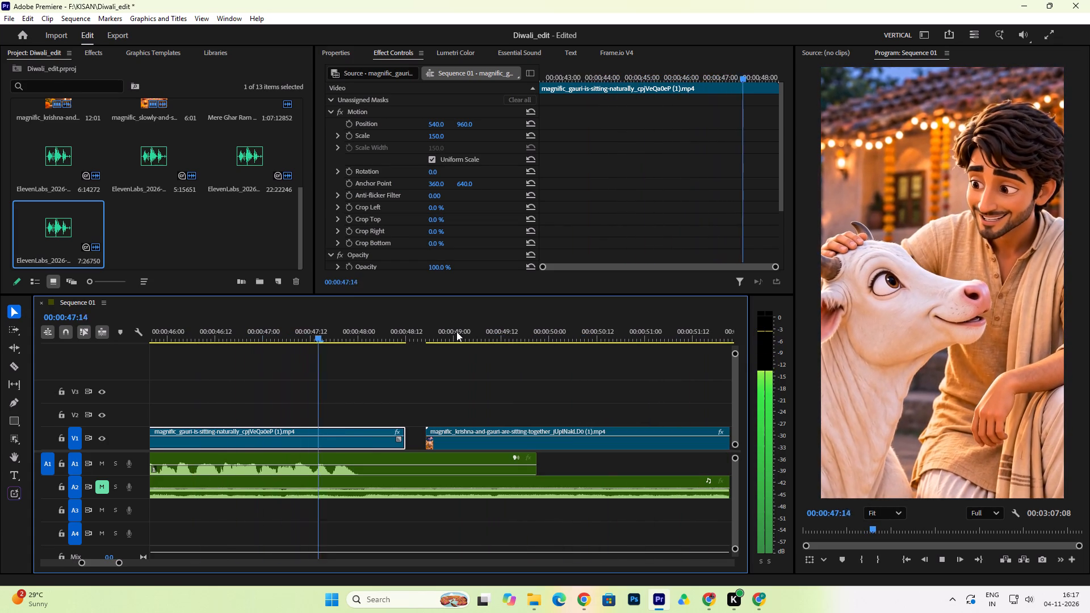
pyautogui.press('space')
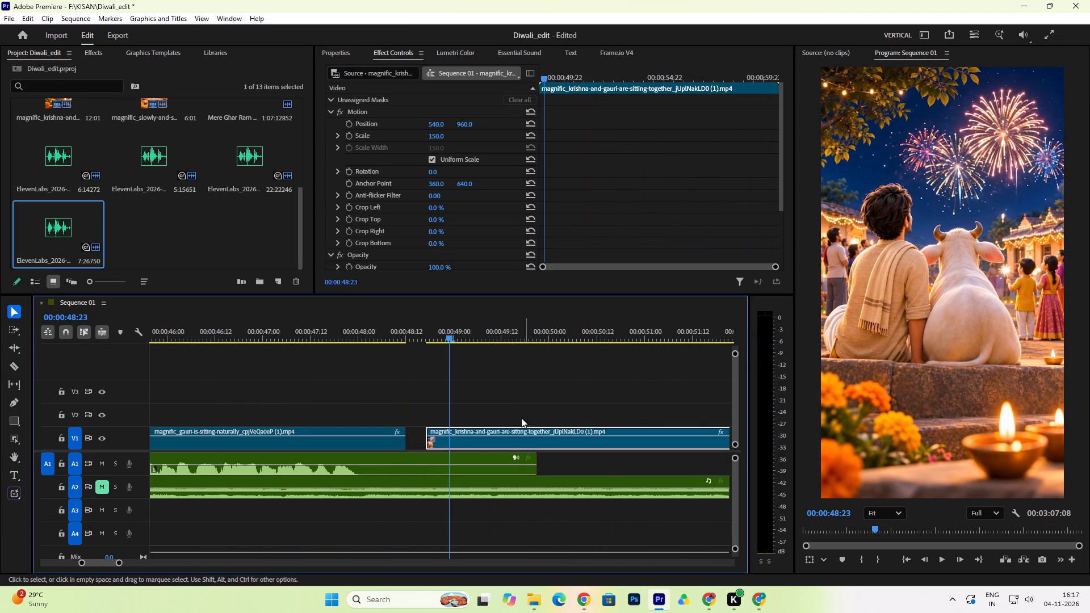
# Trim the silent tail off the second Alok audio part, leaving a duration of 00:00:04:14.
pyautogui.moveTo(537, 460); pyautogui.dragTo(386, 472)
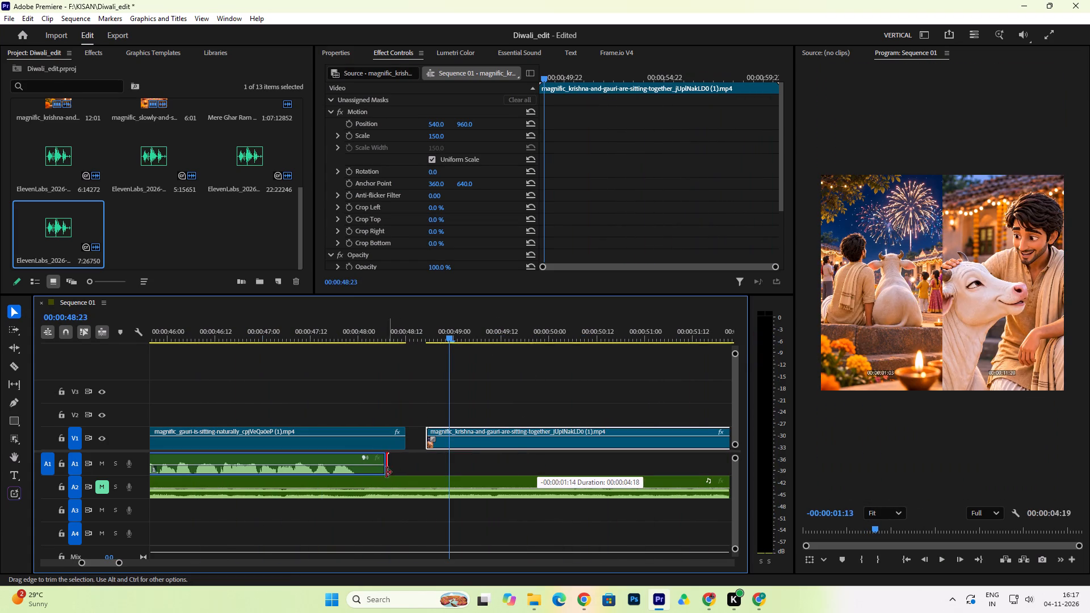
pyautogui.moveTo(386, 472); pyautogui.dragTo(370, 474)
# Set the second Alok audio part's speed to 103.9% with its duration kept at 00:00:04:14, and replay the line.
pyautogui.click(341, 460)
pyautogui.rightClick(341, 460)
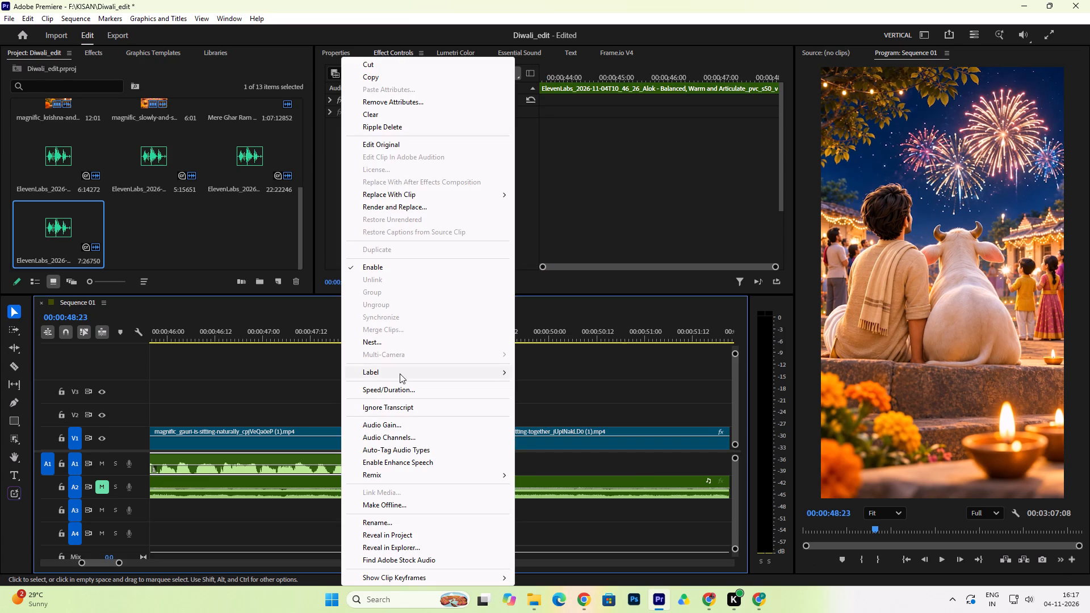
pyautogui.click(397, 386)
pyautogui.click(561, 283)
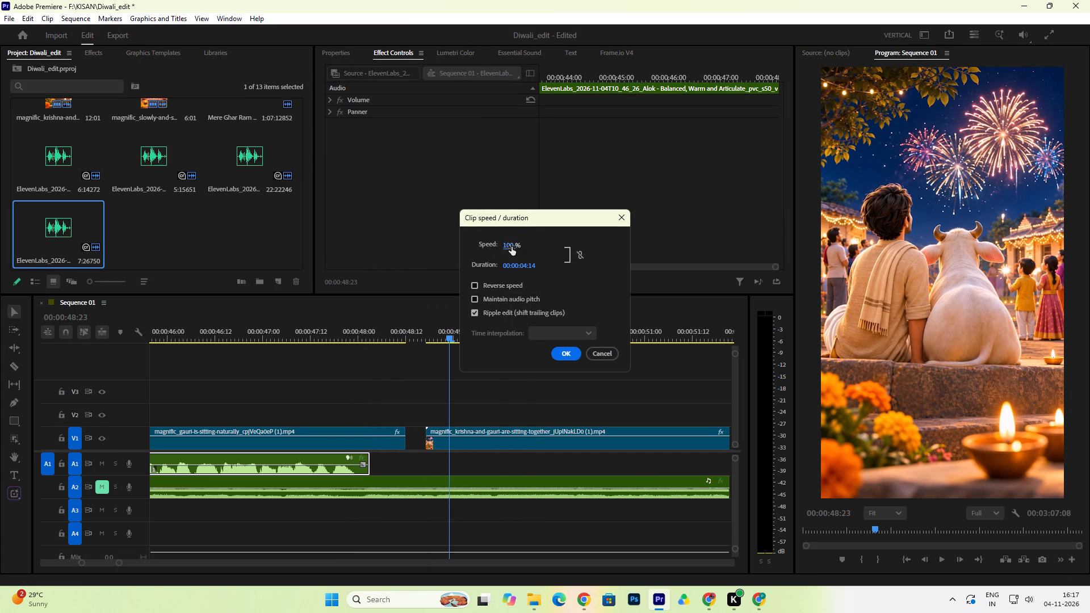
pyautogui.moveTo(512, 247); pyautogui.dragTo(538, 250)
pyautogui.click(568, 354)
pyautogui.moveTo(332, 328); pyautogui.dragTo(183, 383)
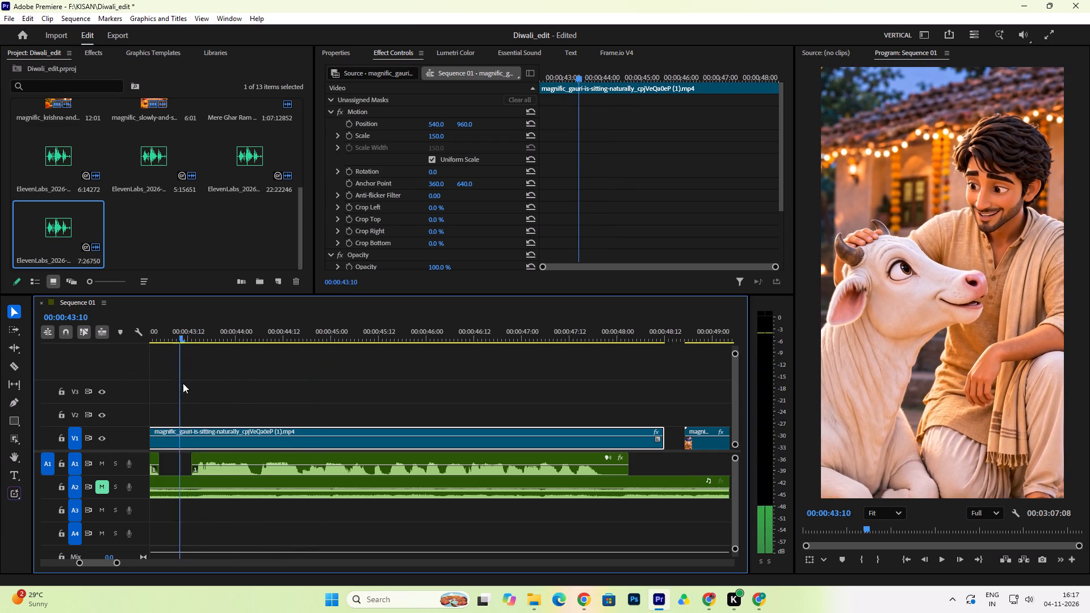
pyautogui.moveTo(183, 383); pyautogui.dragTo(350, 395)
pyautogui.press('space')
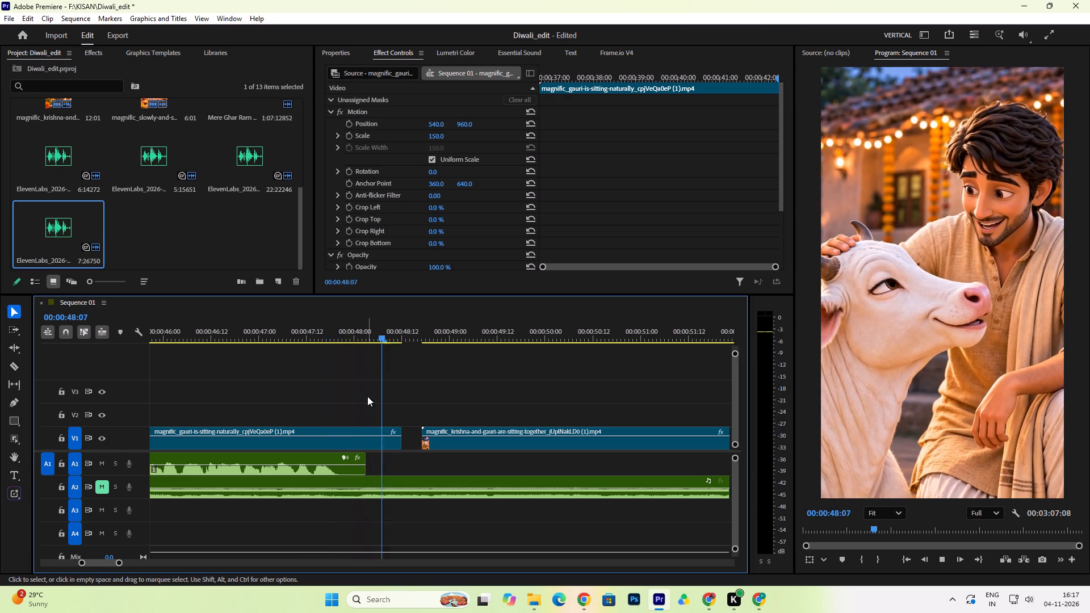
pyautogui.press('space')
# Set the magnific_gauri-is-sitting-naturally clip's speed to 103.2% with its duration linked at 00:00:05:21 and ripple edit off.
pyautogui.click(375, 442)
pyautogui.rightClick(375, 442)
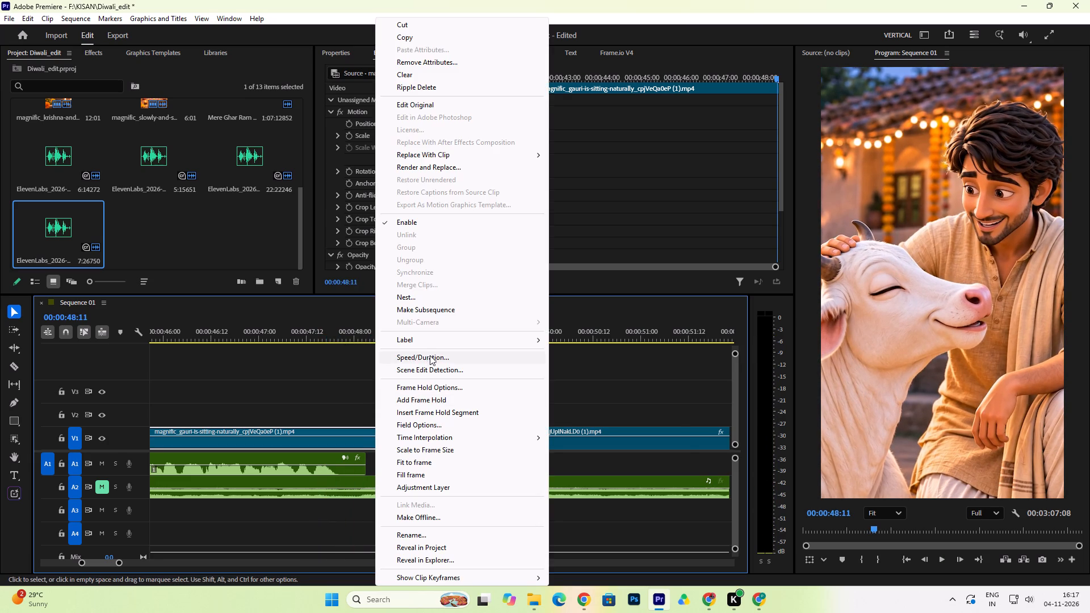
pyautogui.click(430, 355)
pyautogui.click(551, 281)
pyautogui.moveTo(510, 245); pyautogui.dragTo(515, 245)
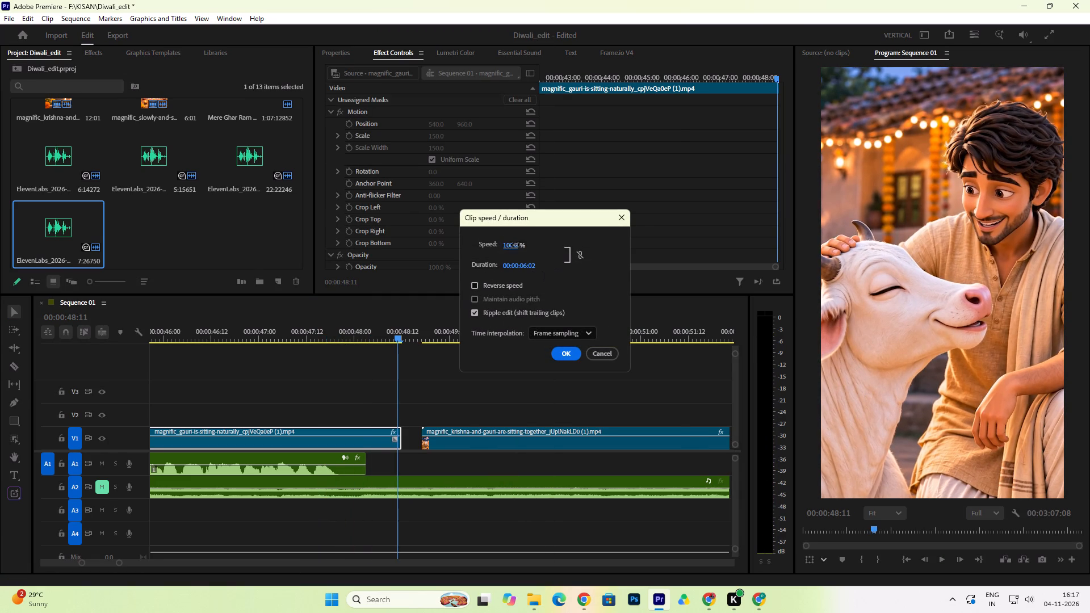
pyautogui.moveTo(515, 245); pyautogui.dragTo(530, 245)
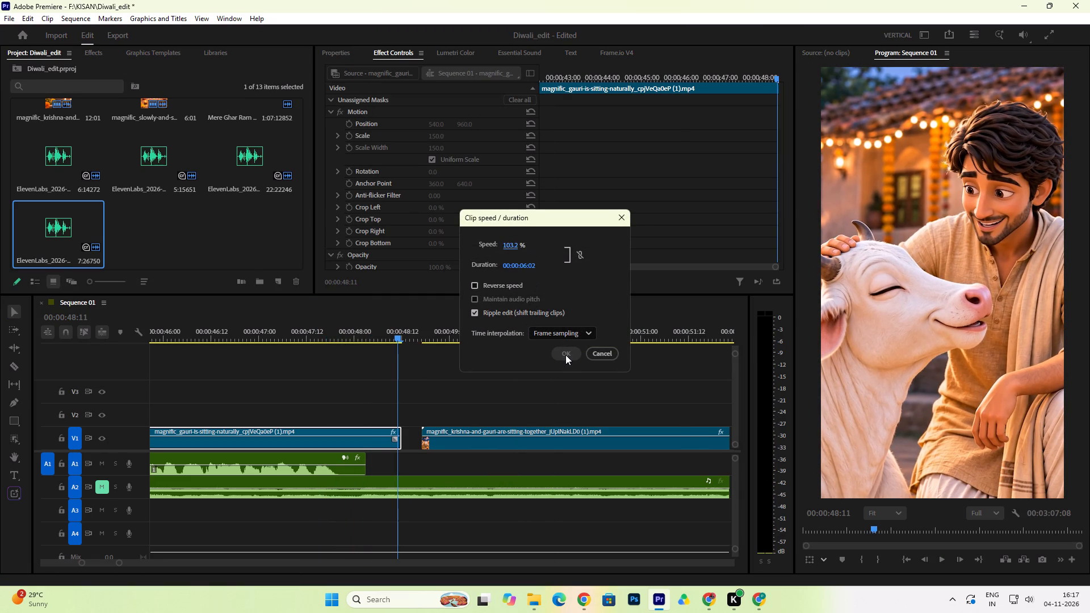
pyautogui.click(565, 355)
pyautogui.click(473, 312)
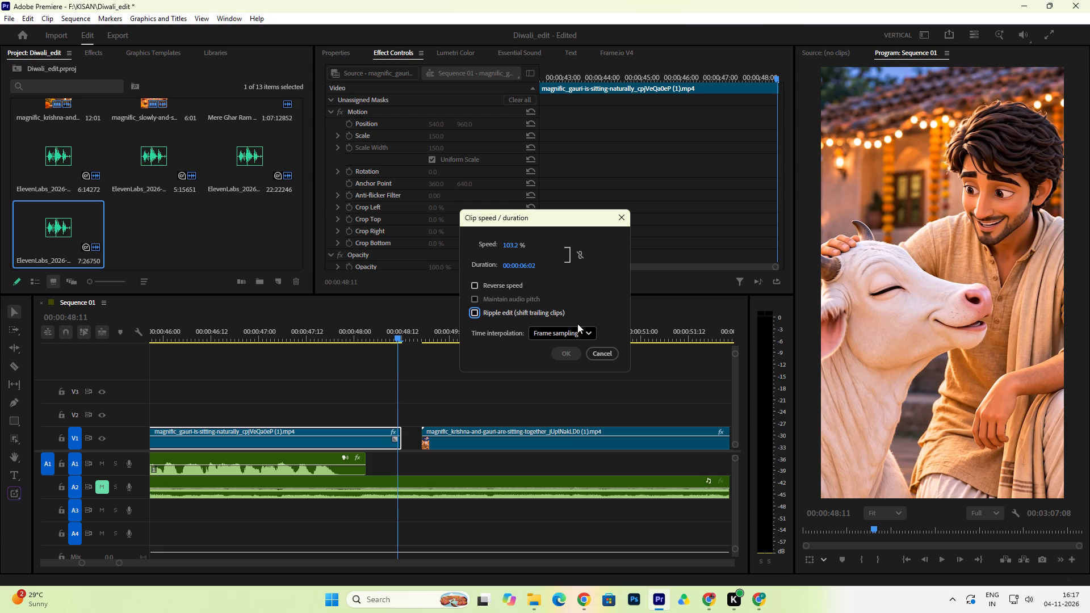
pyautogui.click(606, 295)
pyautogui.click(580, 255)
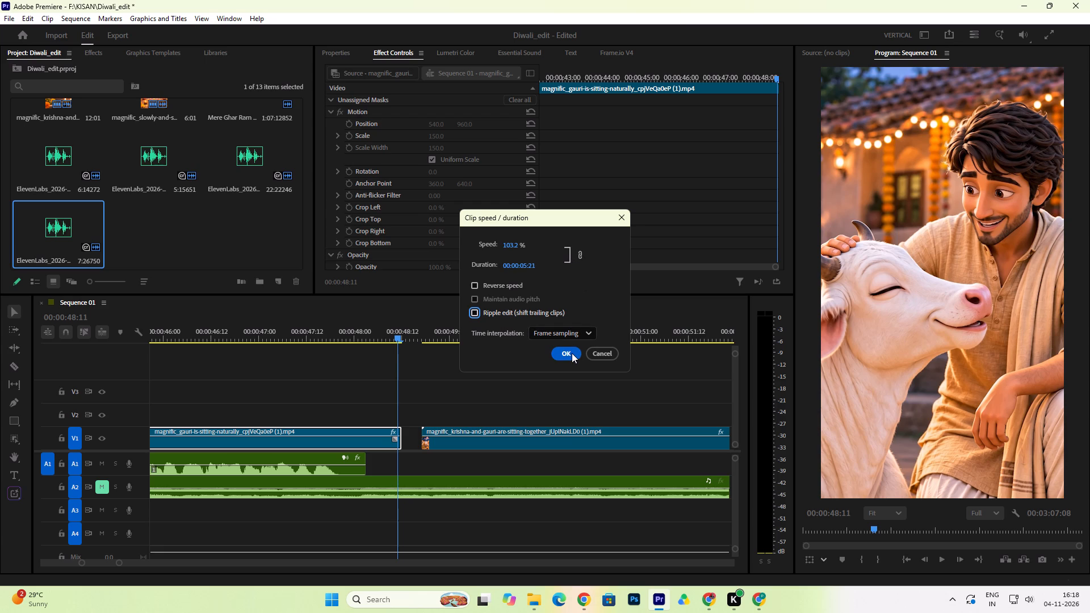
pyautogui.click(572, 353)
# Replay Krishna's line over the sped-up Gauri clip to check the Alok audio against his mouth movement.
pyautogui.moveTo(330, 337); pyautogui.dragTo(297, 349)
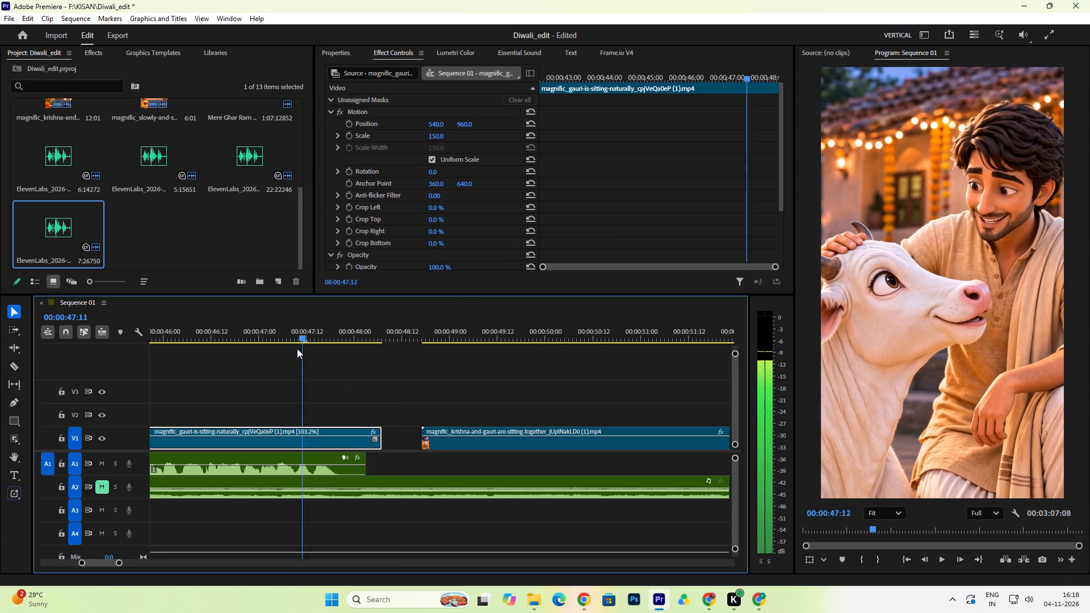
pyautogui.moveTo(297, 349); pyautogui.dragTo(301, 349)
pyautogui.moveTo(245, 334); pyautogui.dragTo(208, 368)
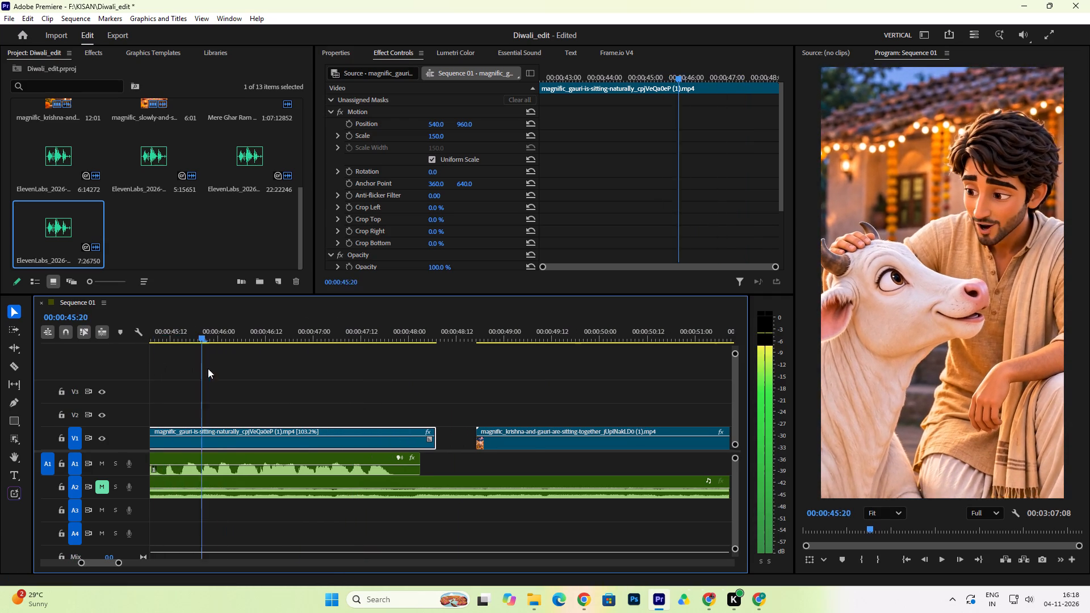
pyautogui.moveTo(208, 368); pyautogui.dragTo(164, 385)
pyautogui.press('space')
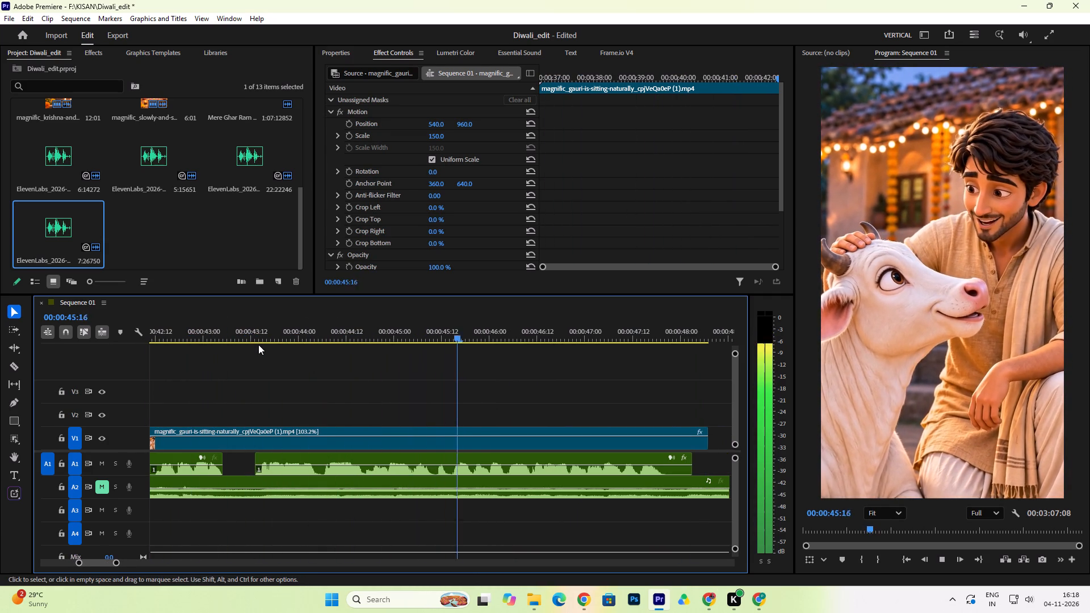
pyautogui.press('space')
pyautogui.press('space')
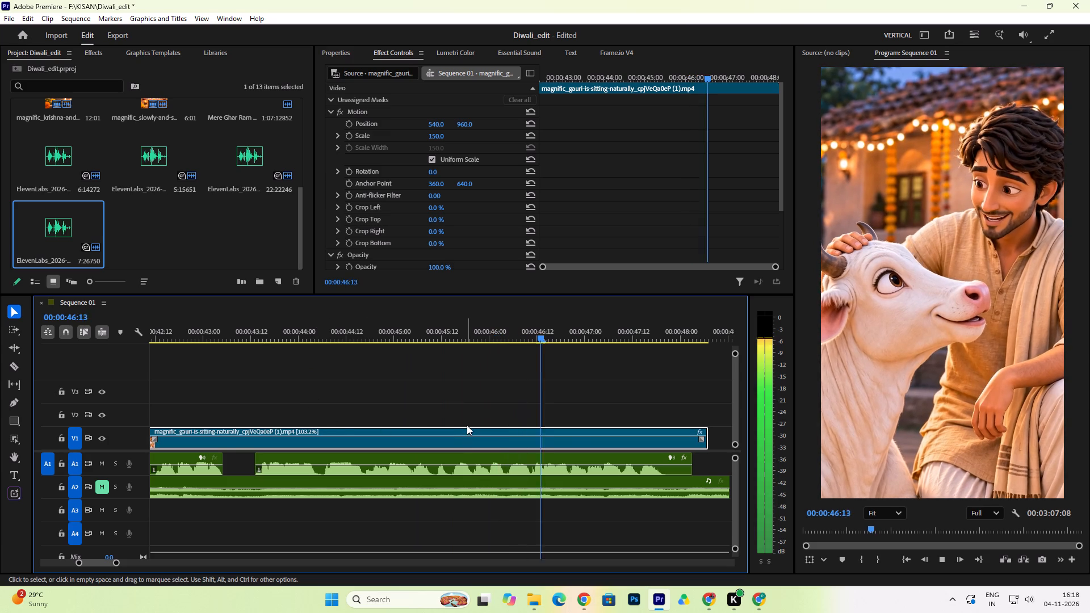
pyautogui.press('space')
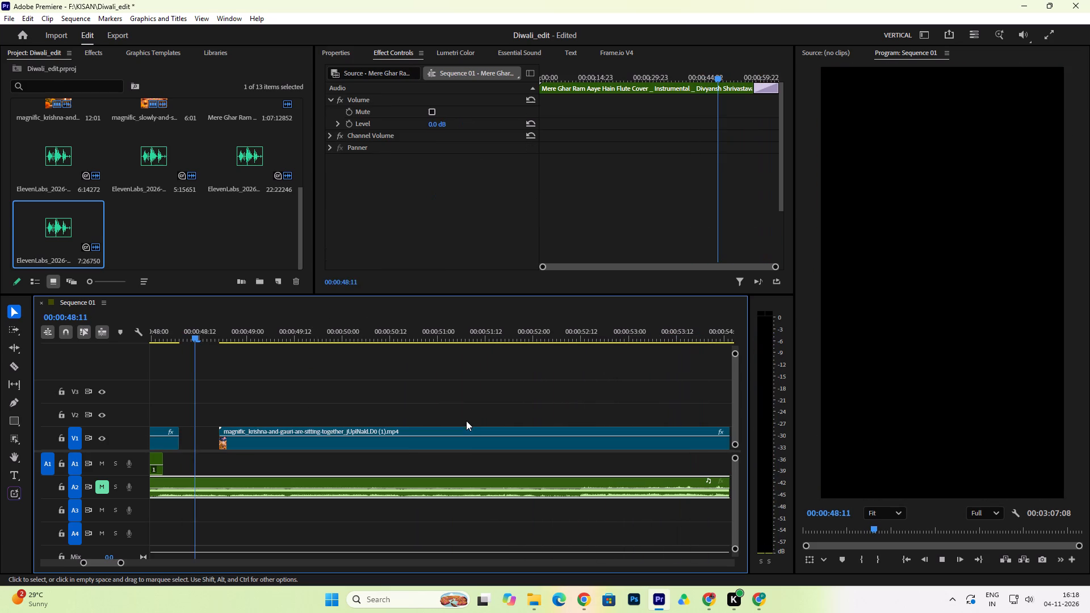
pyautogui.moveTo(165, 326); pyautogui.dragTo(204, 352)
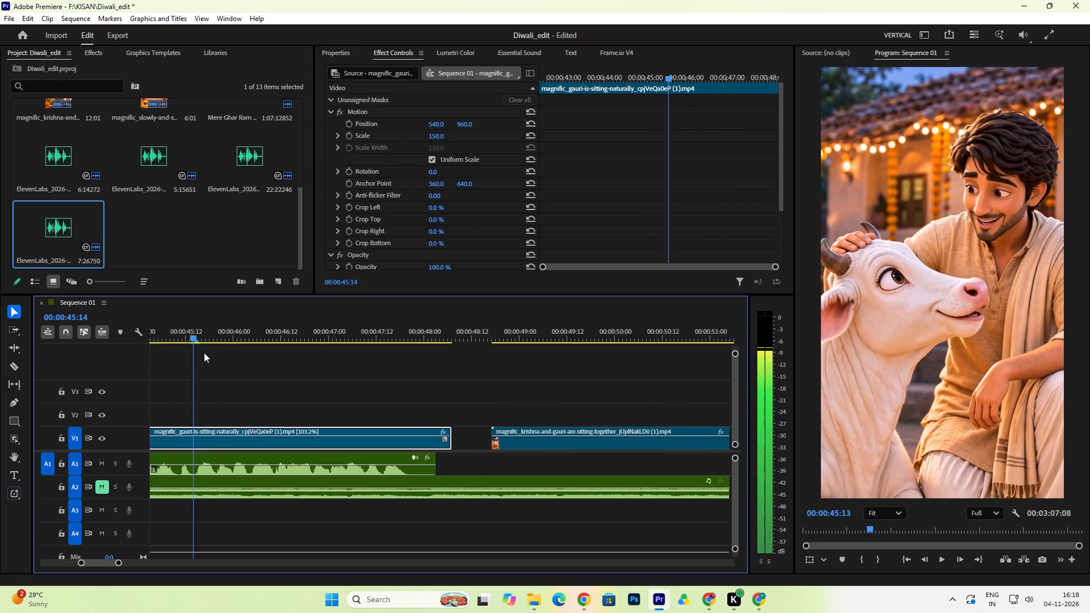
pyautogui.moveTo(204, 352); pyautogui.dragTo(287, 367)
# Shift the second Alok audio part to start at about 00:00:43:17, ending flush with the Gauri clip, and replay the line.
pyautogui.moveTo(261, 460); pyautogui.dragTo(275, 462)
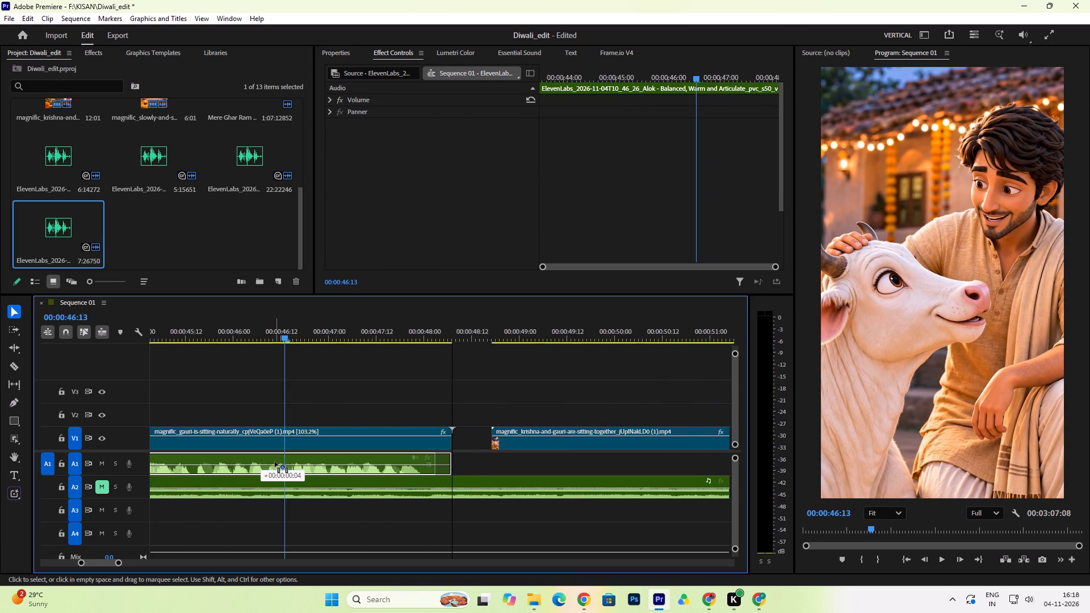
pyautogui.moveTo(275, 462); pyautogui.dragTo(291, 463)
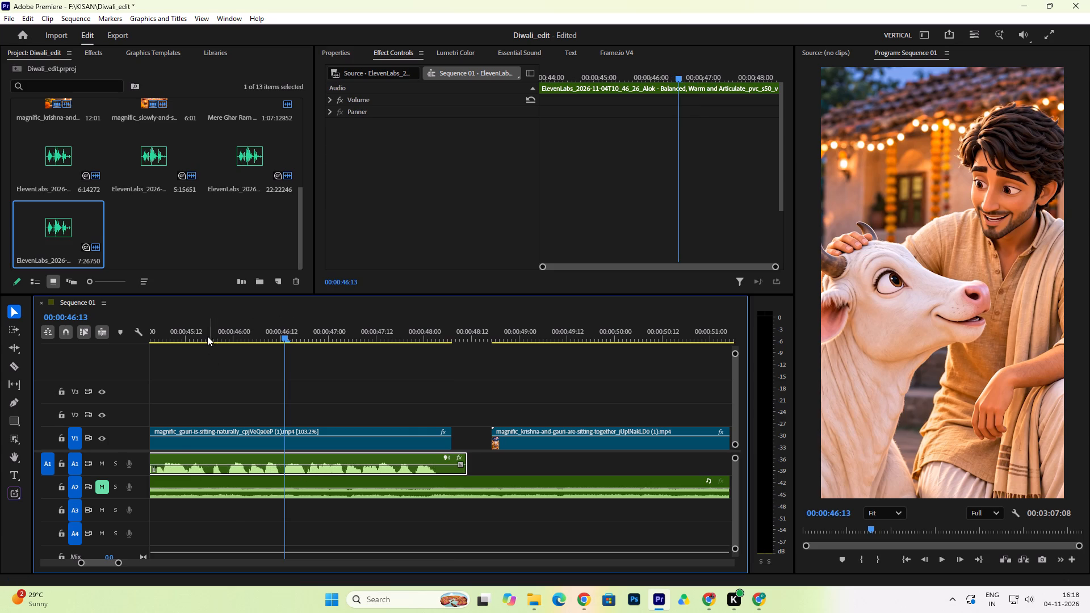
pyautogui.moveTo(207, 335); pyautogui.dragTo(205, 353)
pyautogui.press('space')
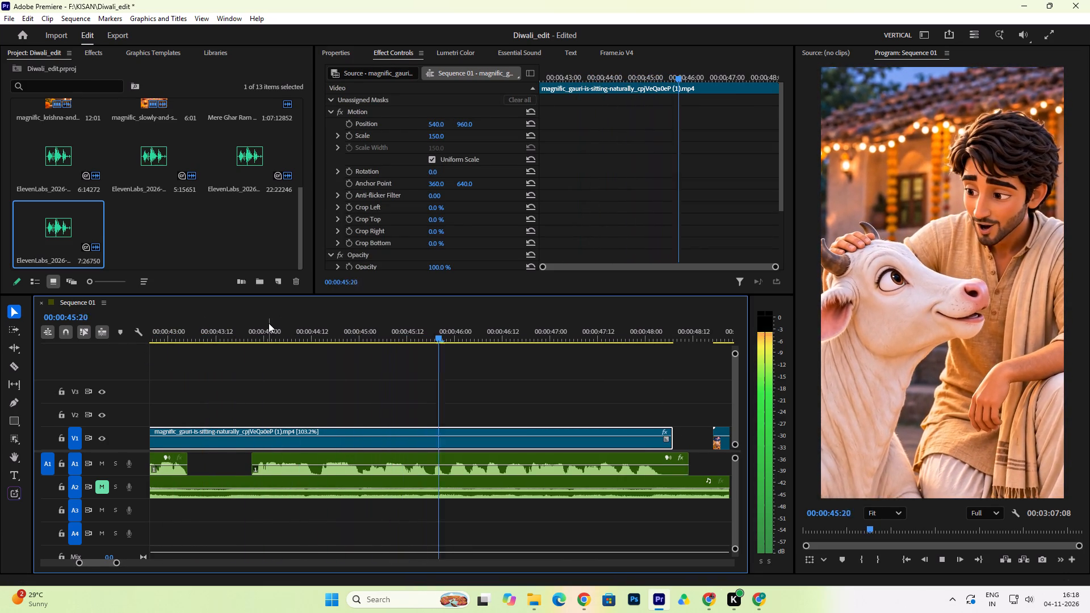
pyautogui.press('space')
pyautogui.moveTo(320, 457); pyautogui.dragTo(306, 460)
pyautogui.click(208, 334)
pyautogui.press('space')
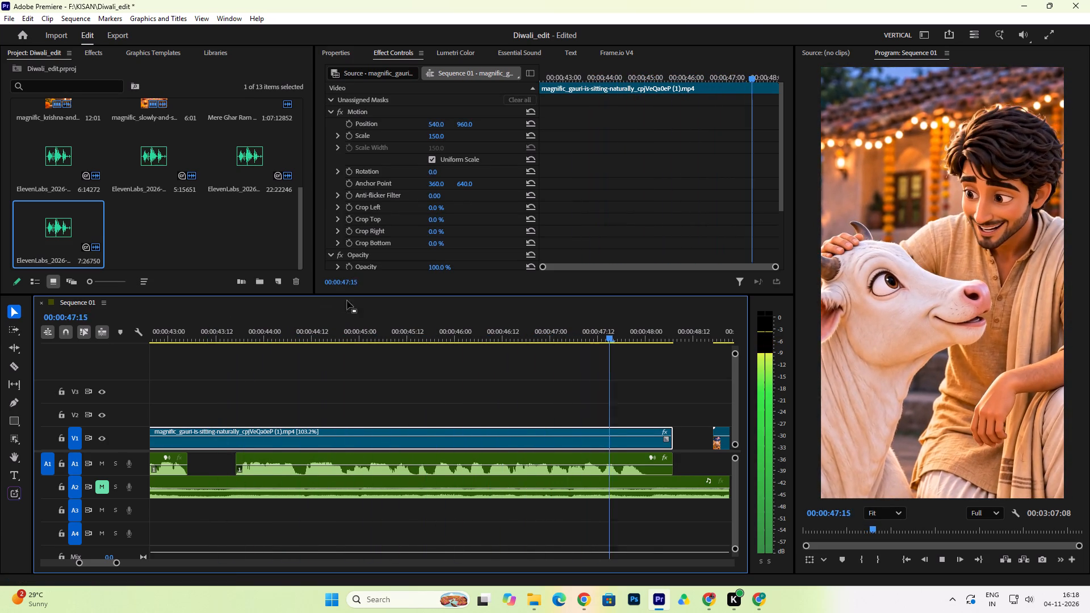
pyautogui.press('space')
# Trim the silent tail off the second Alok audio part to a duration of 00:00:04:08 and replay the line.
pyautogui.moveTo(673, 458); pyautogui.dragTo(650, 463)
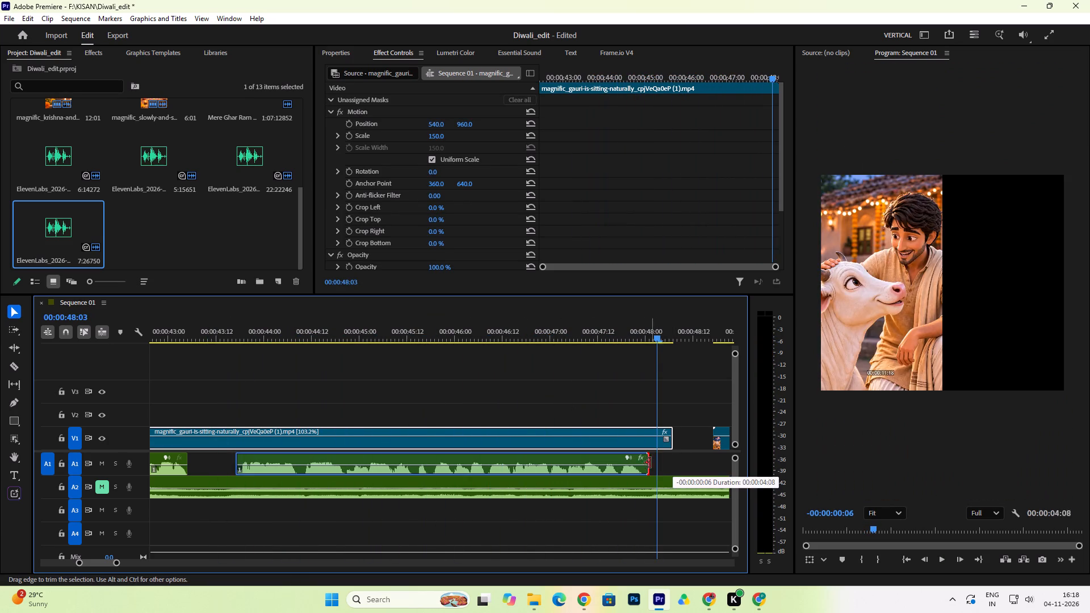
pyautogui.moveTo(650, 463); pyautogui.dragTo(647, 464)
pyautogui.click(287, 334)
pyautogui.press('space')
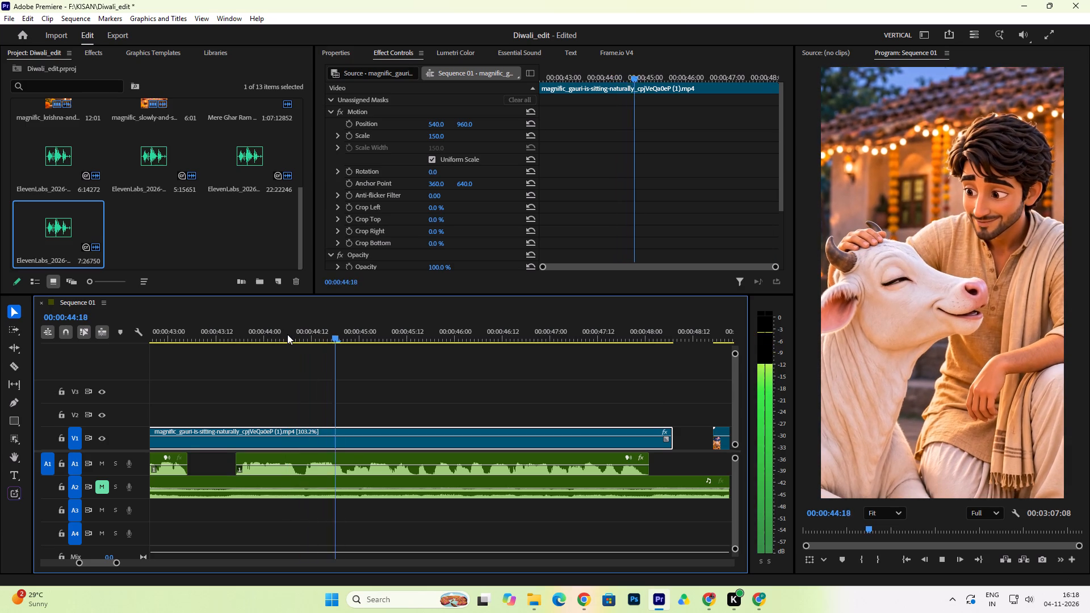
pyautogui.press('space')
pyautogui.press('space')
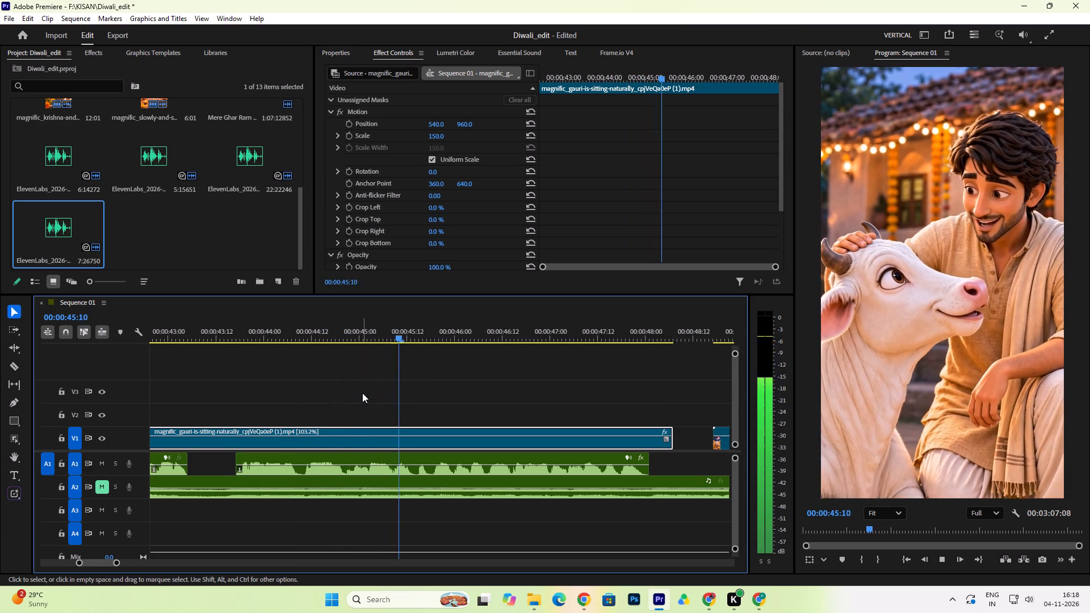
pyautogui.press('space')
# Razor out and delete the two silent pauses in the second Alok audio part, at about 00:00:45:13–45:15 and 00:00:45:17–45:19.
pyautogui.click(414, 335)
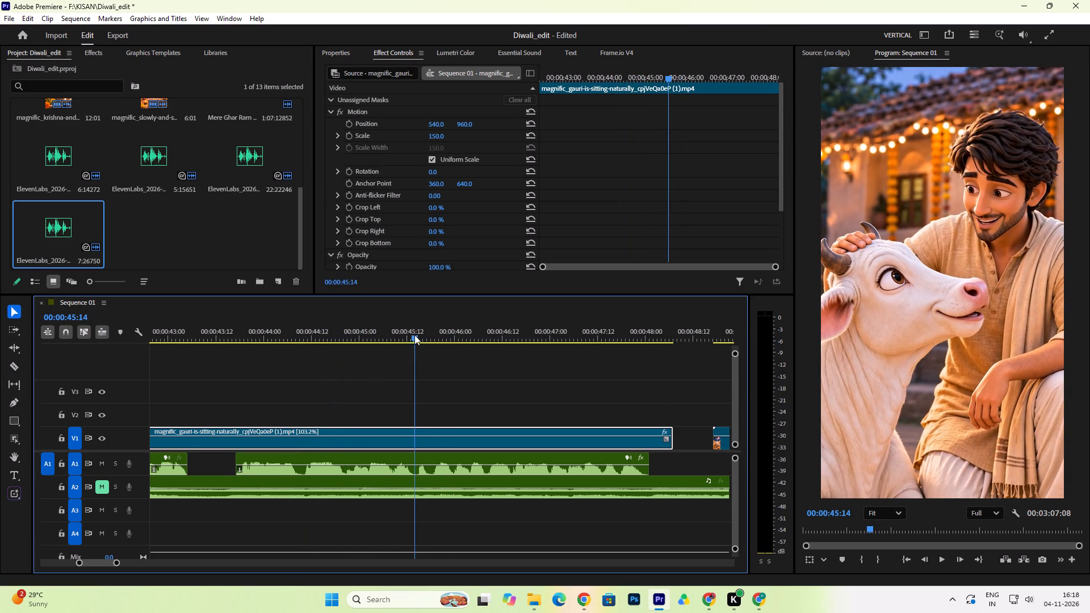
pyautogui.moveTo(116, 563); pyautogui.dragTo(77, 570)
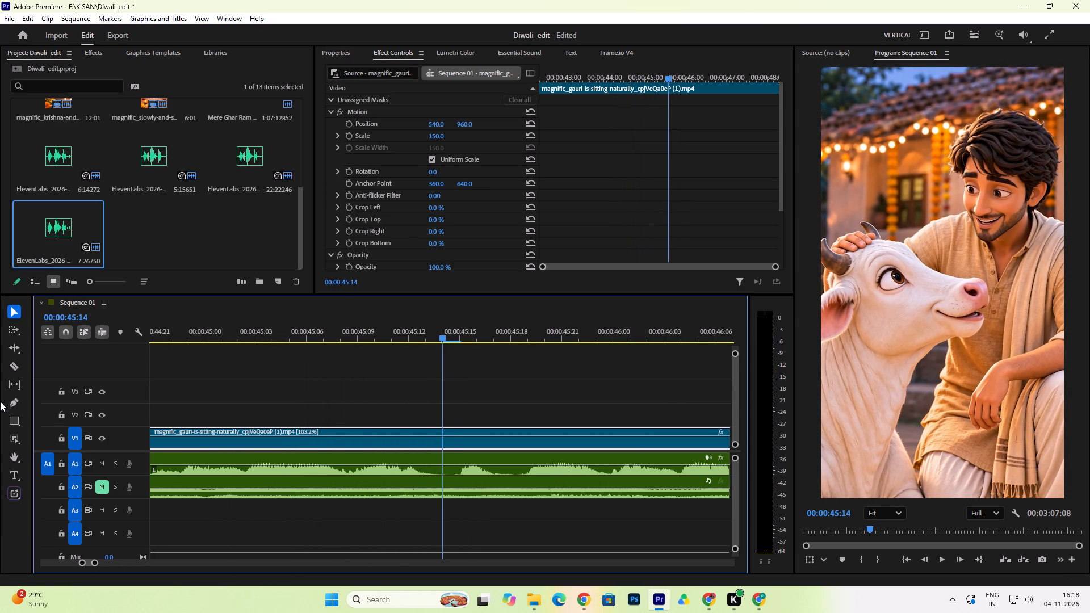
pyautogui.click(16, 366)
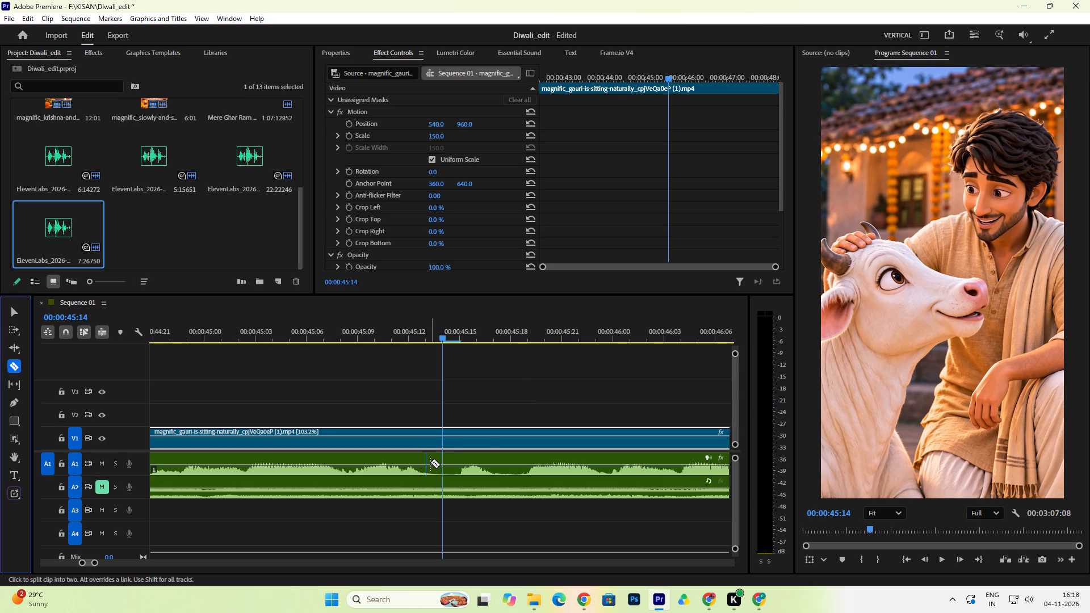
pyautogui.click(430, 462)
pyautogui.click(460, 458)
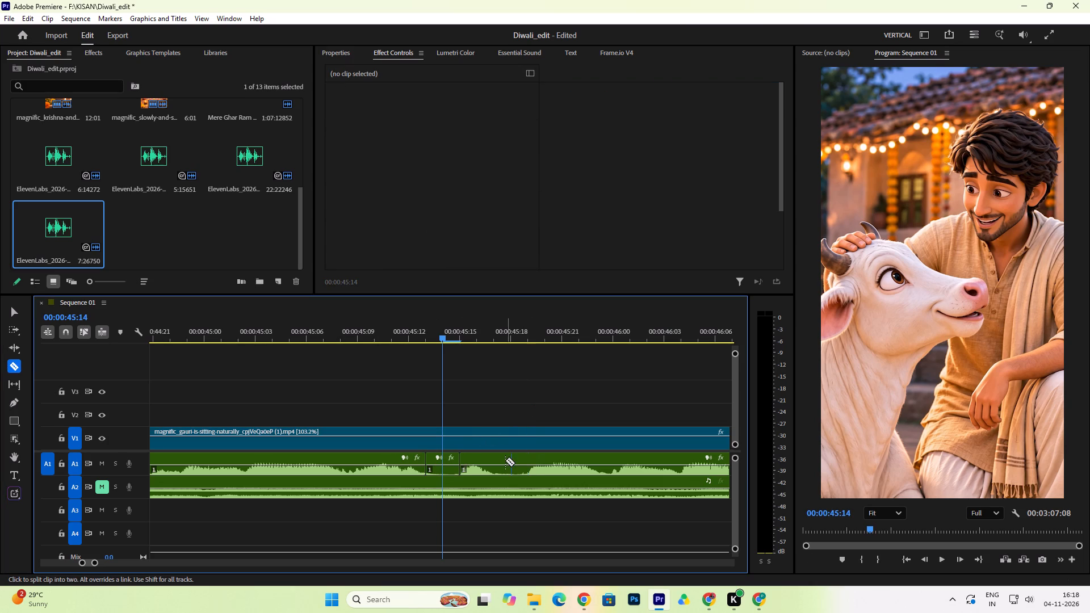
pyautogui.click(501, 461)
pyautogui.click(528, 461)
pyautogui.click(18, 312)
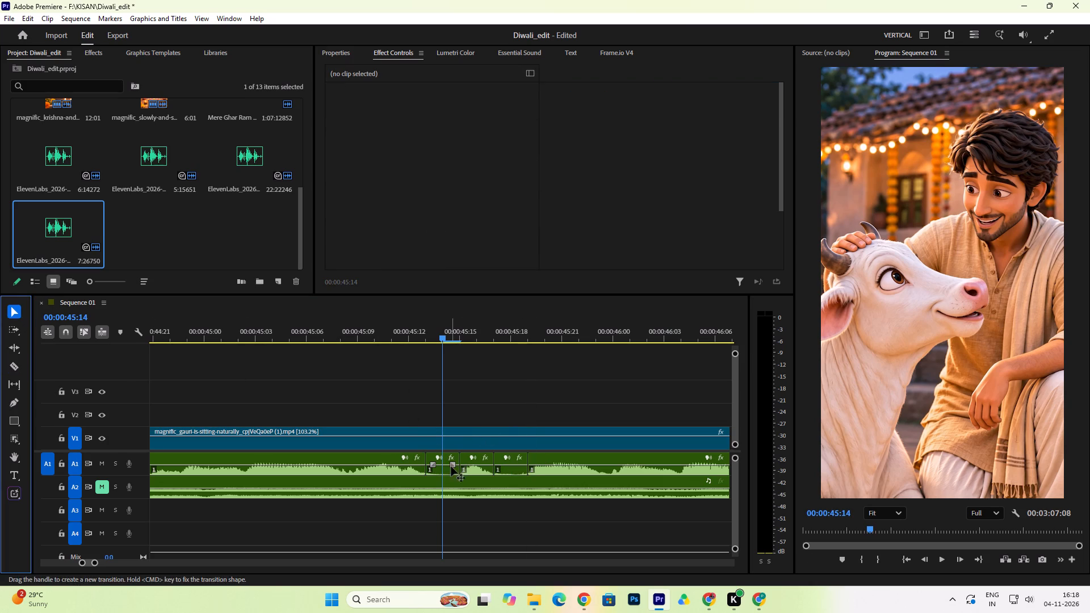
pyautogui.click(448, 471)
pyautogui.press('Delete')
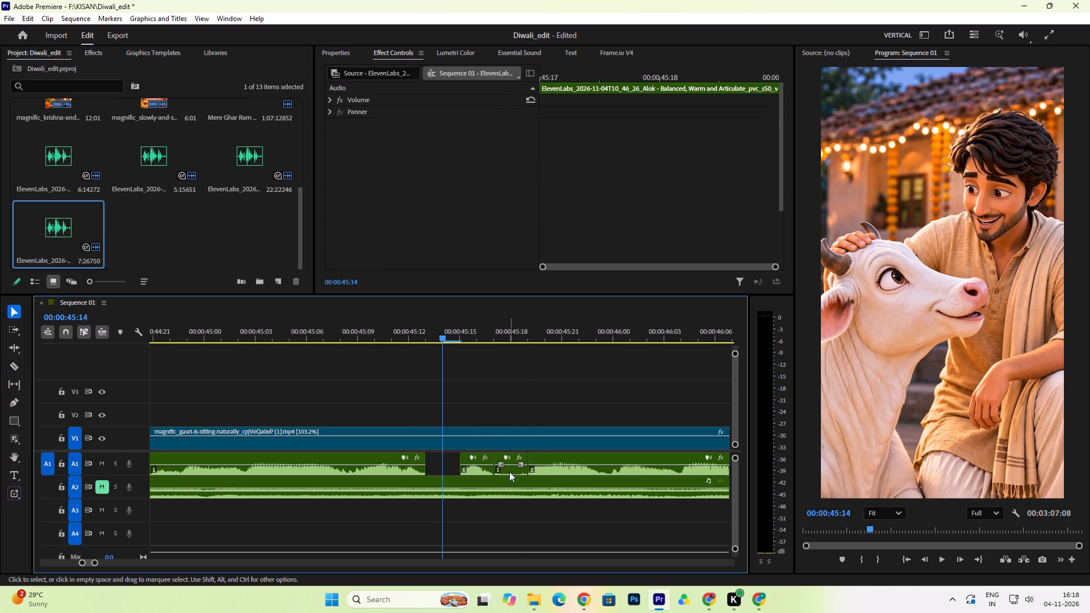
pyautogui.click(509, 472)
pyautogui.press('Delete')
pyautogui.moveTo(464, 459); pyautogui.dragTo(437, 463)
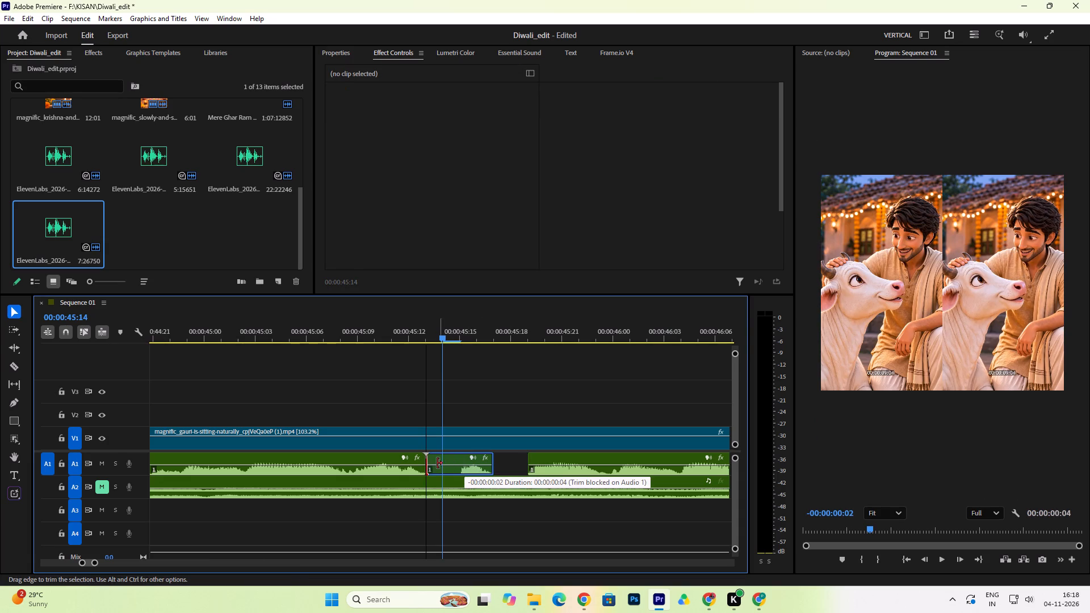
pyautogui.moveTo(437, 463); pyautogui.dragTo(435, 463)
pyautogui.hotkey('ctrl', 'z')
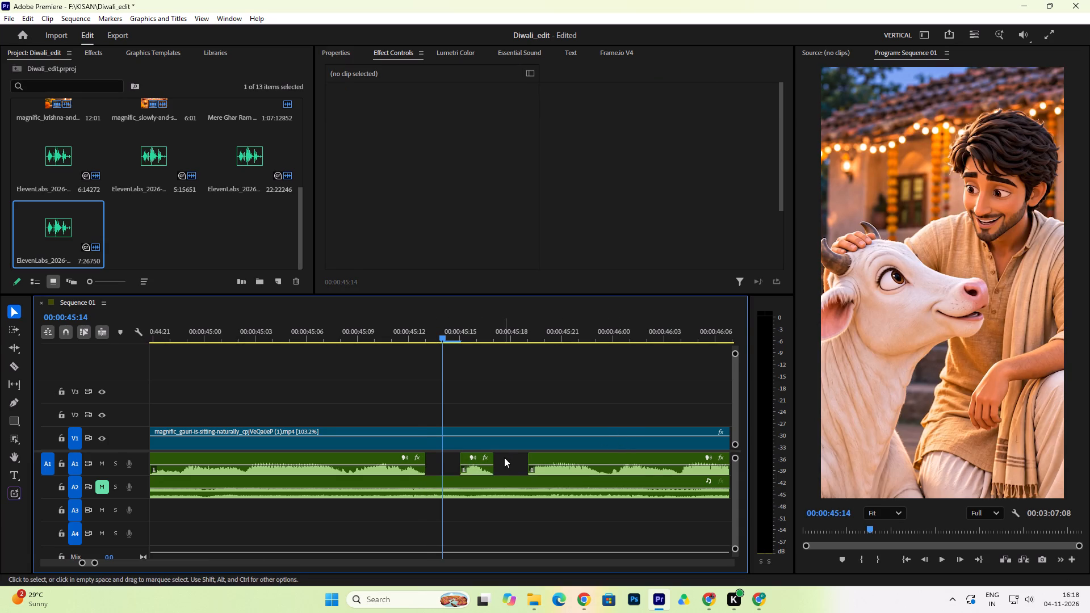
# Close both gaps by moving the short middle piece and the last Alok piece earlier, and replay the line.
pyautogui.click(479, 465)
pyautogui.moveTo(479, 460); pyautogui.dragTo(452, 463)
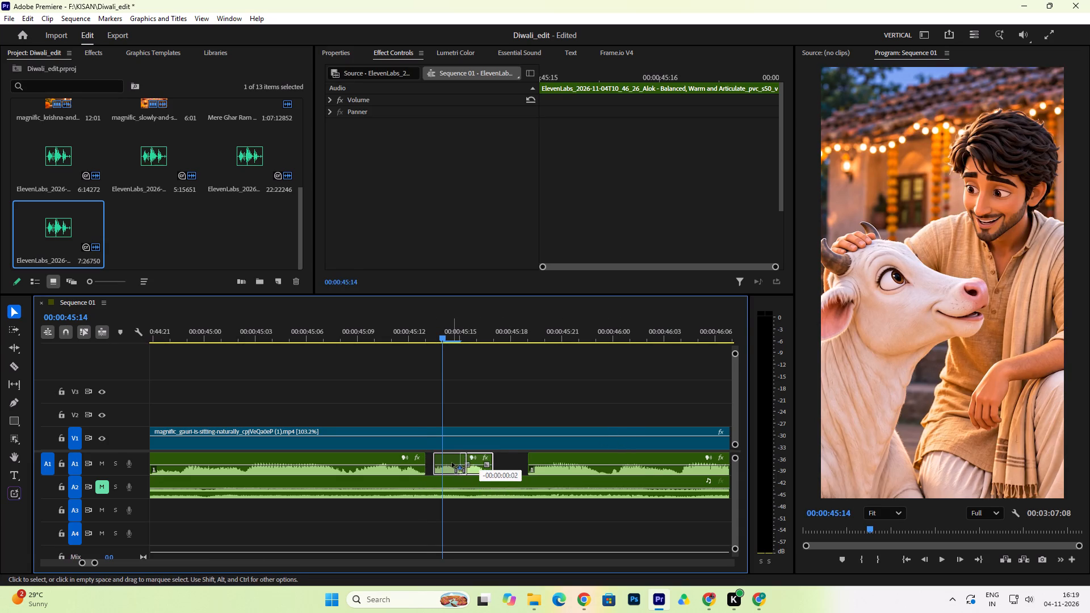
pyautogui.moveTo(452, 463); pyautogui.dragTo(450, 464)
pyautogui.moveTo(546, 460); pyautogui.dragTo(483, 464)
pyautogui.moveTo(337, 333); pyautogui.dragTo(313, 377)
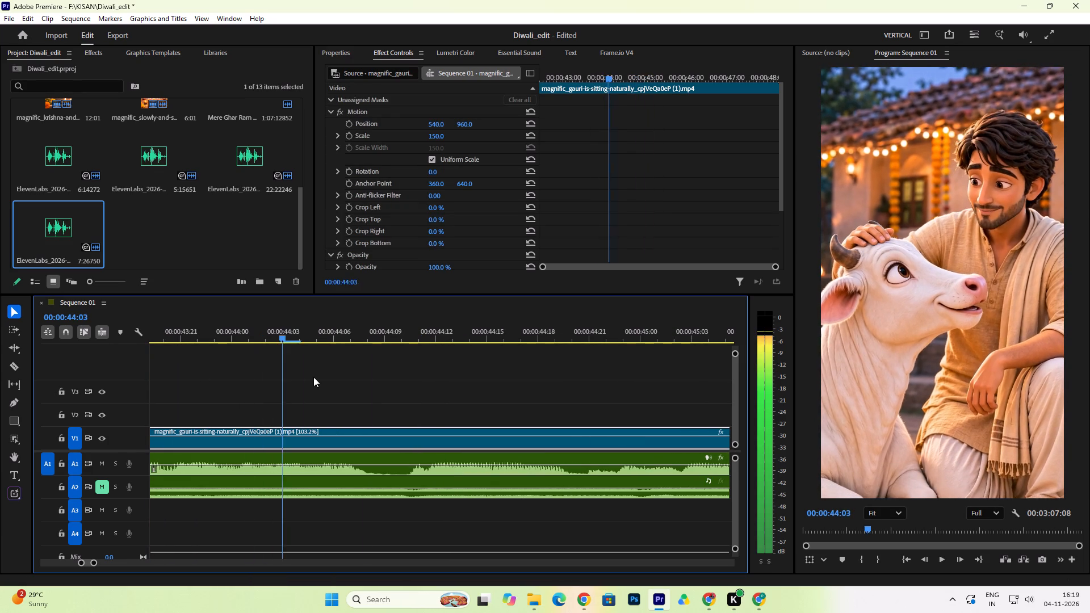
pyautogui.moveTo(313, 377); pyautogui.dragTo(365, 377)
pyautogui.press('space')
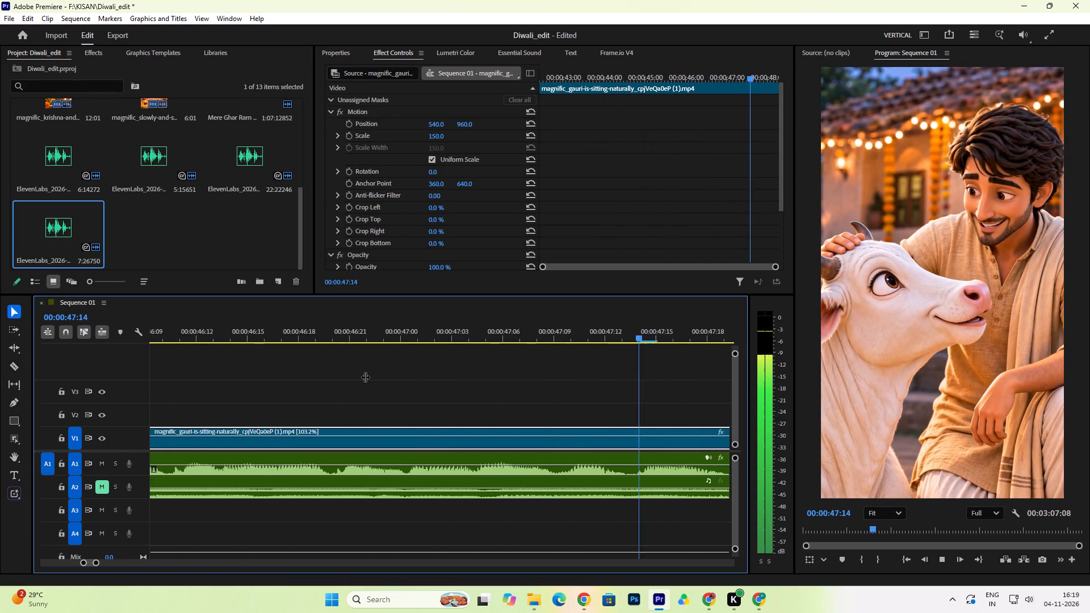
pyautogui.press('space')
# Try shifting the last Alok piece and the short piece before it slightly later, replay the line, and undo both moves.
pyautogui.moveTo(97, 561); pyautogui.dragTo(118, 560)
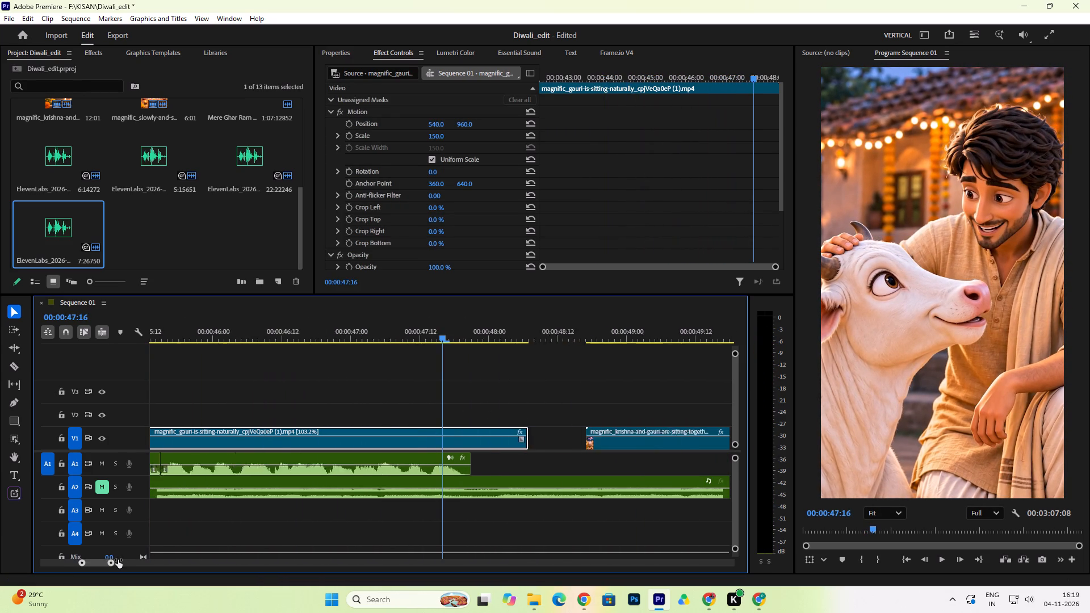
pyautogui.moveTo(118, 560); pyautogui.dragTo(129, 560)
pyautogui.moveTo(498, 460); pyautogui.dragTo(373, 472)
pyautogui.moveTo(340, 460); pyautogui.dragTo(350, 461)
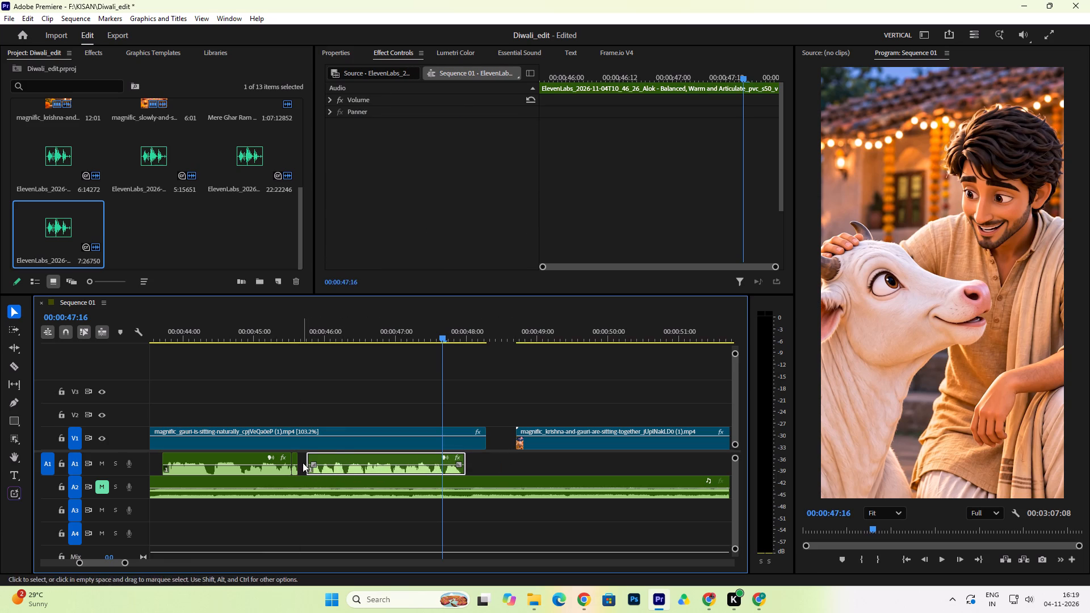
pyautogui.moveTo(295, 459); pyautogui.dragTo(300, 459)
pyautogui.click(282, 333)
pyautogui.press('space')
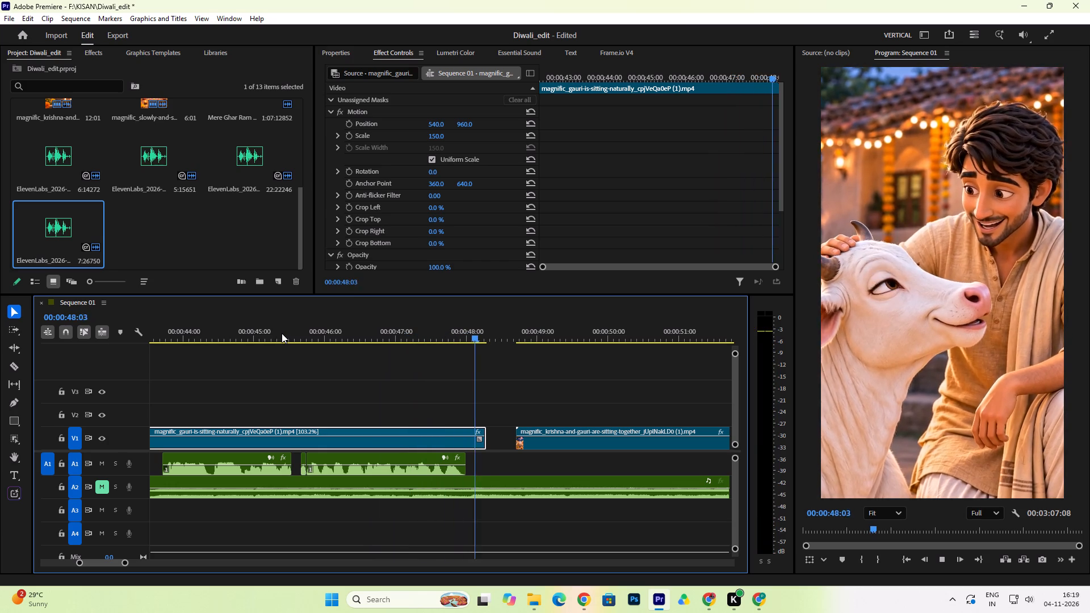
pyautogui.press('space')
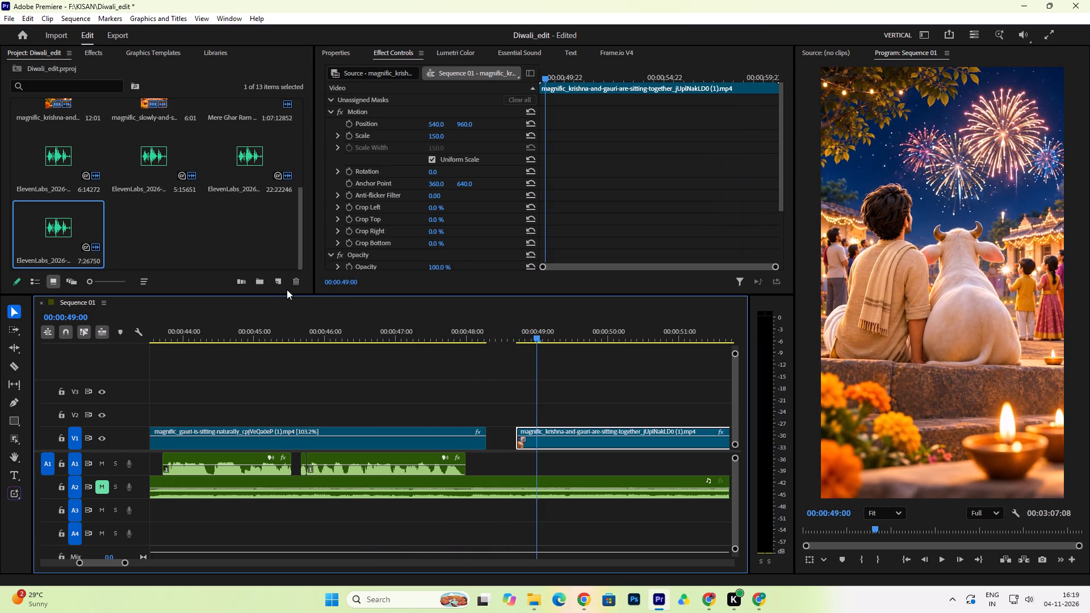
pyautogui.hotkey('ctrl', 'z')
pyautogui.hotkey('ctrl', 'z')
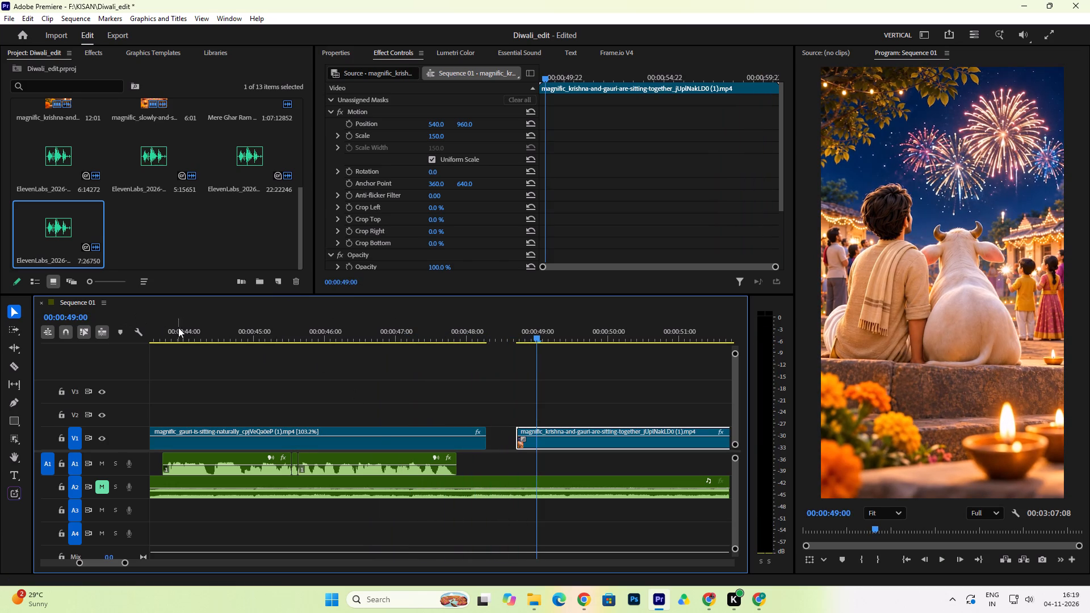
# Replay the dialogue from about 00:00:41:04 to check the end of the previous line and the start of the second Alok part.
pyautogui.moveTo(126, 564); pyautogui.dragTo(171, 569)
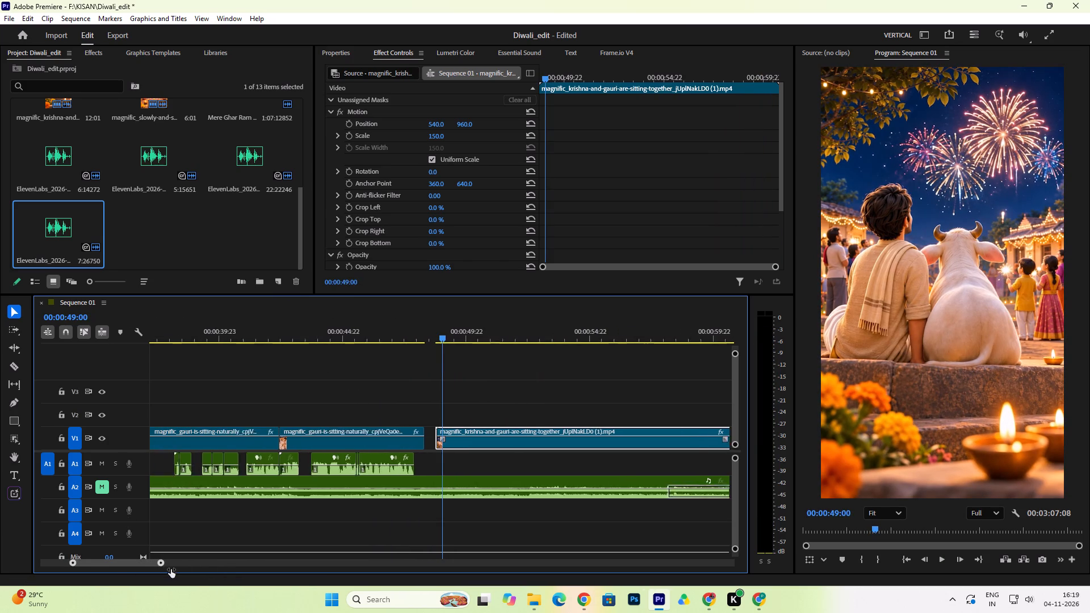
pyautogui.moveTo(171, 569); pyautogui.dragTo(192, 560)
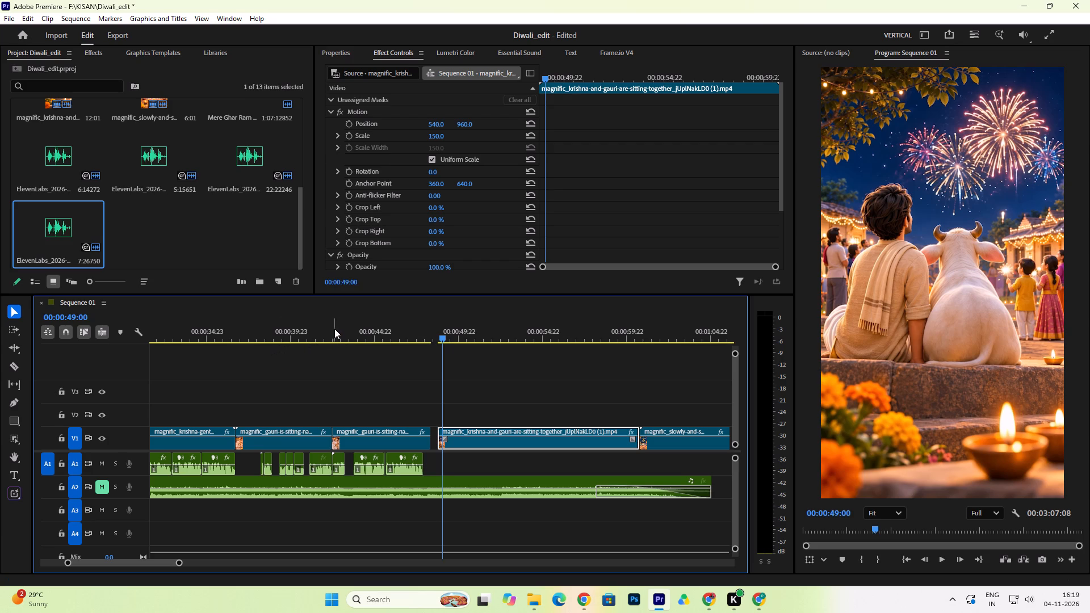
pyautogui.click(330, 328)
pyautogui.press('space')
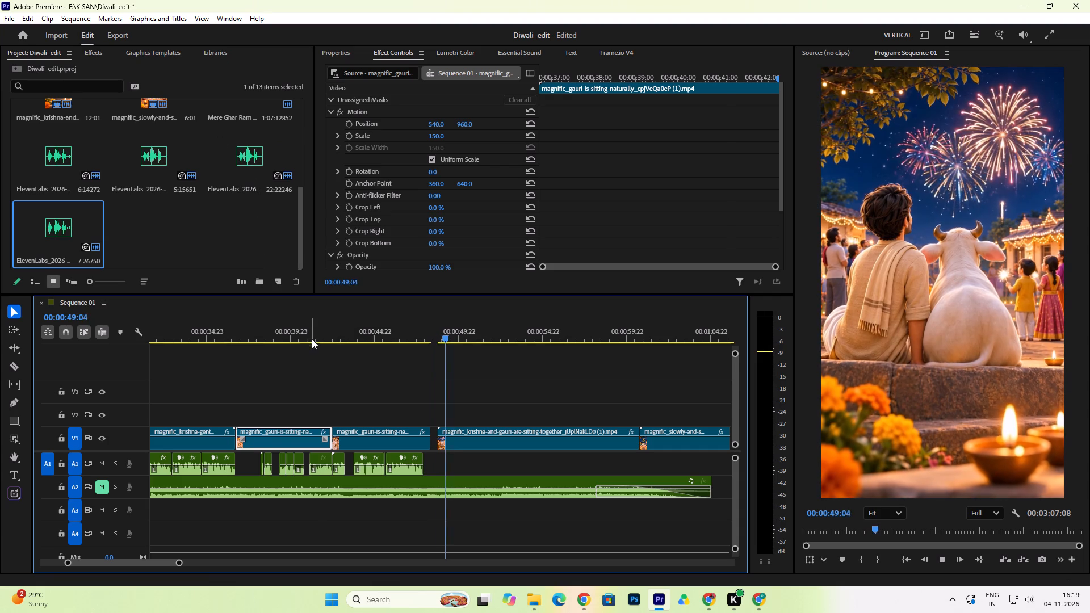
pyautogui.click(312, 337)
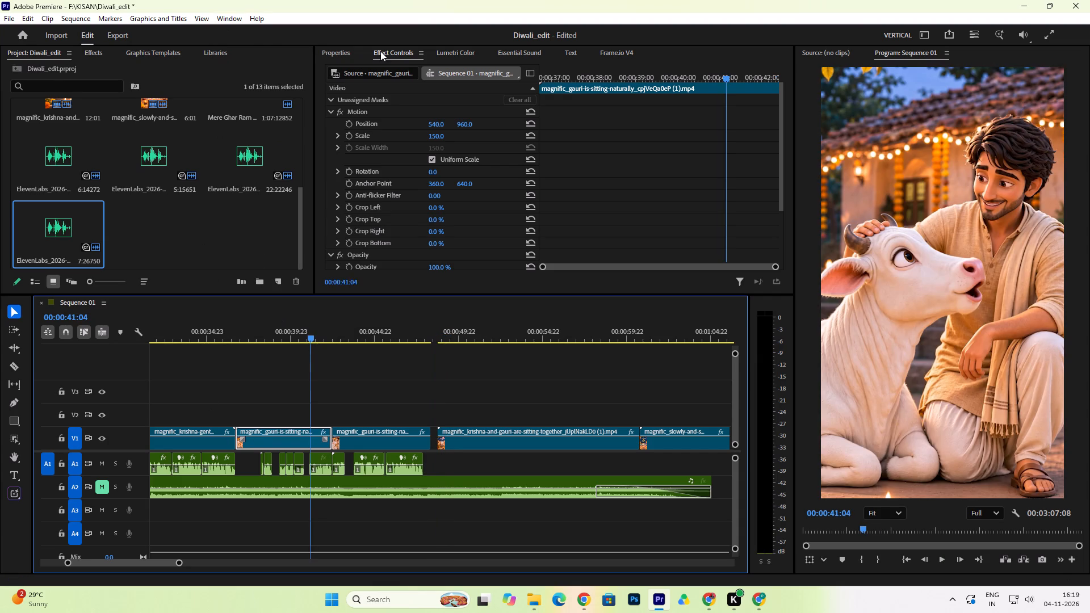
pyautogui.press('space')
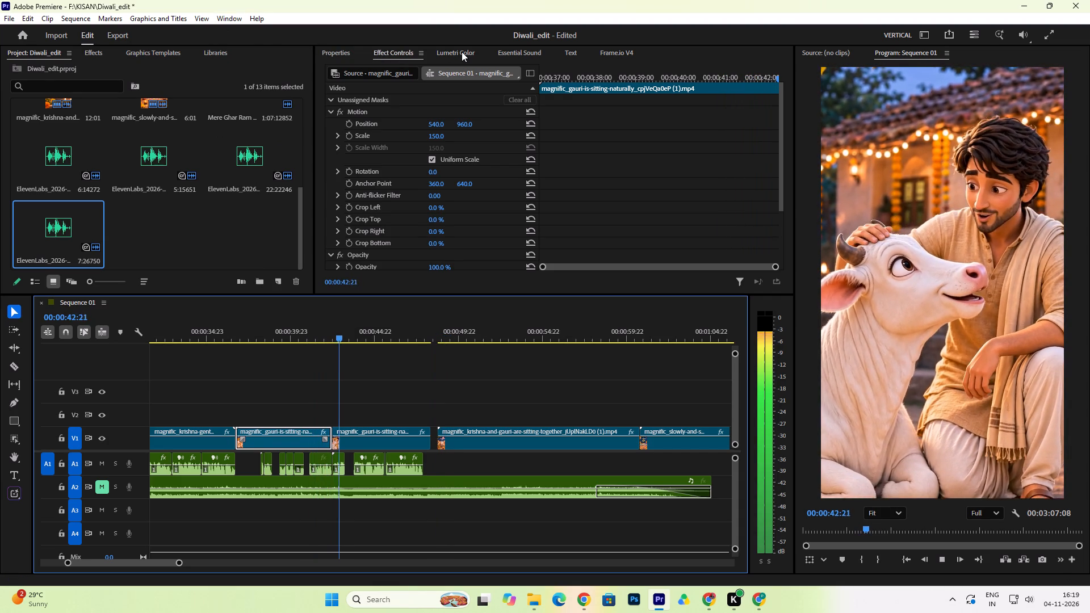
pyautogui.press('space')
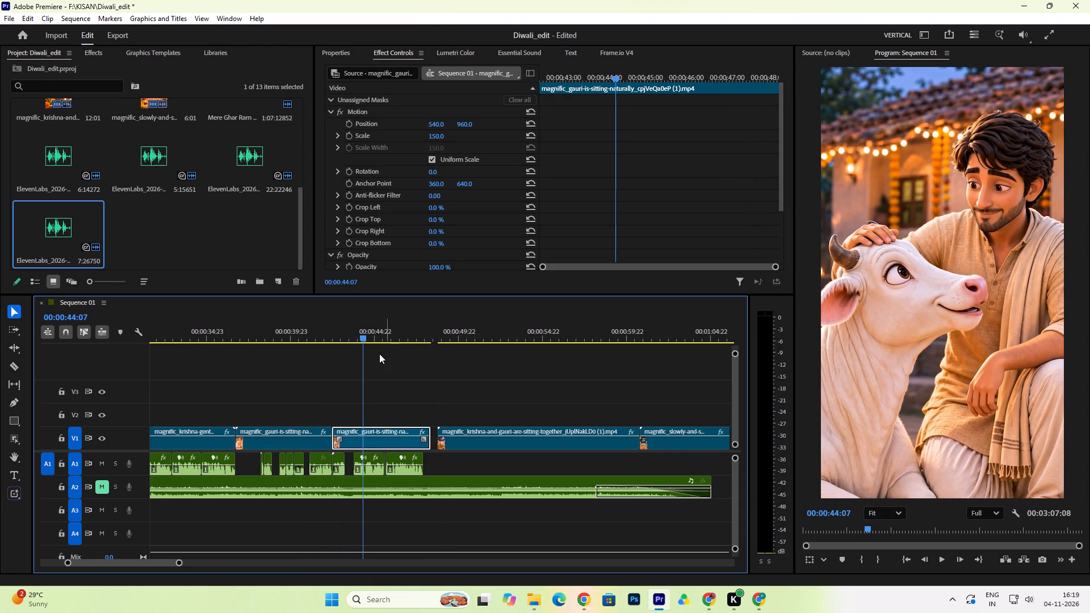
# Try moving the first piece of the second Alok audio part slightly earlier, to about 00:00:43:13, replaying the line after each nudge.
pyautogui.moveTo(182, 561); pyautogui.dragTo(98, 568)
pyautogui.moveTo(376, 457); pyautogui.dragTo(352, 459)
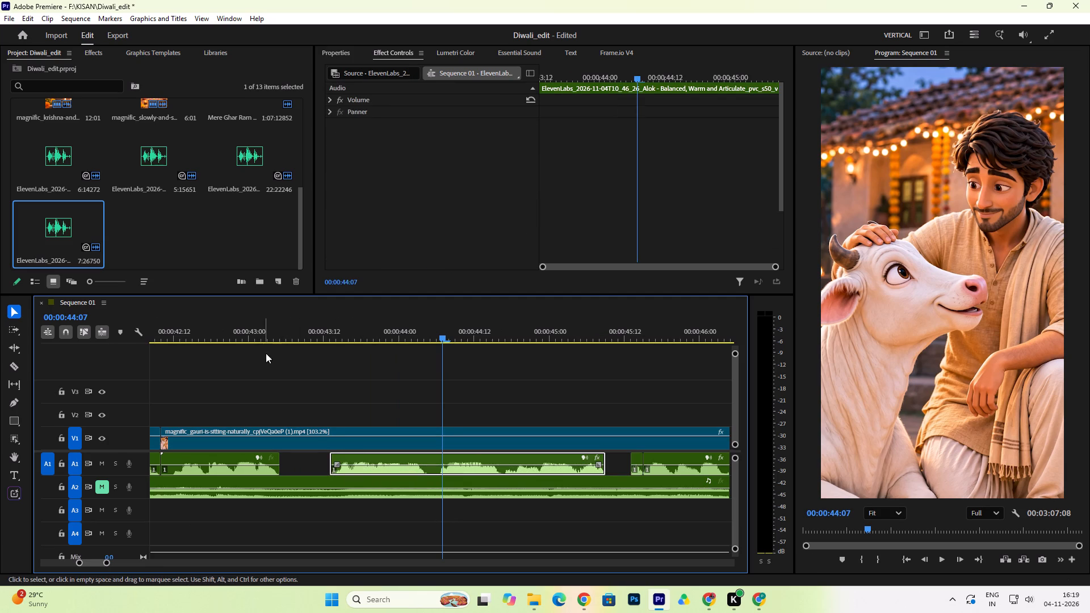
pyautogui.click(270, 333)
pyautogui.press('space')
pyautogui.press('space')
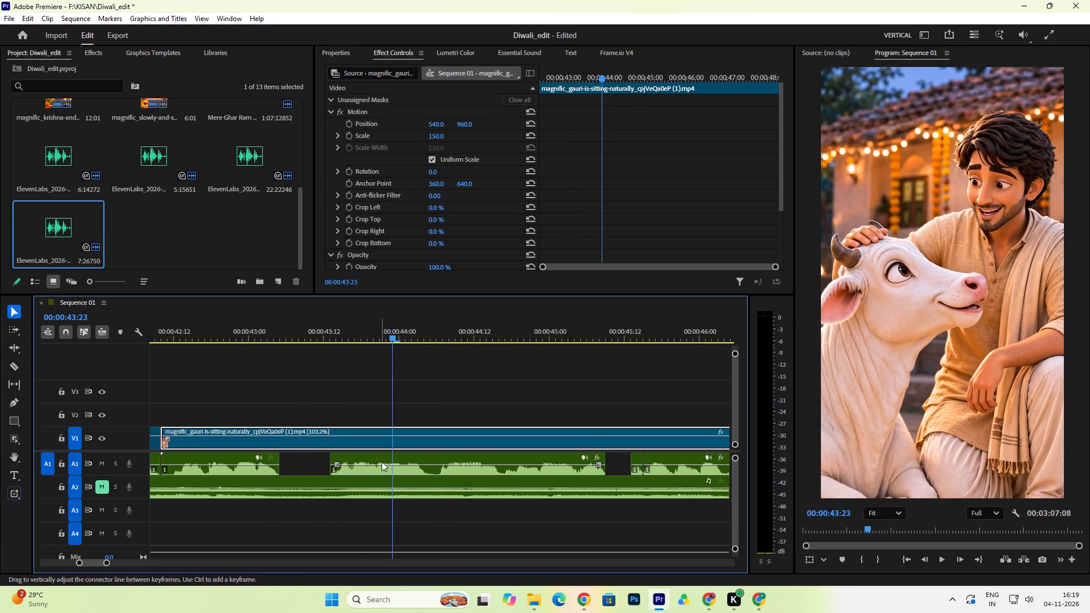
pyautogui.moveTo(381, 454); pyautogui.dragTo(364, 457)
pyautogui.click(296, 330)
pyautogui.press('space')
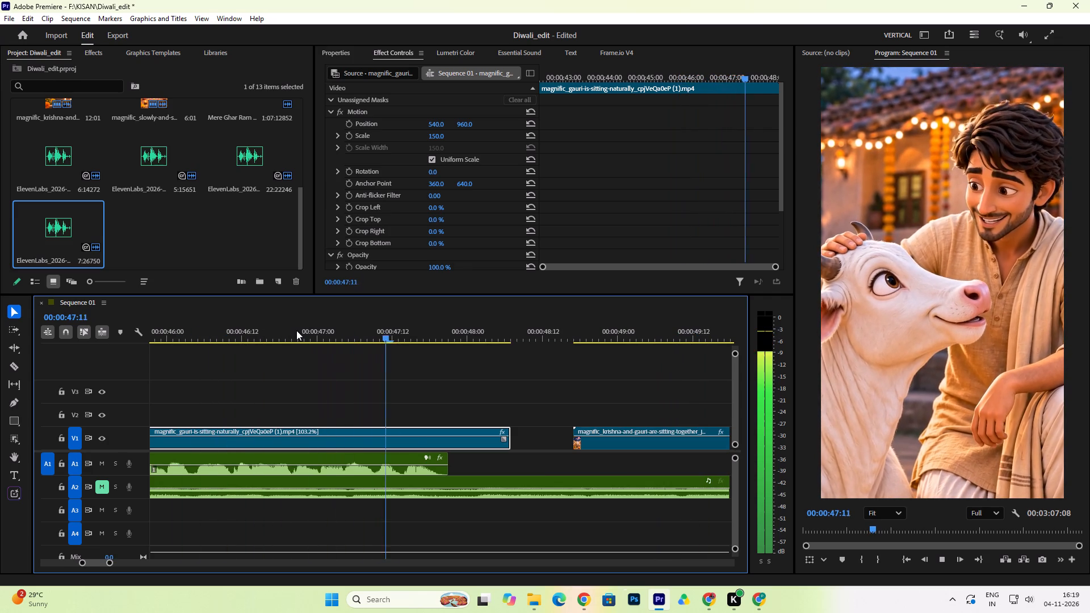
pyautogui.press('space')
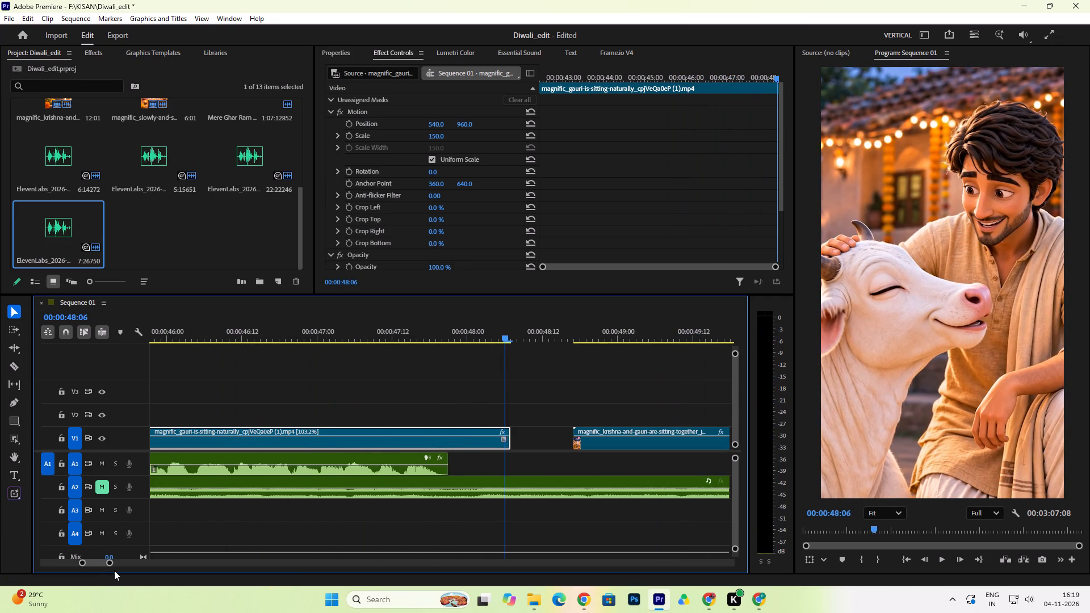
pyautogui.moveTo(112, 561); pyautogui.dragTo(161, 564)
# Undo the moves and pause cuts on the second Alok audio part, back to one trimmed piece, and replay the line.
pyautogui.hotkey('ctrl', 'z')
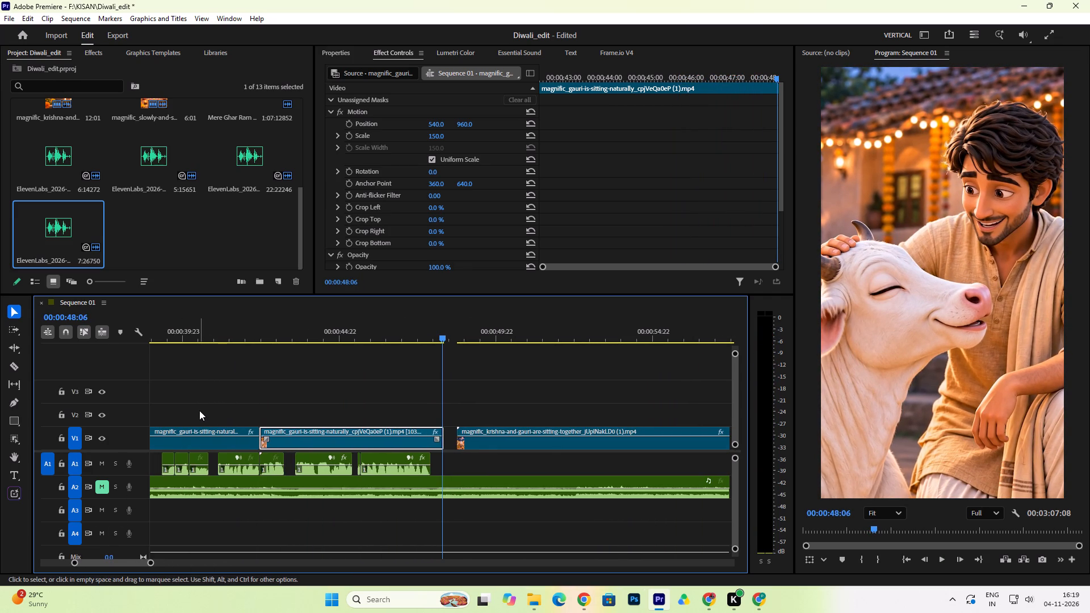
pyautogui.hotkey('ctrl', 'z')
pyautogui.hotkey('ctrl', 'z')
pyautogui.hotkey('ctrl', 'z')
pyautogui.hotkey('ctrl', 'z')
pyautogui.hotkey('ctrl', 'z')
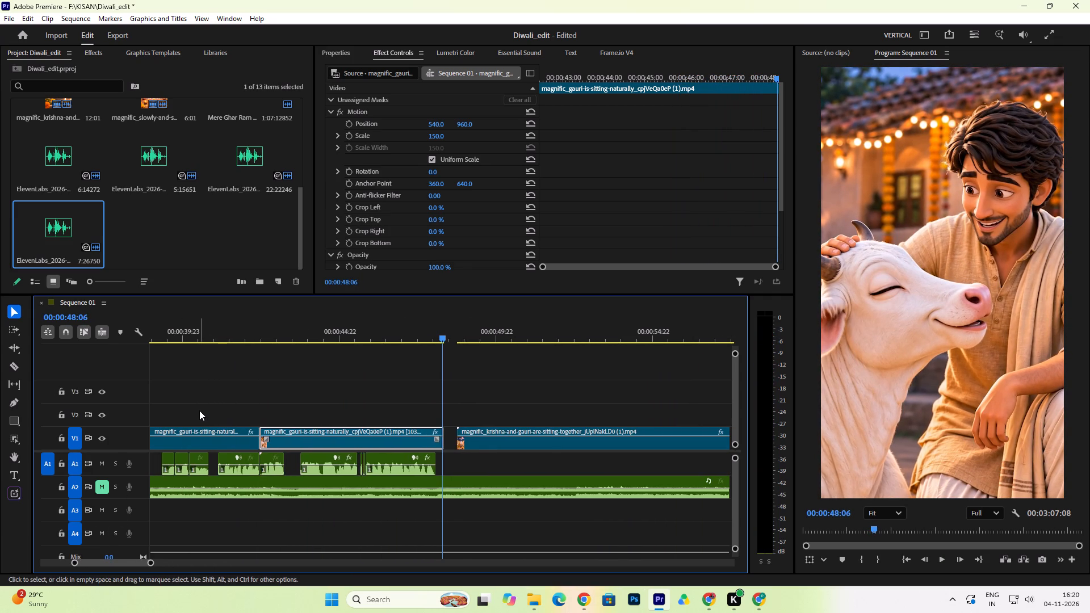
pyautogui.hotkey('ctrl', 'z')
pyautogui.hotkey('ctrl', 'z')
pyautogui.hotkey('ctrl', 'z')
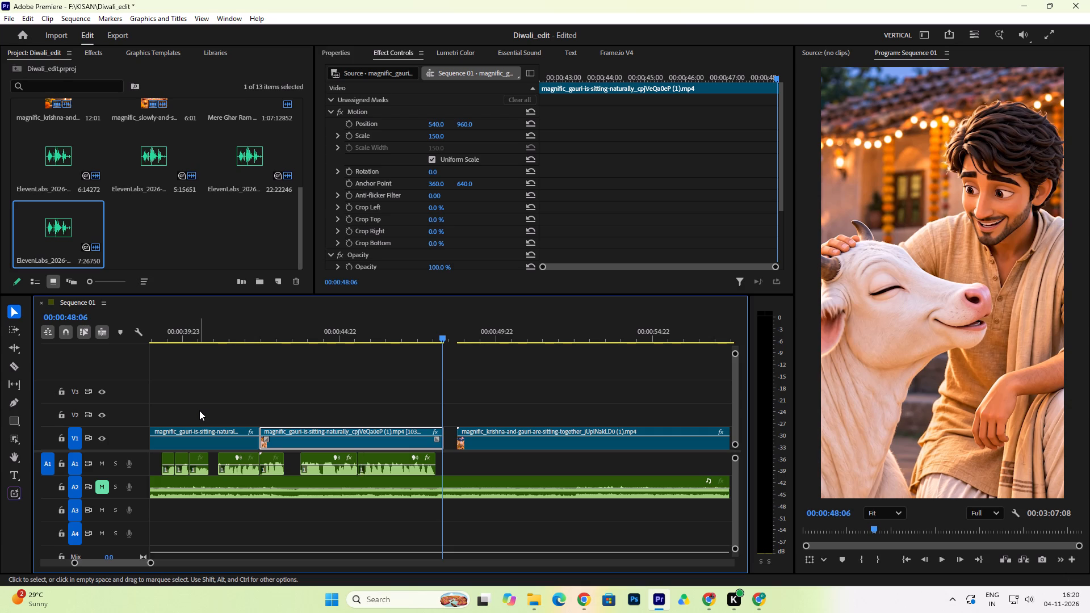
pyautogui.hotkey('ctrl', 'z')
pyautogui.click(284, 336)
pyautogui.press('space')
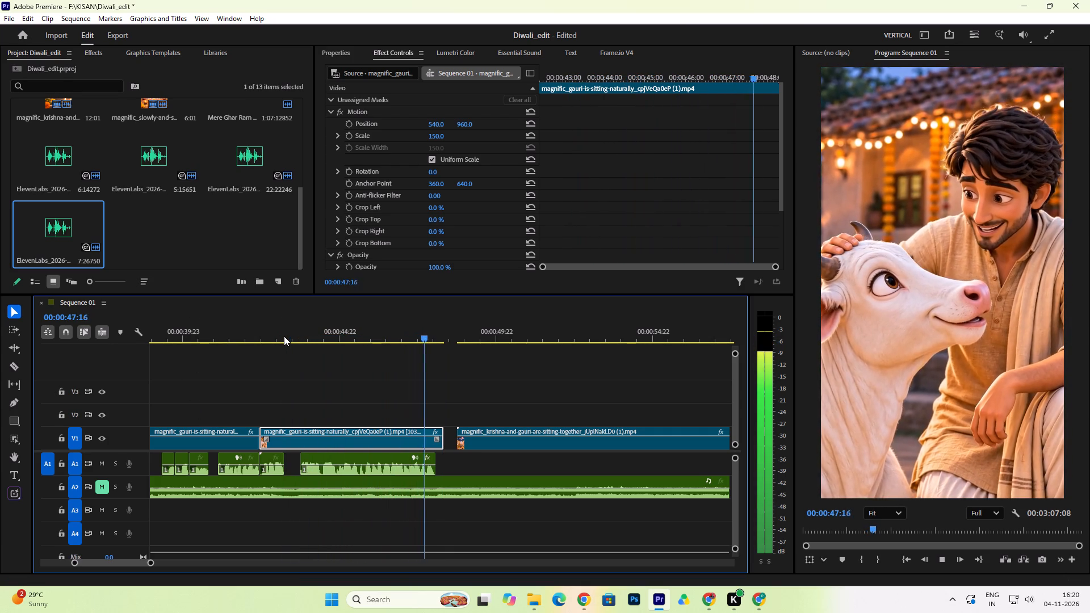
pyautogui.click(237, 334)
pyautogui.press('space')
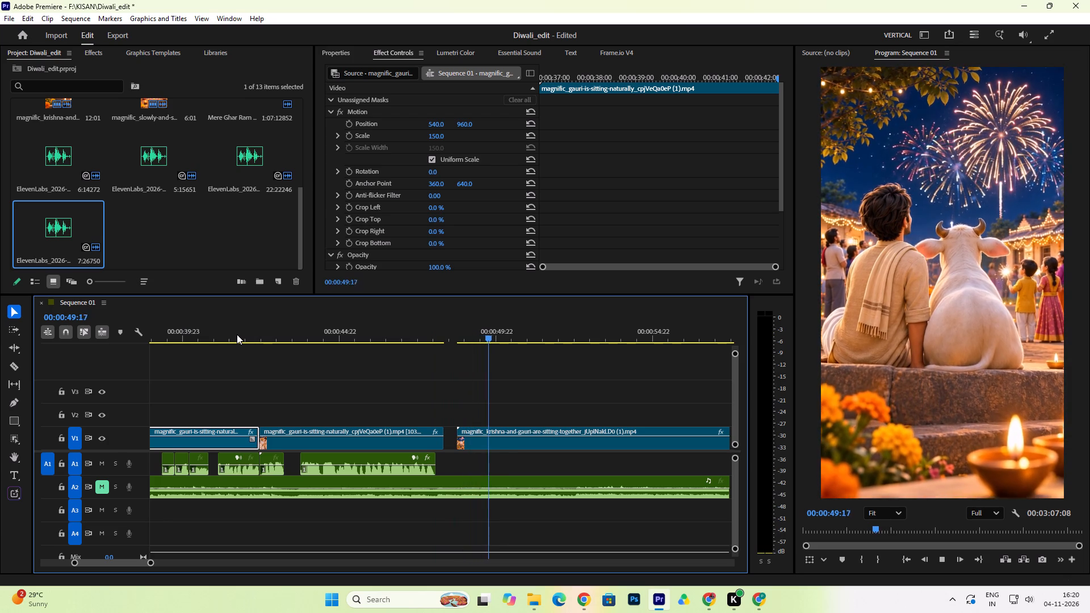
pyautogui.press('space')
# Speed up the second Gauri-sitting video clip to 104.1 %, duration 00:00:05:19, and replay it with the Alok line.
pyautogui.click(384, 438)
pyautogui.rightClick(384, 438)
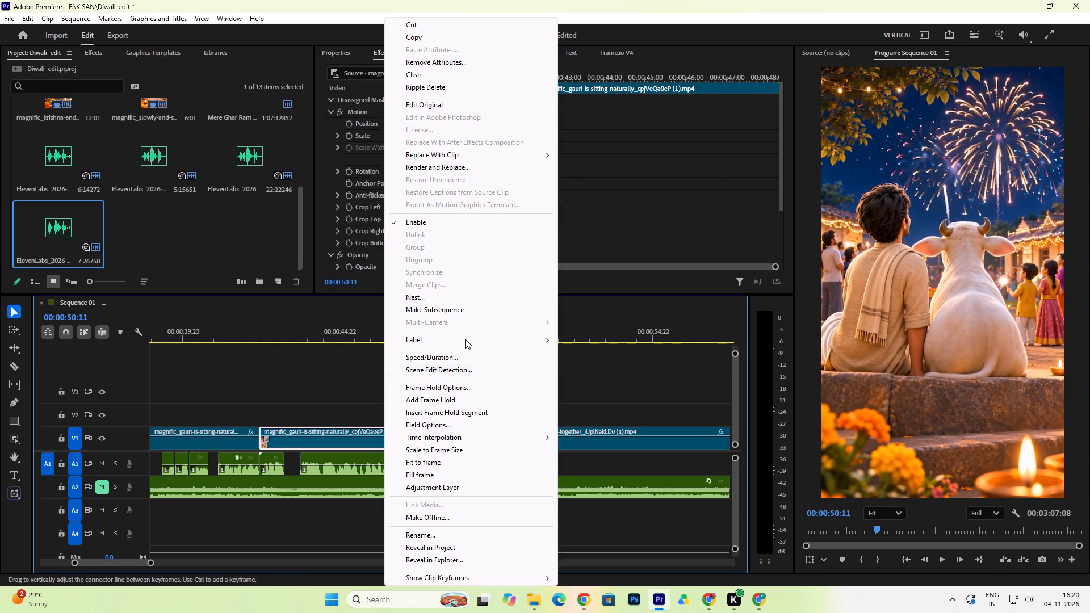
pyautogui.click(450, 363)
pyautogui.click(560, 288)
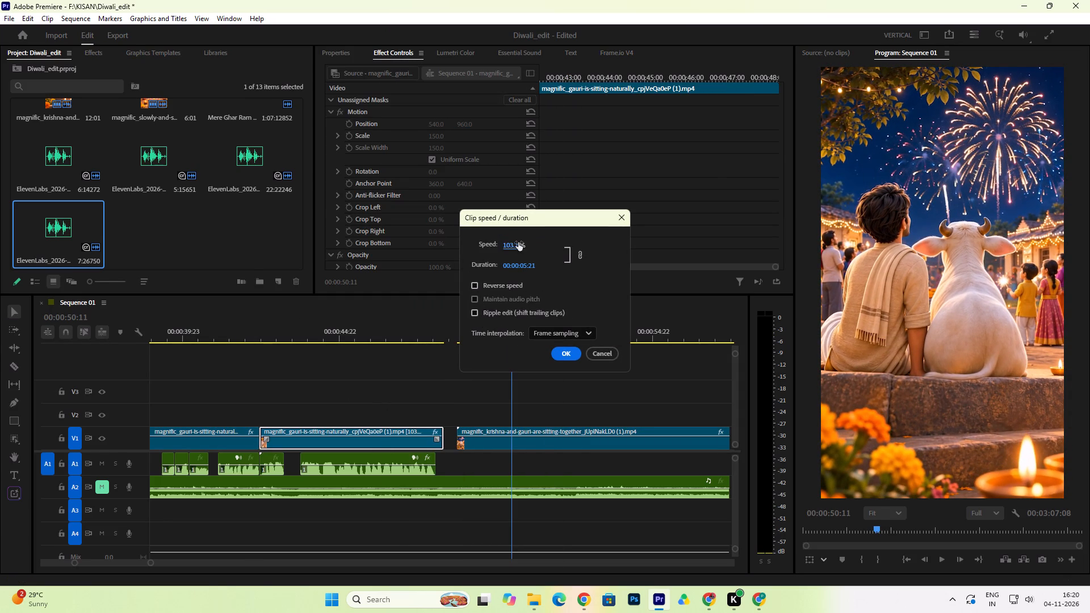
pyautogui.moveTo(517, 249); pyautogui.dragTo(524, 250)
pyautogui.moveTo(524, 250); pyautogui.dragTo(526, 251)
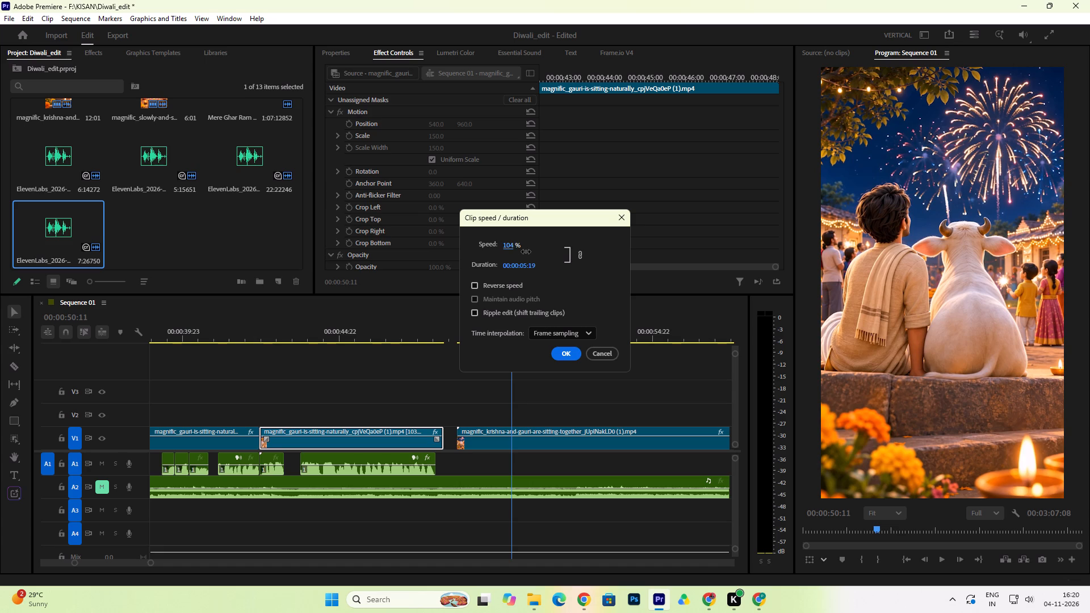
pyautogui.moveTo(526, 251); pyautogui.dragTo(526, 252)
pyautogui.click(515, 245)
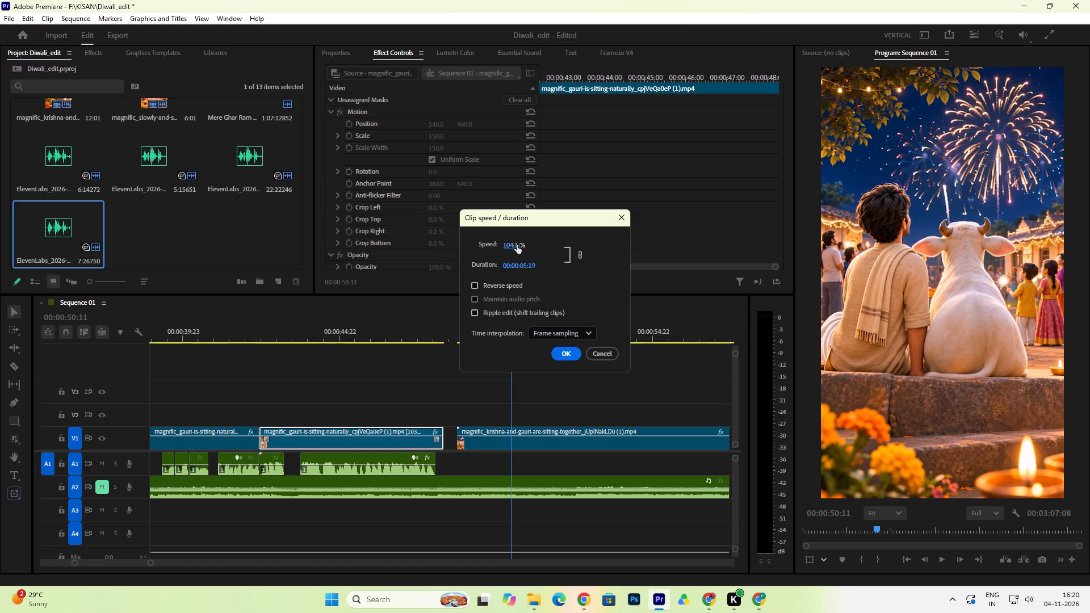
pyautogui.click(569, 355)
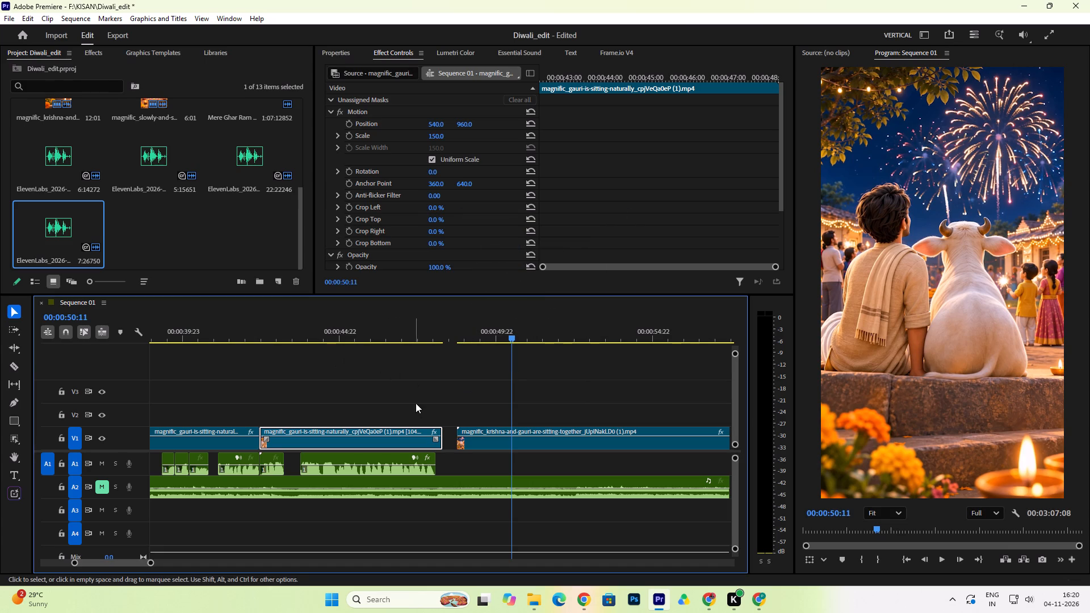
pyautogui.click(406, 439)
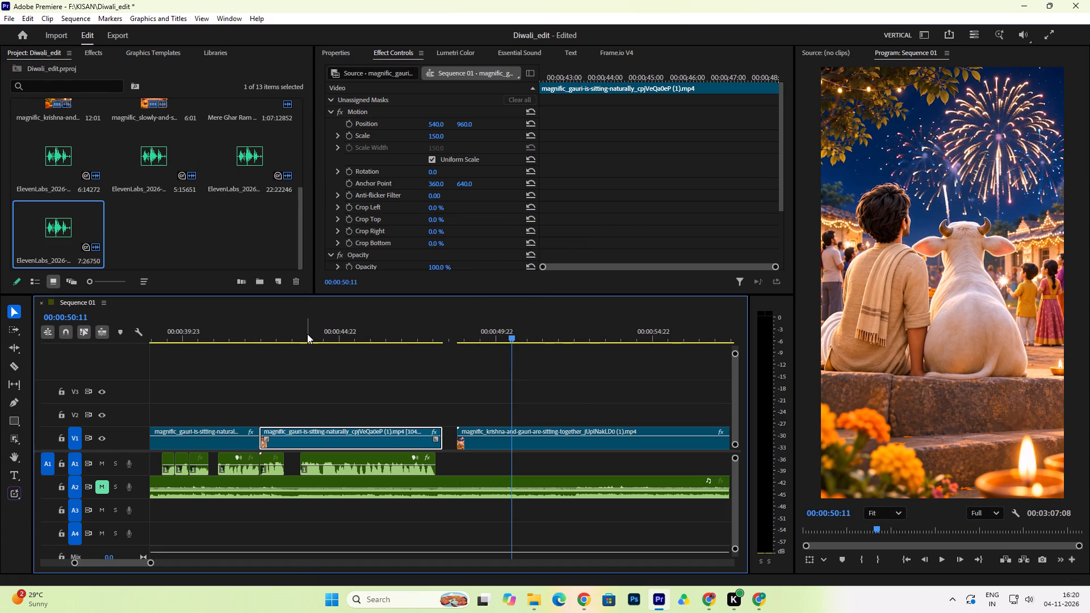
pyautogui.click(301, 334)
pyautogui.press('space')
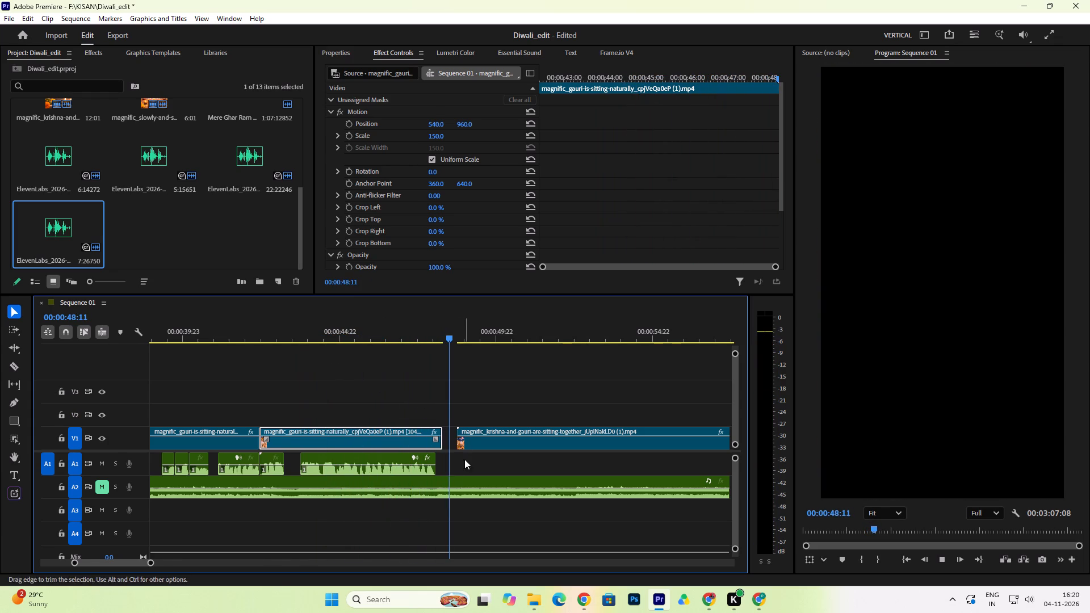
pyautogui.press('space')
# Raise the speed of the second Gauri-sitting video clip to about 105 % and replay both dialogue lines against it.
pyautogui.click(408, 442)
pyautogui.click(425, 335)
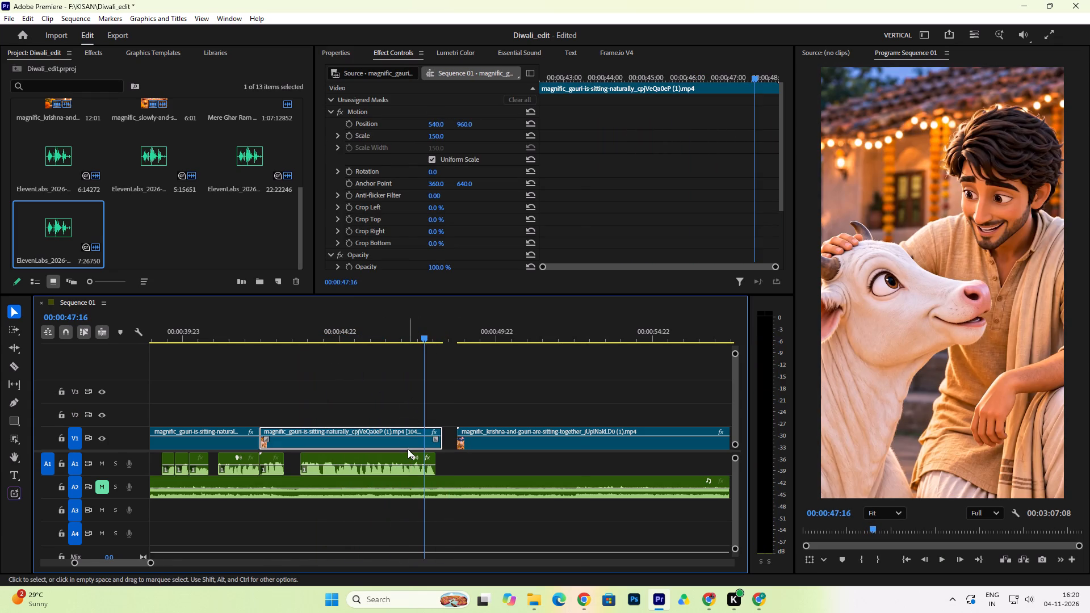
pyautogui.rightClick(407, 440)
pyautogui.click(451, 356)
pyautogui.click(548, 274)
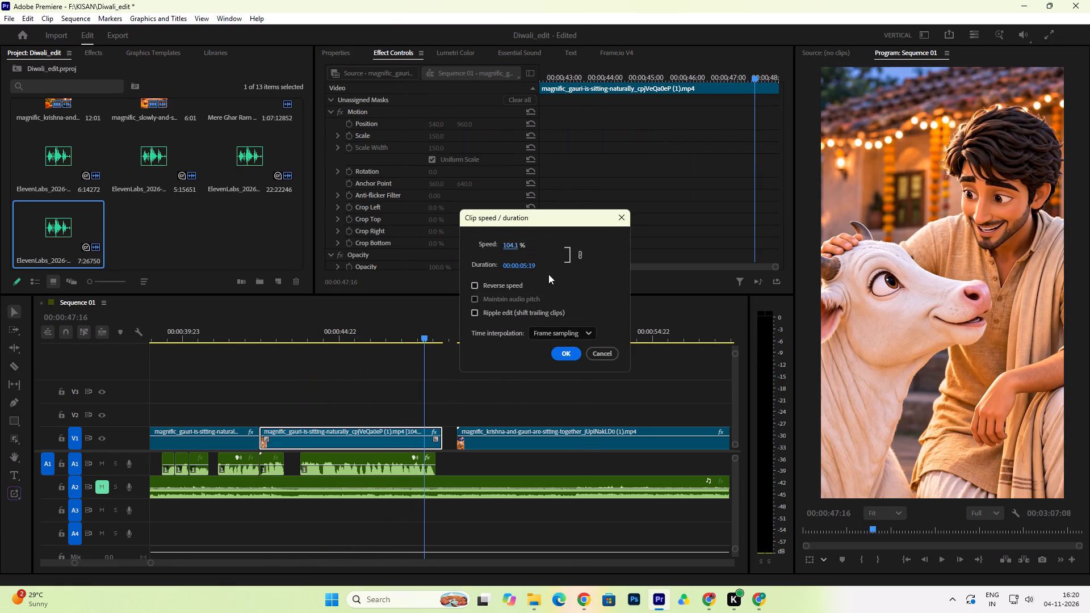
pyautogui.moveTo(512, 246); pyautogui.dragTo(521, 249)
pyautogui.moveTo(521, 249); pyautogui.dragTo(525, 250)
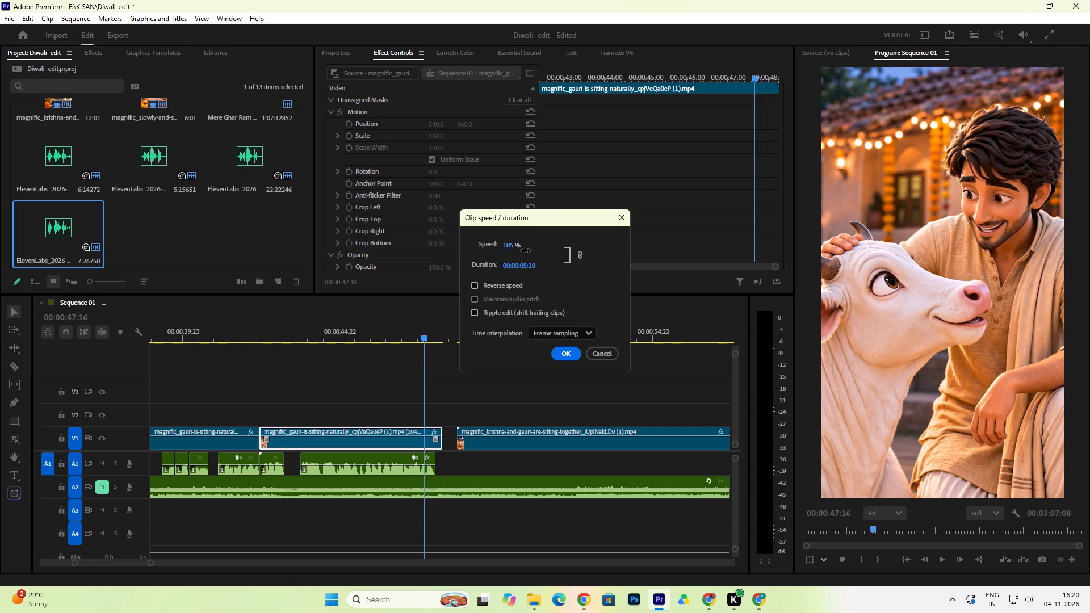
pyautogui.moveTo(525, 250); pyautogui.dragTo(529, 250)
pyautogui.moveTo(529, 250); pyautogui.dragTo(526, 251)
pyautogui.click(568, 350)
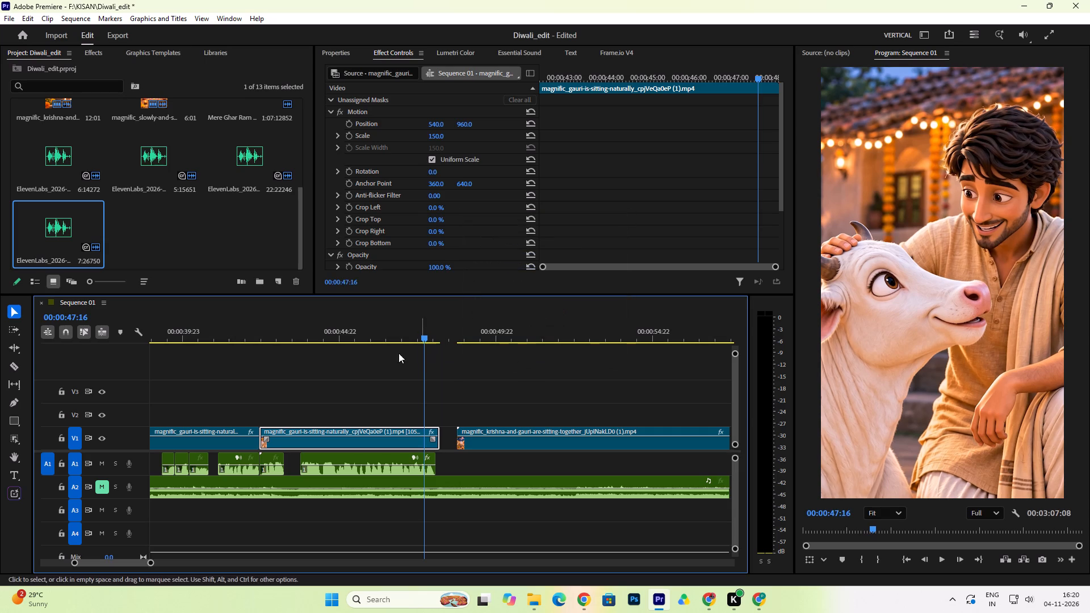
pyautogui.click(226, 335)
pyautogui.press('space')
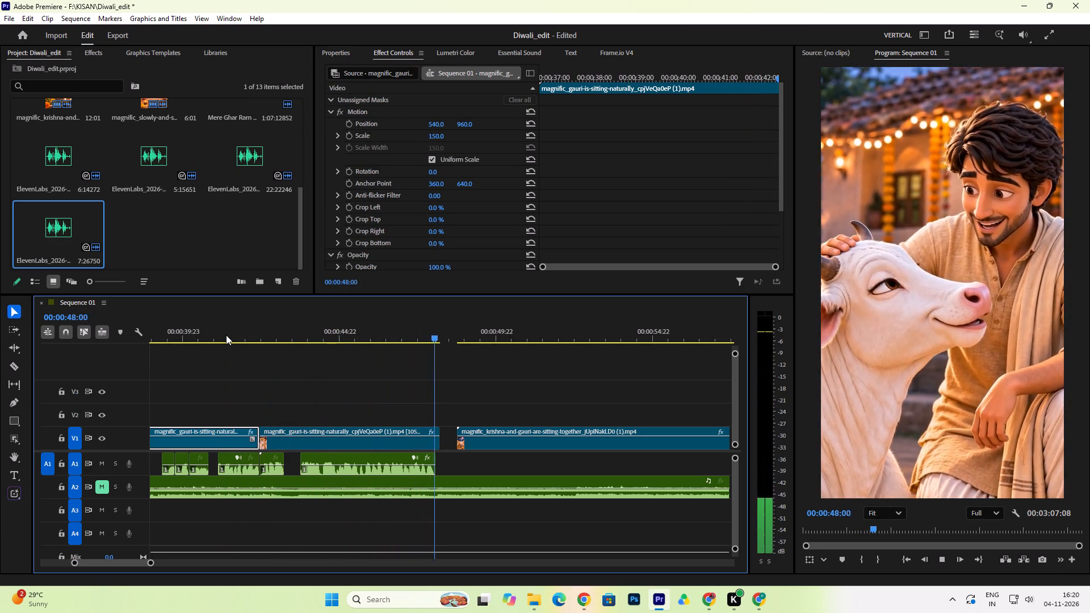
pyautogui.press('space')
# Close the gap on V1 between the second Gauri-sitting clip and the Krishna-and-Gauri-sitting-together clip, and play across the cut.
pyautogui.click(448, 439)
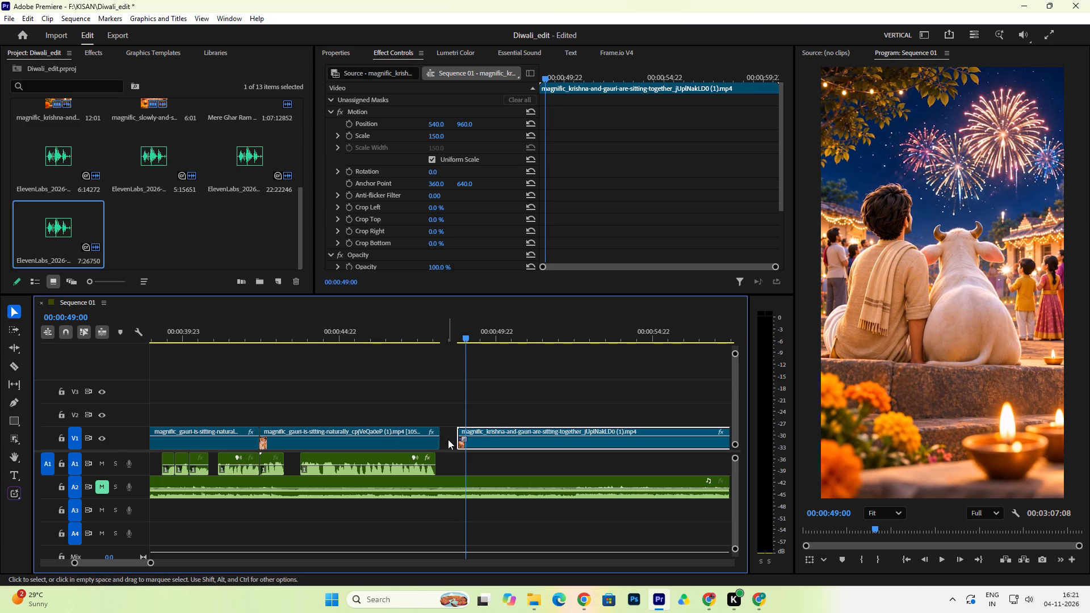
pyautogui.press('Delete')
pyautogui.click(433, 336)
pyautogui.press('space')
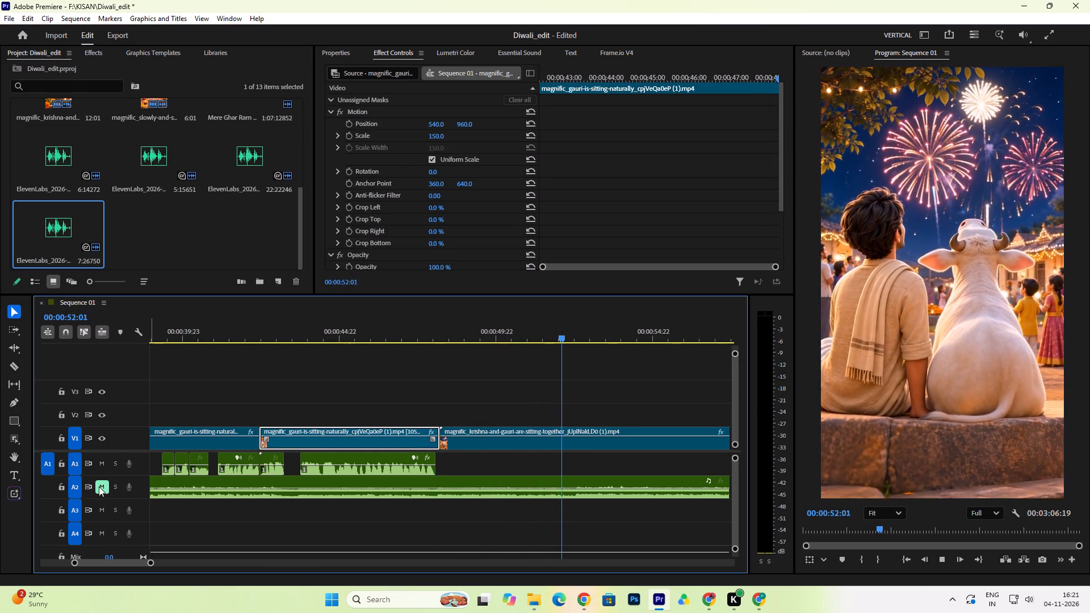
# Unmute the A2 background music track.
pyautogui.click(99, 486)
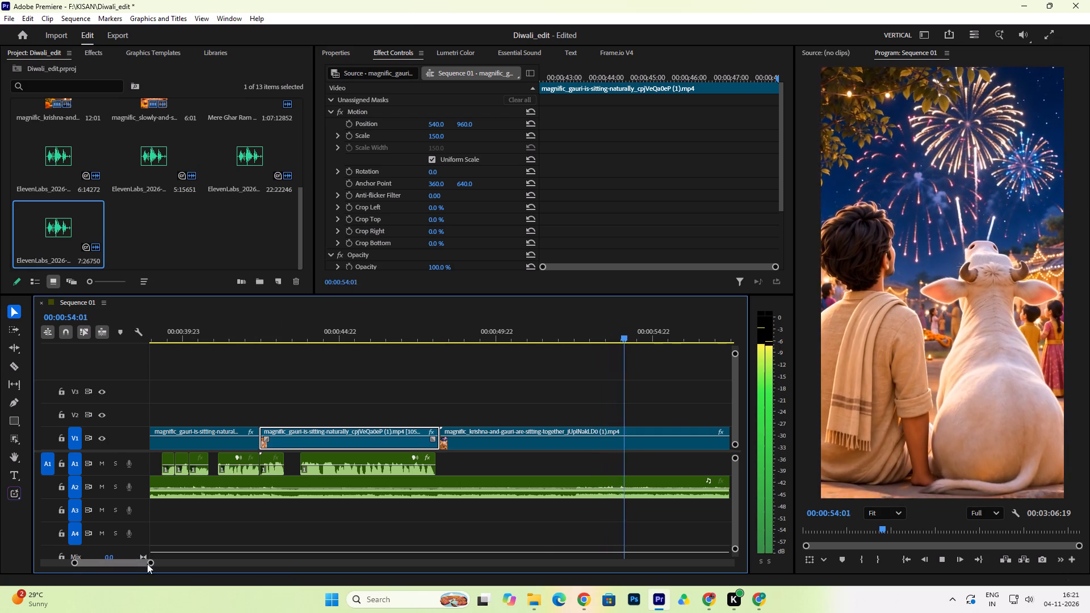
# Extend the A2 background music to the end of the last V1 clip, shorten its closing fade-out, play the ending and save the project.
pyautogui.moveTo(148, 564); pyautogui.dragTo(211, 573)
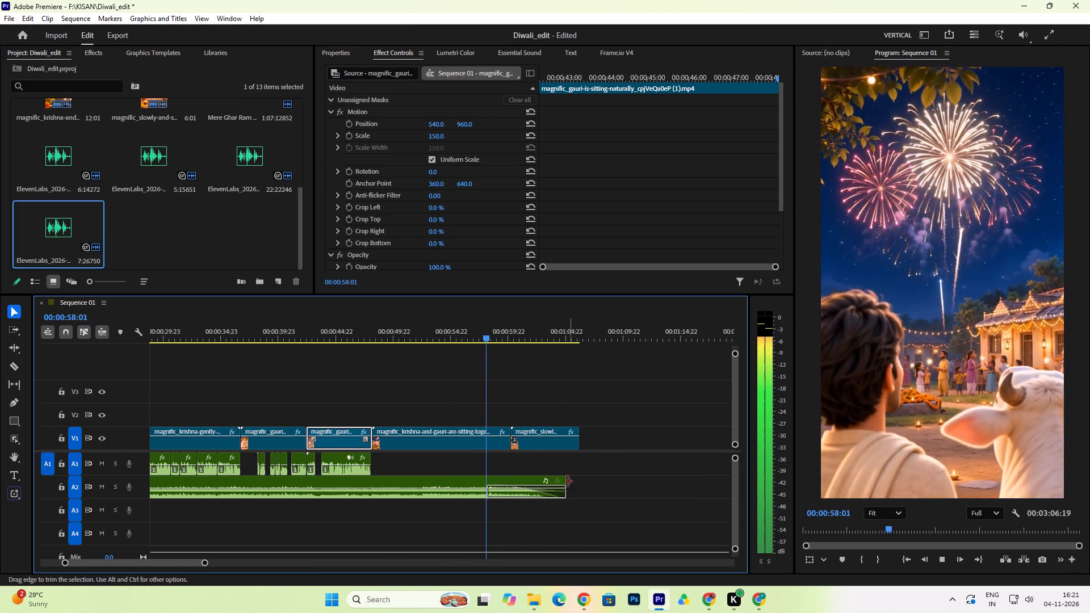
pyautogui.moveTo(567, 481); pyautogui.dragTo(581, 482)
pyautogui.moveTo(501, 488); pyautogui.dragTo(504, 486)
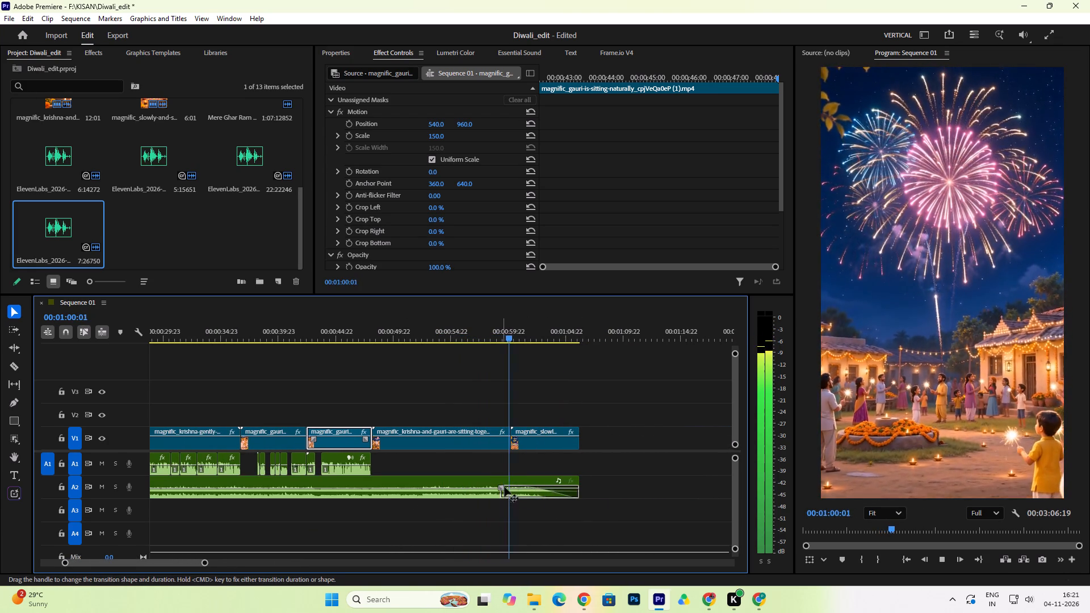
pyautogui.moveTo(504, 486); pyautogui.dragTo(544, 491)
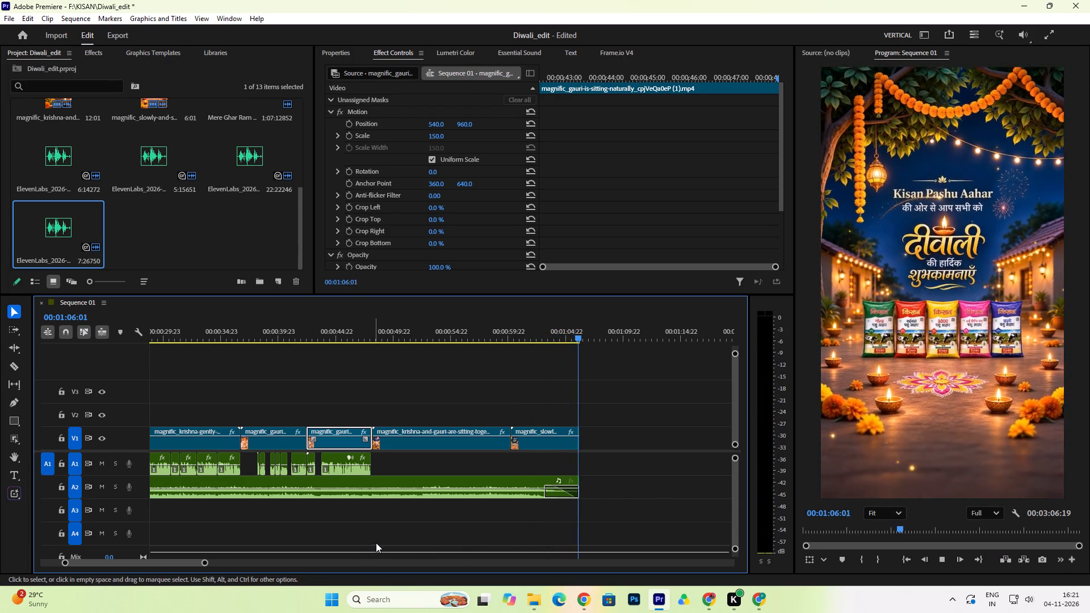
pyautogui.press('space')
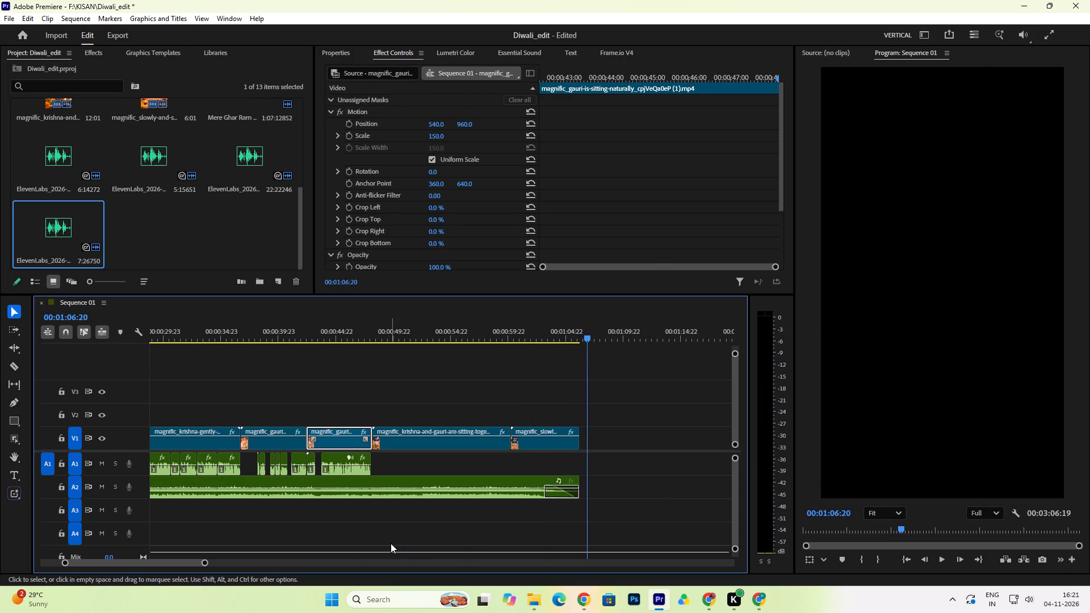
pyautogui.hotkey('ctrl', 's')
# Play the whole sequence from the beginning to review its pacing.
pyautogui.moveTo(202, 565); pyautogui.dragTo(230, 566)
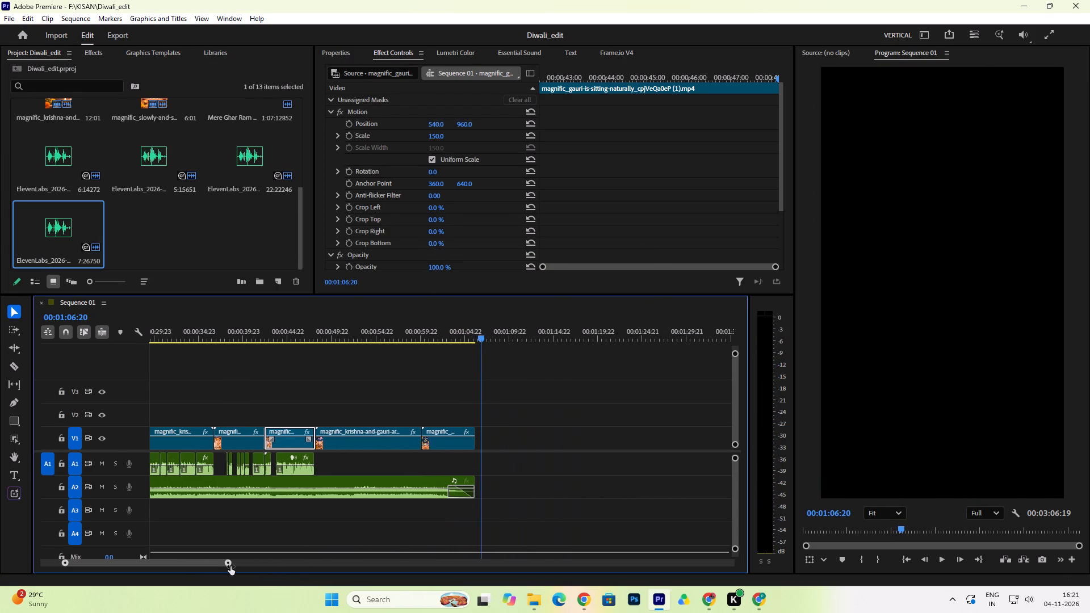
pyautogui.moveTo(230, 566); pyautogui.dragTo(289, 576)
pyautogui.moveTo(395, 338); pyautogui.dragTo(46, 385)
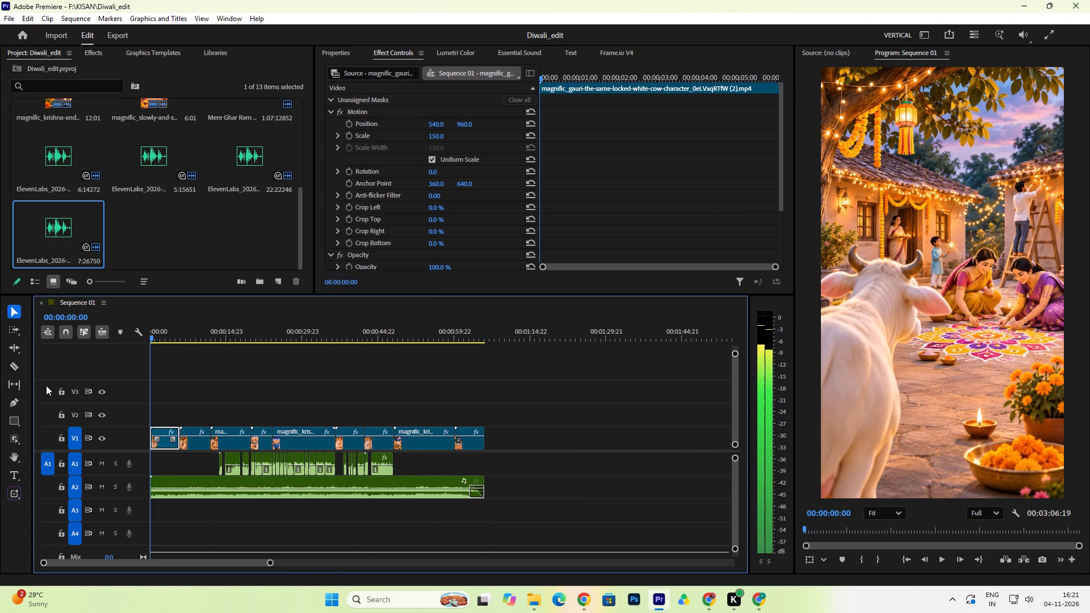
pyautogui.moveTo(46, 385); pyautogui.dragTo(35, 389)
pyautogui.press('space')
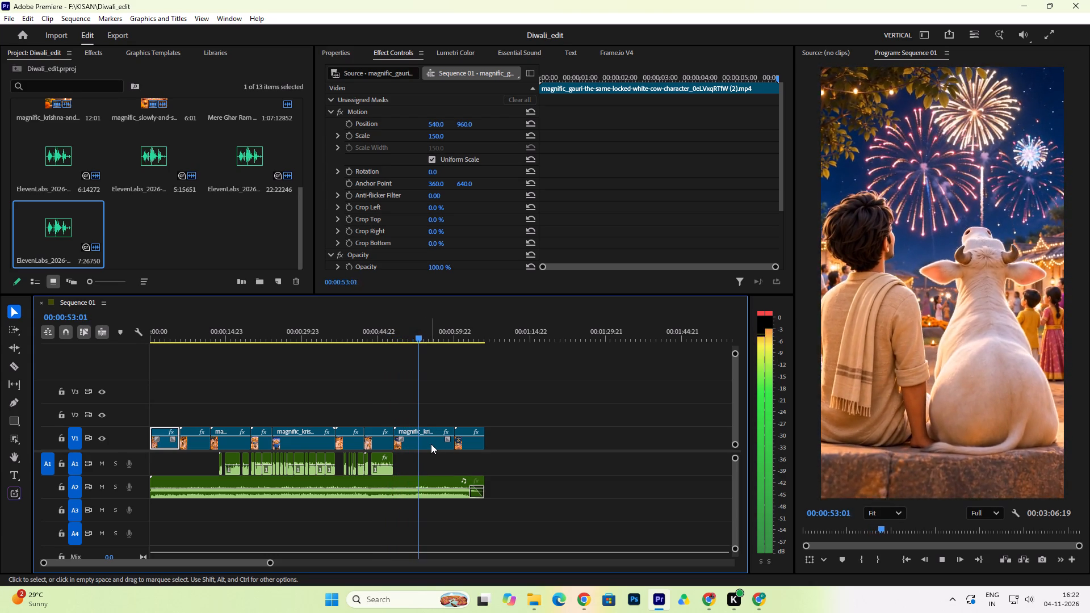
# Speed up the Krishna-and-Gauri-sitting-together clip to 112.1 %, duration 00:00:10:16, with ripple edit and Optical flow interpolation, and replay it.
pyautogui.click(431, 444)
pyautogui.rightClick(431, 444)
pyautogui.press('space')
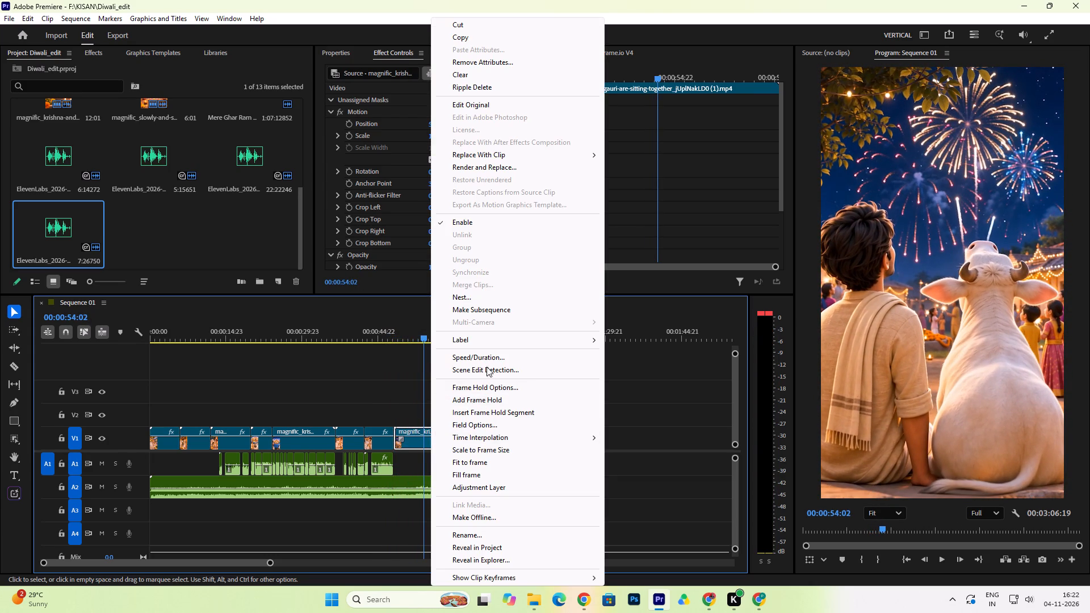
pyautogui.click(488, 359)
pyautogui.click(593, 278)
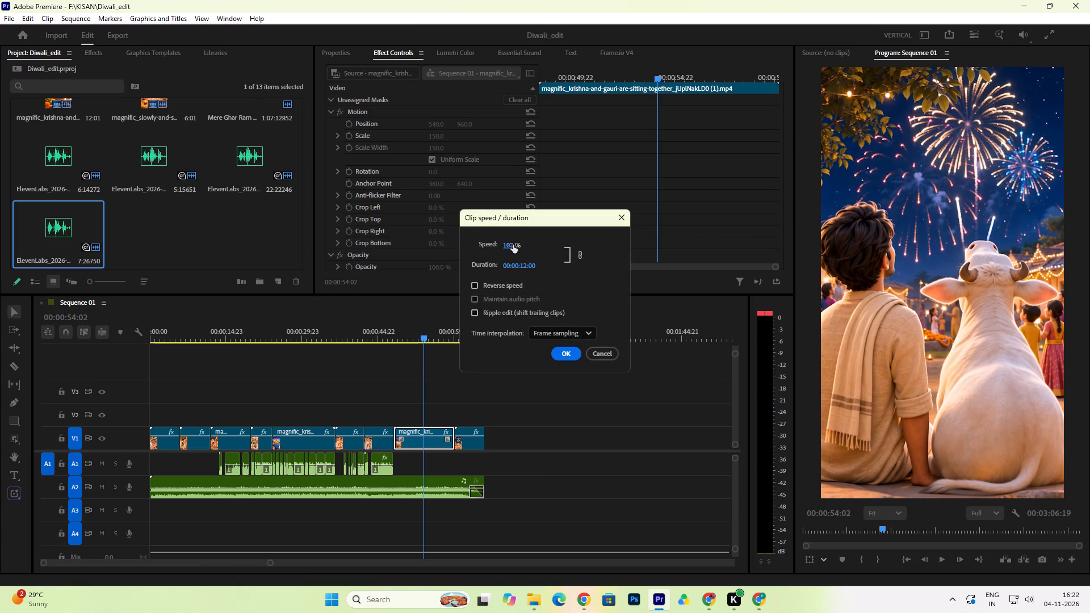
pyautogui.moveTo(511, 245); pyautogui.dragTo(561, 246)
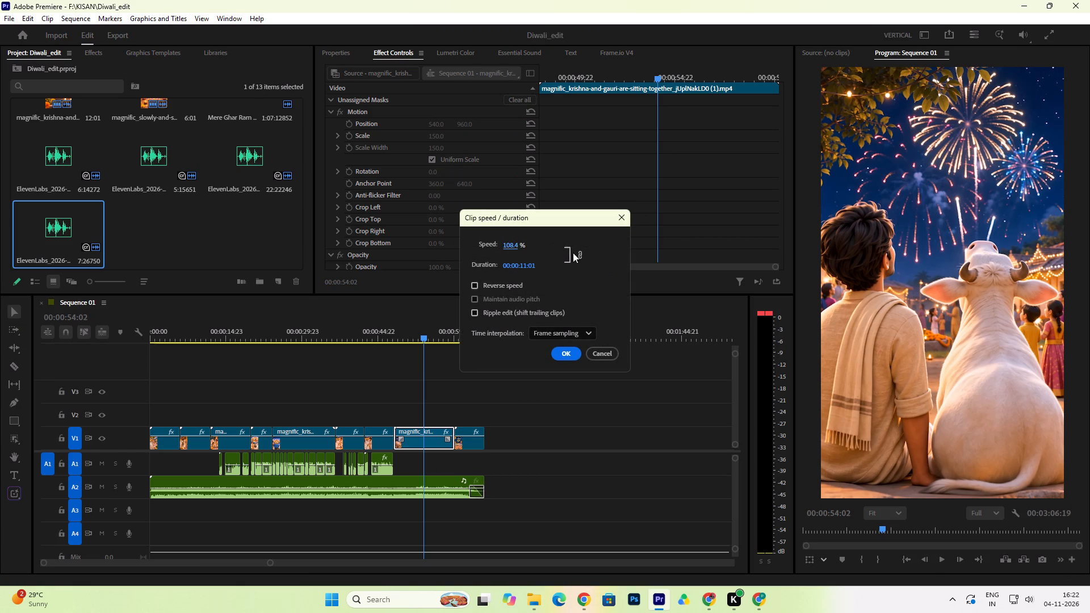
pyautogui.click(581, 255)
pyautogui.moveTo(515, 246); pyautogui.dragTo(543, 252)
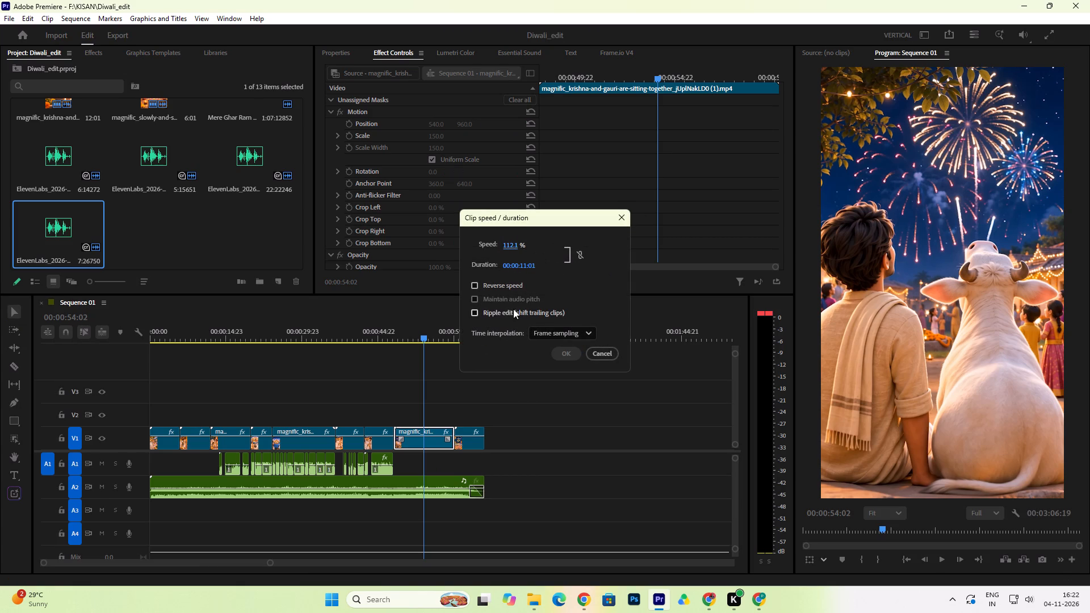
pyautogui.click(475, 312)
pyautogui.click(581, 334)
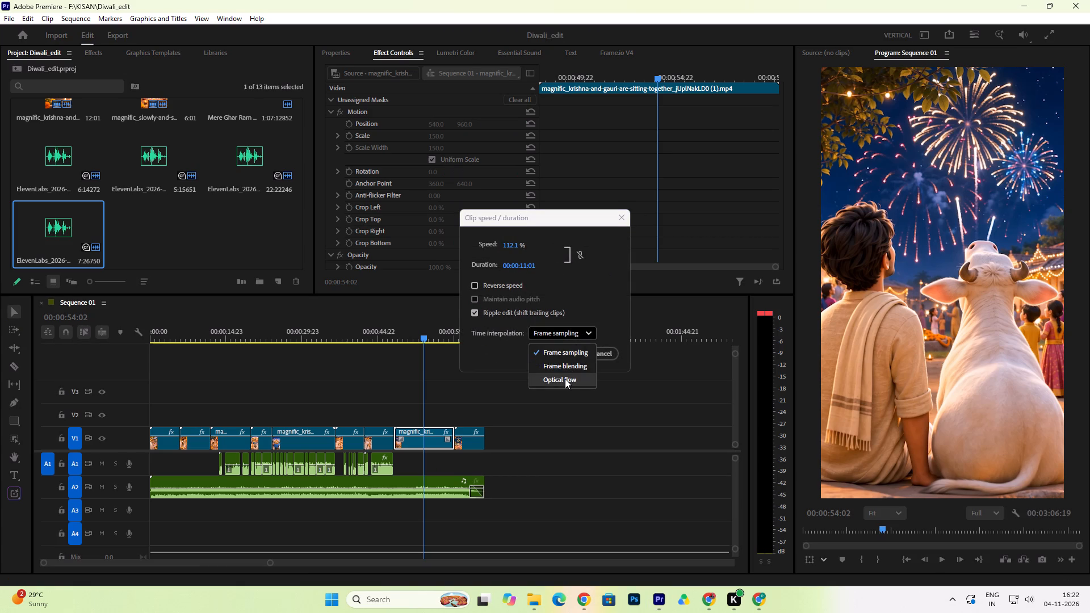
pyautogui.click(565, 379)
pyautogui.click(593, 303)
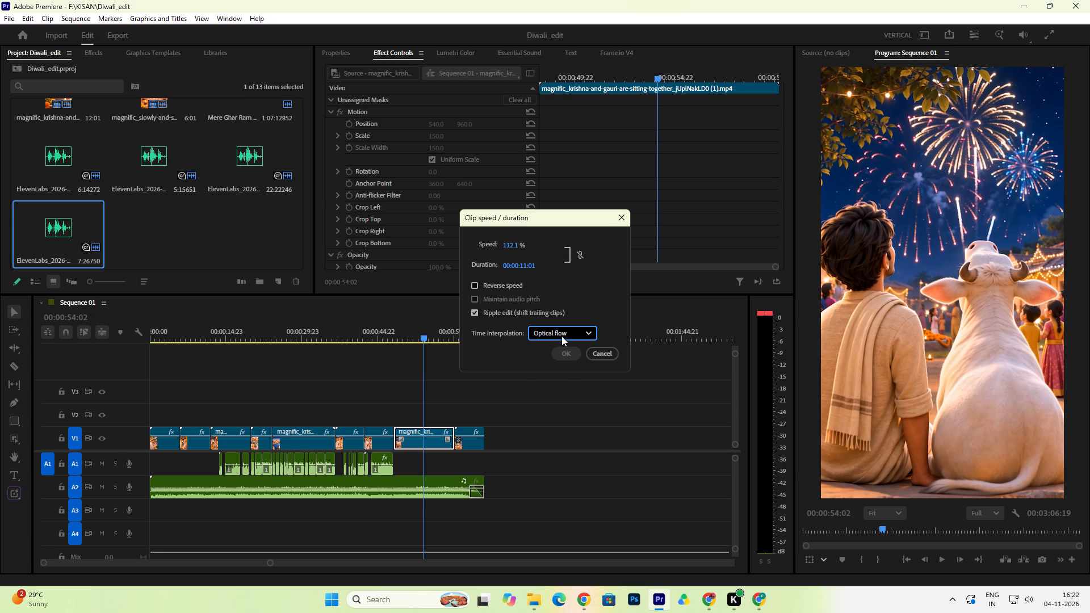
pyautogui.click(579, 255)
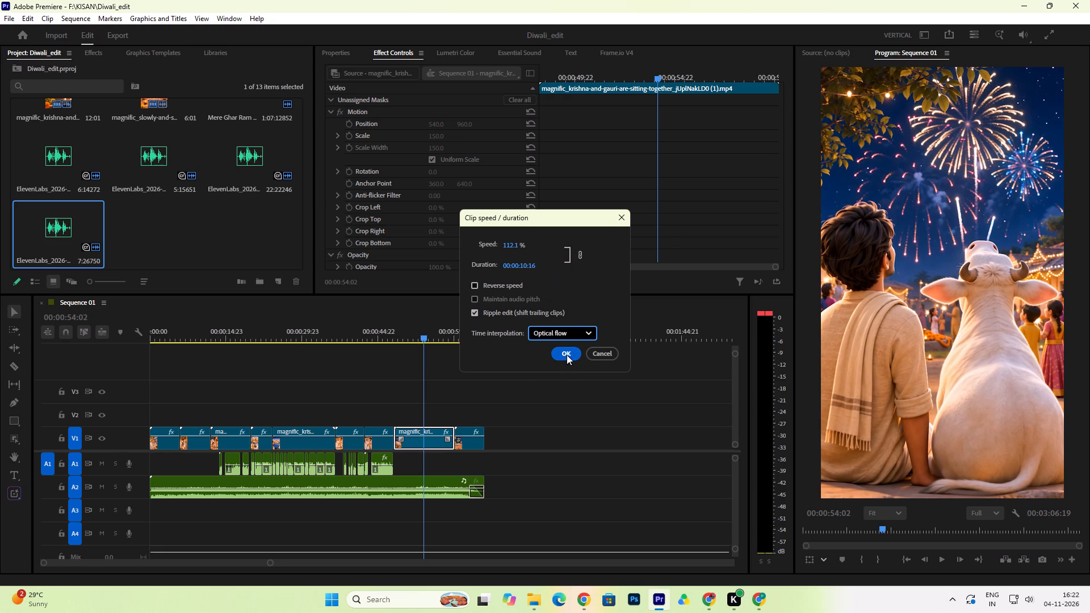
pyautogui.click(567, 352)
pyautogui.click(388, 330)
pyautogui.press('space')
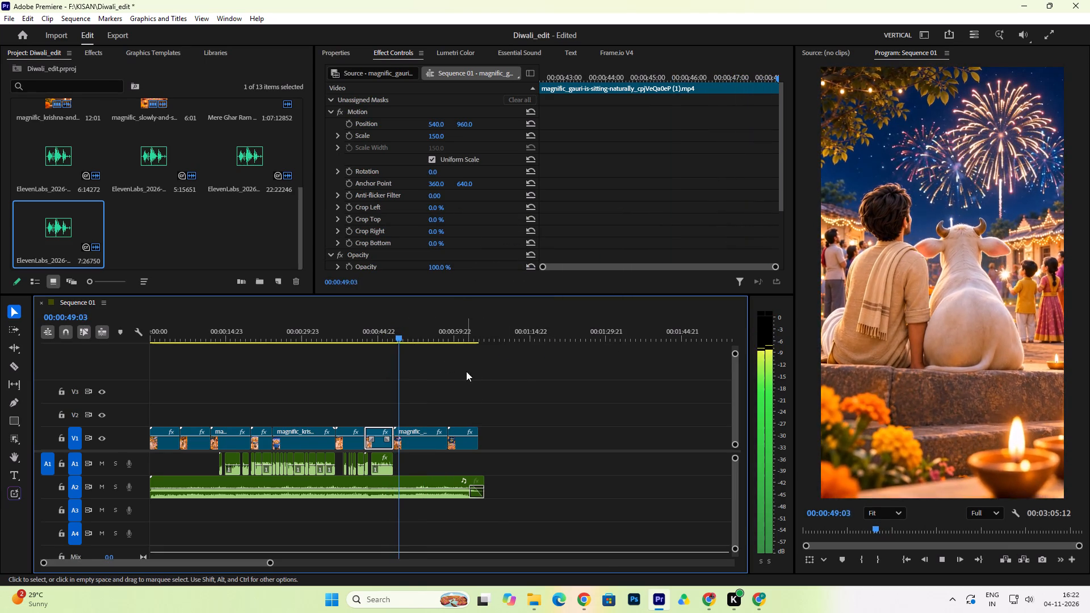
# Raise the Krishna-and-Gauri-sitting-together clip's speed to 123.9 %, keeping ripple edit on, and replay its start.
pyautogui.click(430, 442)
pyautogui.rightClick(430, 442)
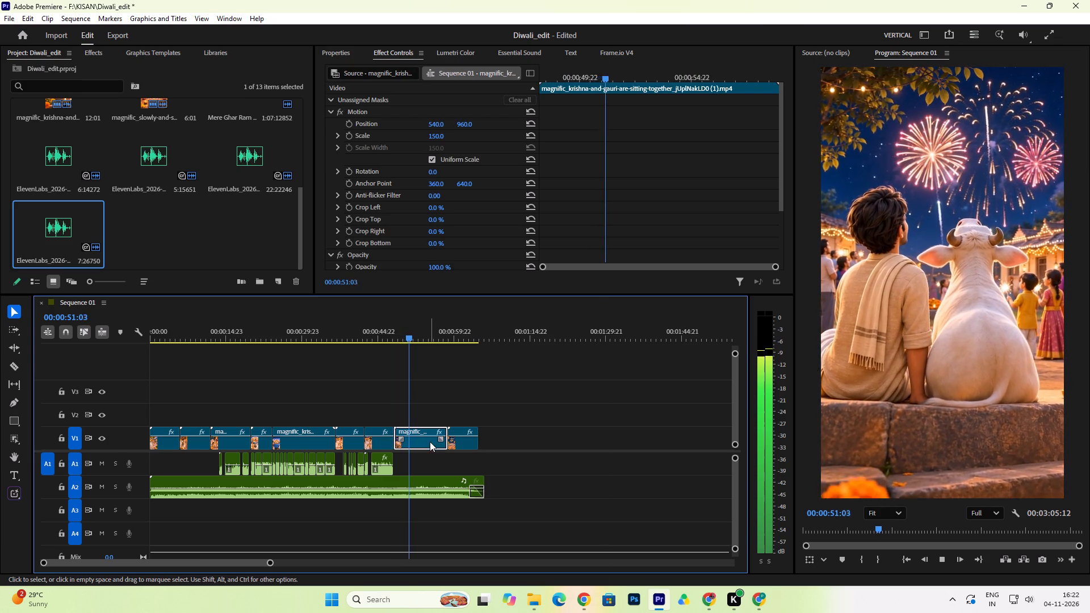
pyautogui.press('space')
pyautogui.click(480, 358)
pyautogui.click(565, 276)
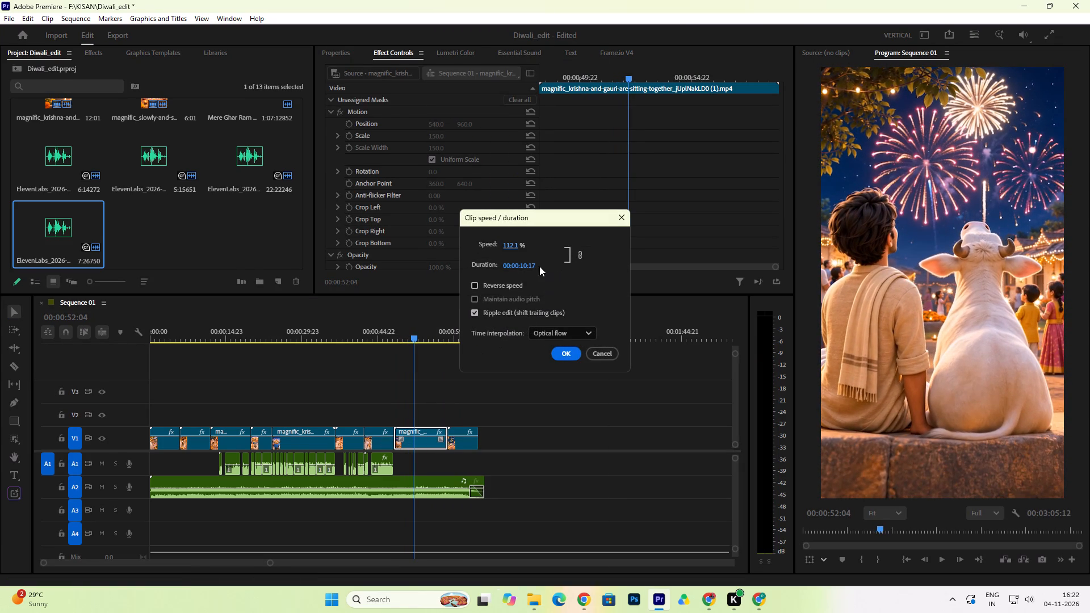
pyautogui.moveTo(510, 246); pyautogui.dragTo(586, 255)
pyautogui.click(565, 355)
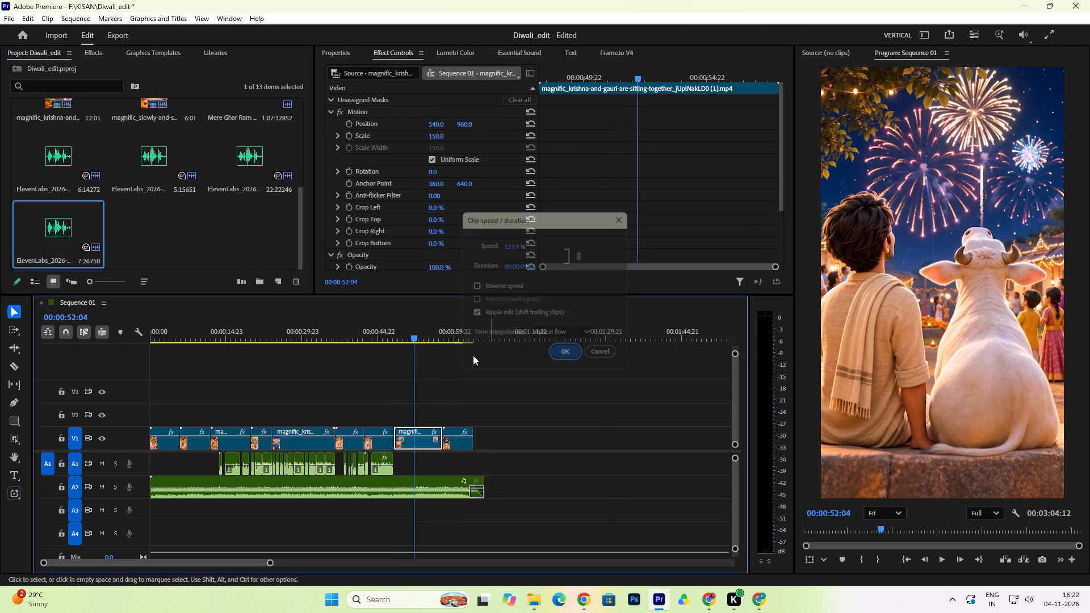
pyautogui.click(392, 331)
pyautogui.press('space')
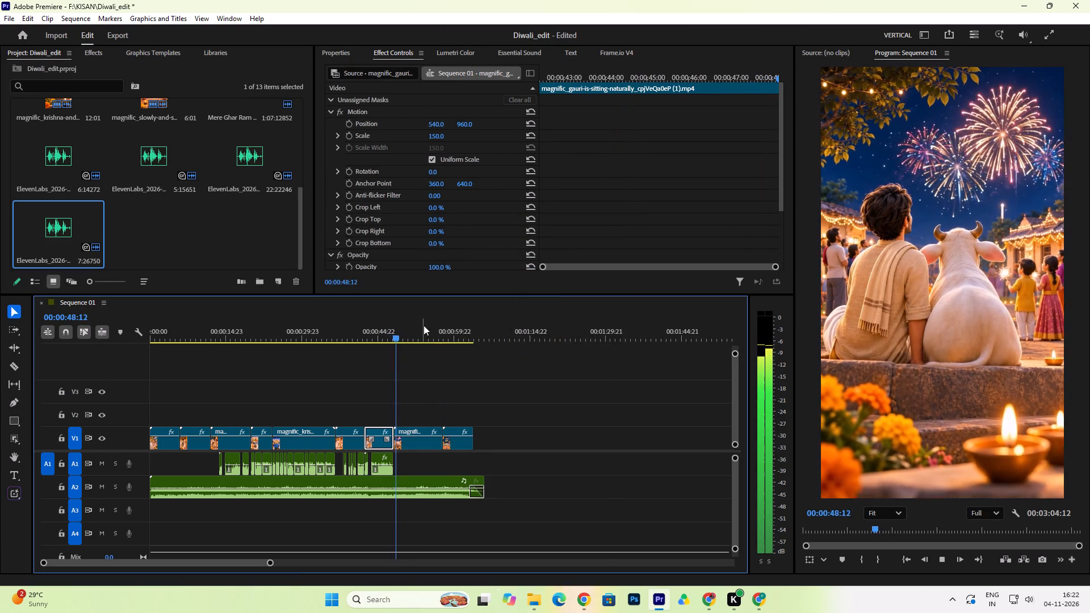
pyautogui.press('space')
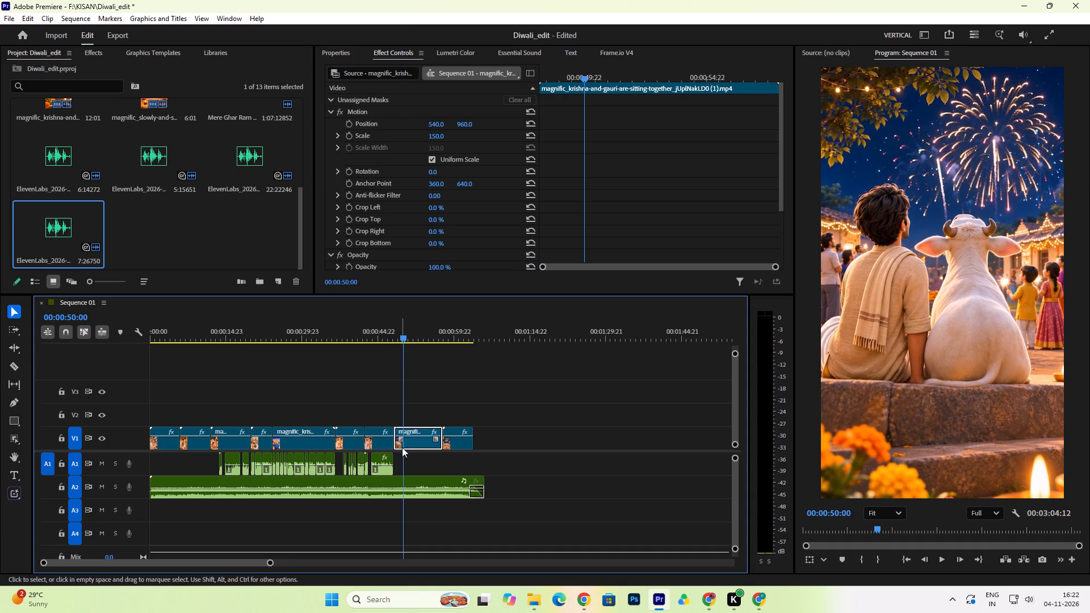
# Set the Krishna-and-Gauri-sitting-together clip's speed to 138.9 %, duration 00:00:08:15, with ripple edit, and play through to the closing Diwali greeting.
pyautogui.click(416, 441)
pyautogui.rightClick(416, 441)
pyautogui.click(473, 358)
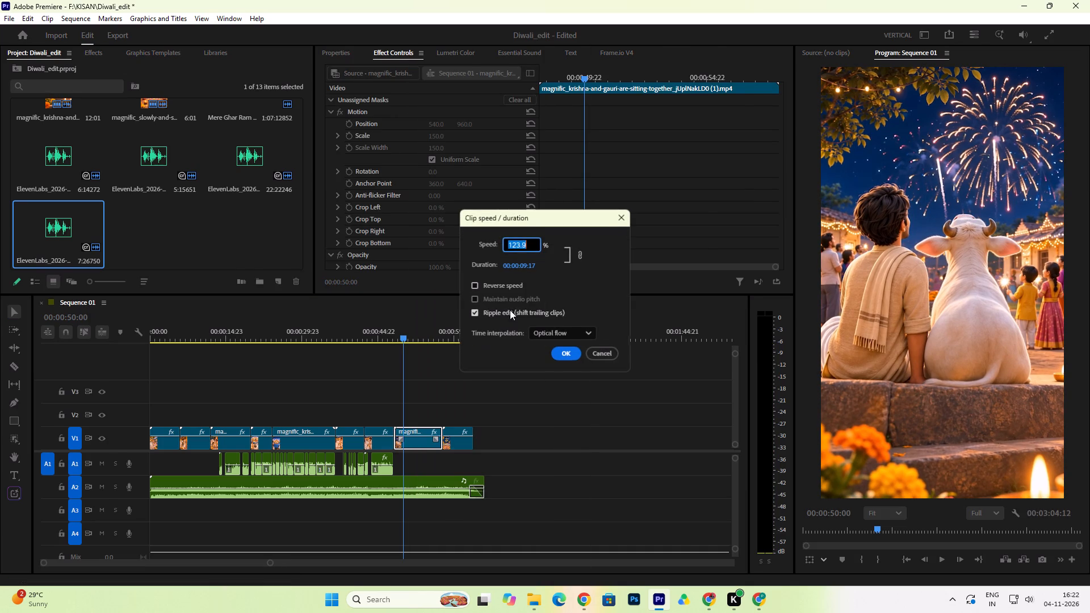
pyautogui.click(536, 288)
pyautogui.moveTo(511, 245); pyautogui.dragTo(609, 257)
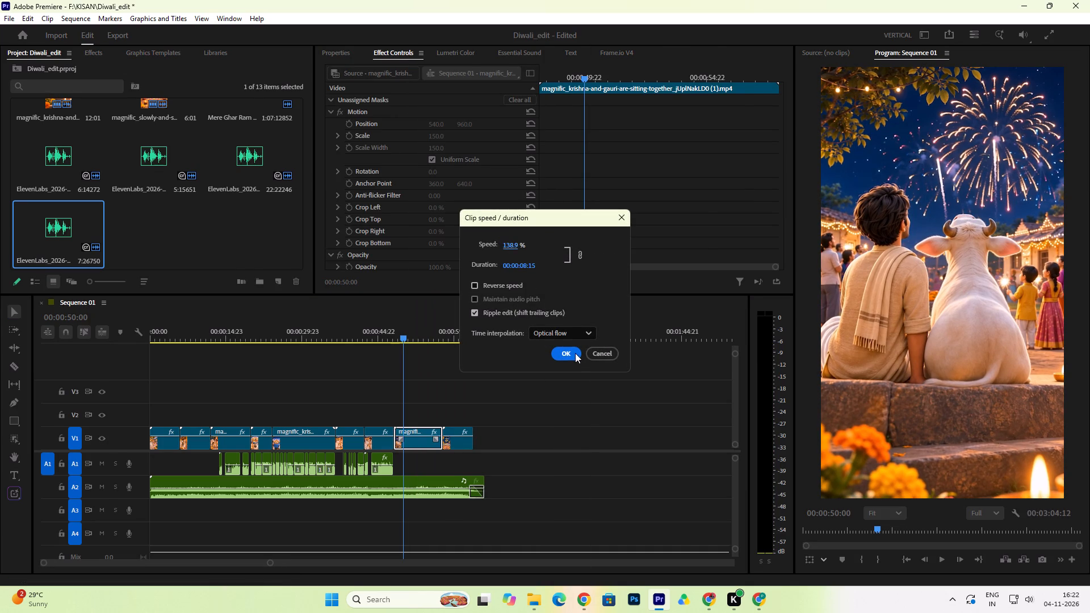
pyautogui.click(571, 354)
pyautogui.click(381, 324)
pyautogui.press('space')
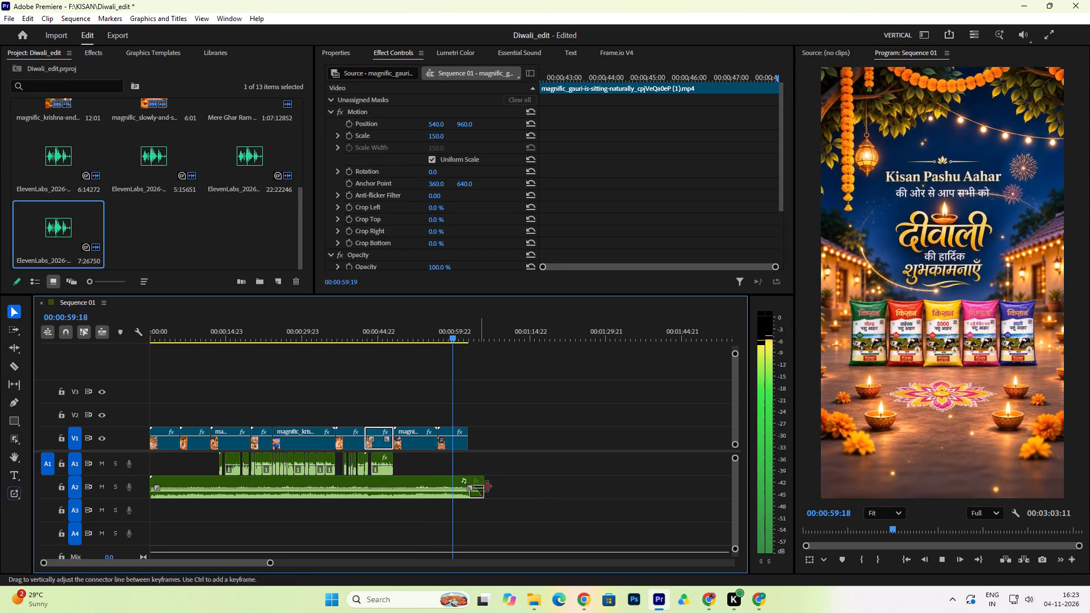
# Trim the end of the A2 background music back to the last V1 clip's end, save the project and replay the ending.
pyautogui.moveTo(484, 482); pyautogui.dragTo(469, 485)
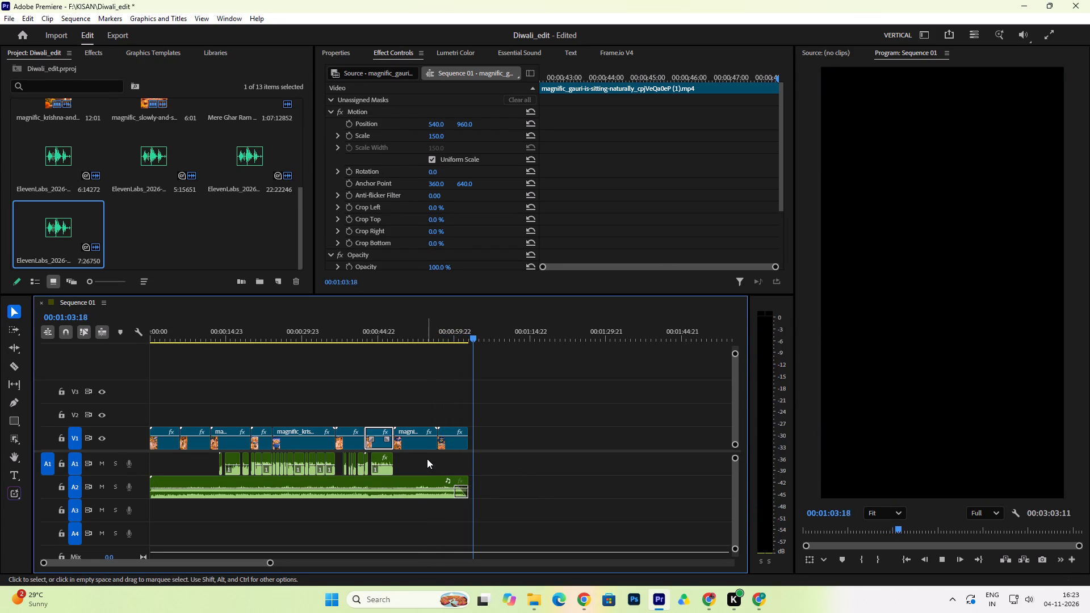
pyautogui.hotkey('ctrl', 's')
pyautogui.hotkey('ctrl', 's')
pyautogui.click(409, 330)
pyautogui.press('space')
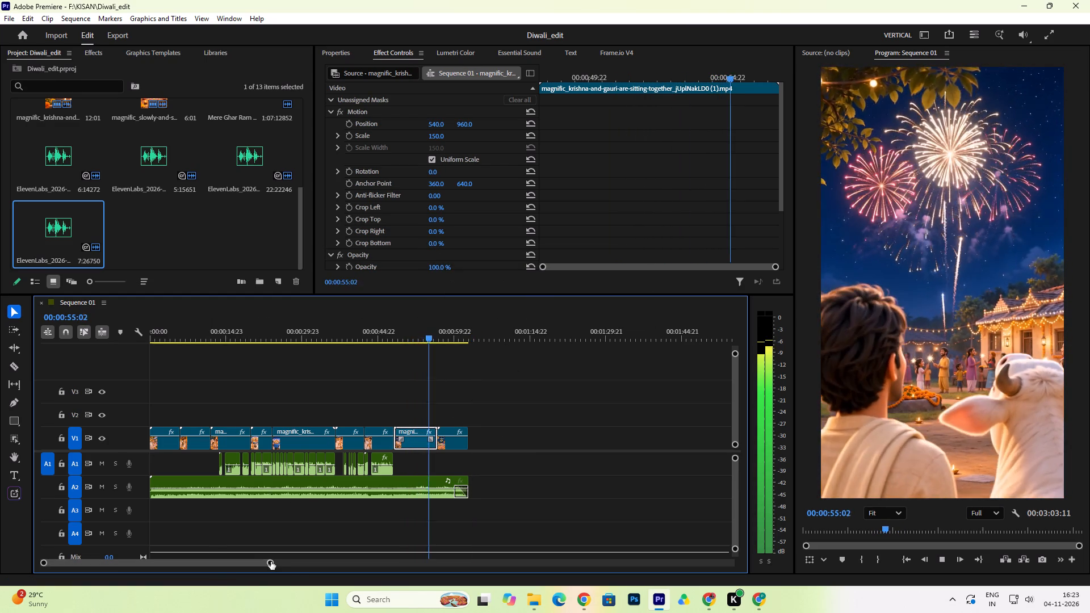
# Delete the leftover clips lying past the end of the video on the timeline and save the project.
pyautogui.moveTo(274, 560); pyautogui.dragTo(295, 559)
pyautogui.moveTo(270, 566); pyautogui.dragTo(280, 565)
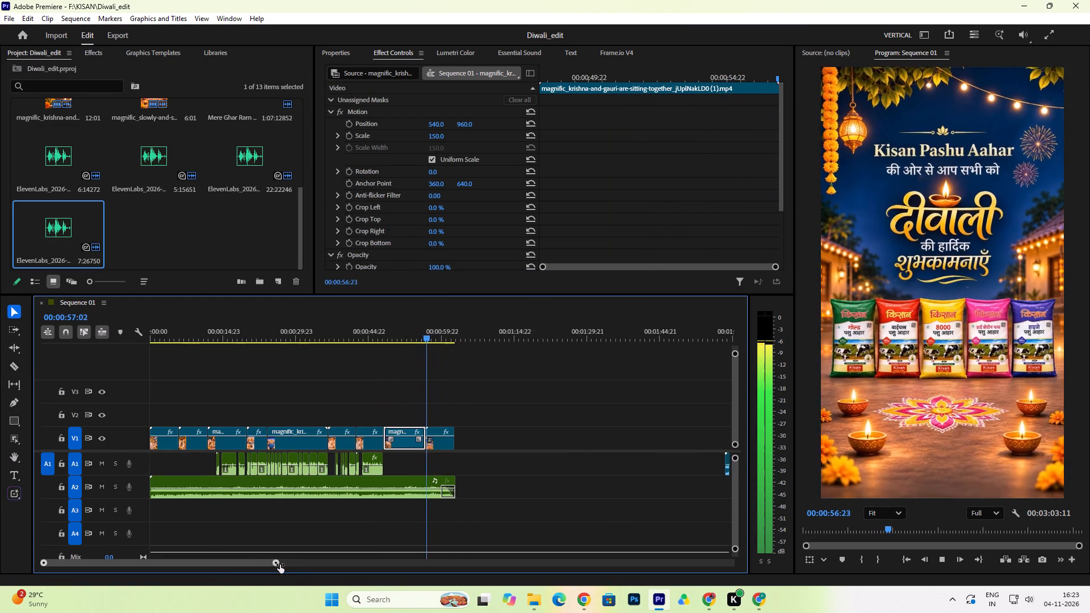
pyautogui.moveTo(280, 565); pyautogui.dragTo(406, 573)
pyautogui.moveTo(585, 443); pyautogui.dragTo(403, 492)
pyautogui.press('Delete')
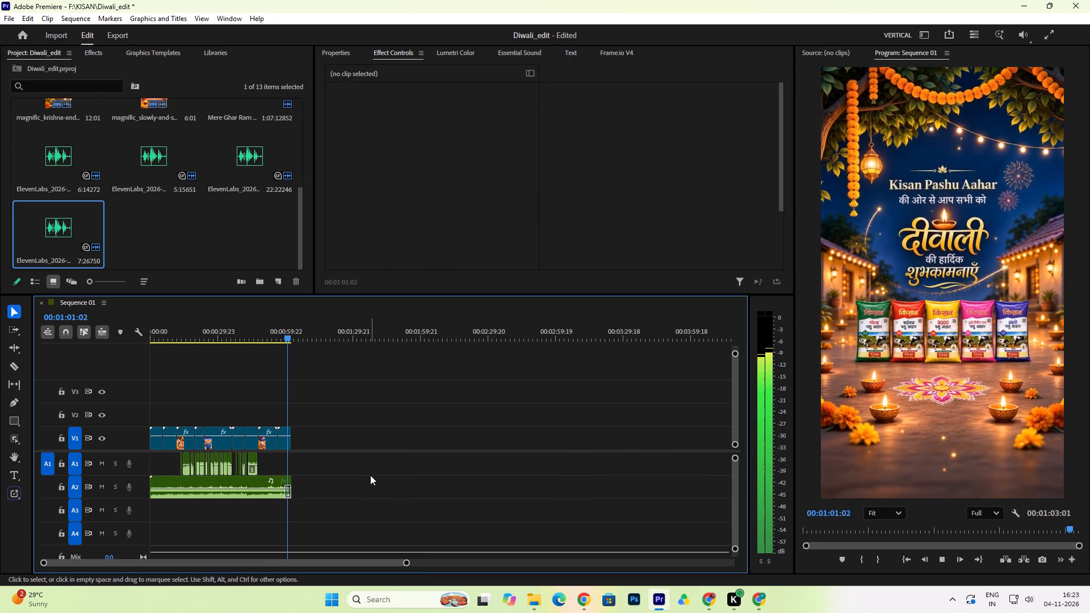
pyautogui.hotkey('ctrl', 's')
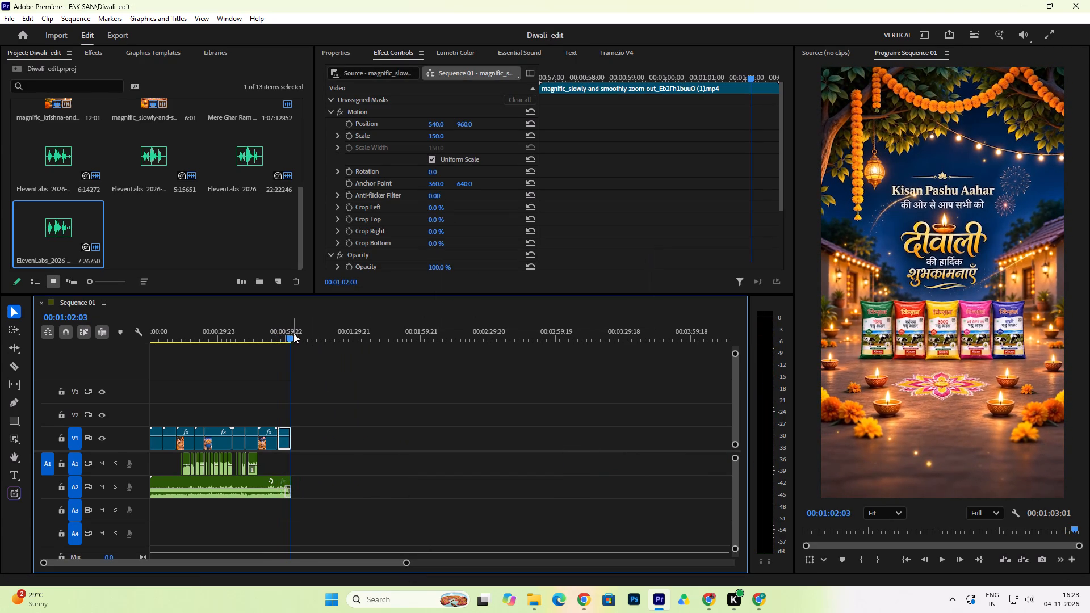
# Play the opening from the start, and speed up the first Gauri clip on V1 to just over 106 % with ripple edit.
pyautogui.moveTo(288, 334); pyautogui.dragTo(85, 351)
pyautogui.press('space')
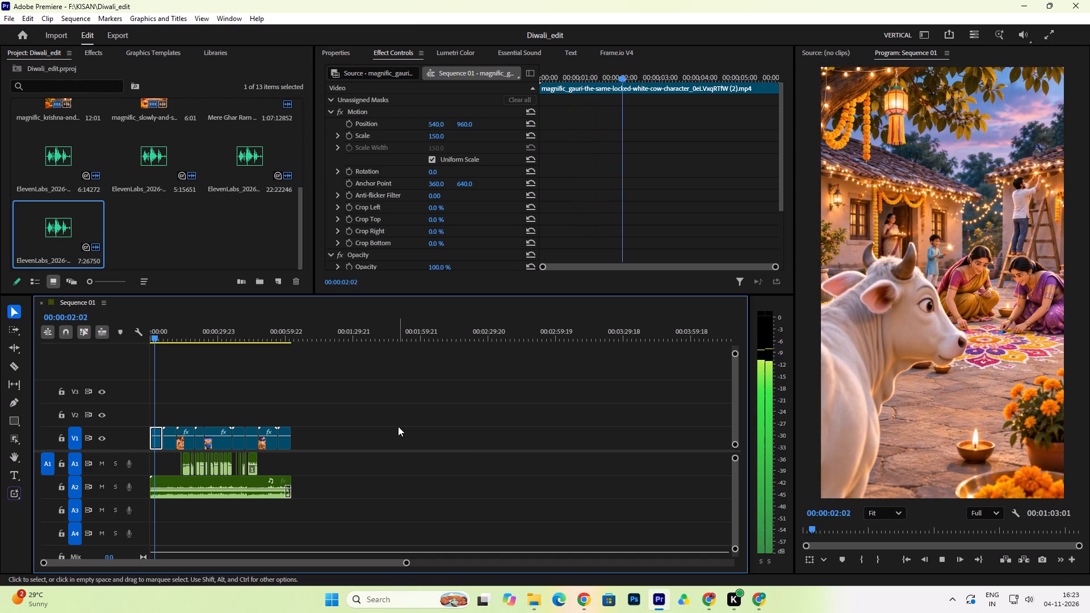
pyautogui.press('space')
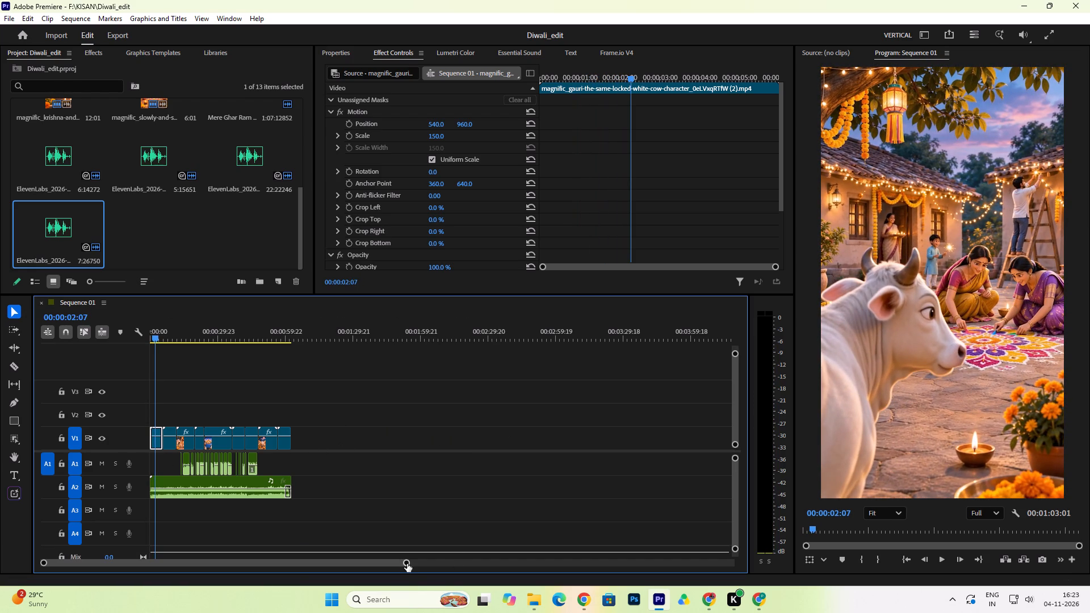
pyautogui.moveTo(406, 561); pyautogui.dragTo(217, 562)
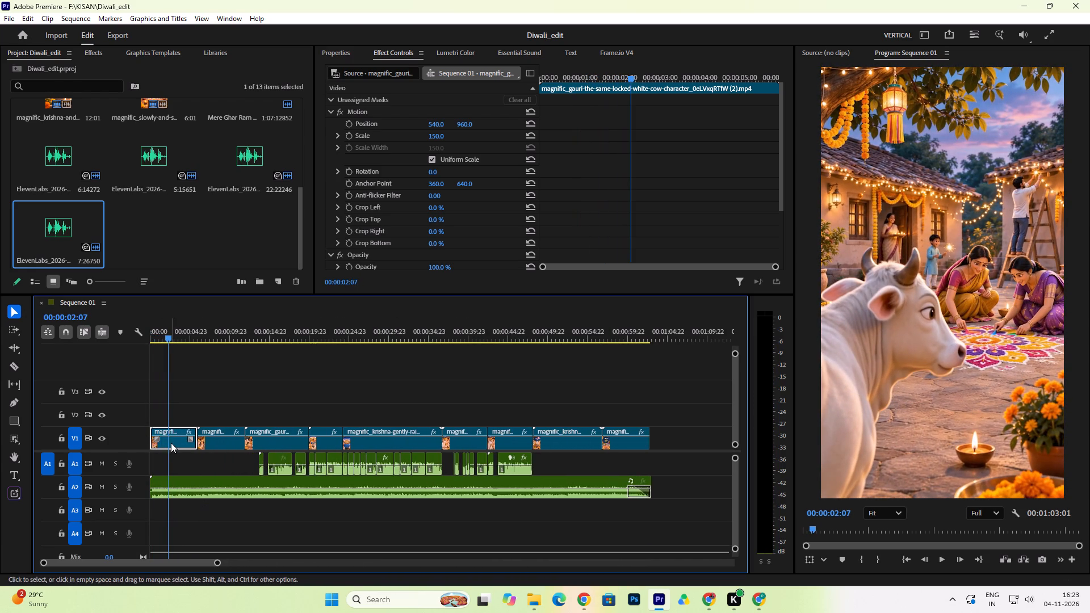
pyautogui.click(175, 443)
pyautogui.rightClick(175, 443)
pyautogui.click(247, 359)
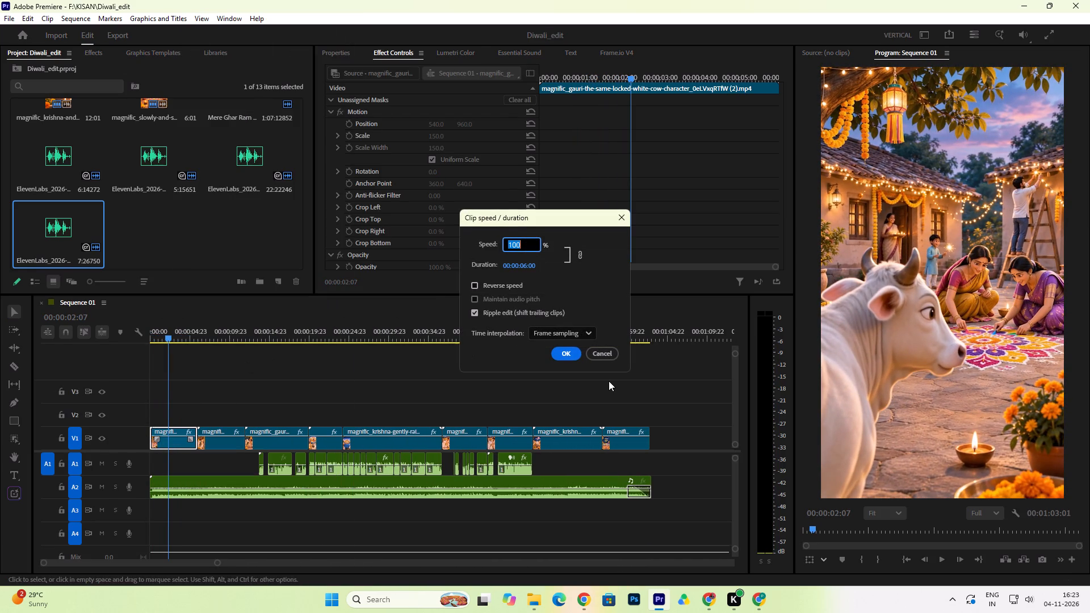
pyautogui.click(571, 287)
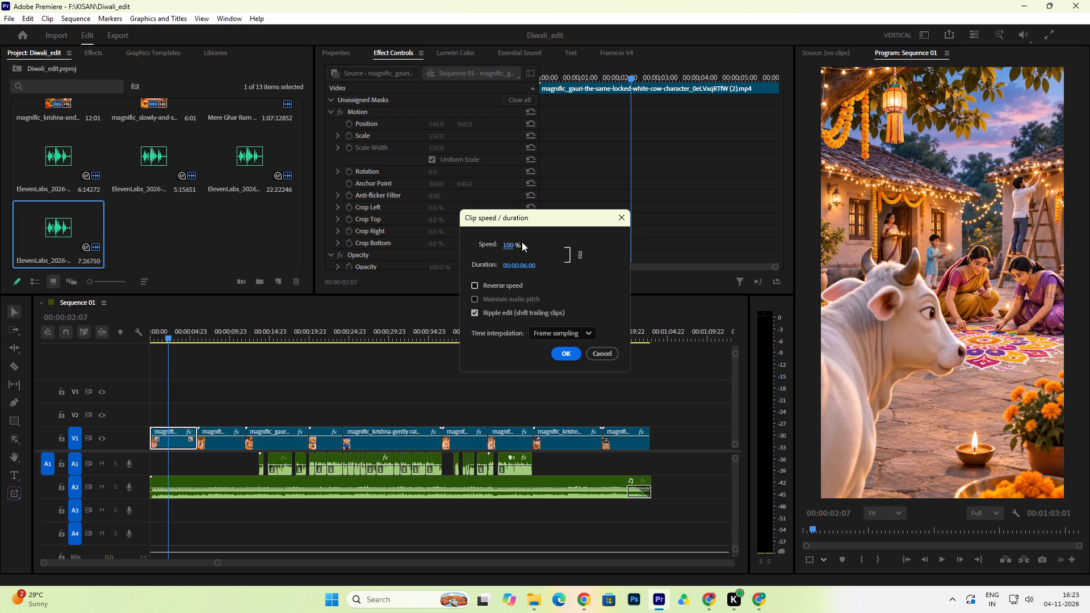
pyautogui.moveTo(512, 246); pyautogui.dragTo(551, 248)
pyautogui.moveTo(551, 248); pyautogui.dragTo(560, 248)
pyautogui.click(570, 353)
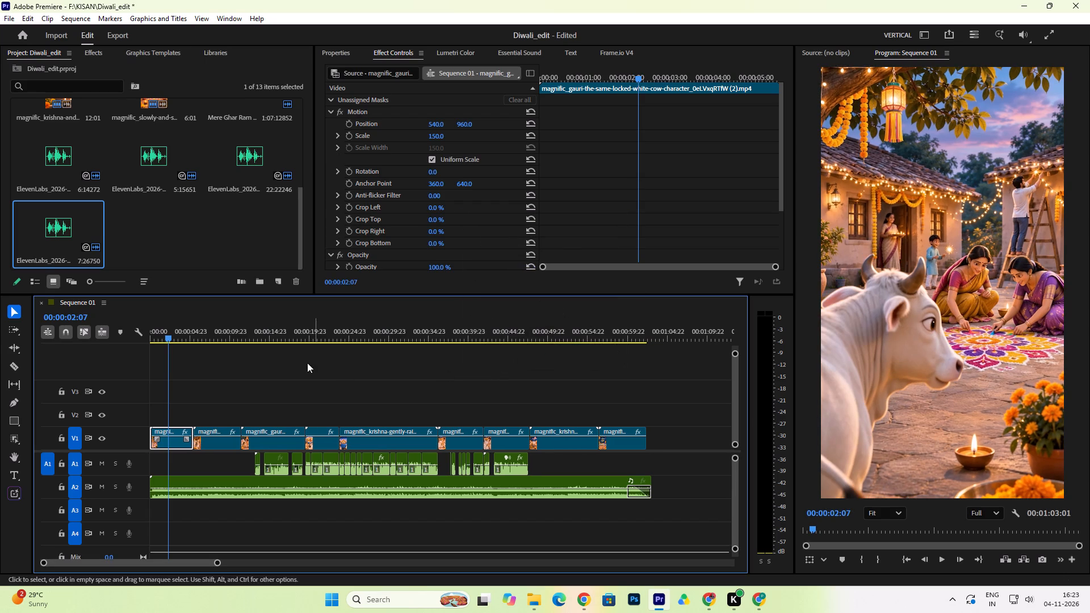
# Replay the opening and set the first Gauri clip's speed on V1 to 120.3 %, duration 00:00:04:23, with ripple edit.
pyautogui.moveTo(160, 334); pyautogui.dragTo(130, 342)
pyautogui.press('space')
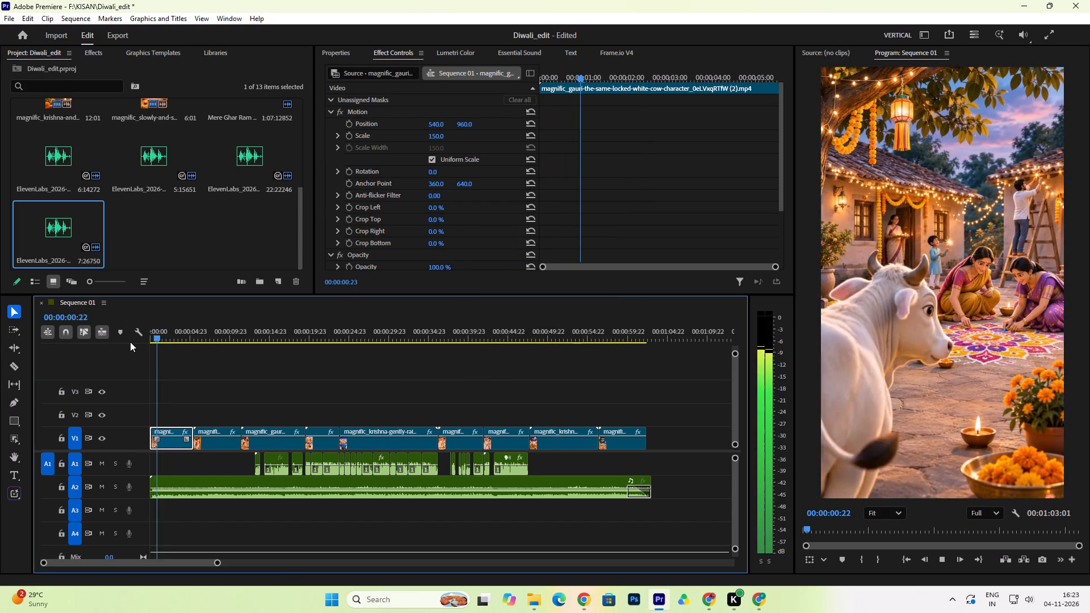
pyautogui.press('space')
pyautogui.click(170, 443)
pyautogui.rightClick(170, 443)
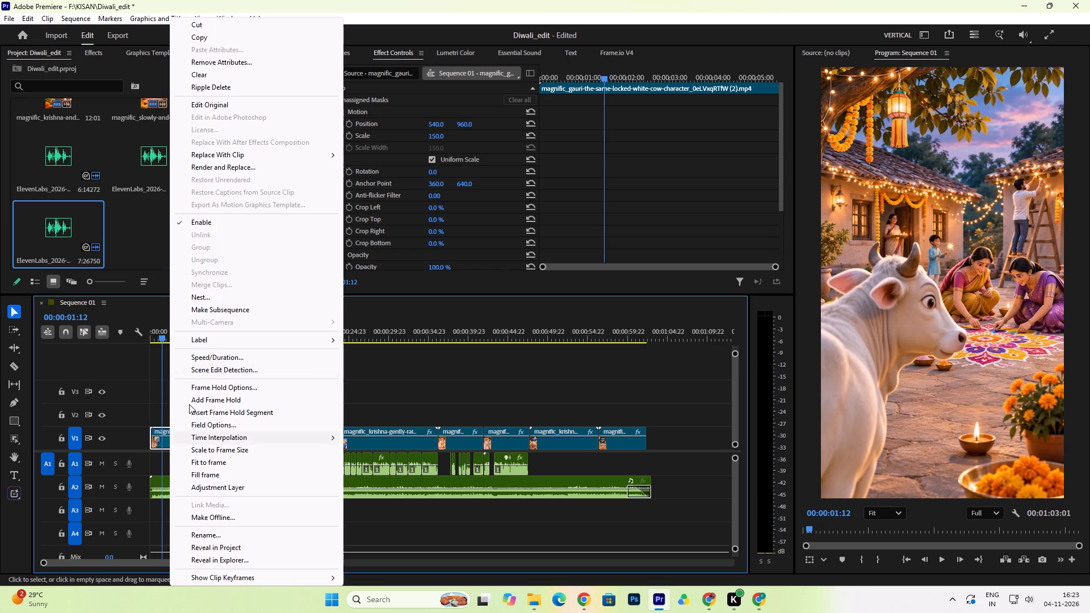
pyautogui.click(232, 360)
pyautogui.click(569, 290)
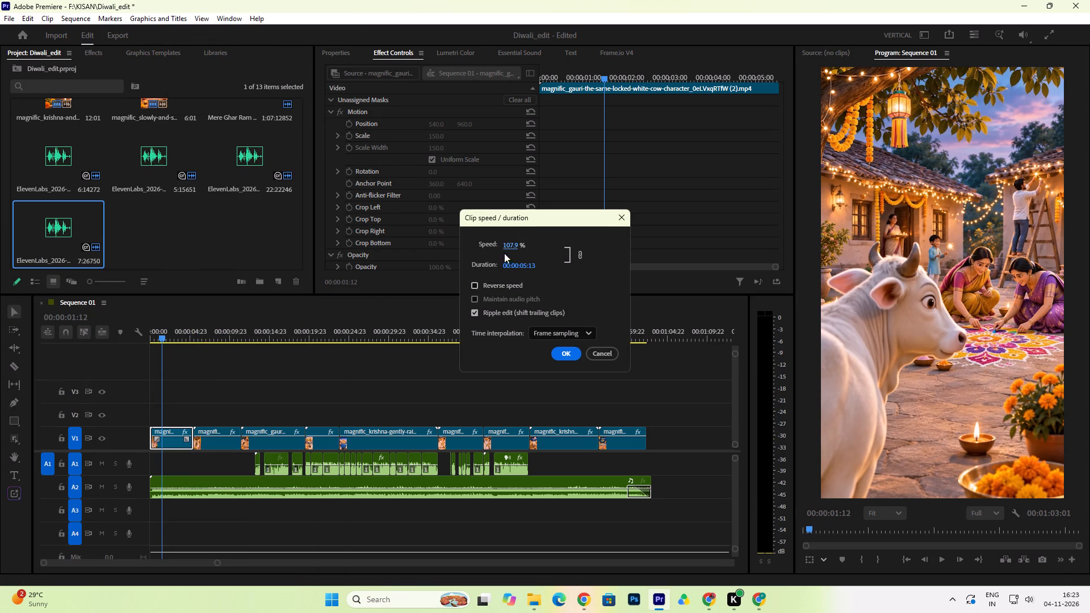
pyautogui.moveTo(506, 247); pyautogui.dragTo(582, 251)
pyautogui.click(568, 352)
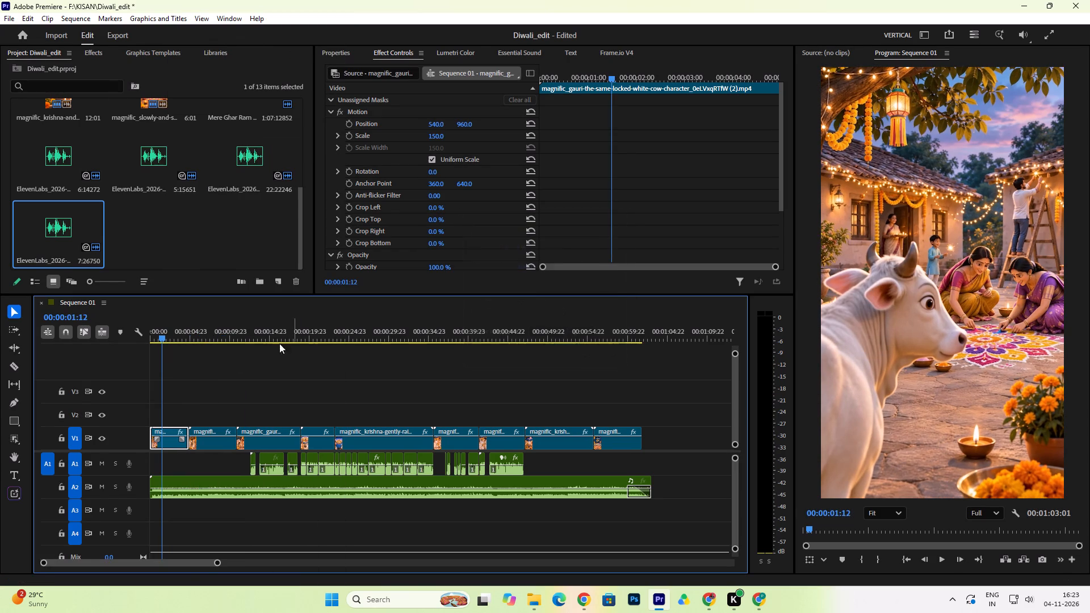
# Replay the opening, raise the first Gauri clip's speed above 120.3 % with ripple edit, and play through into the Krishna clip.
pyautogui.moveTo(169, 335); pyautogui.dragTo(118, 359)
pyautogui.press('space')
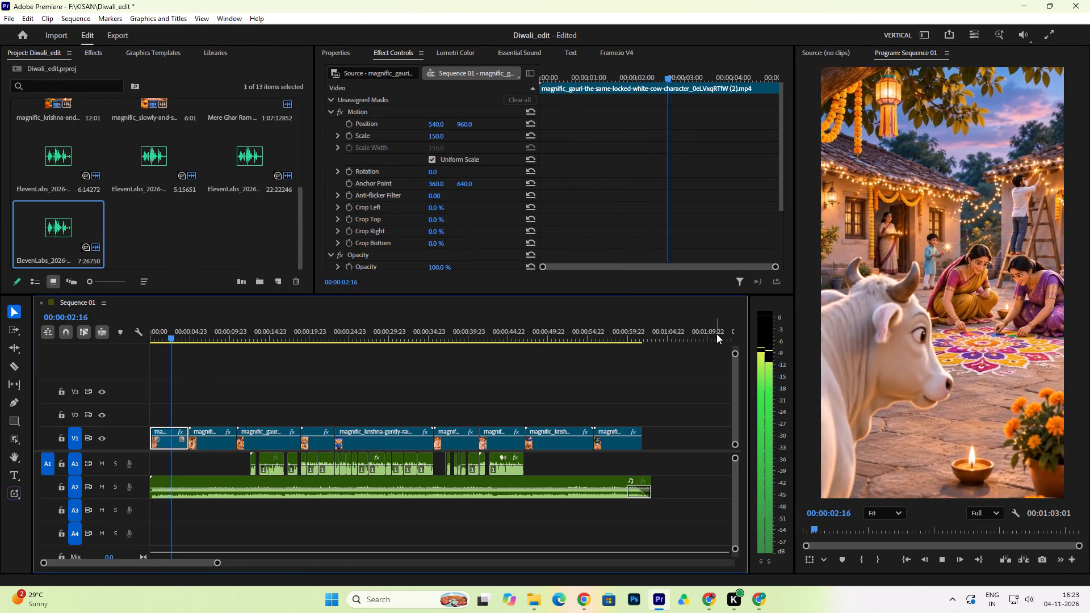
pyautogui.press('space')
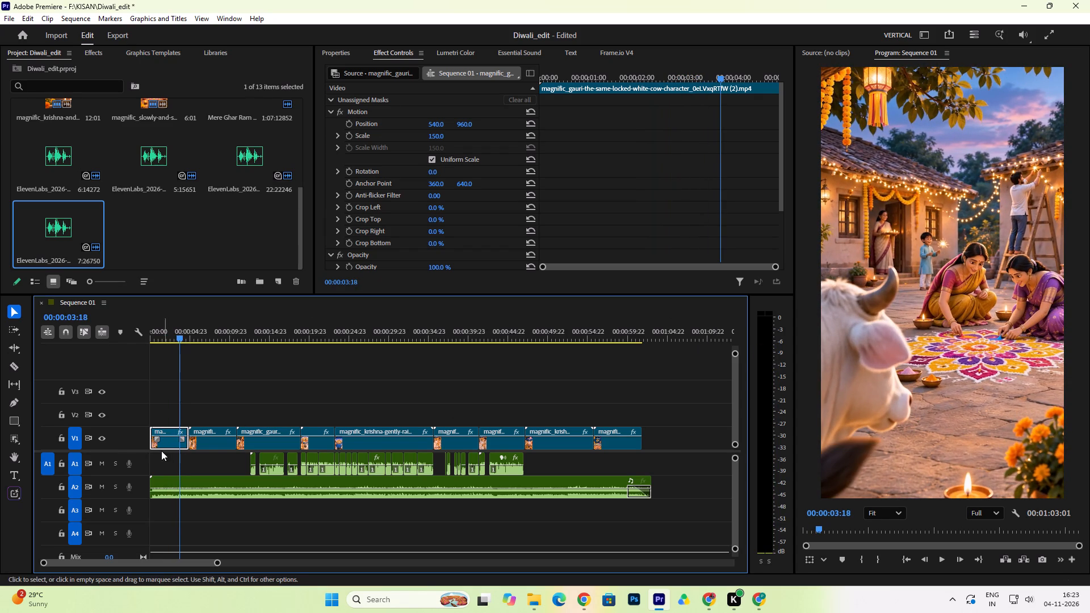
pyautogui.click(165, 443)
pyautogui.rightClick(165, 443)
pyautogui.click(248, 355)
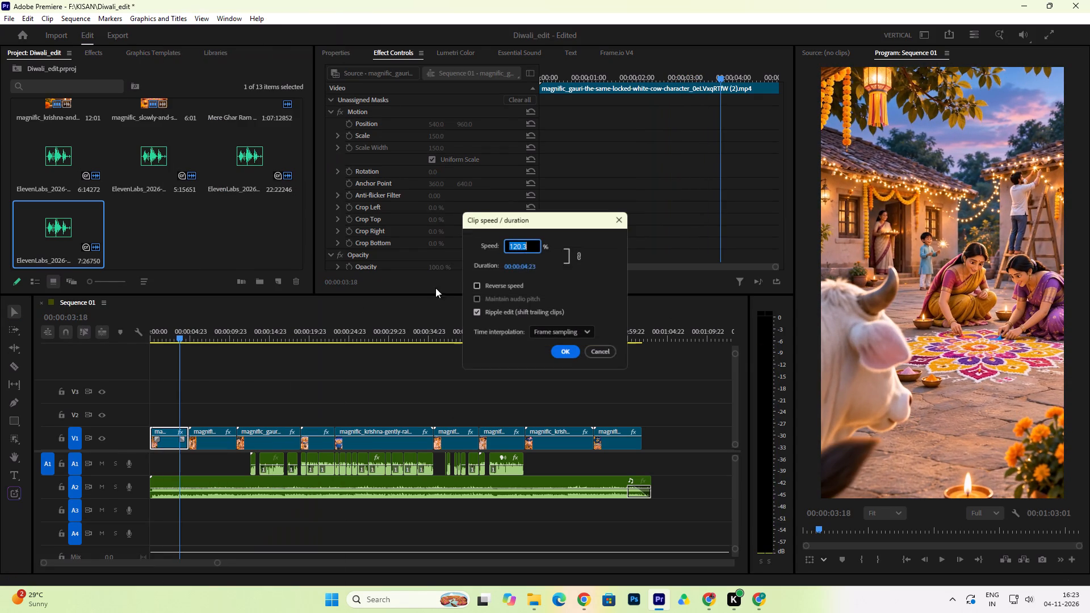
pyautogui.click(550, 291)
pyautogui.moveTo(512, 246); pyautogui.dragTo(597, 253)
pyautogui.click(565, 357)
pyautogui.moveTo(174, 333); pyautogui.dragTo(52, 380)
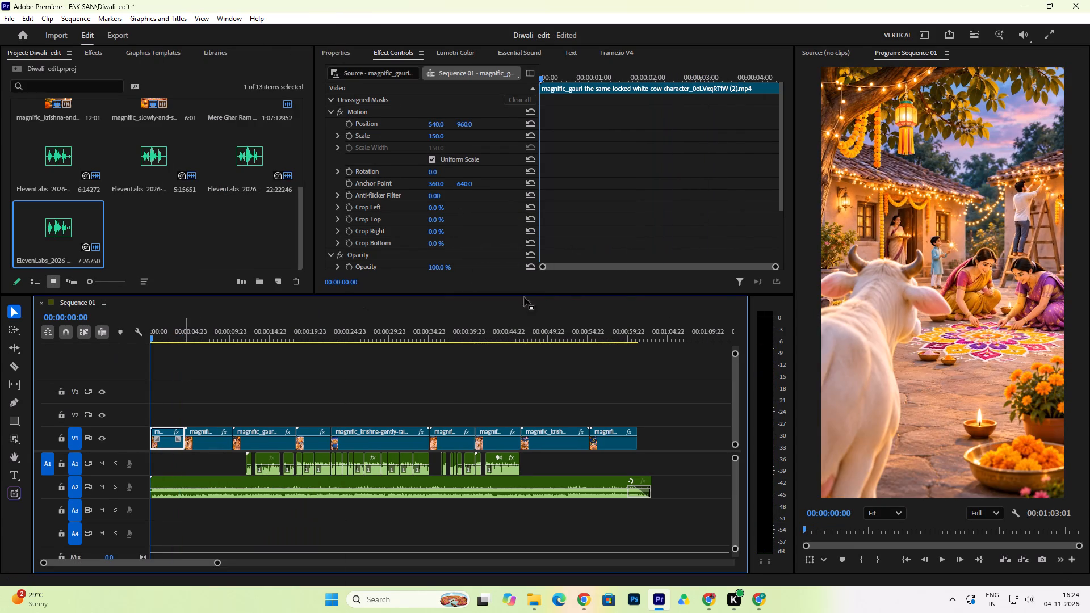
pyautogui.press('space')
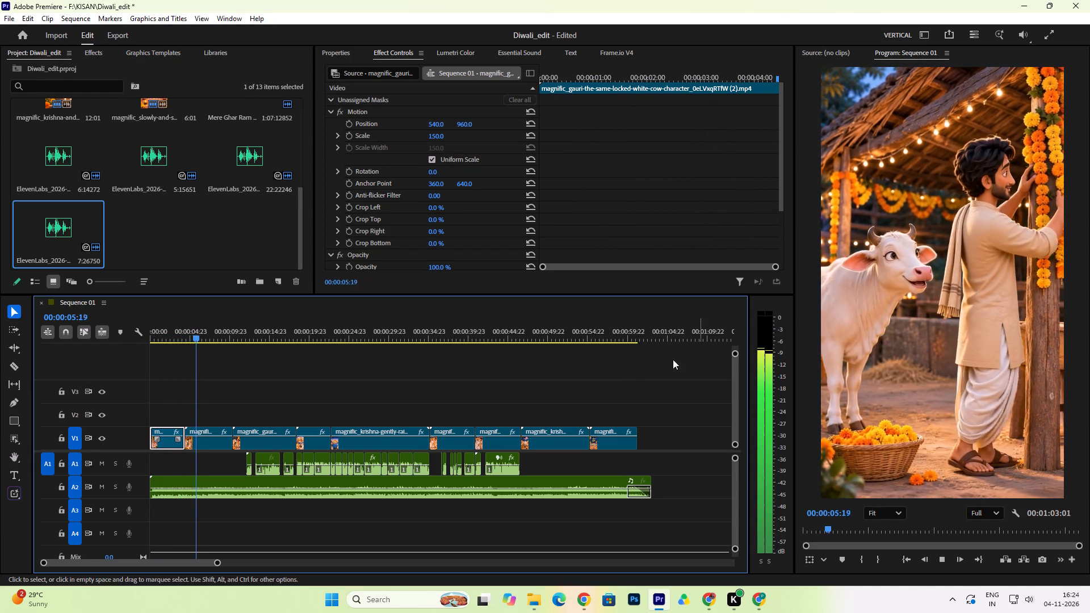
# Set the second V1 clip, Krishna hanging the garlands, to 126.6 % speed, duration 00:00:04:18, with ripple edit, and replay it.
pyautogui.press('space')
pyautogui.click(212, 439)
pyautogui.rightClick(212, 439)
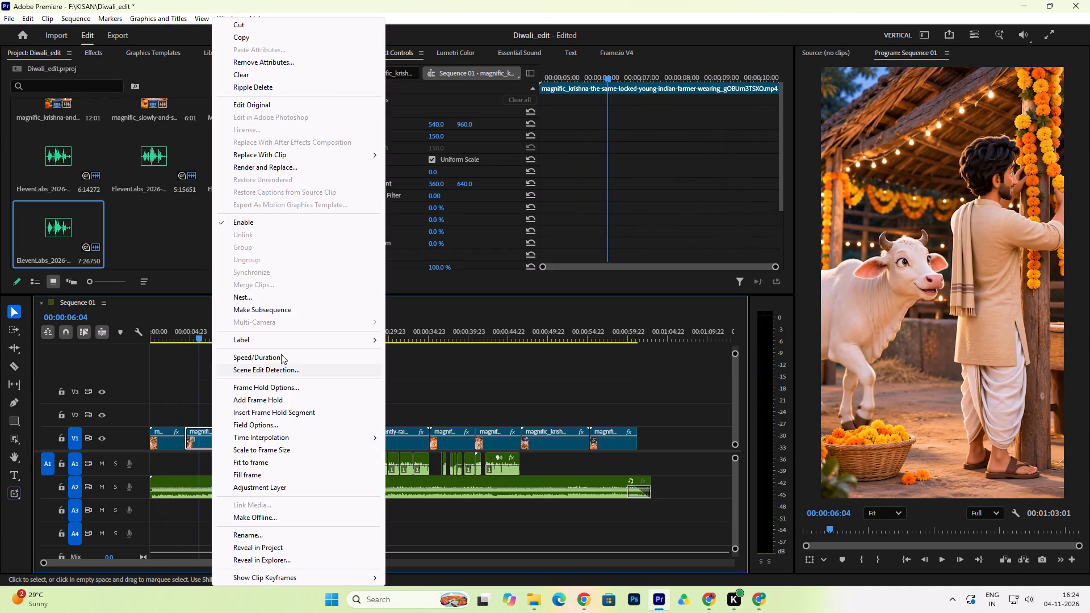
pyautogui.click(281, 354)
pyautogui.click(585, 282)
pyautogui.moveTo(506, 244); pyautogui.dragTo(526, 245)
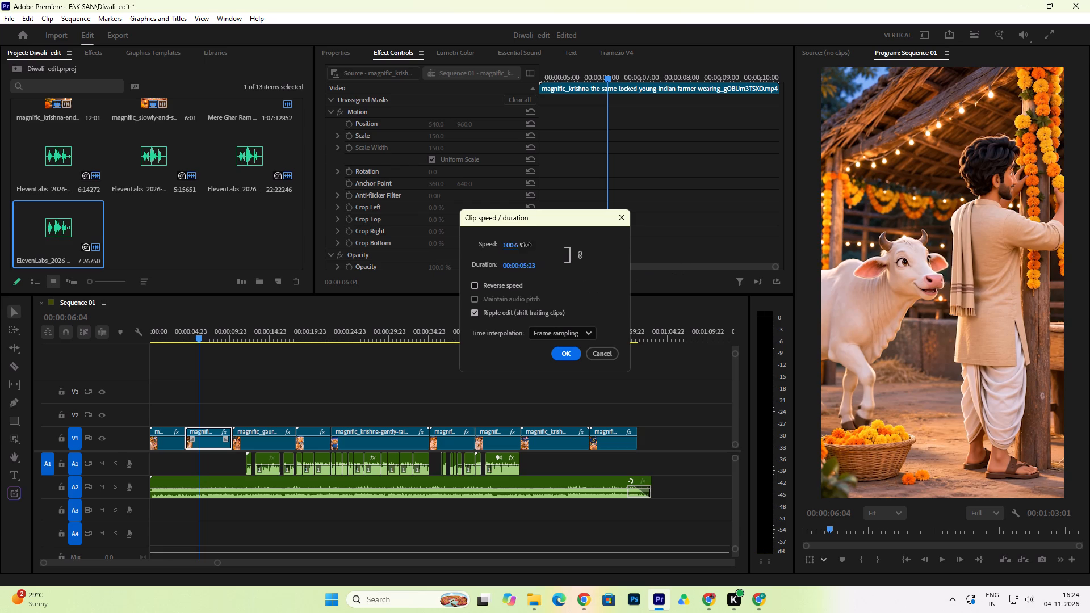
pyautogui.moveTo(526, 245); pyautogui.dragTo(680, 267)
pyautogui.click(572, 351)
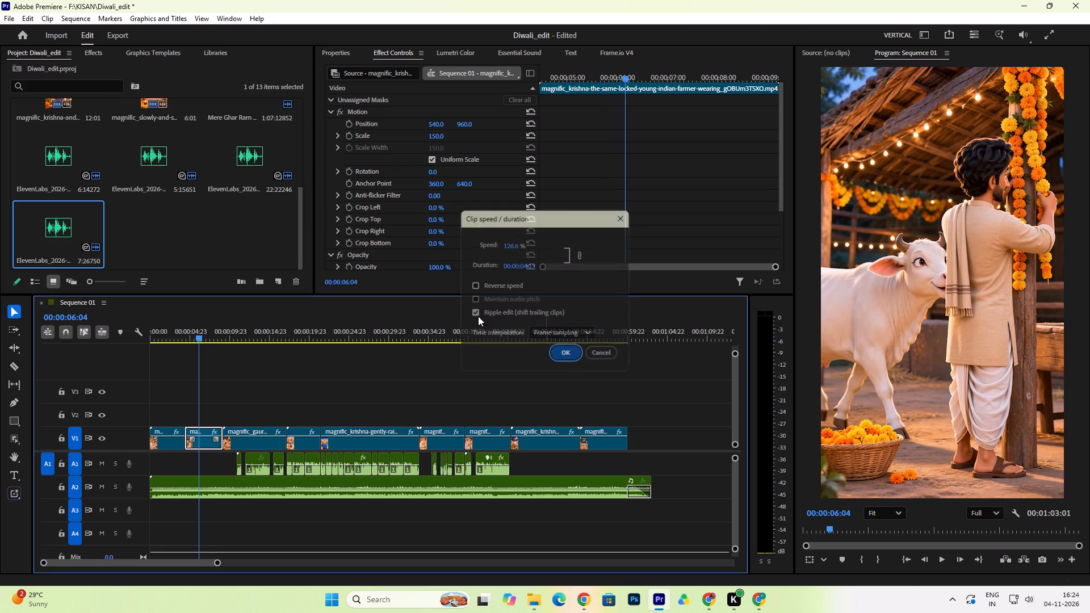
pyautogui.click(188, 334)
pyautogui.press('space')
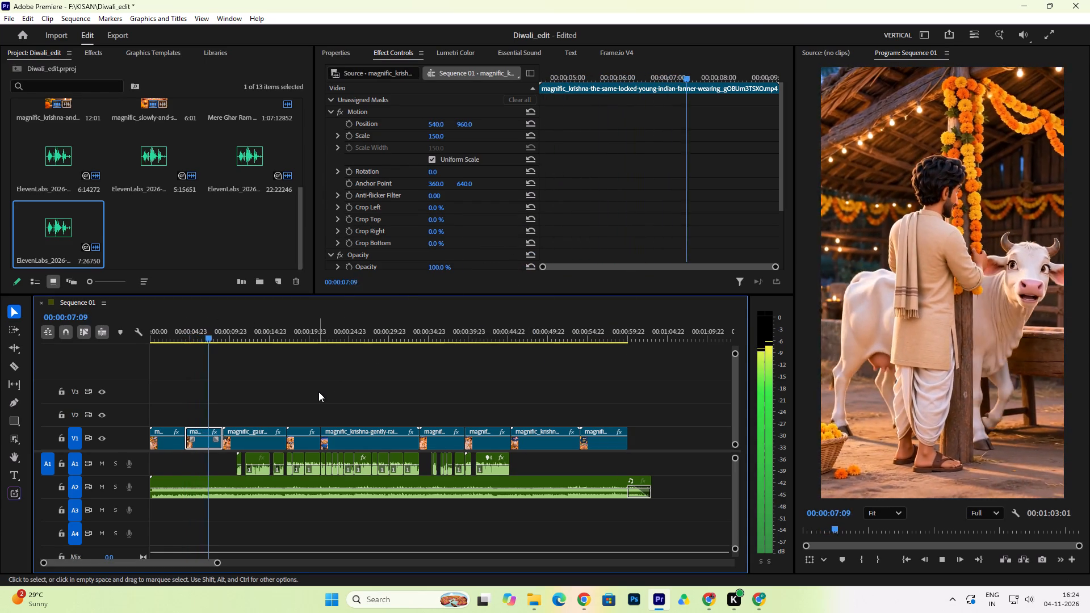
# Set the Krishna garland clip's speed to 137.6 %, duration 00:00:04:08, with ripple edit, and play the video from the start.
pyautogui.press('space')
pyautogui.click(204, 443)
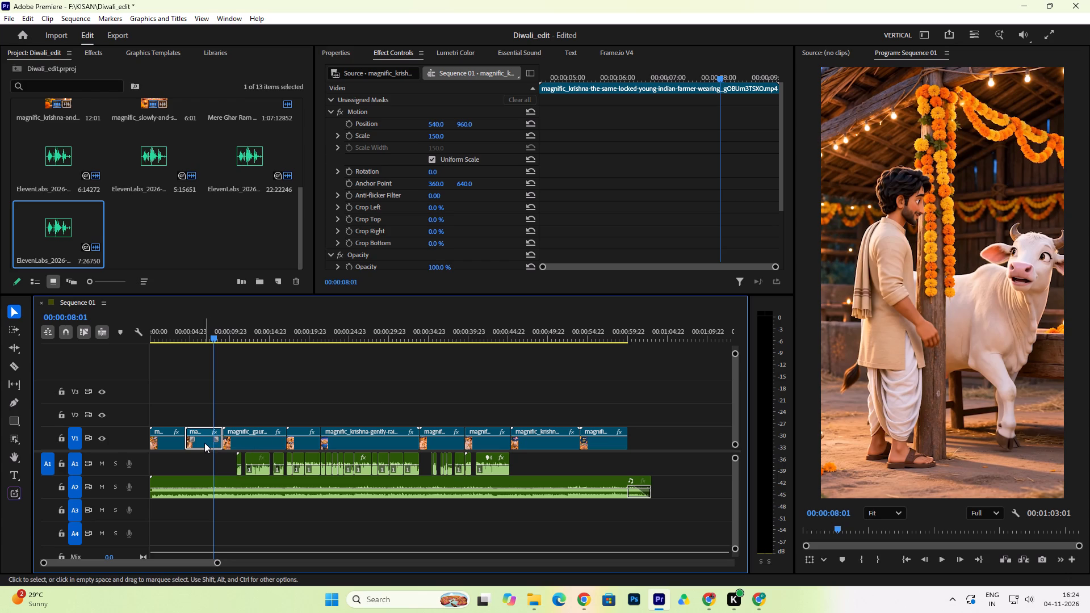
pyautogui.rightClick(204, 443)
pyautogui.click(281, 362)
pyautogui.click(561, 295)
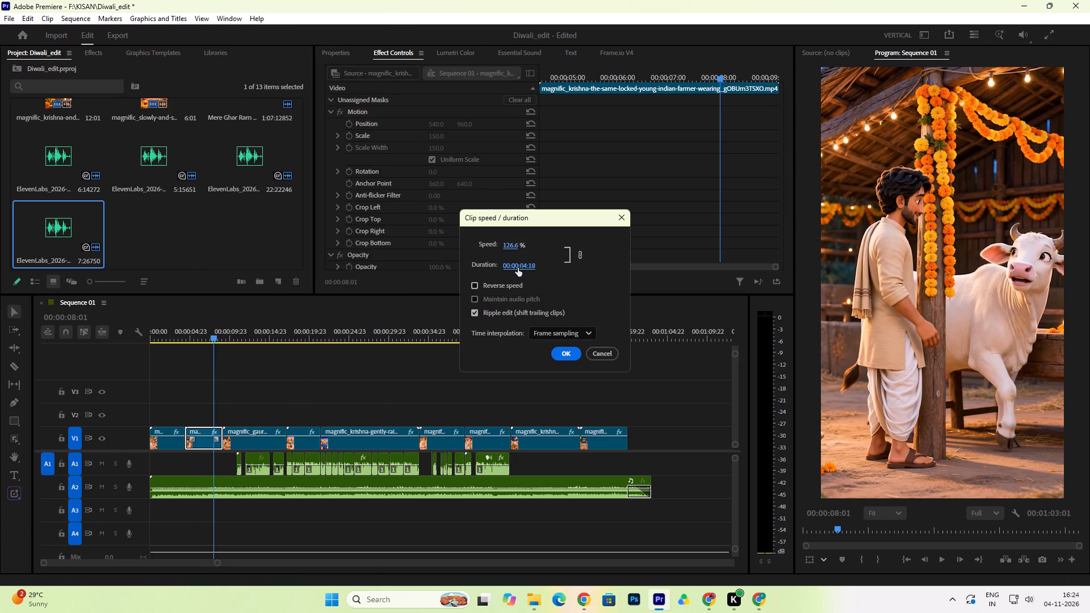
pyautogui.moveTo(513, 245); pyautogui.dragTo(578, 246)
pyautogui.click(555, 354)
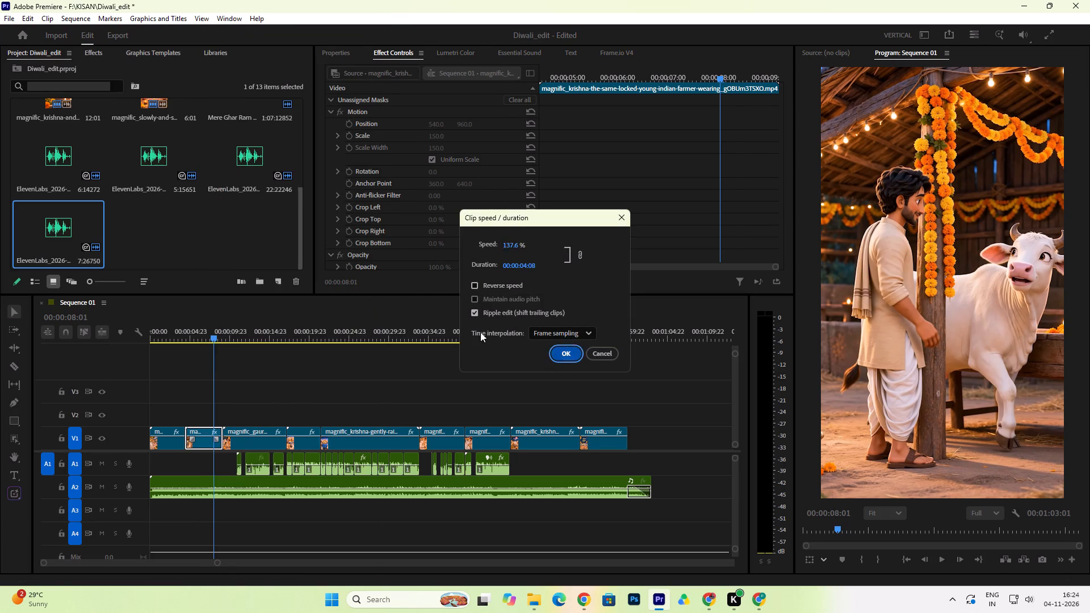
pyautogui.moveTo(191, 334); pyautogui.dragTo(72, 376)
pyautogui.press('space')
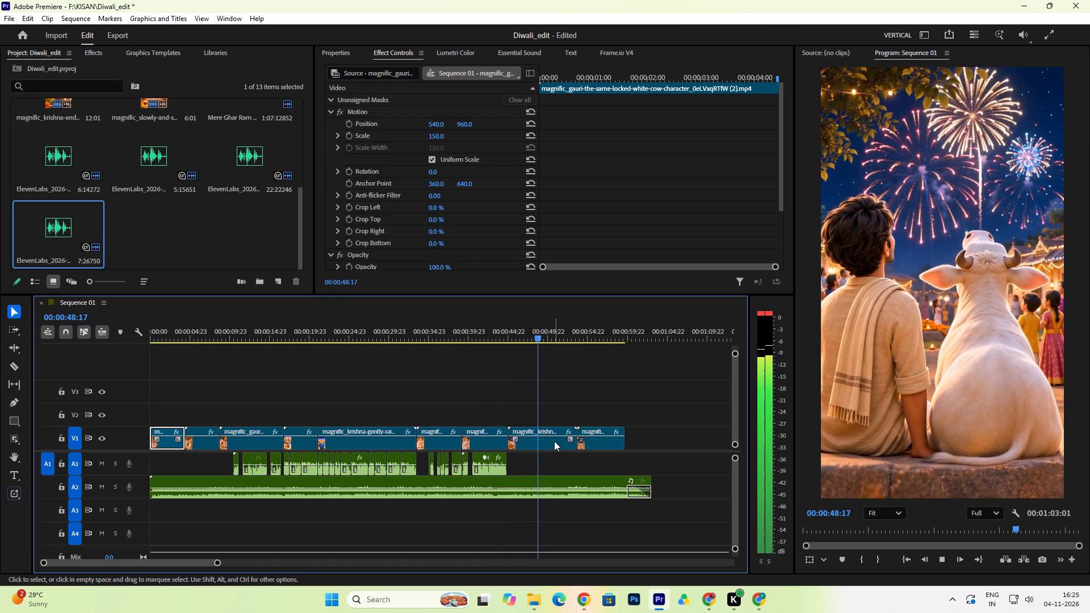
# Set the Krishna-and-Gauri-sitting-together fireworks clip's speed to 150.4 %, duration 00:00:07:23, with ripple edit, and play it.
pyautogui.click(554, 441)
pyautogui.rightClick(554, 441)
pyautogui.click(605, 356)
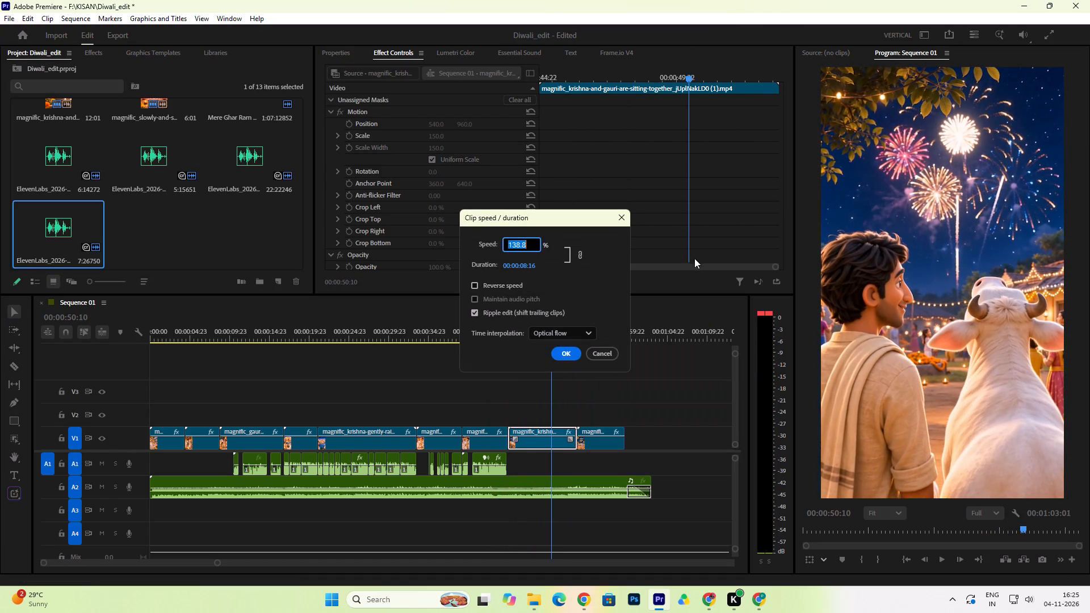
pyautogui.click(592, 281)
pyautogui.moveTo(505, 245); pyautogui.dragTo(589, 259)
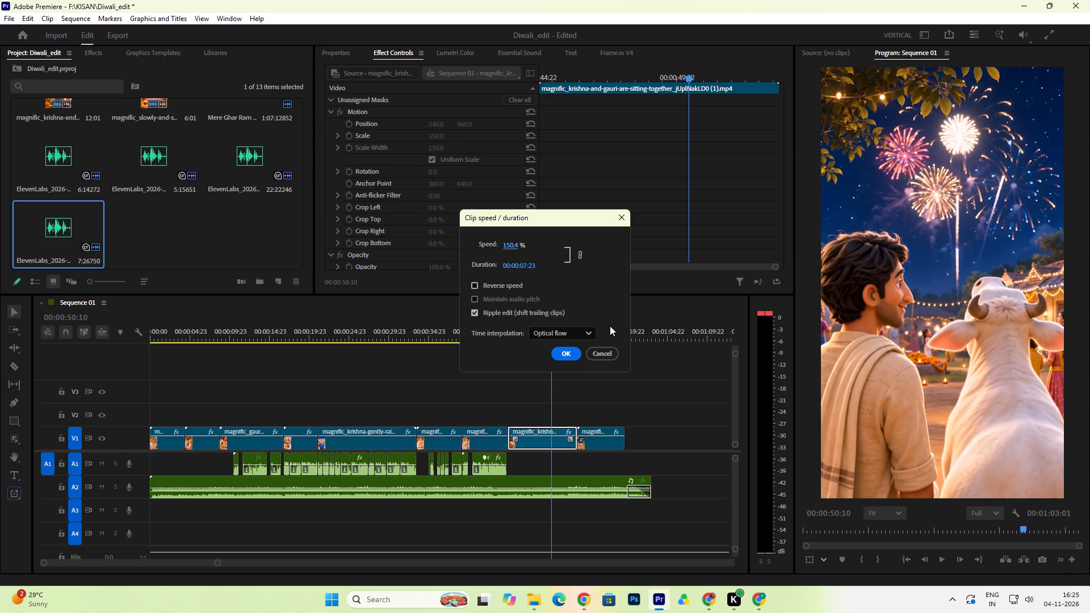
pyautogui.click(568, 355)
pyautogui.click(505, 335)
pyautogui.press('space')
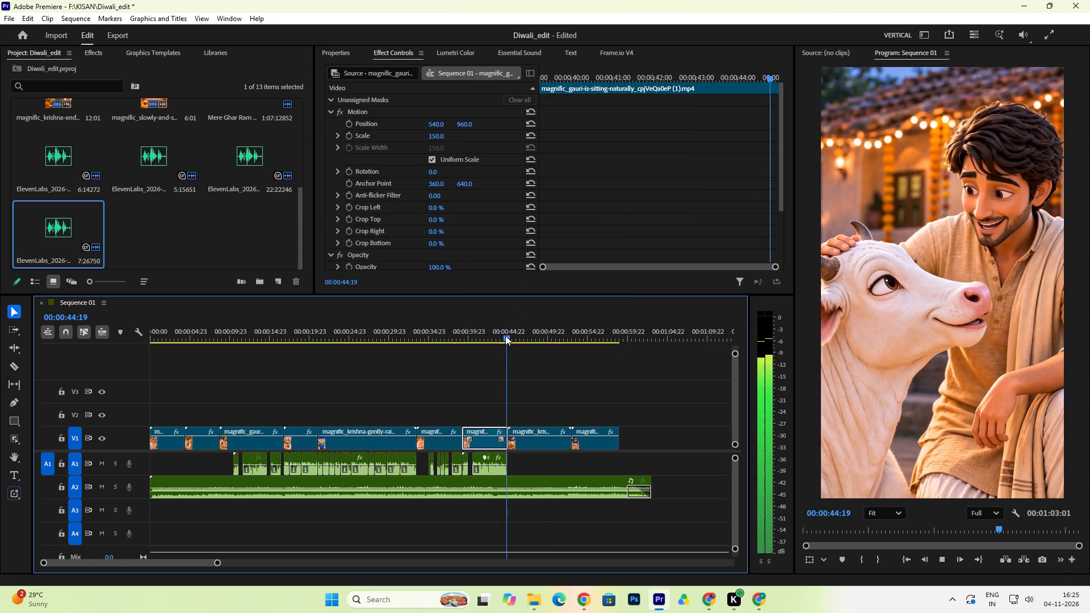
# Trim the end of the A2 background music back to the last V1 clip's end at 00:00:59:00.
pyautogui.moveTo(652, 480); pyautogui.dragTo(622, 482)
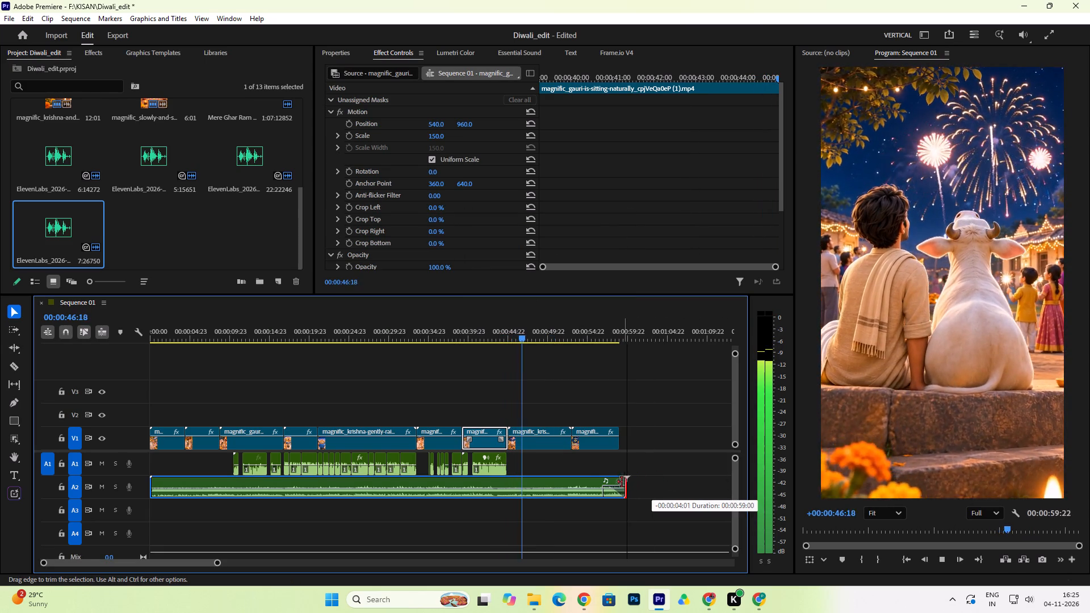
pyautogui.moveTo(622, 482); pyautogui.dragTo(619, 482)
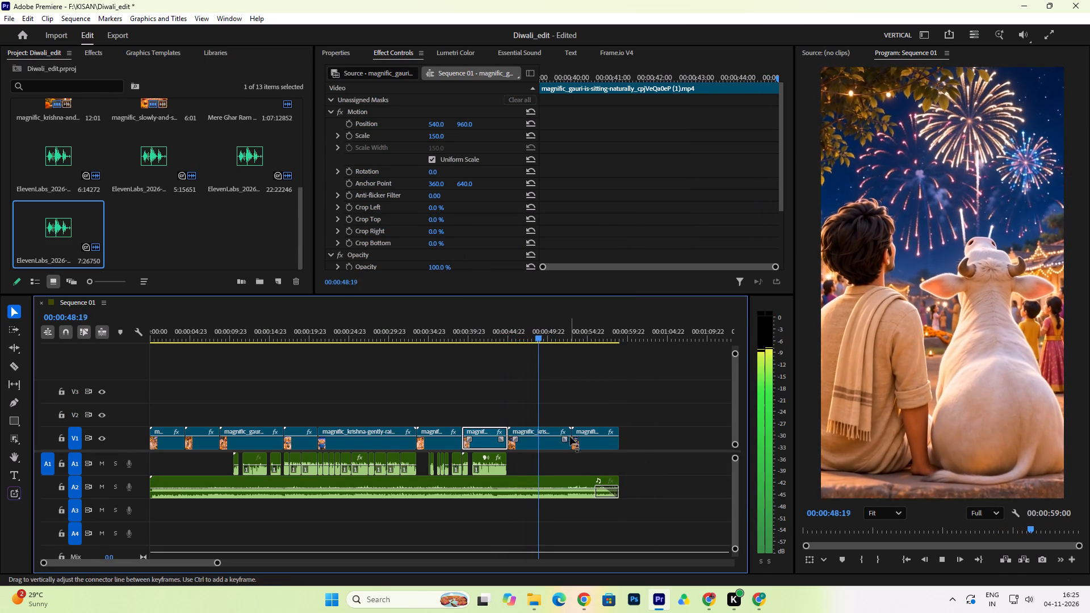
# Set the Krishna-and-Gauri fireworks clip's speed to 183.2 %, duration 00:00:06:13, with ripple edit, and play into the closing greeting.
pyautogui.press('space')
pyautogui.click(557, 440)
pyautogui.rightClick(557, 440)
pyautogui.click(608, 359)
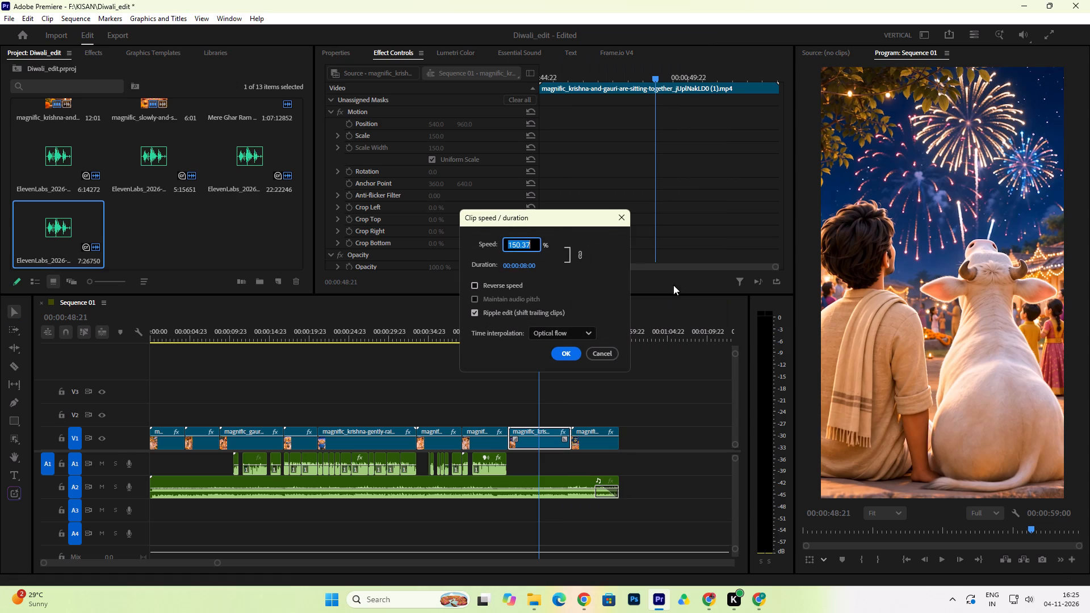
pyautogui.click(599, 275)
pyautogui.moveTo(510, 245); pyautogui.dragTo(732, 279)
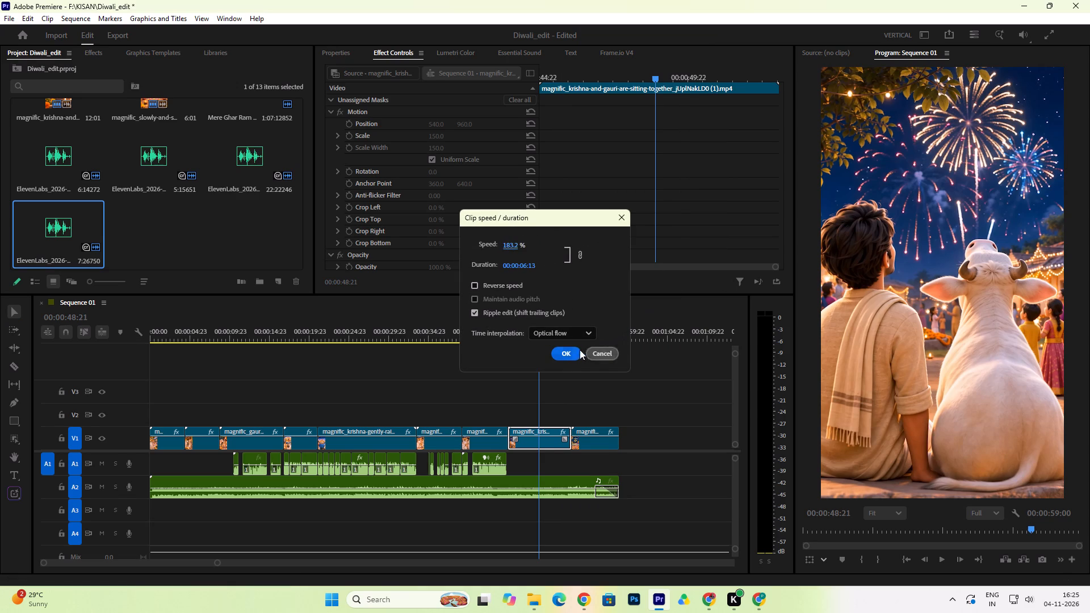
pyautogui.click(567, 354)
pyautogui.click(498, 338)
pyautogui.press('space')
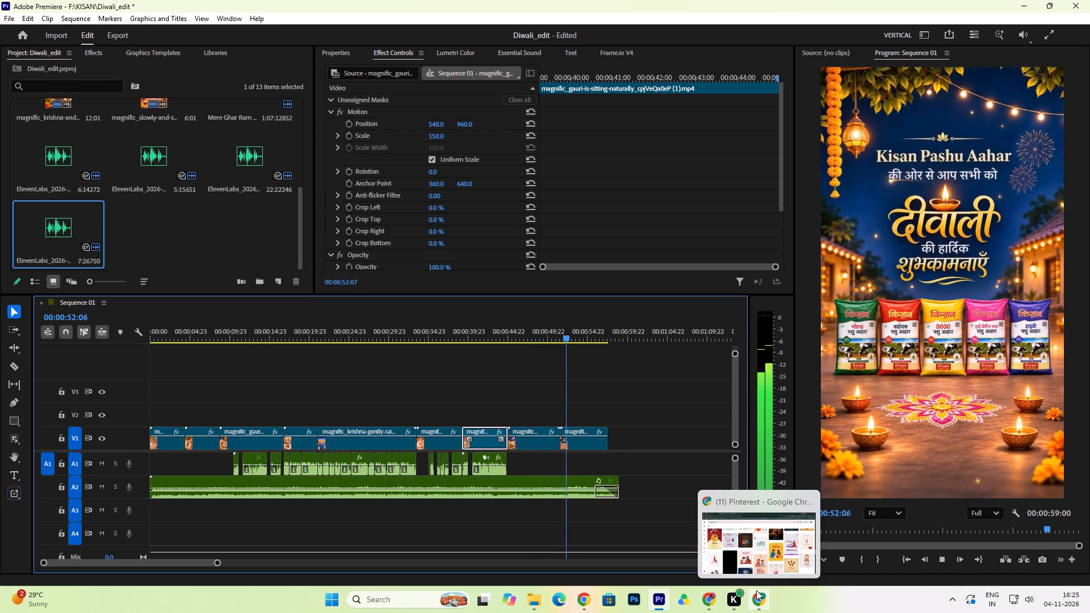
# Trim the end of the A2 background music to the closing greeting clip's end at 00:00:57:14.
pyautogui.moveTo(618, 480); pyautogui.dragTo(613, 481)
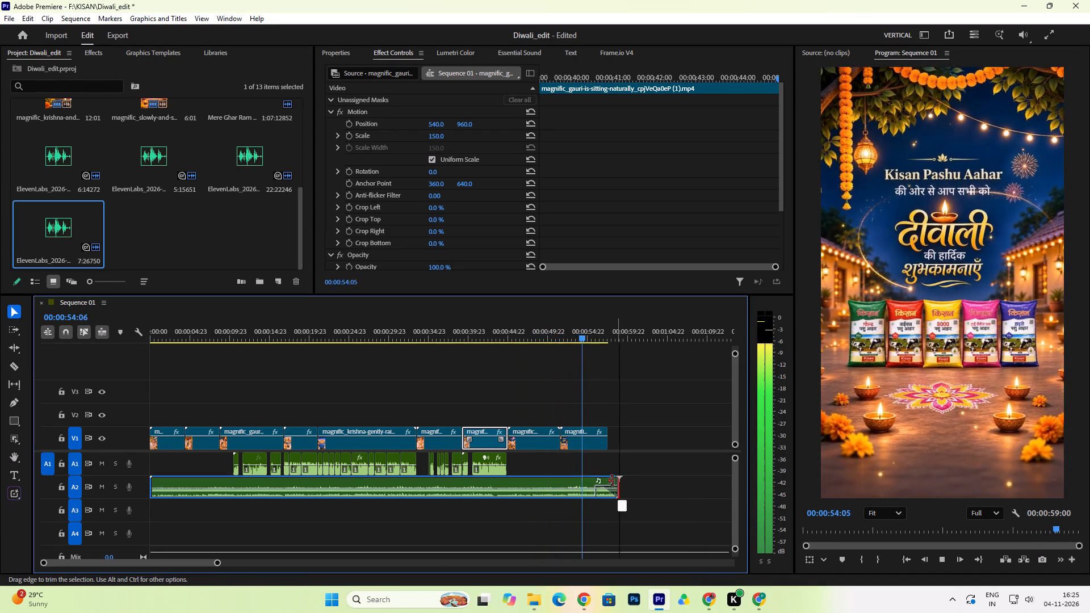
pyautogui.moveTo(613, 481); pyautogui.dragTo(609, 483)
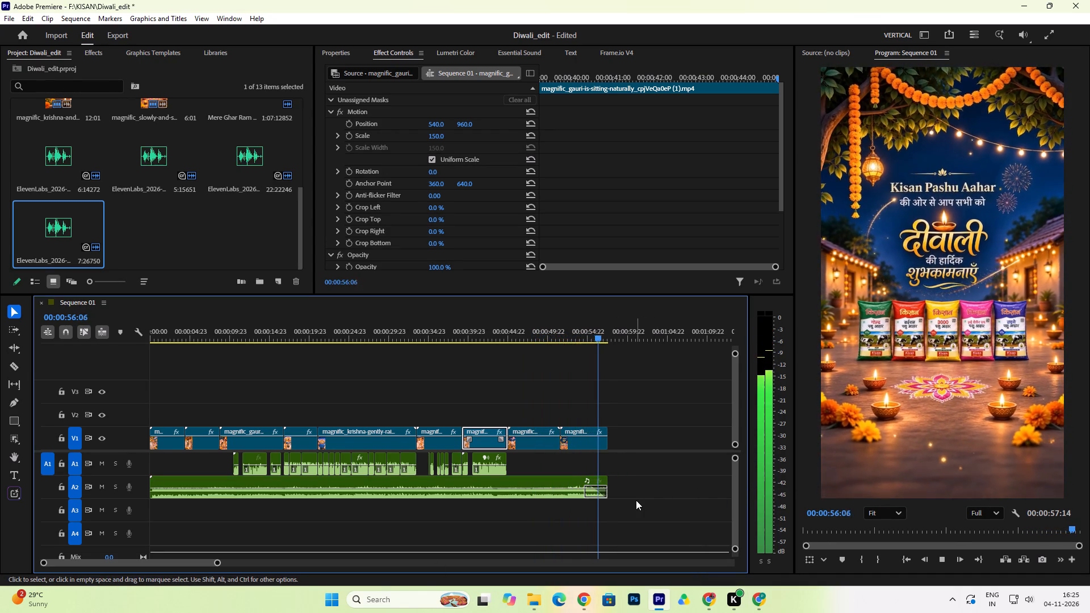
# Shorten the fade-out transition at the end of the A2 background music and replay the ending to check it.
pyautogui.moveTo(586, 487); pyautogui.dragTo(593, 487)
pyautogui.click(584, 331)
pyautogui.press('space')
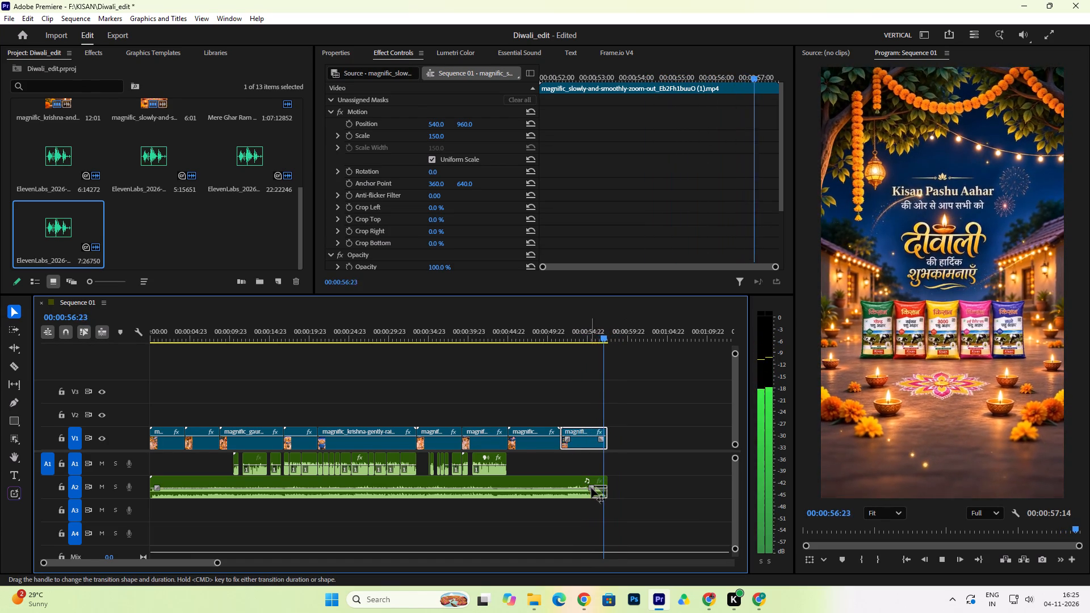
pyautogui.click(591, 488)
pyautogui.click(589, 330)
pyautogui.press('space')
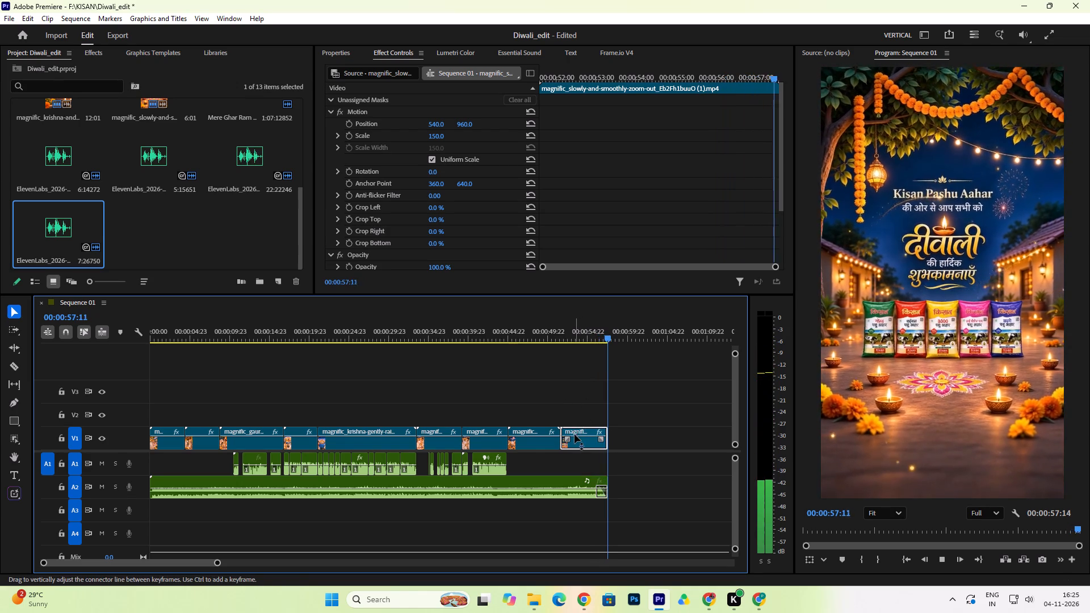
# Save the project and play the video from the start through to the diya-lighting scene.
pyautogui.moveTo(469, 337); pyautogui.dragTo(52, 386)
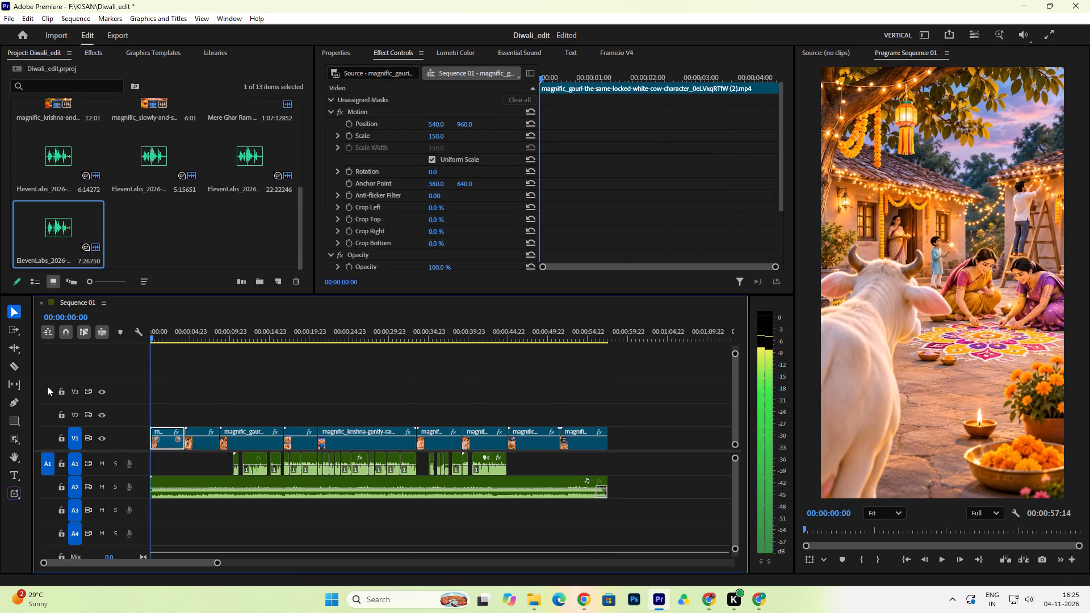
pyautogui.hotkey('ctrl', 's')
pyautogui.hotkey('ctrl', 's')
pyautogui.press('space')
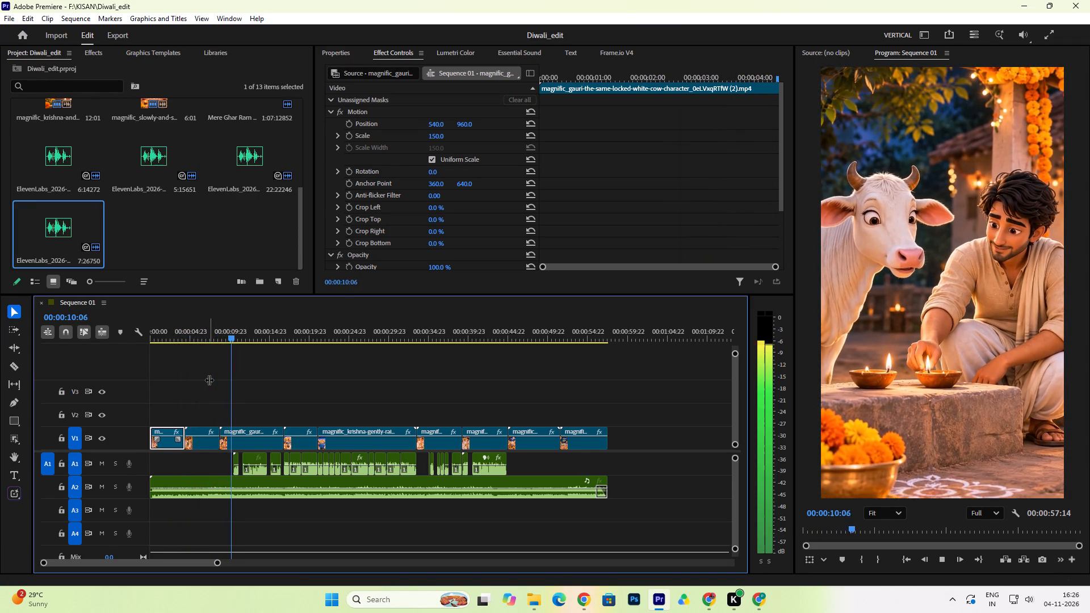
pyautogui.press('space')
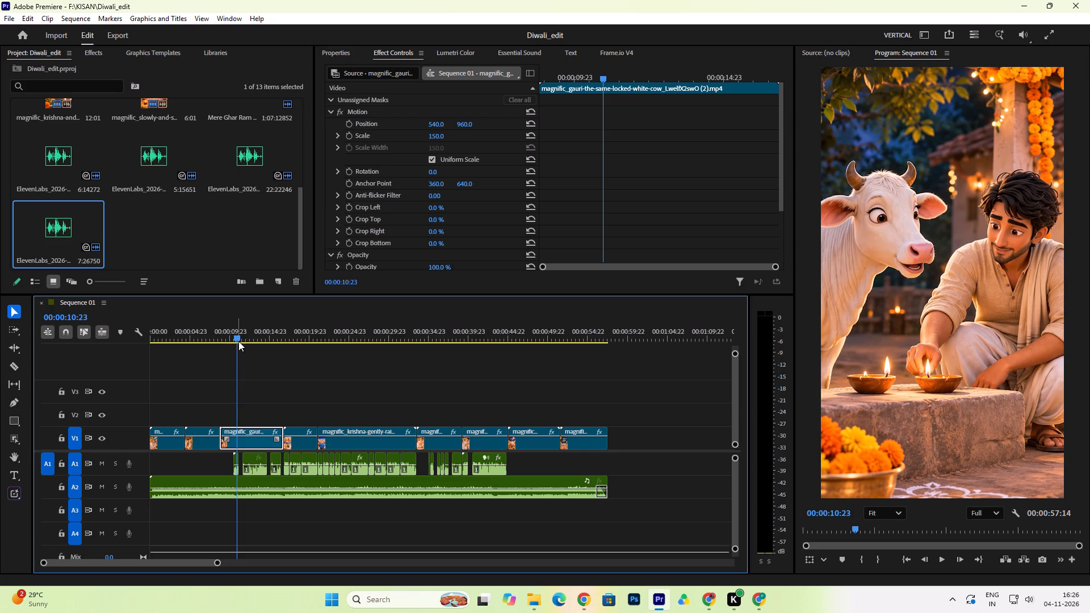
pyautogui.moveTo(236, 337); pyautogui.dragTo(229, 339)
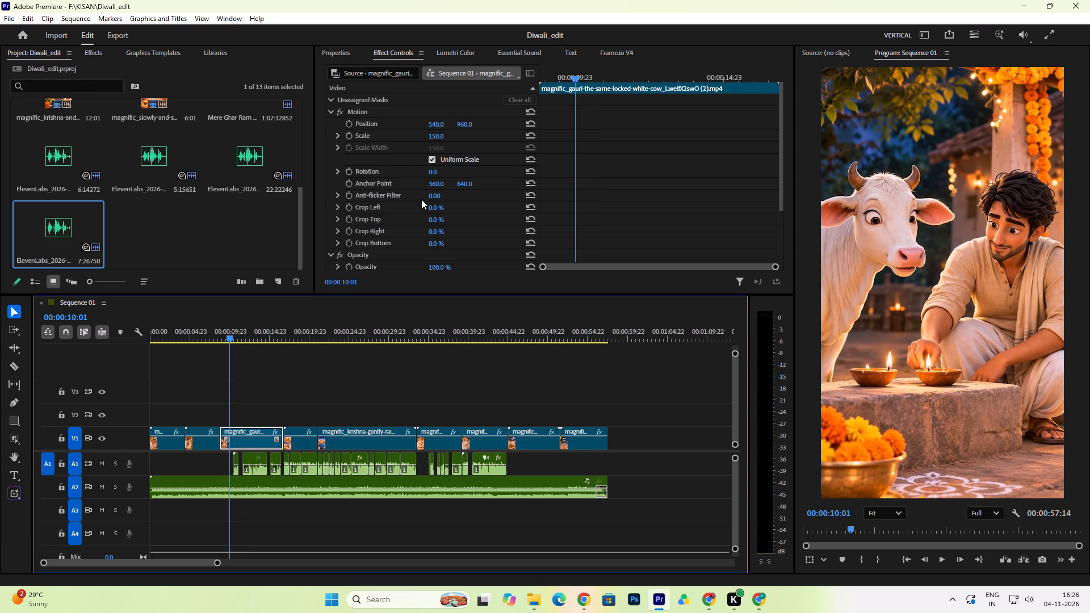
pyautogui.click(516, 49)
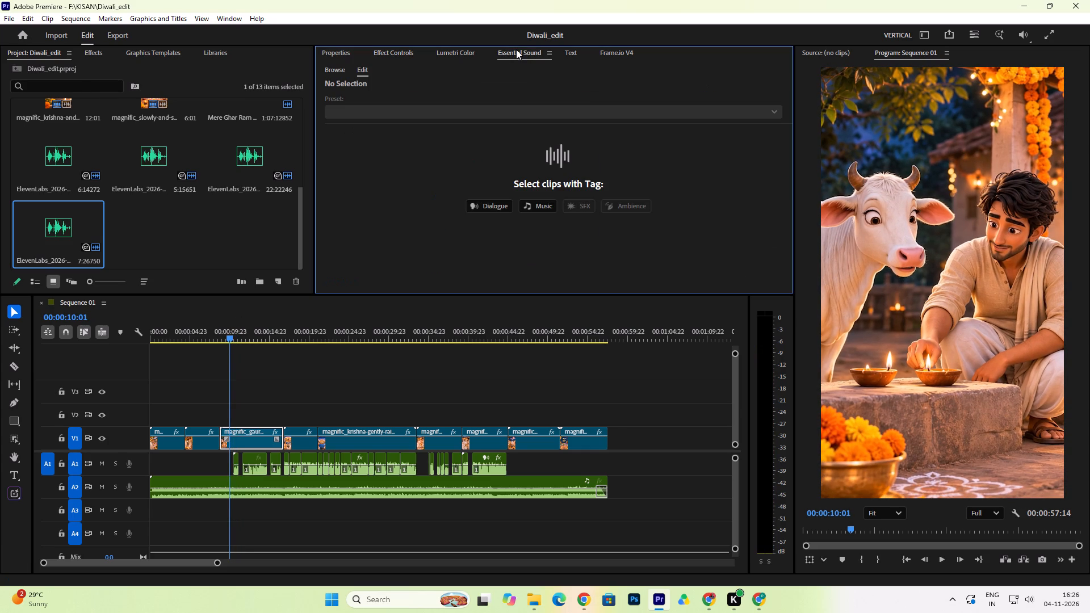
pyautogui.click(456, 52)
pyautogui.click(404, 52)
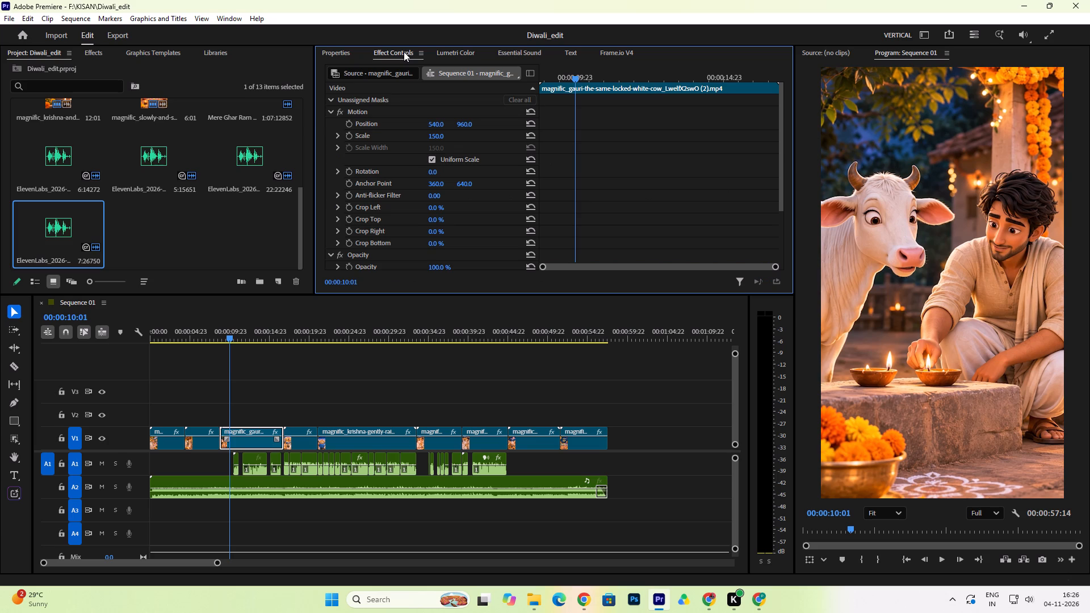
# Add two volume Level keyframes to the A2 background music before the first dialogue, at about 00:00:09:00 and at 00:00:10:06.
pyautogui.scroll(-14, 410, 208)
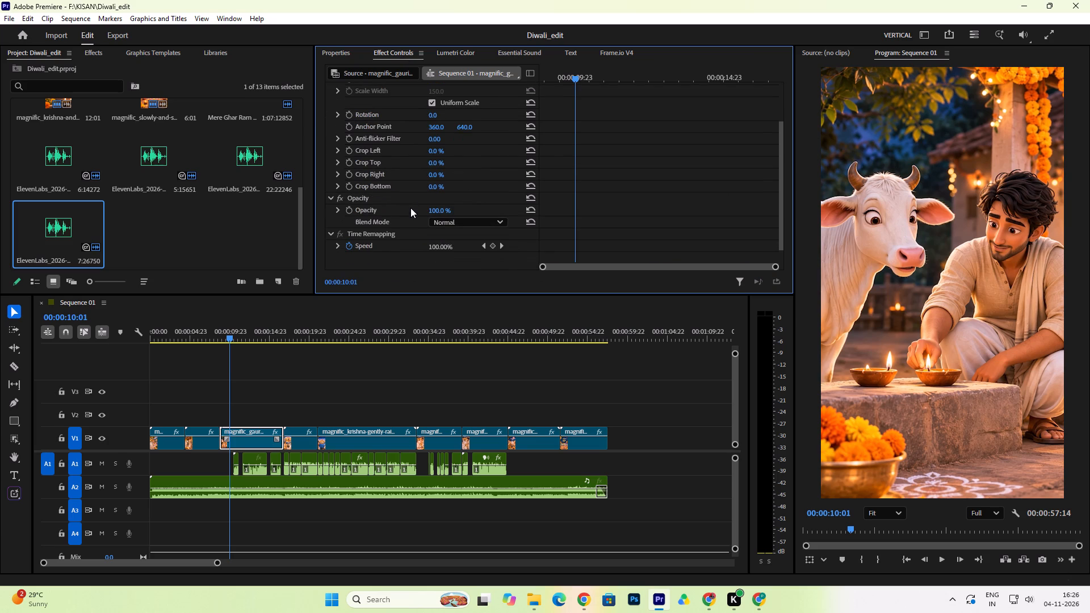
pyautogui.scroll(10, 410, 208)
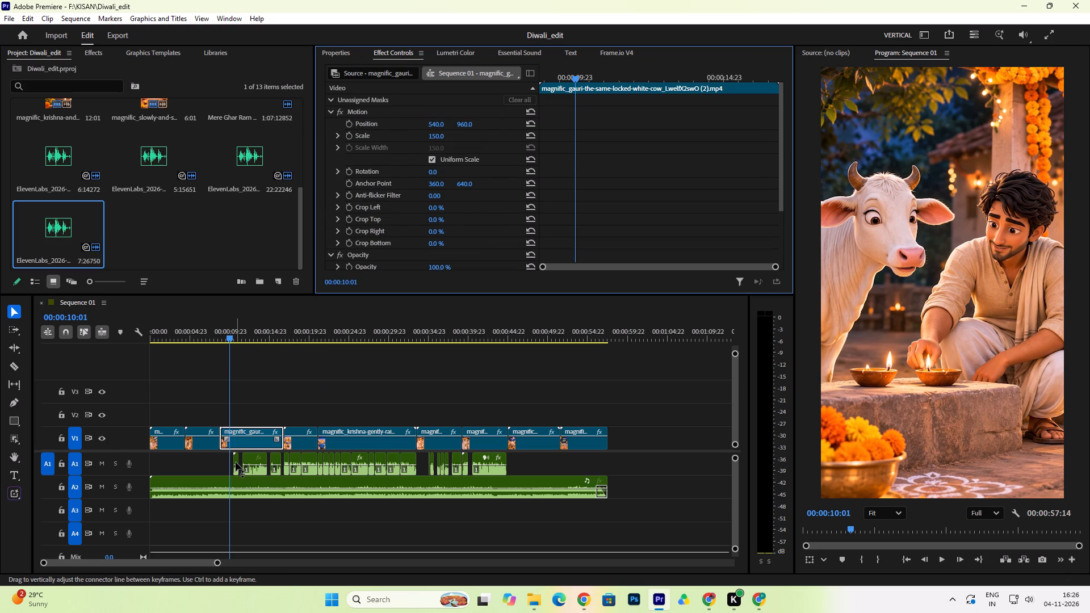
pyautogui.click(234, 485)
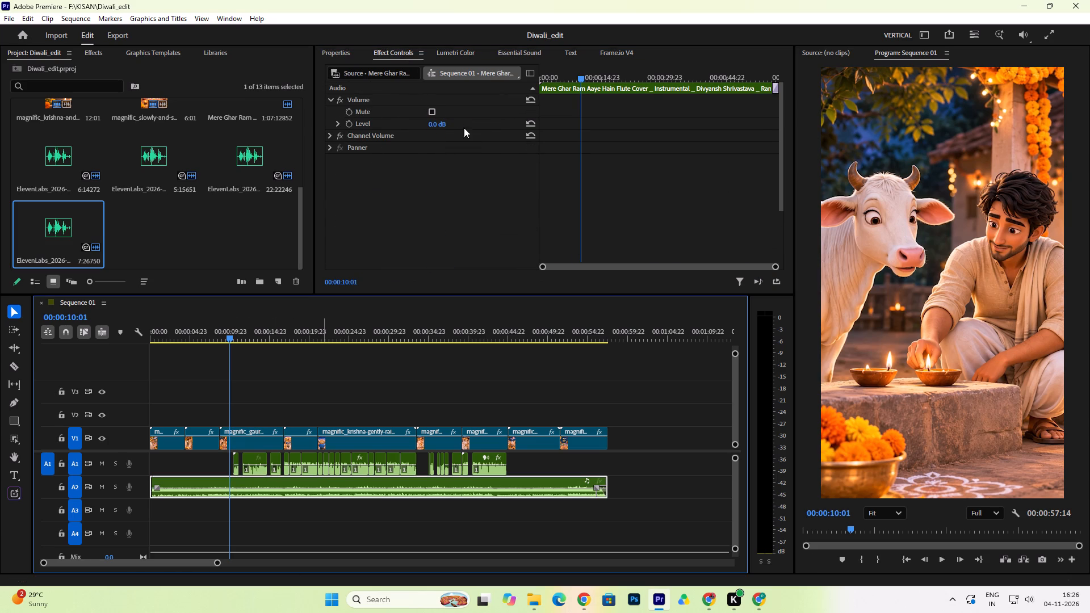
pyautogui.click(349, 123)
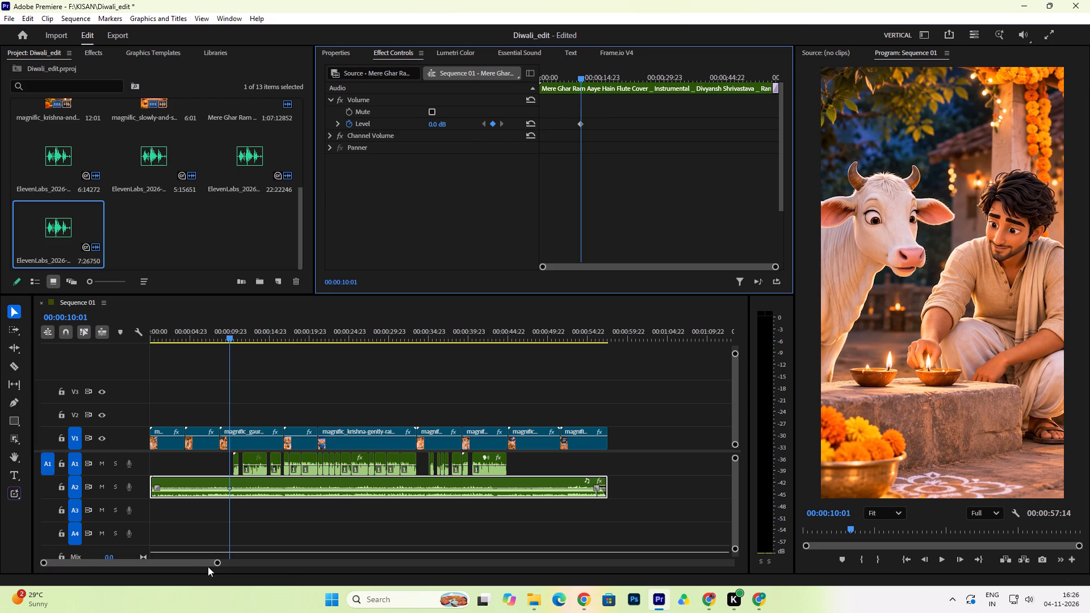
pyautogui.moveTo(216, 564); pyautogui.dragTo(145, 572)
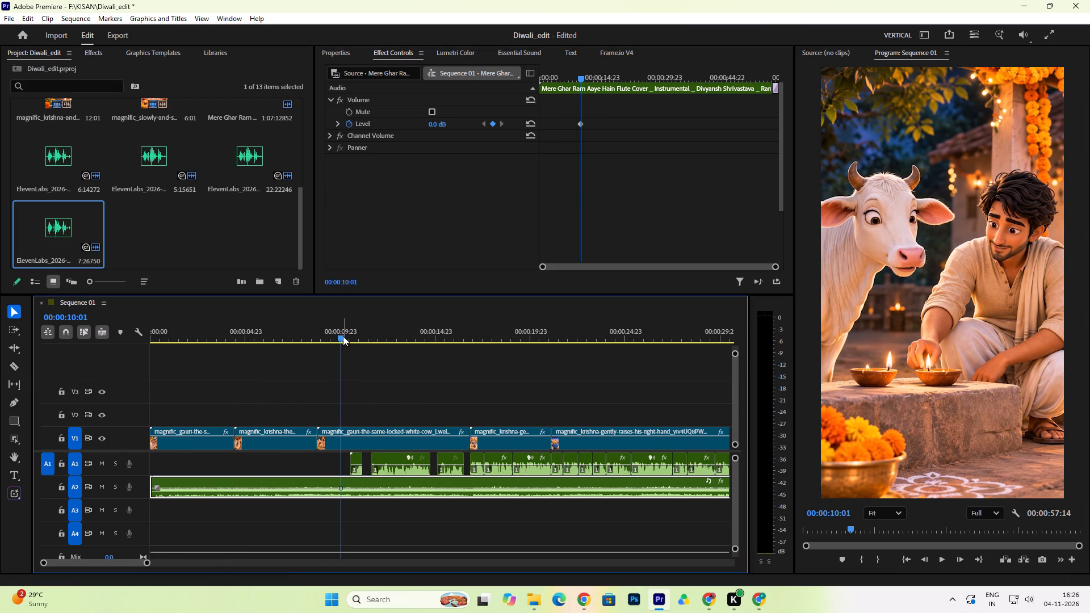
pyautogui.click(343, 336)
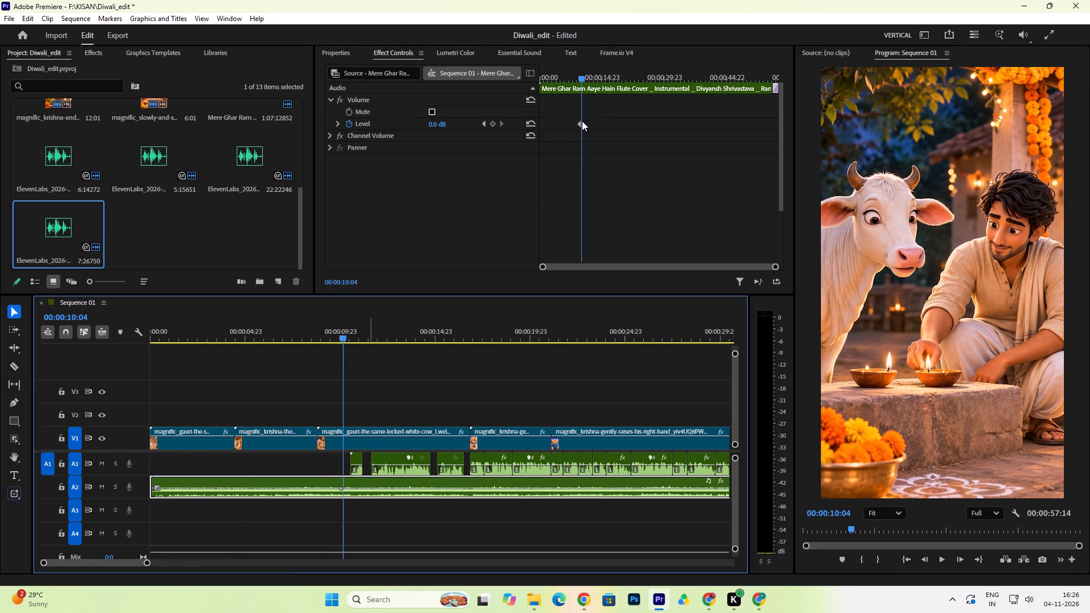
pyautogui.click(580, 122)
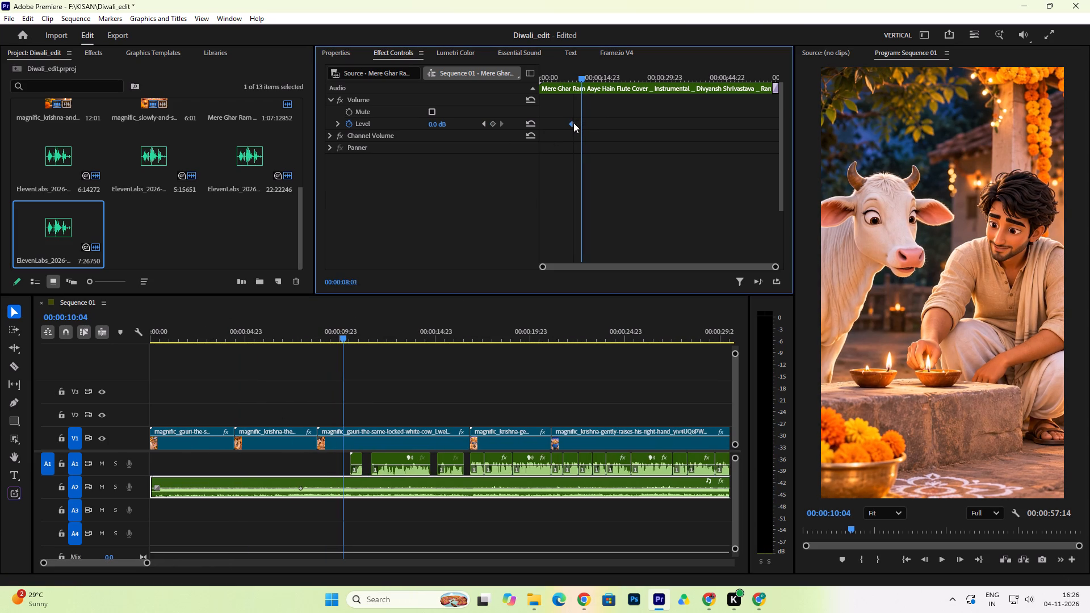
pyautogui.click(581, 78)
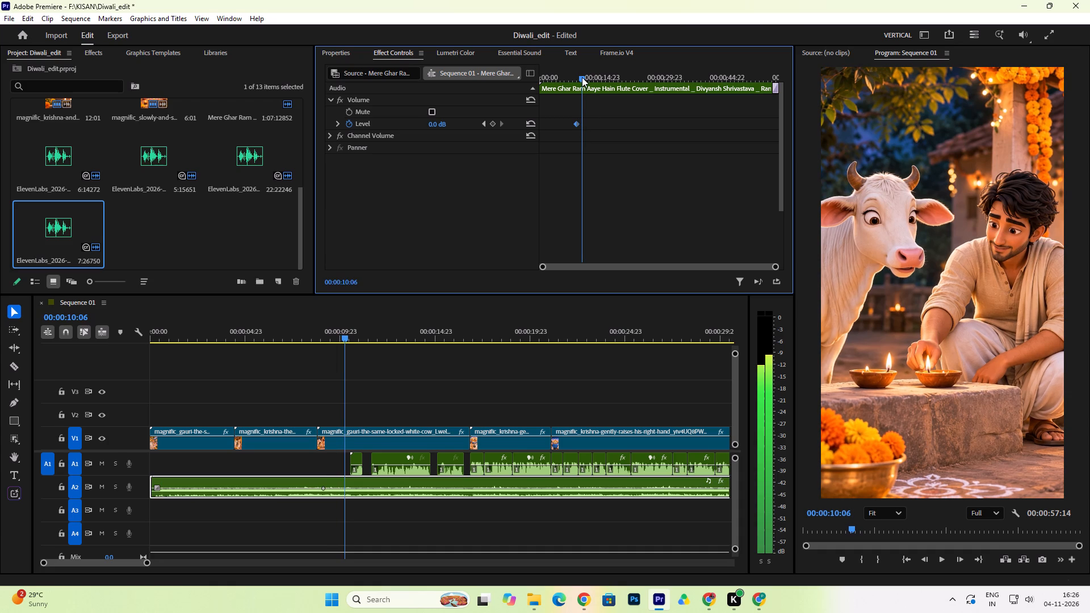
pyautogui.click(492, 125)
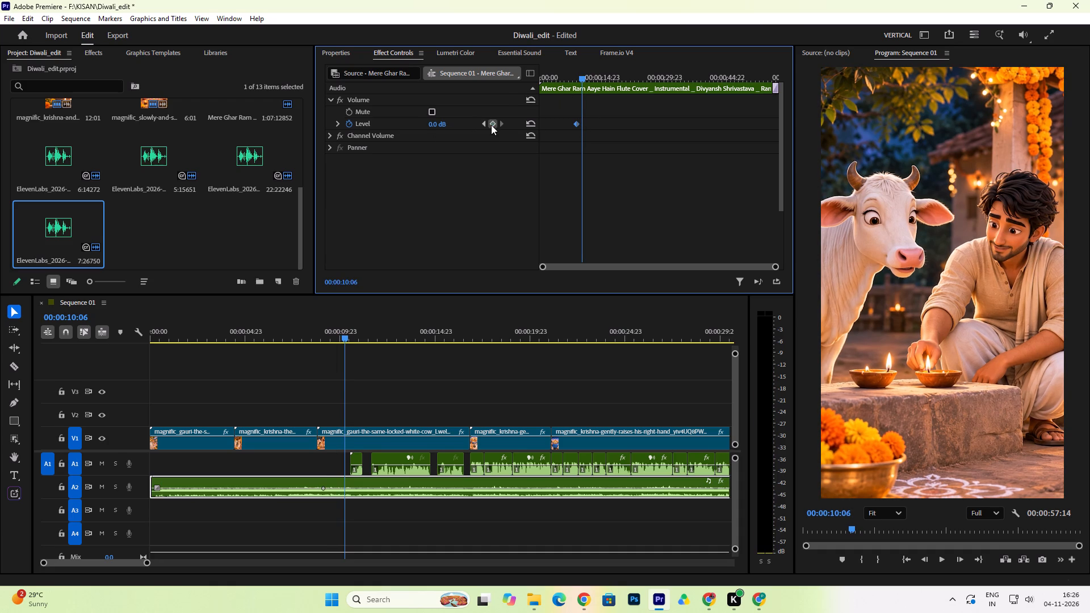
# Trim the start of the first clip of Gauri sitting and being petted to 00:00:34:11, close the gap before it and replay the cut.
pyautogui.press('space')
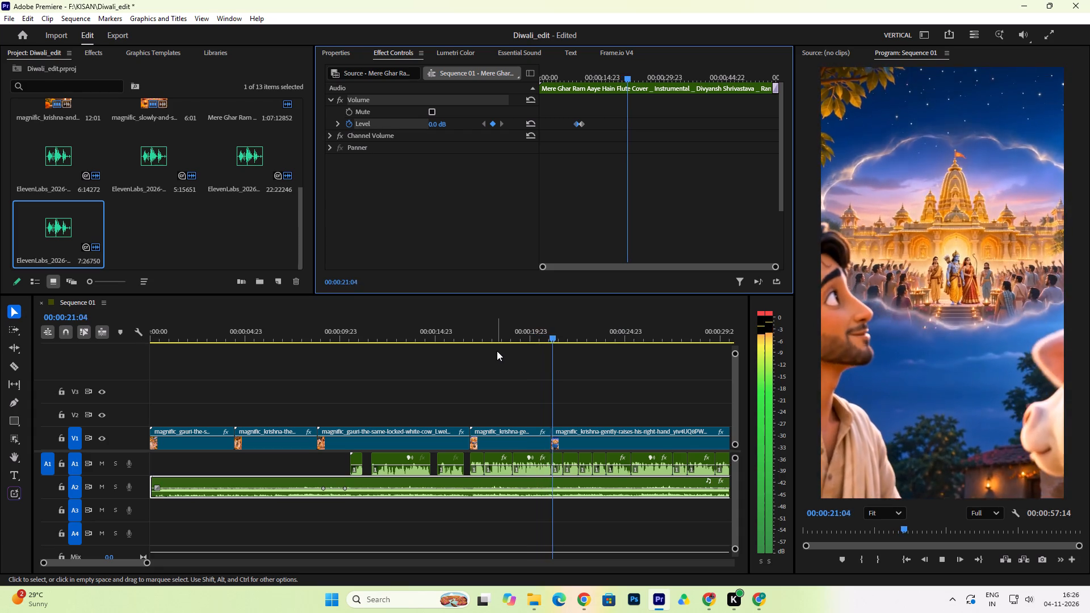
pyautogui.moveTo(146, 565); pyautogui.dragTo(153, 564)
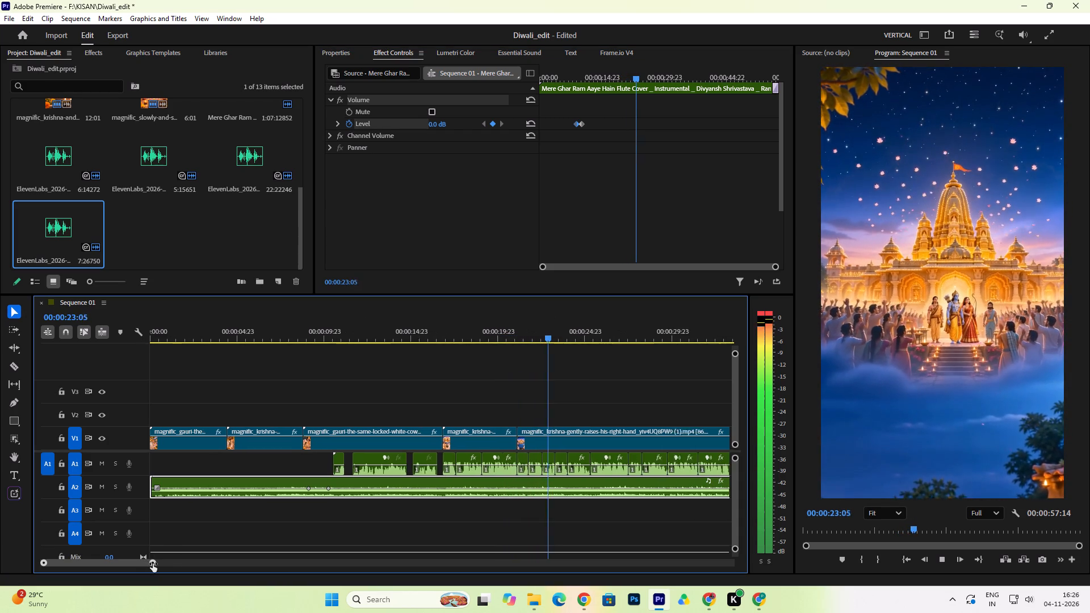
pyautogui.moveTo(153, 564); pyautogui.dragTo(166, 566)
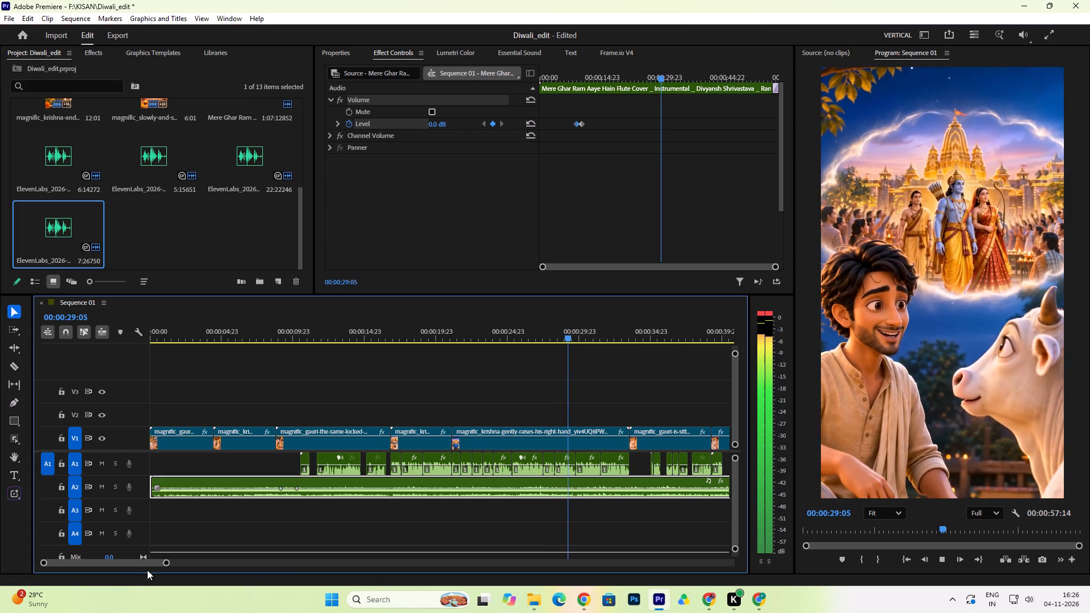
pyautogui.moveTo(131, 562); pyautogui.dragTo(139, 560)
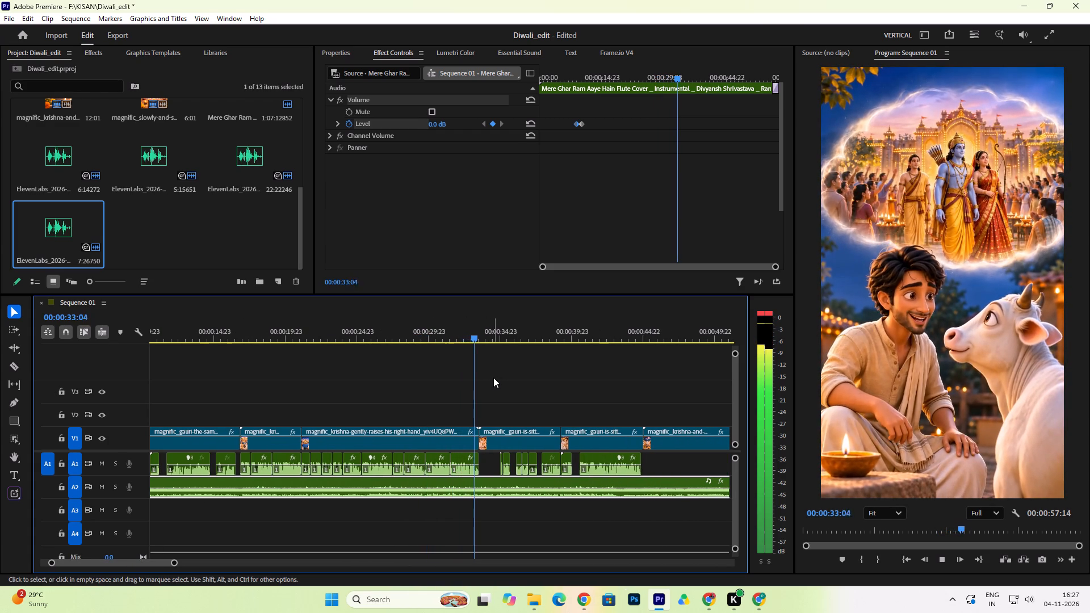
pyautogui.press('space')
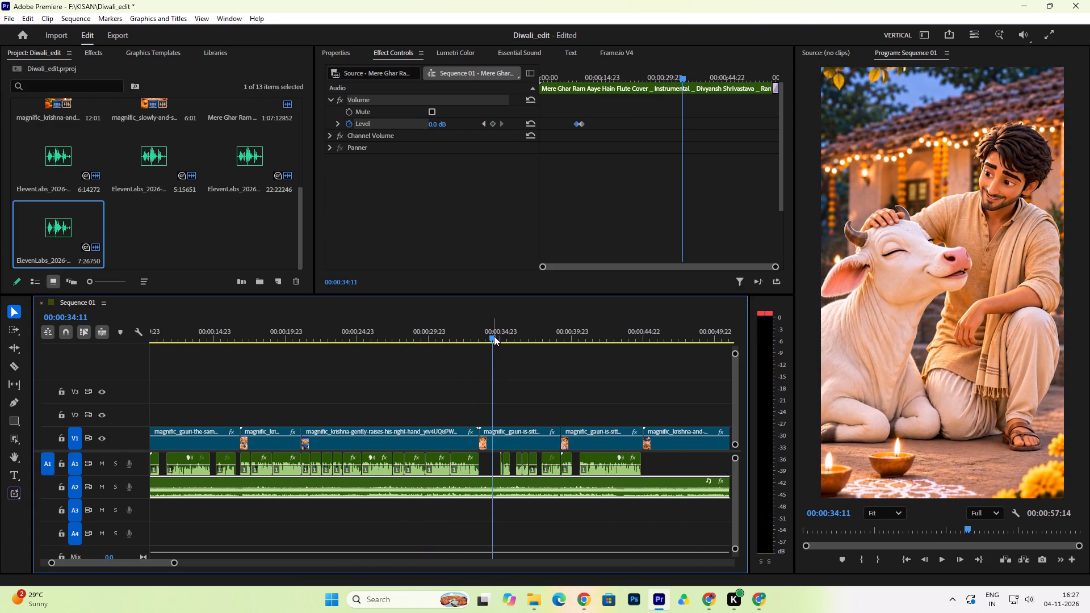
pyautogui.moveTo(482, 430); pyautogui.dragTo(491, 430)
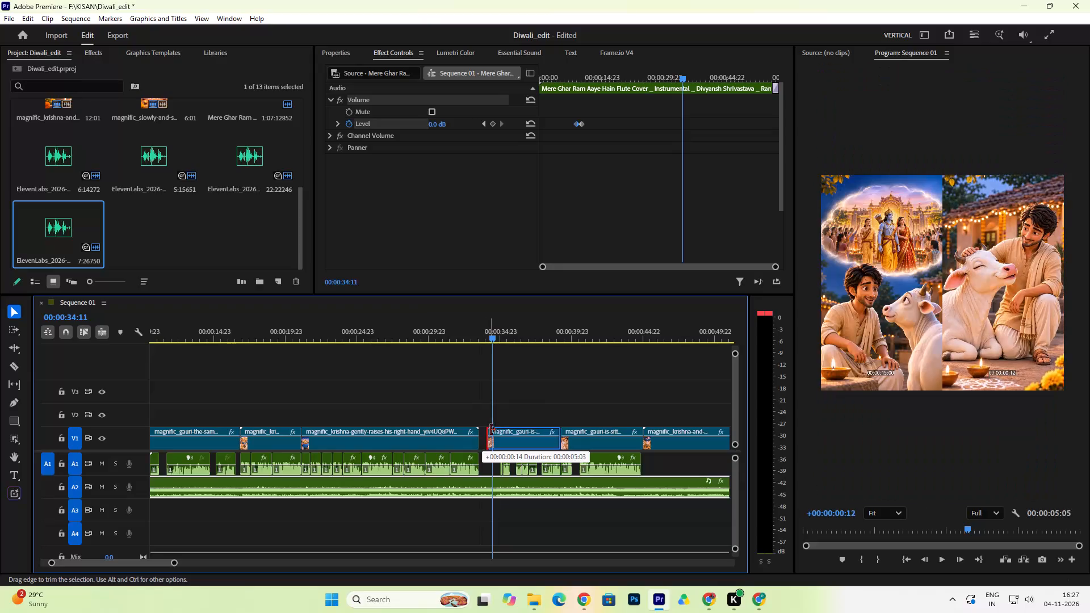
pyautogui.moveTo(491, 430); pyautogui.dragTo(493, 430)
pyautogui.click(488, 440)
pyautogui.press('Delete')
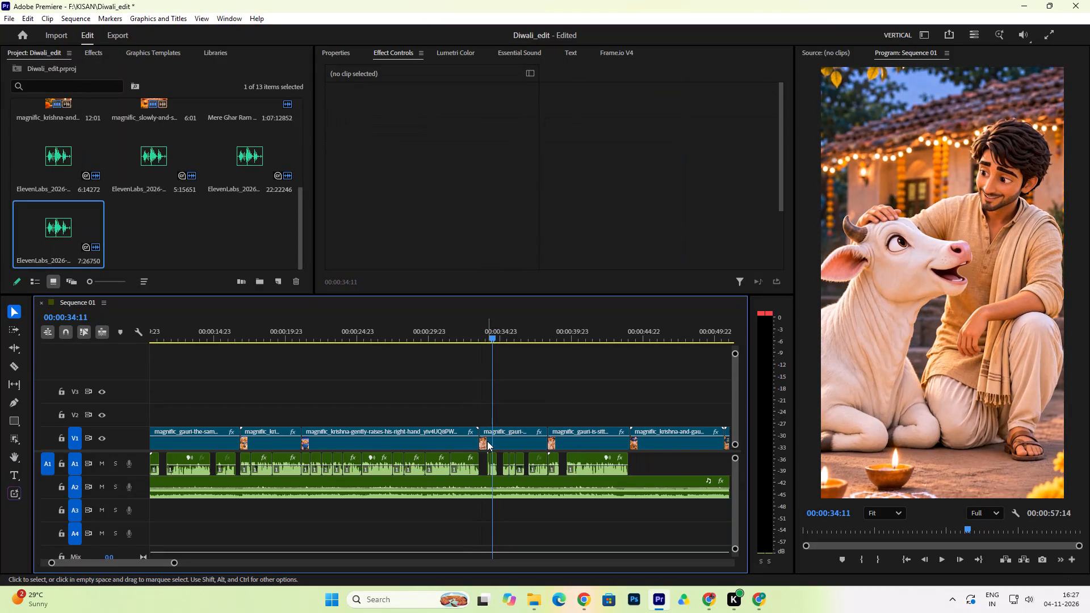
pyautogui.click(464, 332)
pyautogui.press('space')
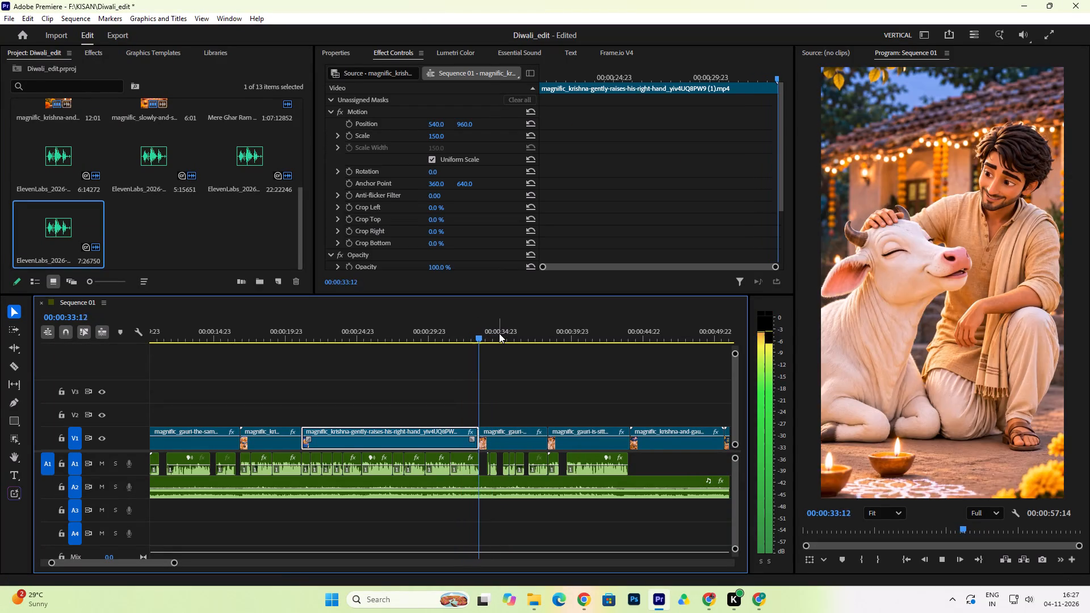
pyautogui.press('space')
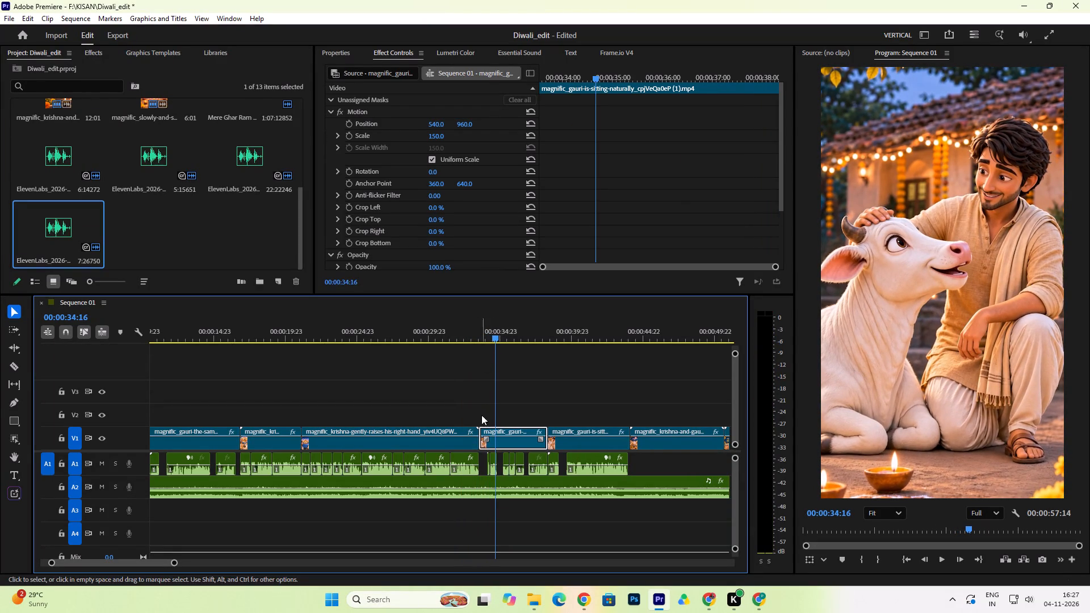
pyautogui.click(483, 431)
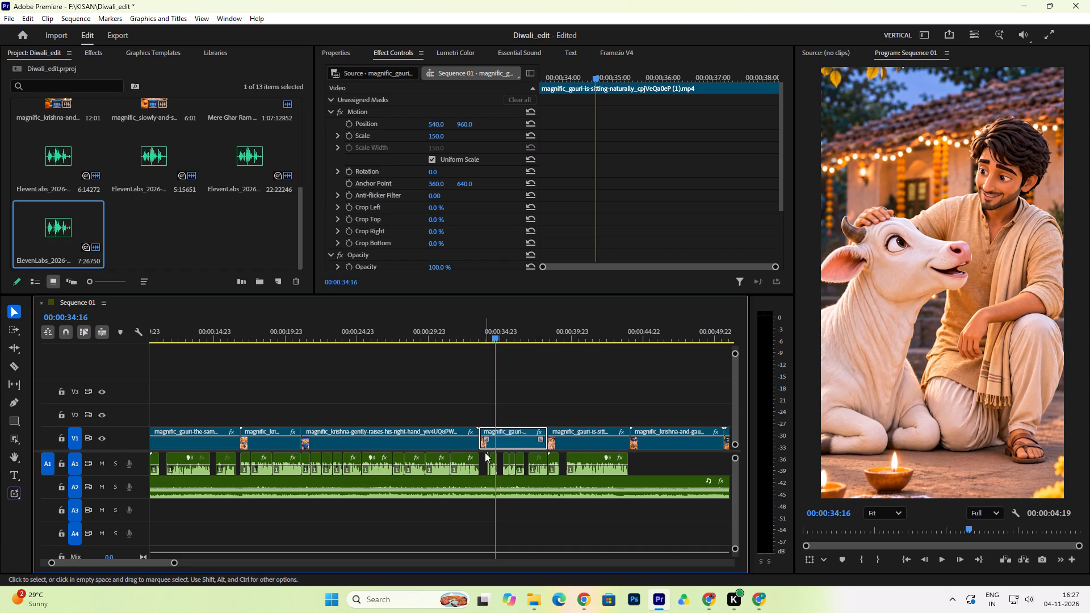
# Add two Level keyframes to the A2 background music after the last dialogue, at 00:00:44:02 and 00:00:44:12.
pyautogui.moveTo(483, 335); pyautogui.dragTo(586, 358)
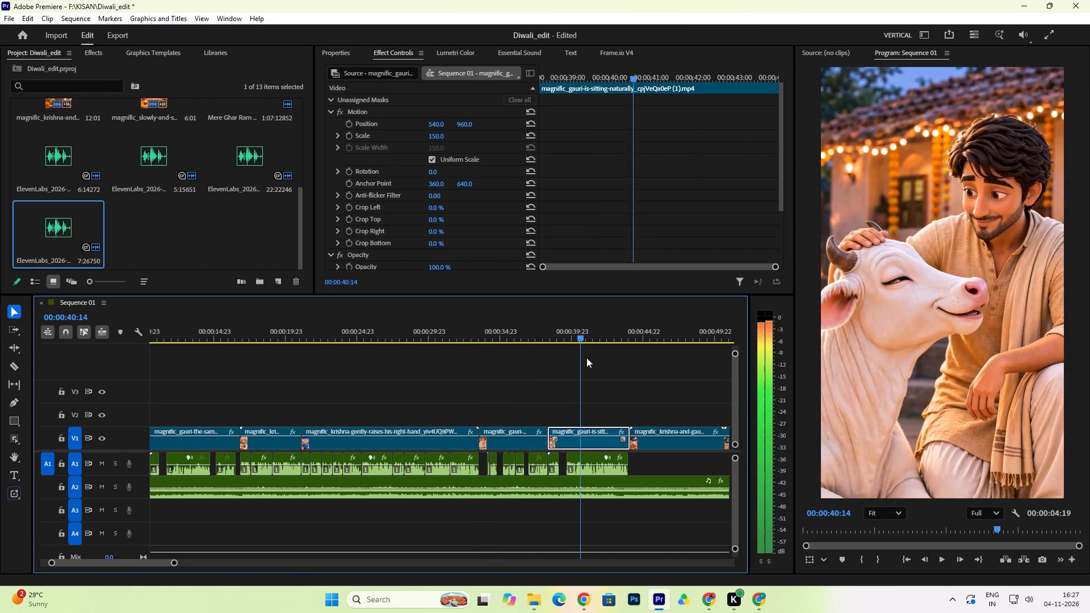
pyautogui.moveTo(586, 358); pyautogui.dragTo(629, 367)
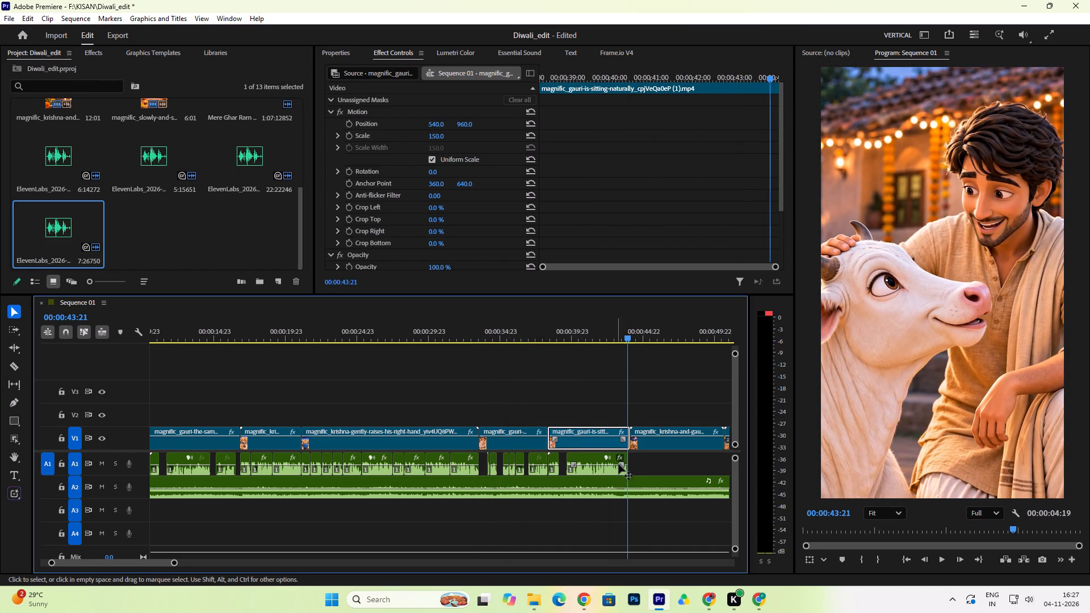
pyautogui.click(622, 483)
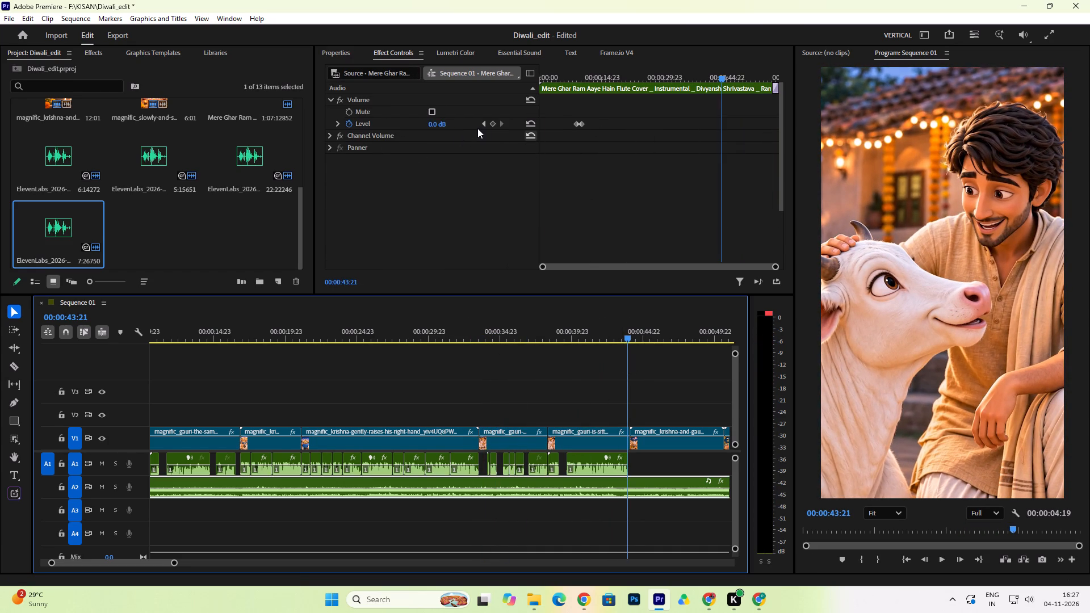
pyautogui.click(722, 78)
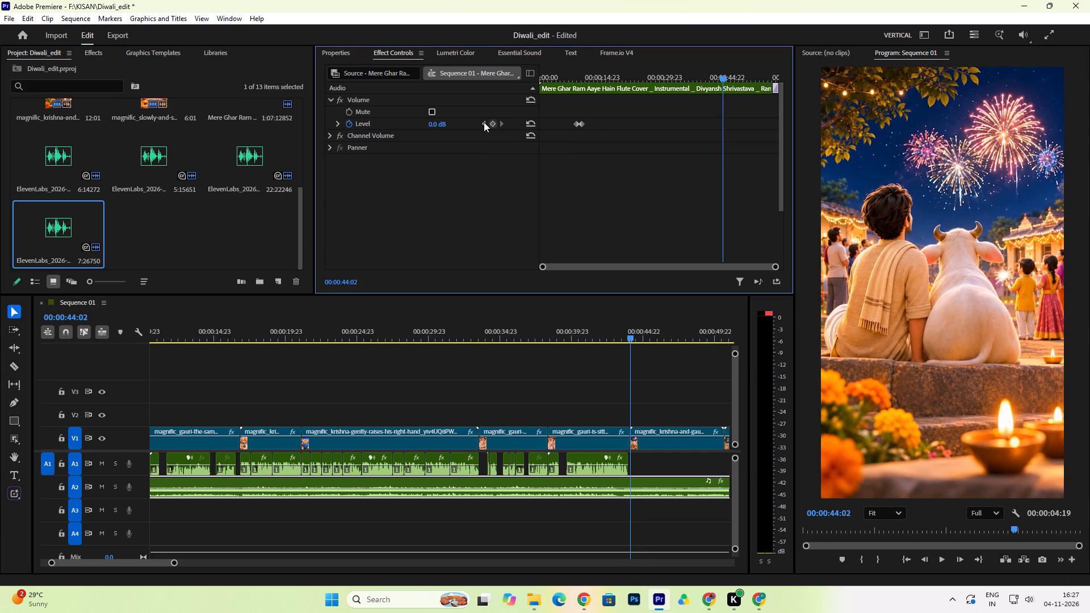
pyautogui.click(492, 124)
pyautogui.moveTo(725, 78); pyautogui.dragTo(731, 79)
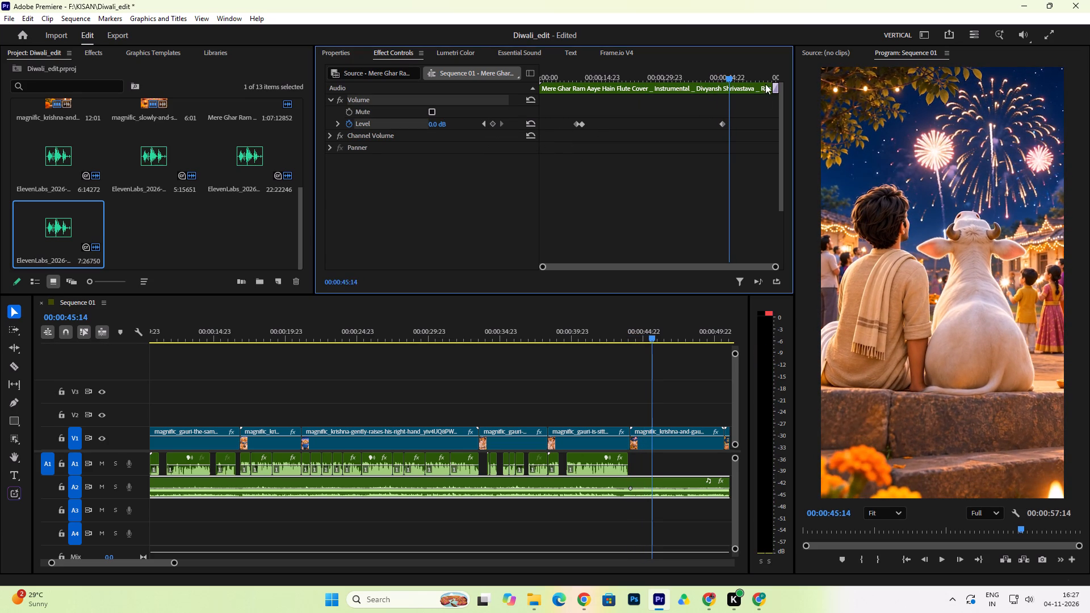
pyautogui.click(731, 77)
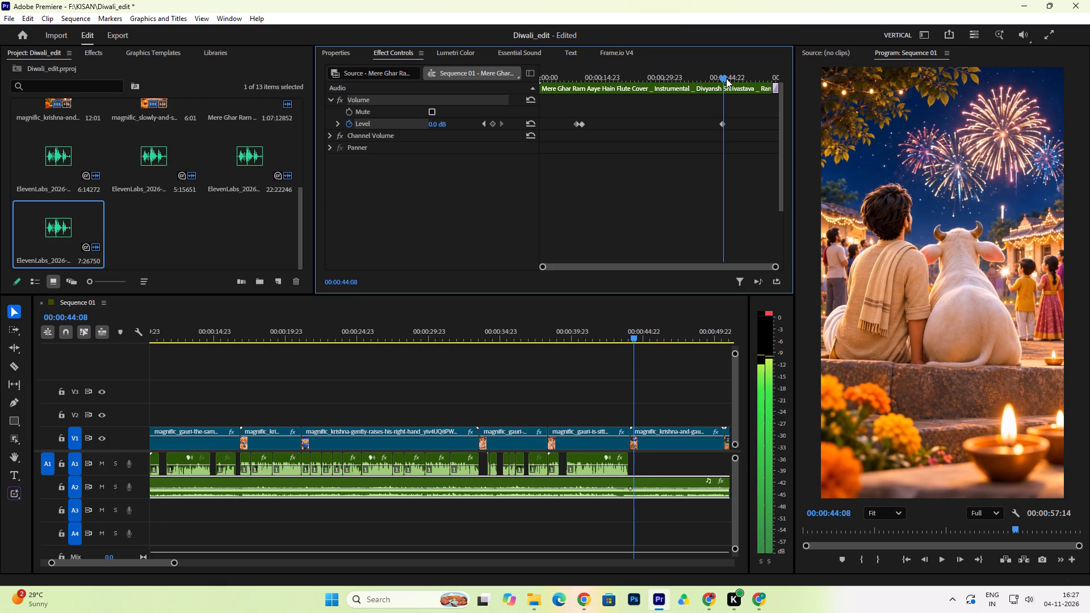
pyautogui.click(491, 124)
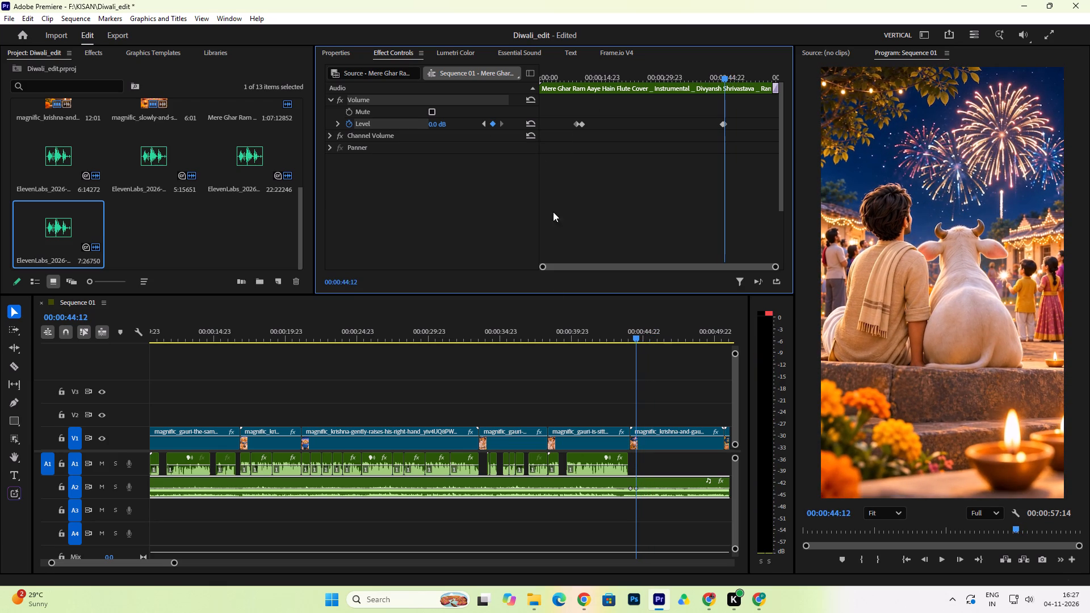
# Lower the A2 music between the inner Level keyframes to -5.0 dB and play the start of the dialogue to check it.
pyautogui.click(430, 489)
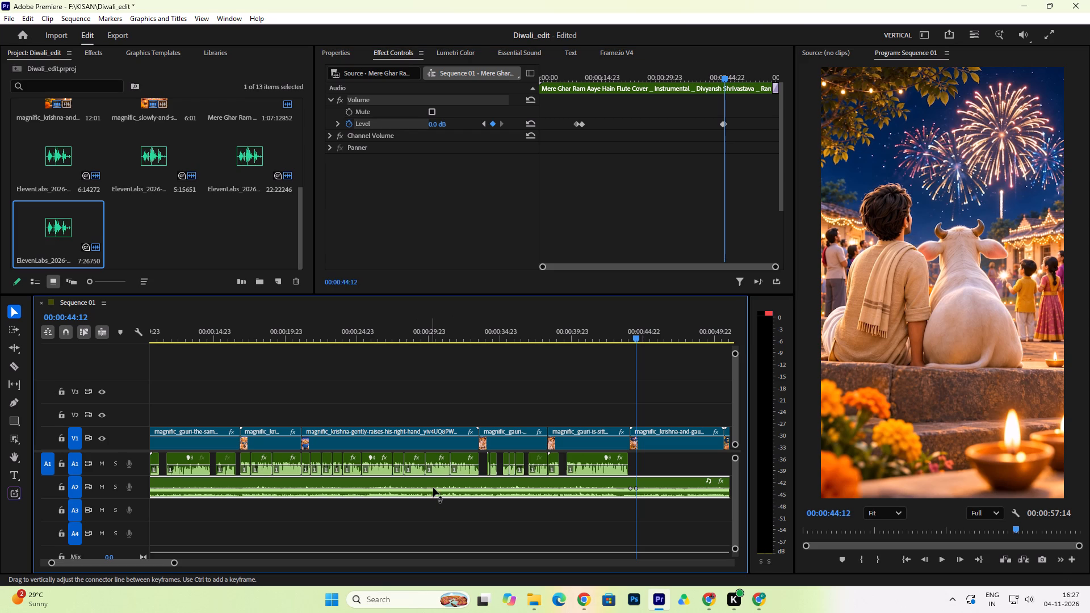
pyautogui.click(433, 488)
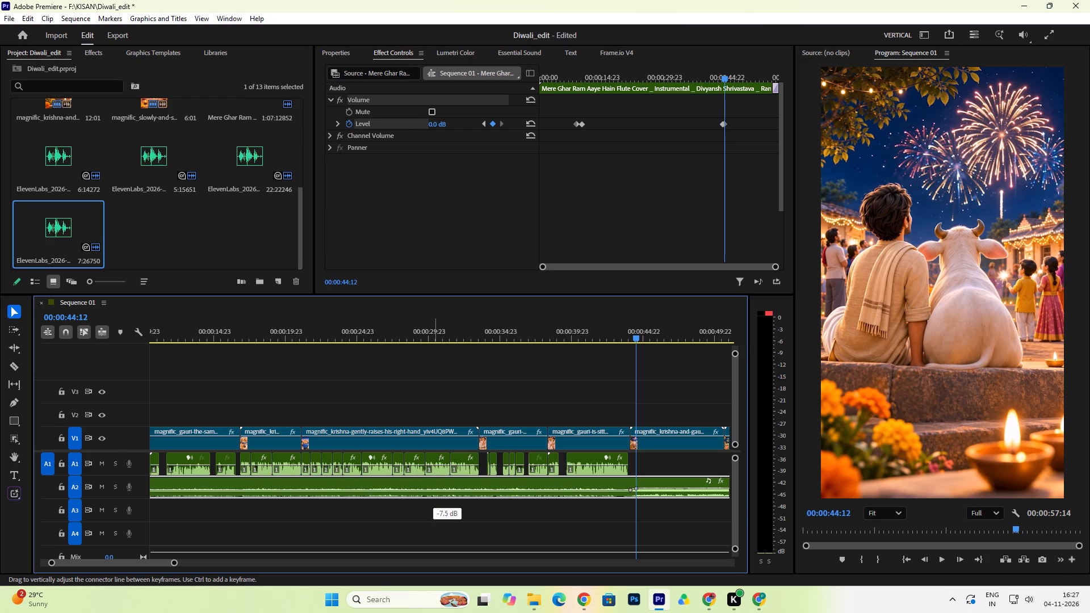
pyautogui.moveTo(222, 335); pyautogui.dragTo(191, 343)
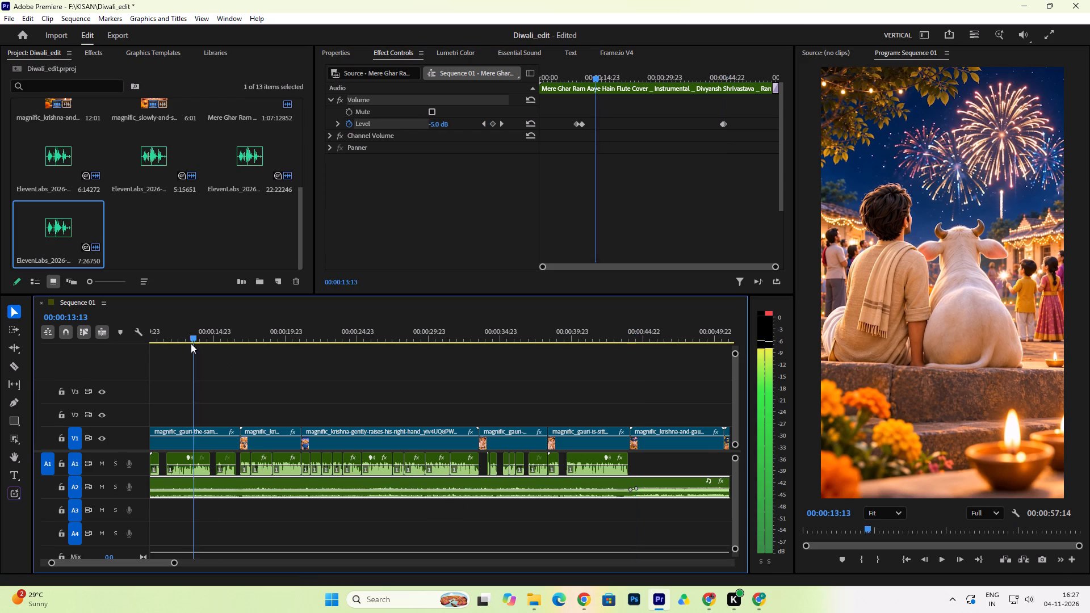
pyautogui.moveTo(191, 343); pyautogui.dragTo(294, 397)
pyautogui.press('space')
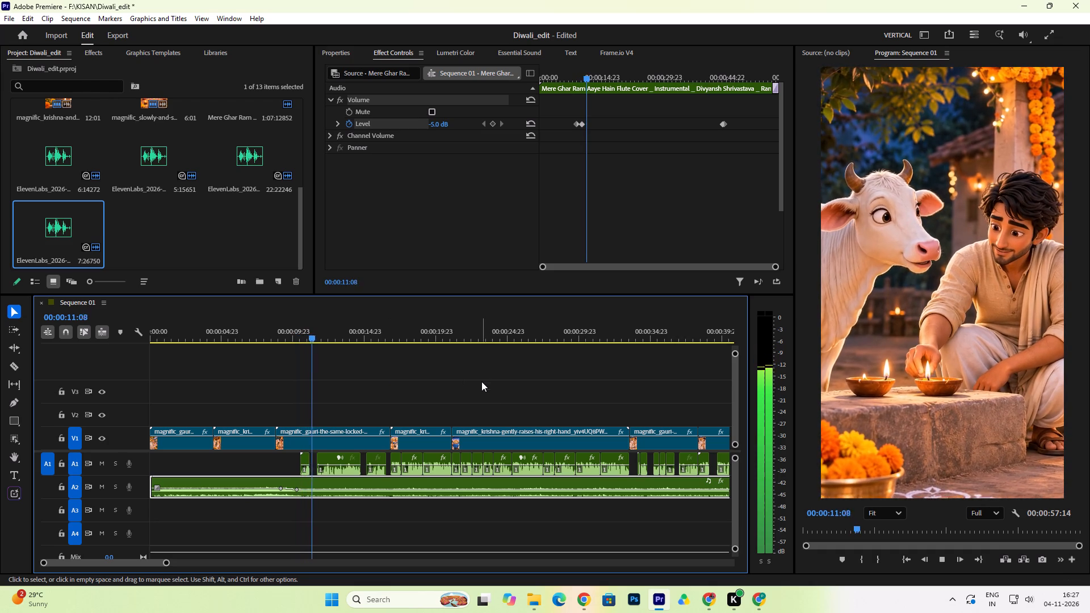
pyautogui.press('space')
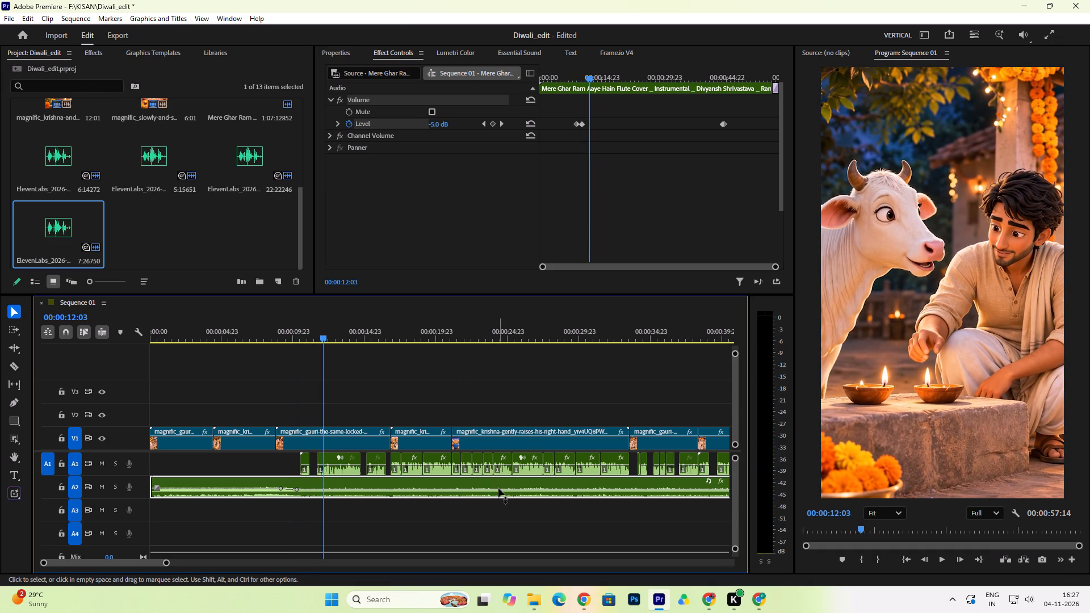
# Move the first Level keyframe slightly later, lower the A2 music under the dialogue to -7.6 dB and replay the diya-lighting dialogue.
pyautogui.click(577, 123)
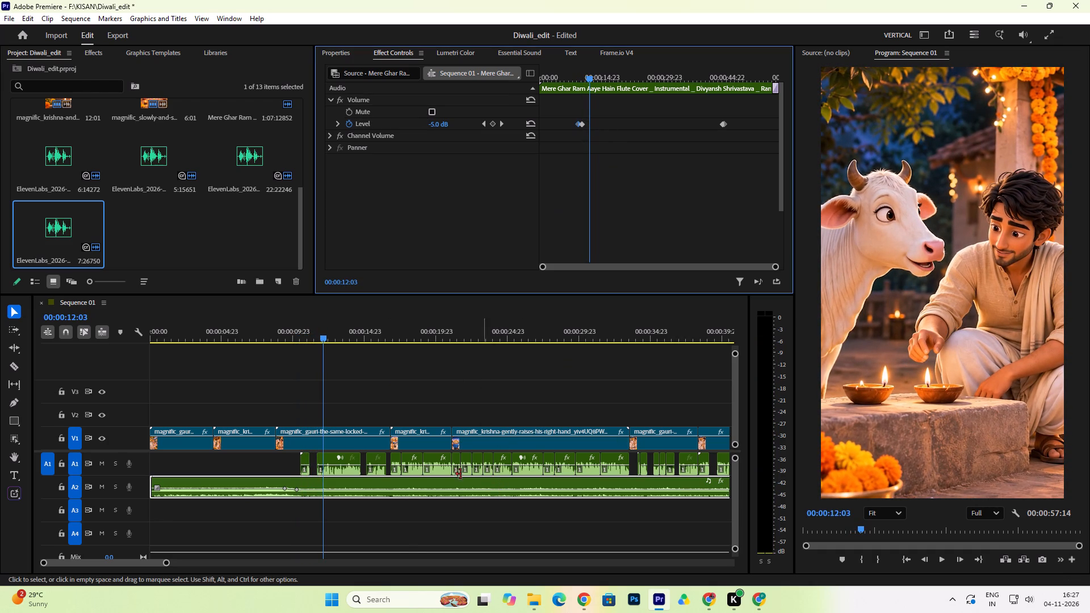
pyautogui.click(431, 488)
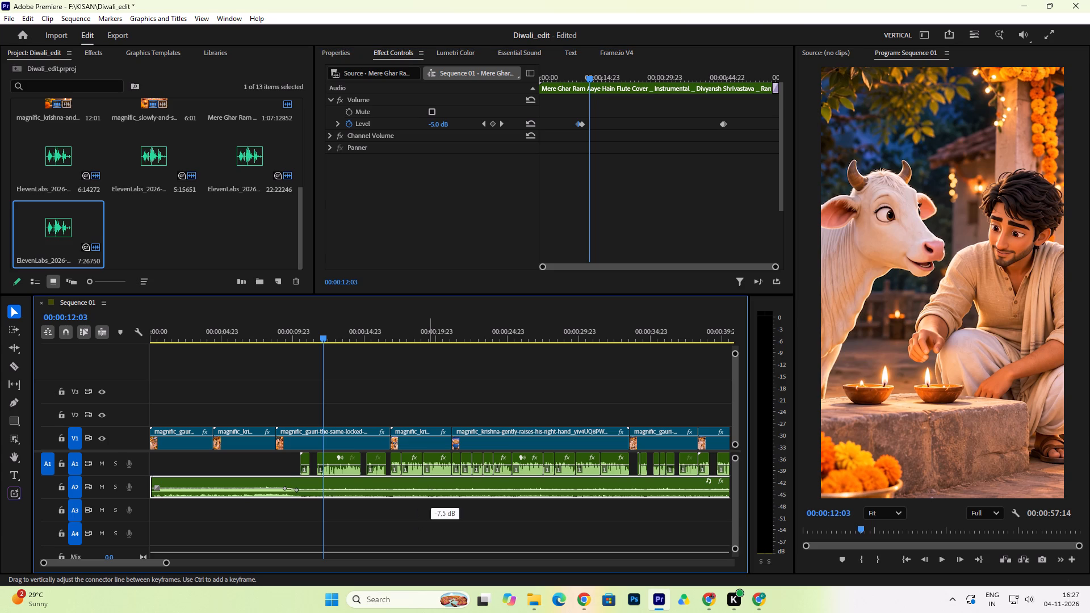
pyautogui.click(277, 329)
pyautogui.press('space')
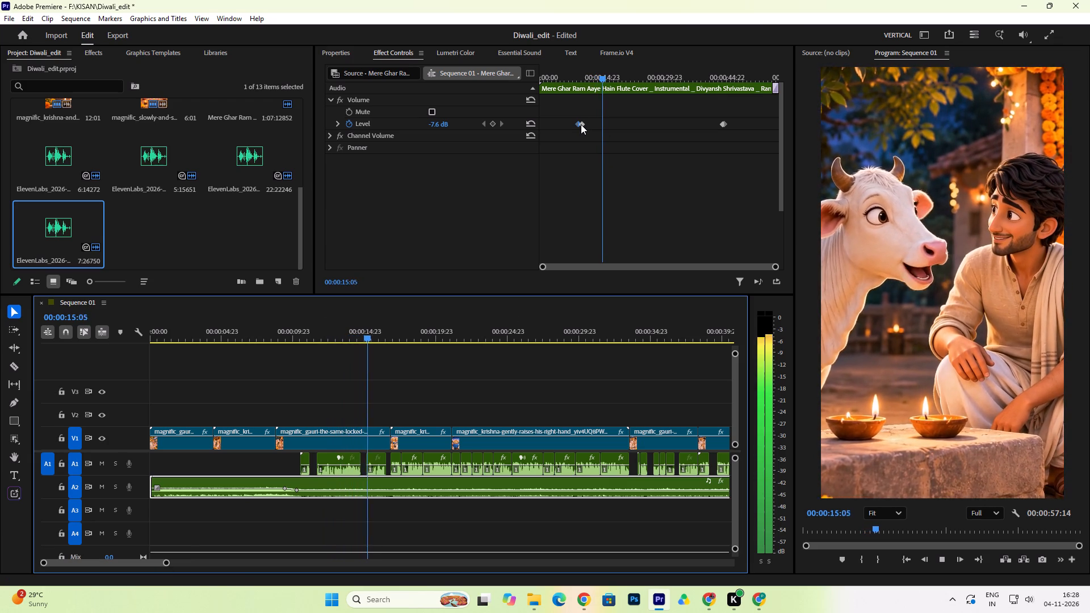
# Apply Ease Out to the two A2 music Level keyframes at the start of the dialogue.
pyautogui.click(578, 124)
pyautogui.rightClick(578, 124)
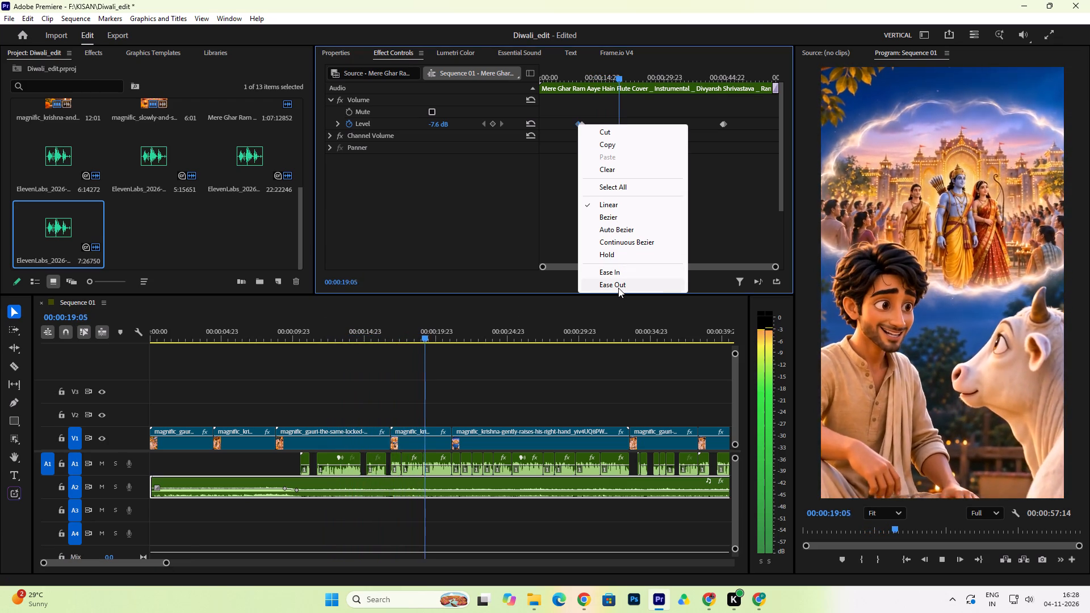
pyautogui.click(618, 288)
pyautogui.click(581, 123)
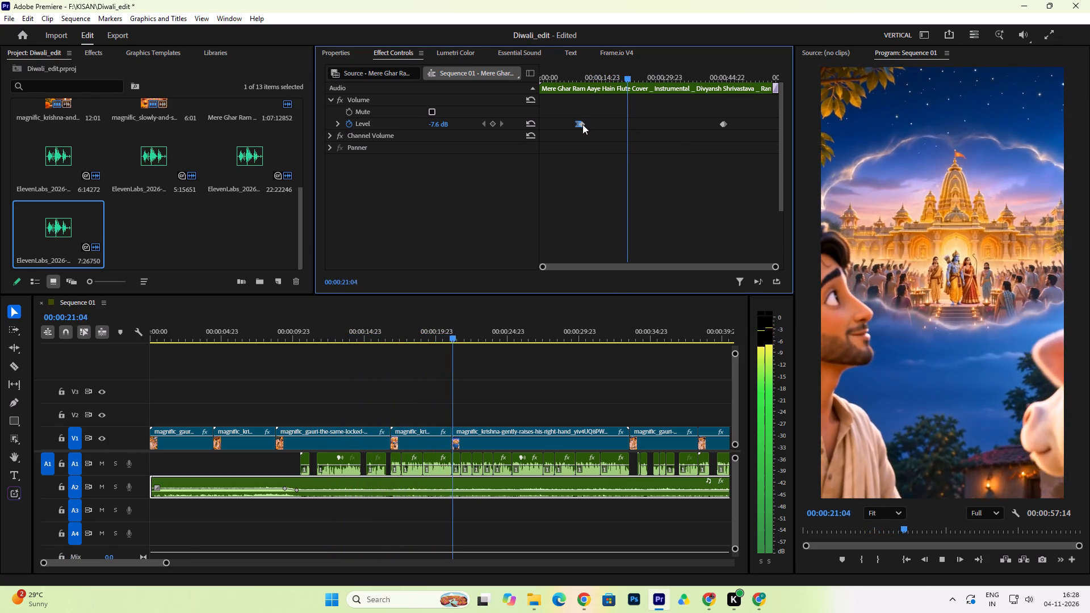
pyautogui.doubleClick(582, 124)
pyautogui.click(585, 72)
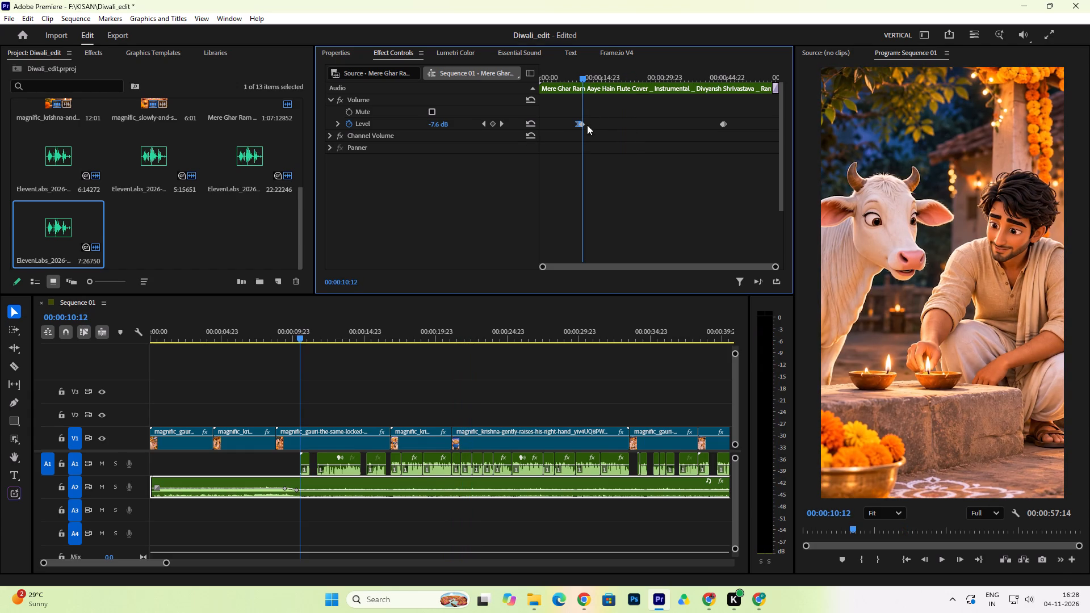
pyautogui.click(580, 124)
pyautogui.click(583, 123)
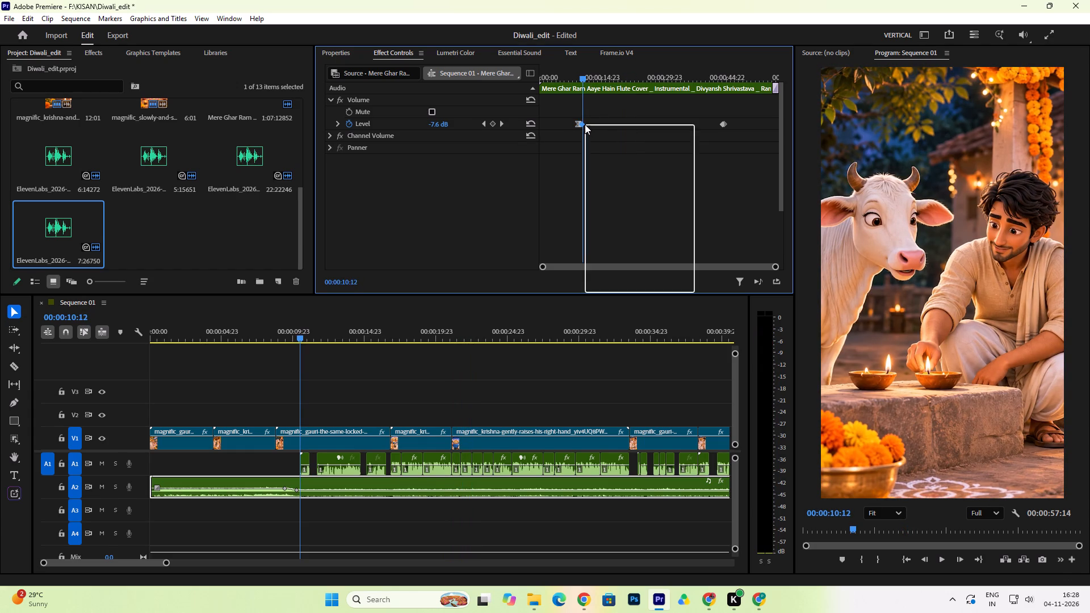
pyautogui.rightClick(585, 124)
pyautogui.click(624, 286)
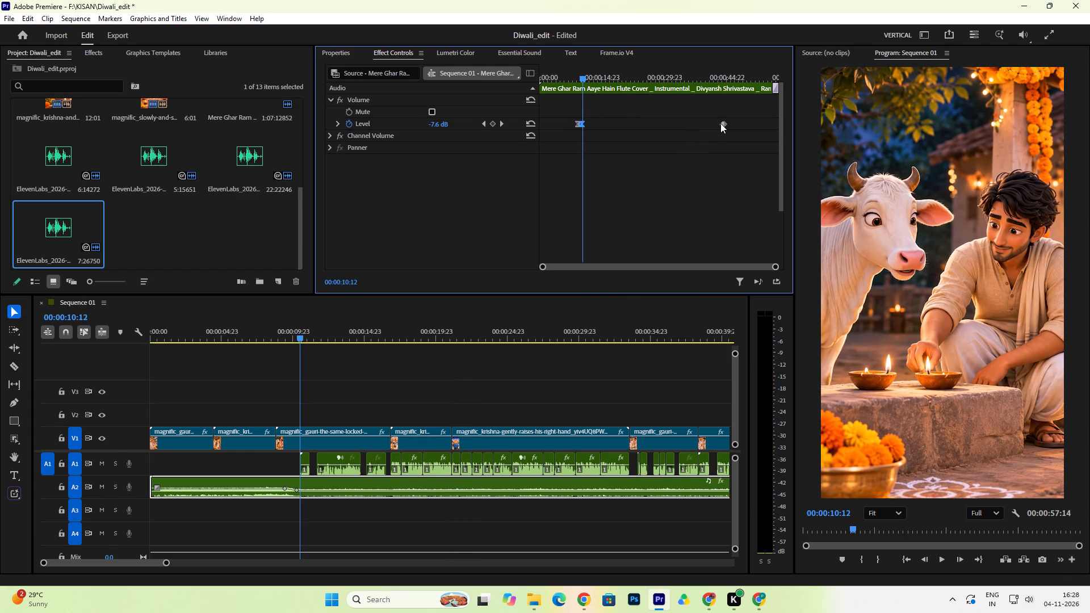
# Apply Ease In to the two A2 music Level keyframes after the last dialogue.
pyautogui.click(720, 123)
pyautogui.rightClick(720, 125)
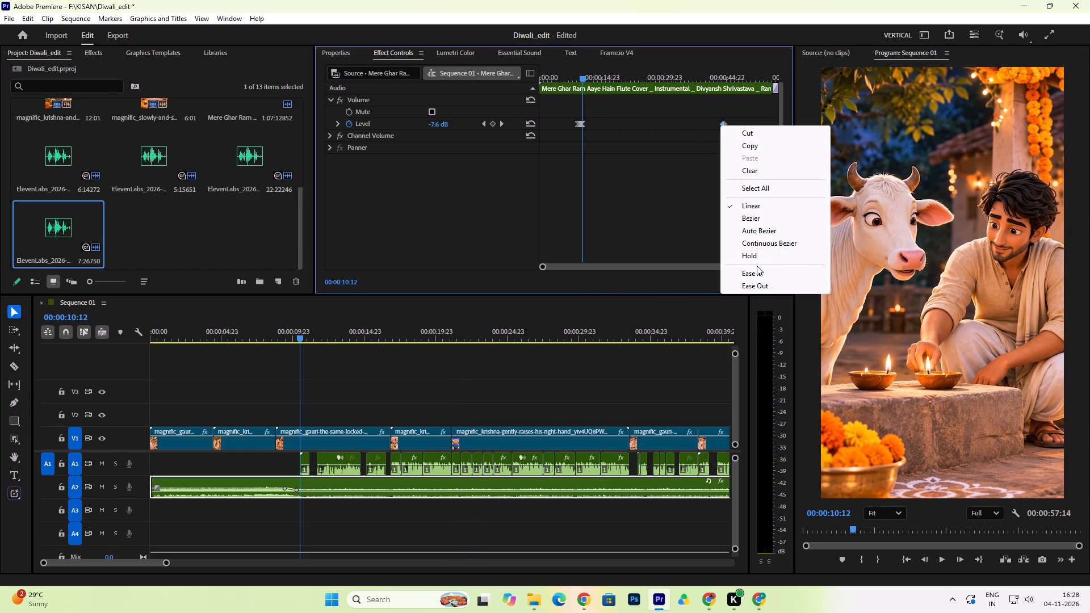
pyautogui.click(756, 272)
pyautogui.click(726, 123)
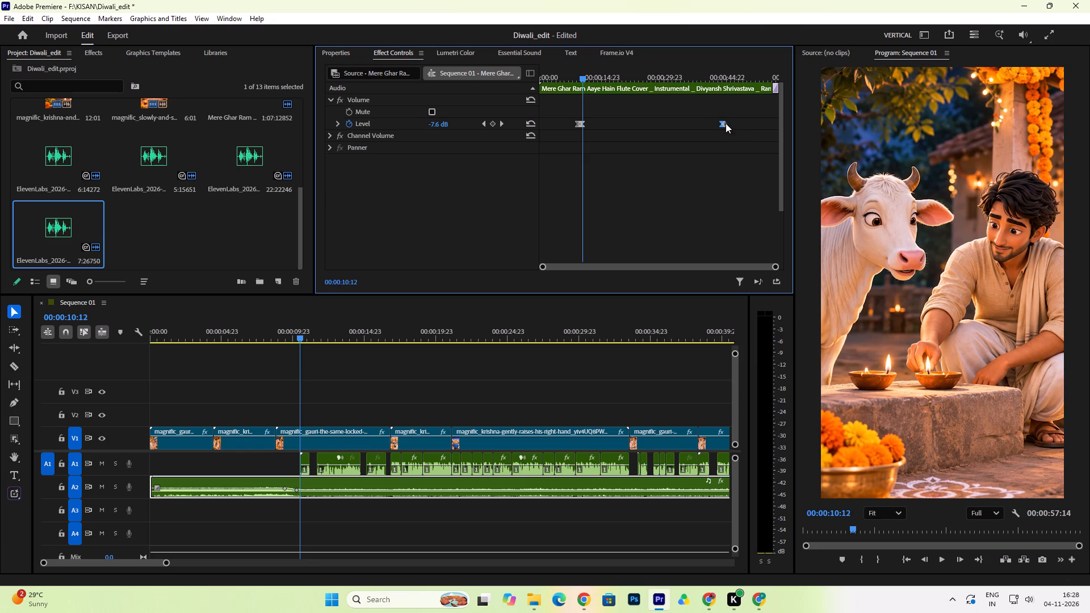
pyautogui.click(723, 124)
pyautogui.rightClick(723, 124)
pyautogui.click(703, 151)
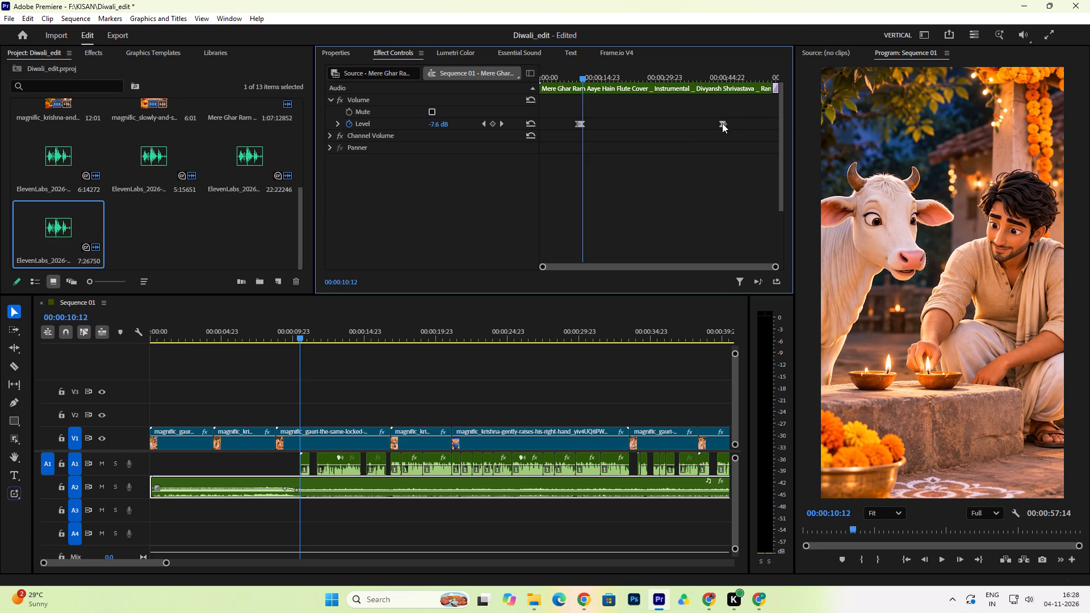
pyautogui.click(724, 124)
pyautogui.click(725, 124)
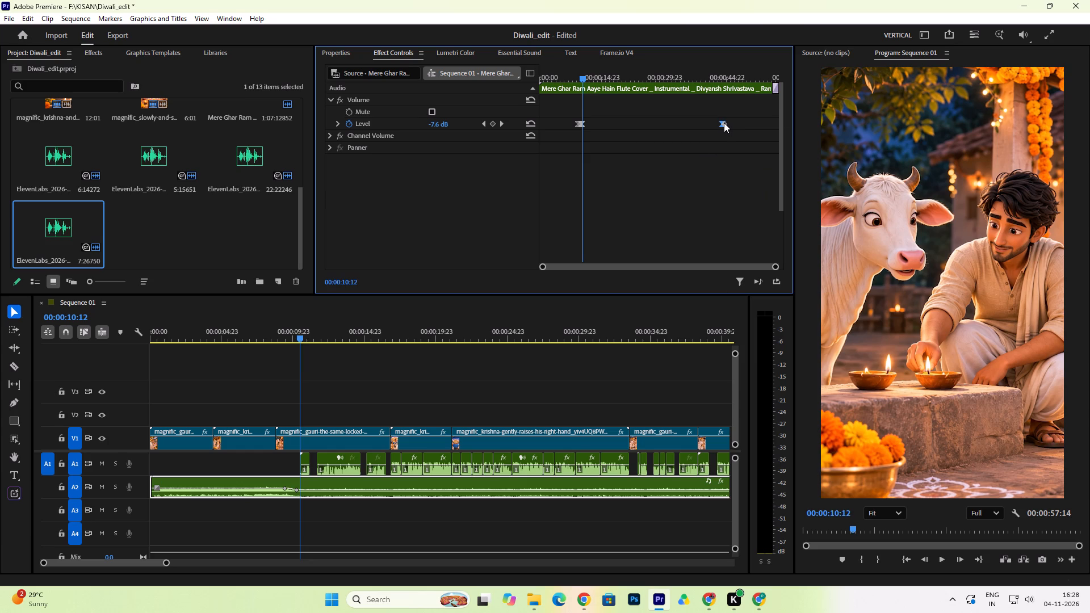
pyautogui.doubleClick(724, 123)
pyautogui.moveTo(695, 325); pyautogui.dragTo(740, 329)
pyautogui.moveTo(773, 264); pyautogui.dragTo(672, 278)
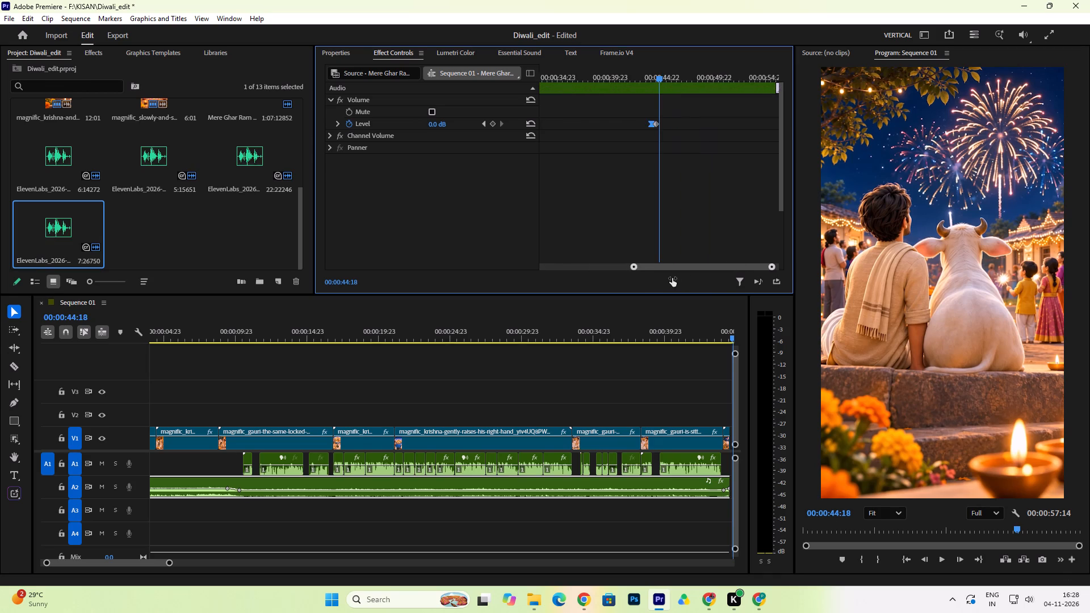
pyautogui.moveTo(672, 278); pyautogui.dragTo(636, 283)
pyautogui.click(652, 123)
pyautogui.rightClick(652, 123)
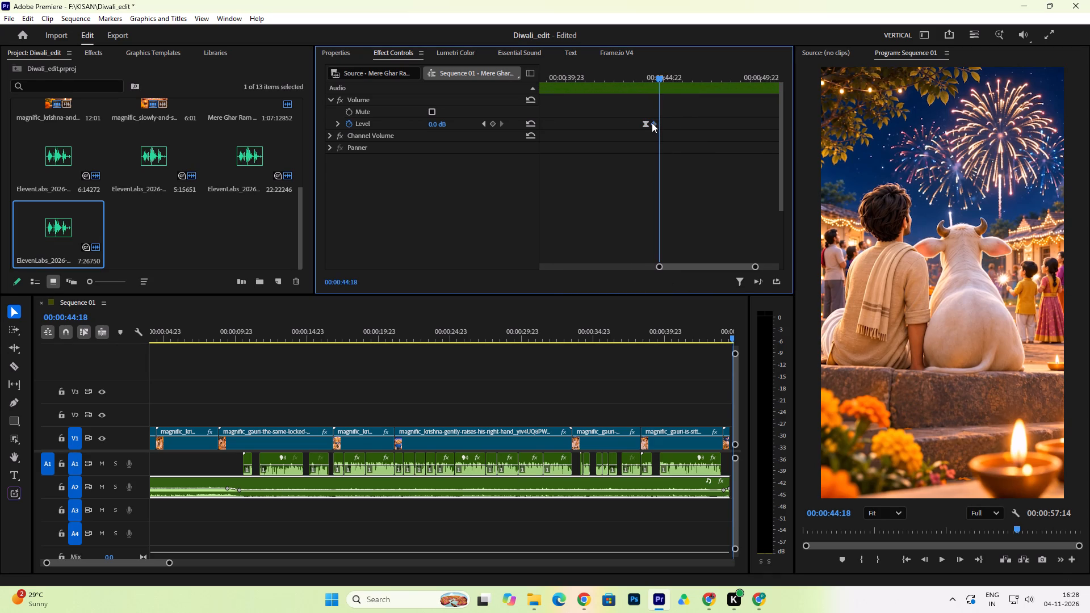
pyautogui.click(696, 270)
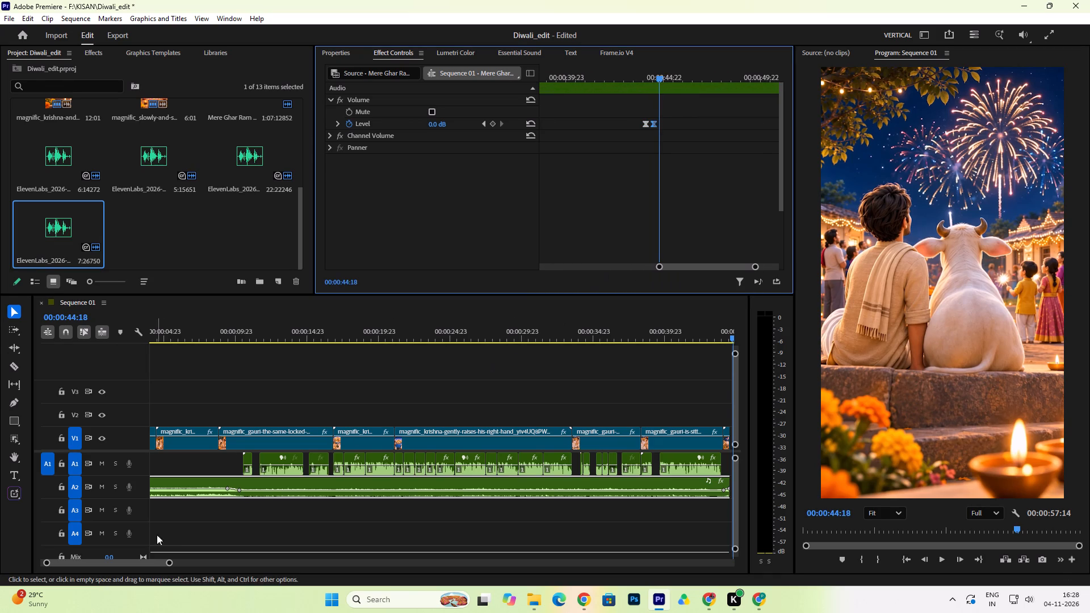
# Show the whole sequence in the timeline, return the playhead to 00:00:00:00 and save the project.
pyautogui.moveTo(170, 561); pyautogui.dragTo(251, 570)
pyautogui.moveTo(240, 333); pyautogui.dragTo(223, 334)
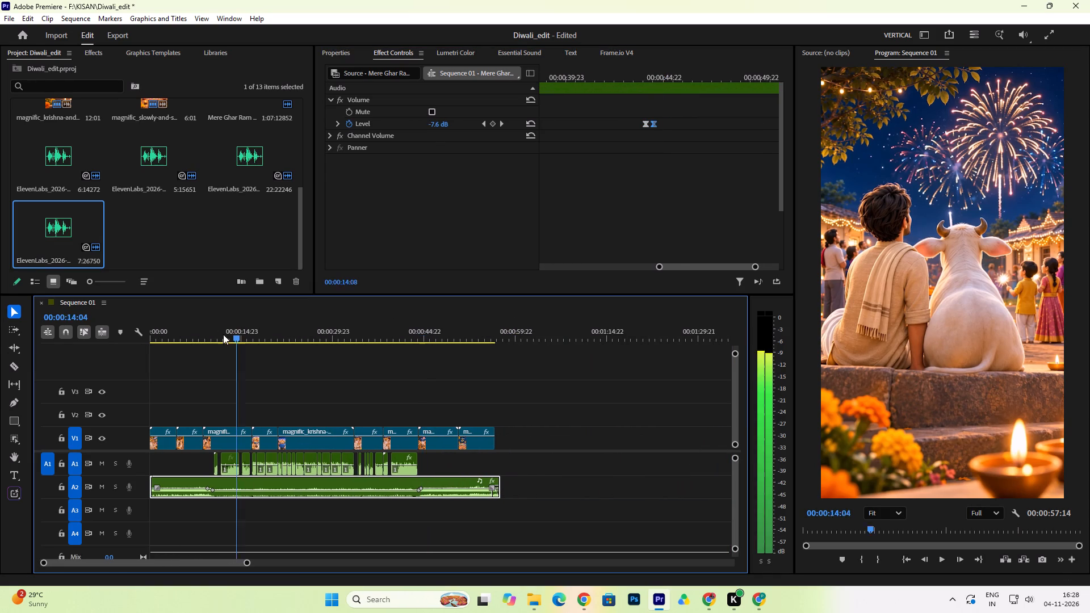
pyautogui.moveTo(223, 334); pyautogui.dragTo(70, 396)
pyautogui.hotkey('ctrl', 's')
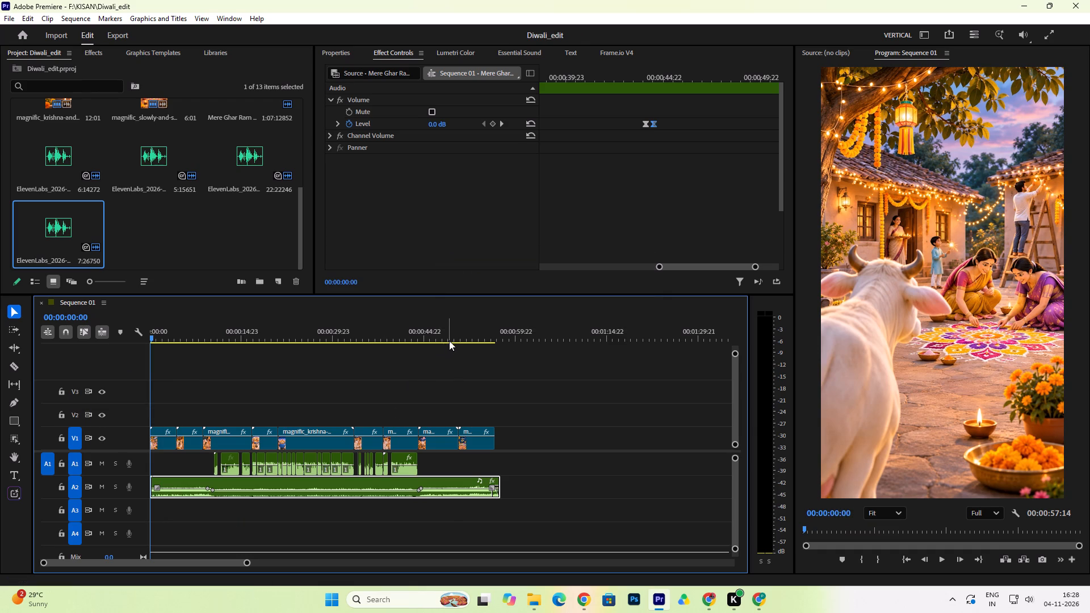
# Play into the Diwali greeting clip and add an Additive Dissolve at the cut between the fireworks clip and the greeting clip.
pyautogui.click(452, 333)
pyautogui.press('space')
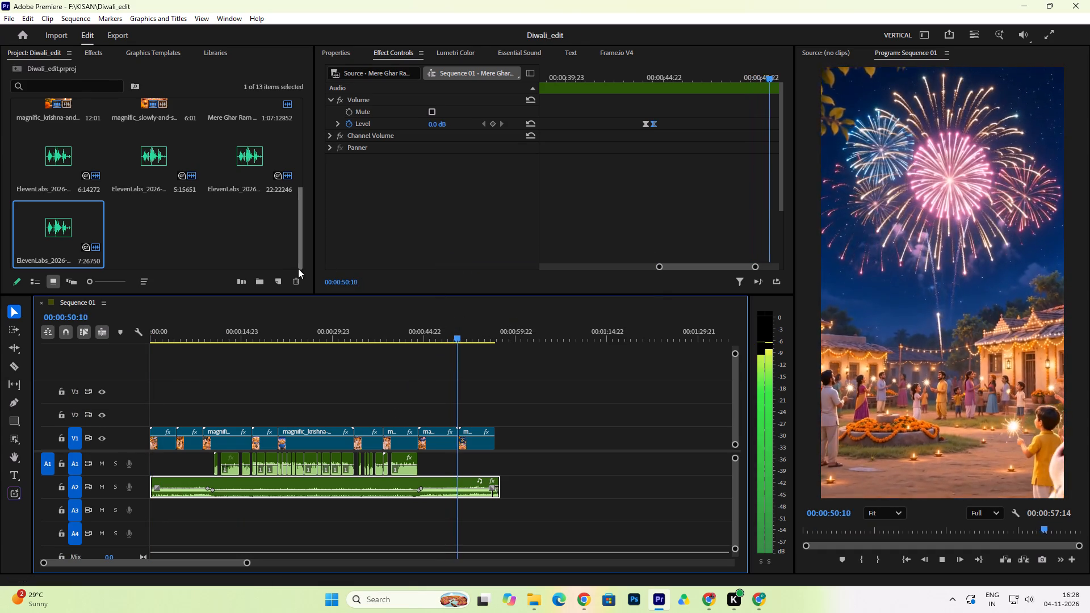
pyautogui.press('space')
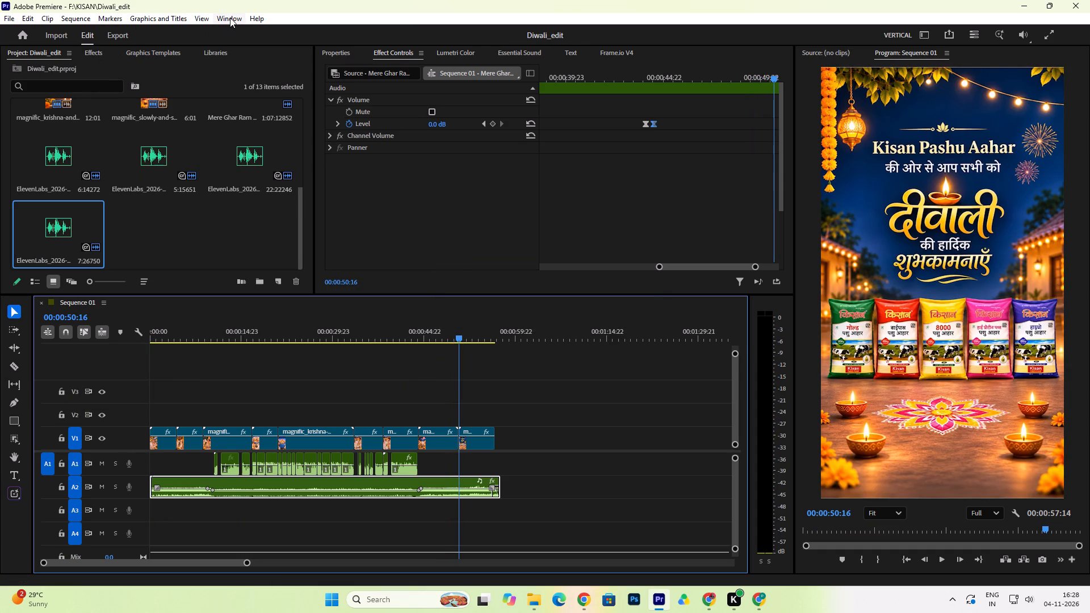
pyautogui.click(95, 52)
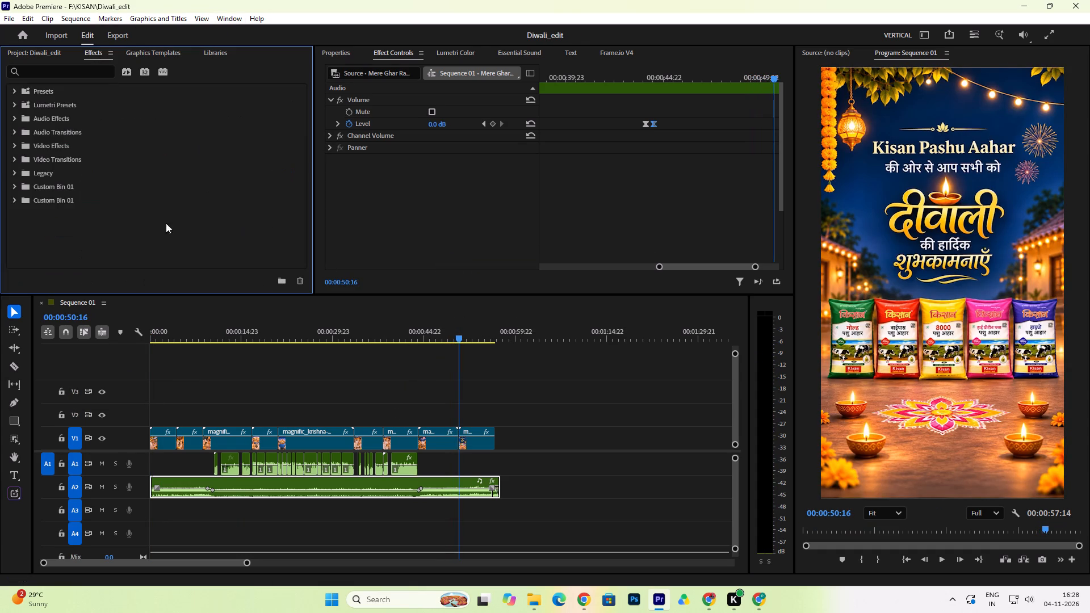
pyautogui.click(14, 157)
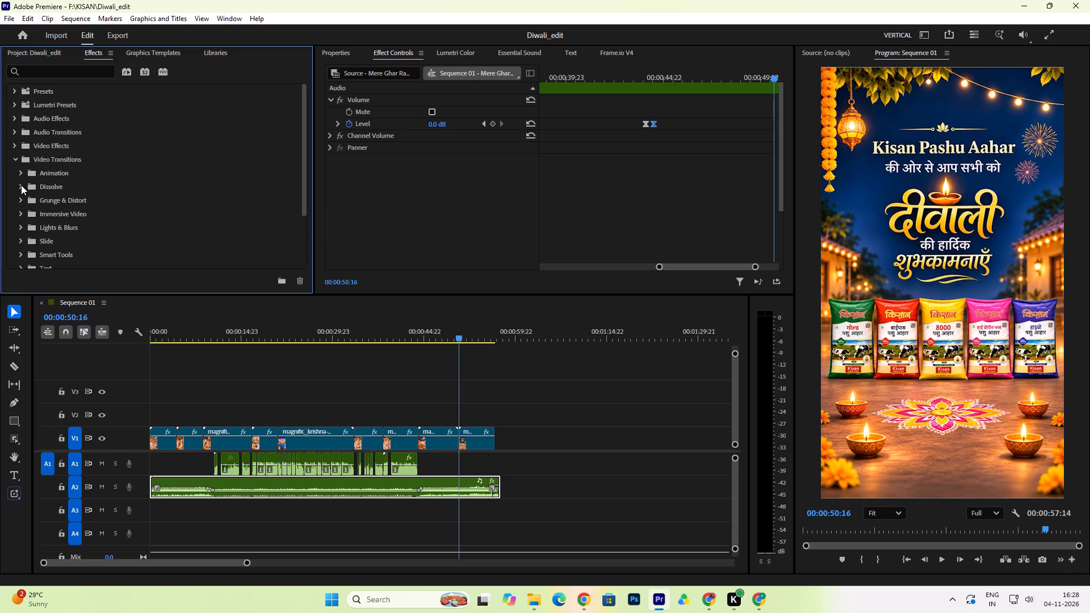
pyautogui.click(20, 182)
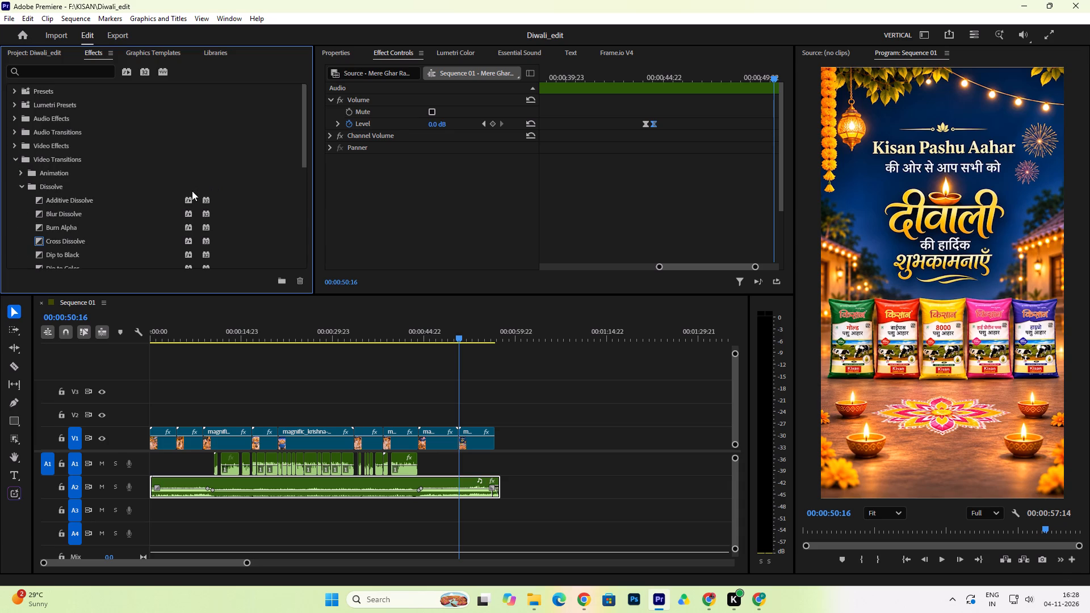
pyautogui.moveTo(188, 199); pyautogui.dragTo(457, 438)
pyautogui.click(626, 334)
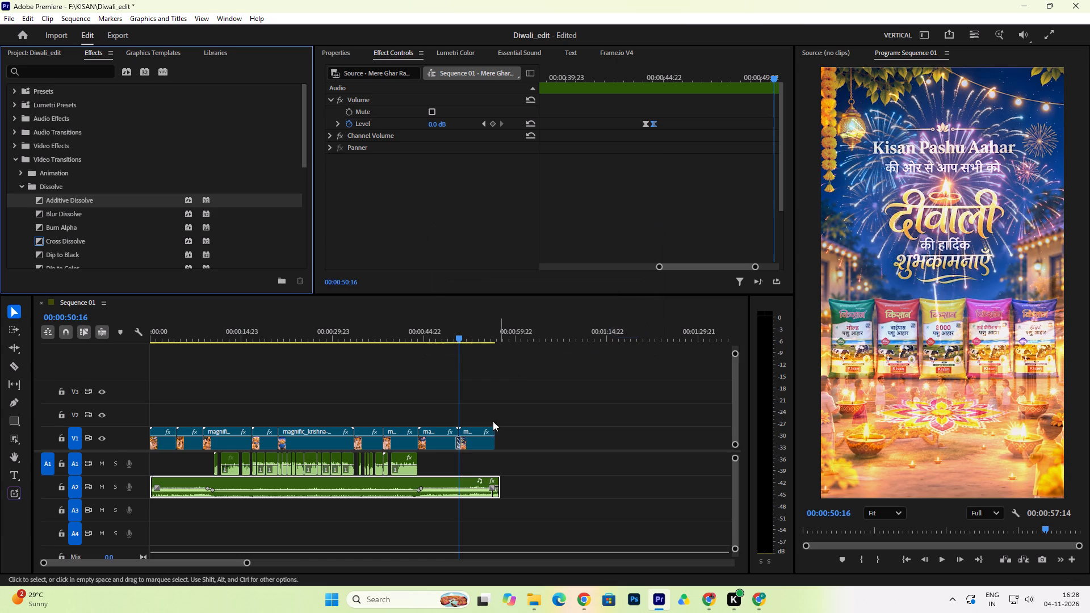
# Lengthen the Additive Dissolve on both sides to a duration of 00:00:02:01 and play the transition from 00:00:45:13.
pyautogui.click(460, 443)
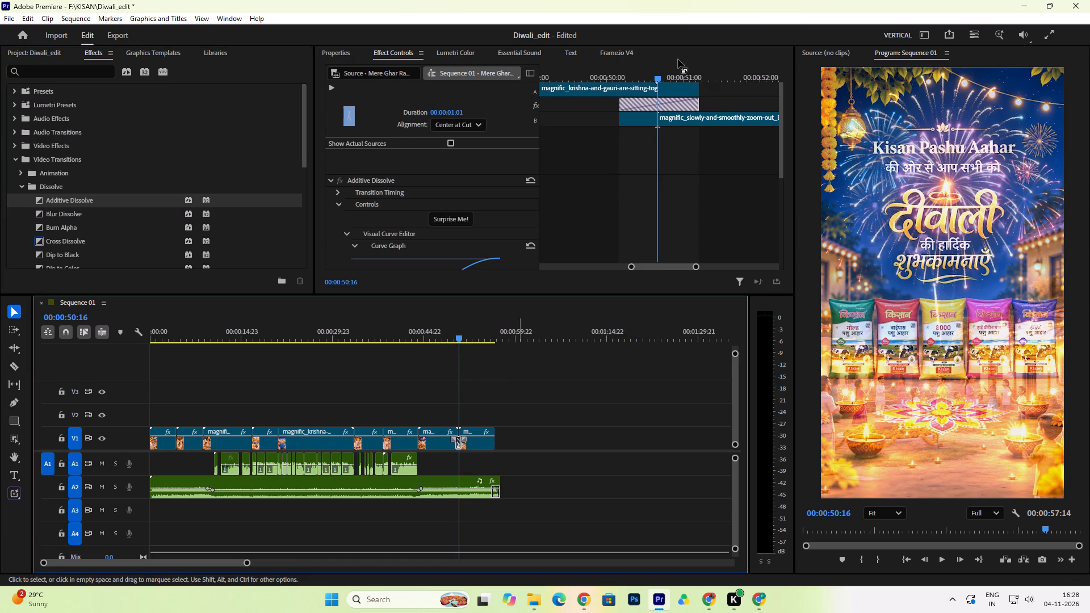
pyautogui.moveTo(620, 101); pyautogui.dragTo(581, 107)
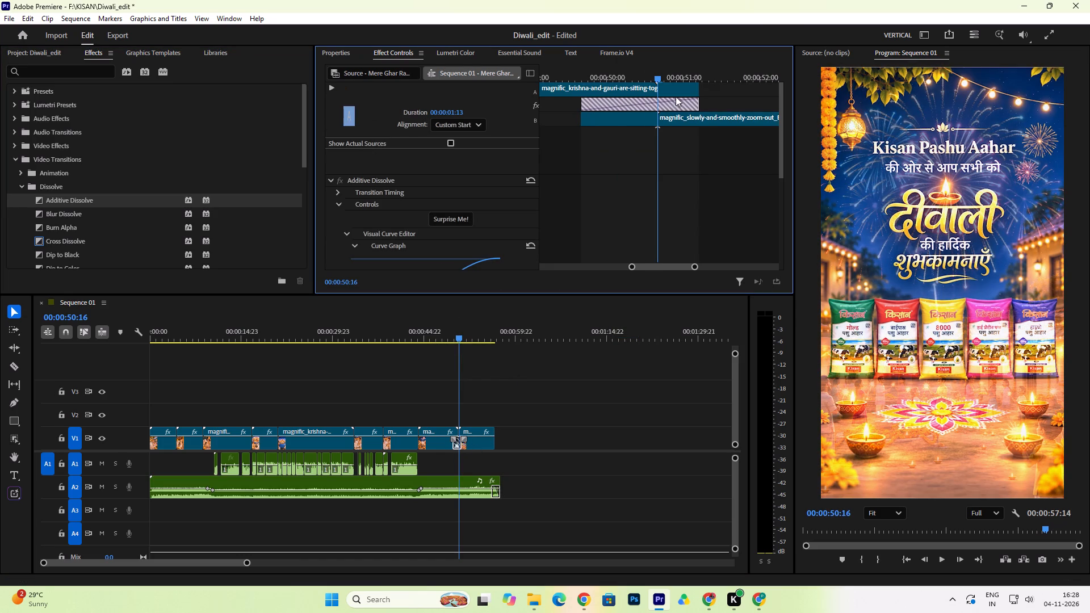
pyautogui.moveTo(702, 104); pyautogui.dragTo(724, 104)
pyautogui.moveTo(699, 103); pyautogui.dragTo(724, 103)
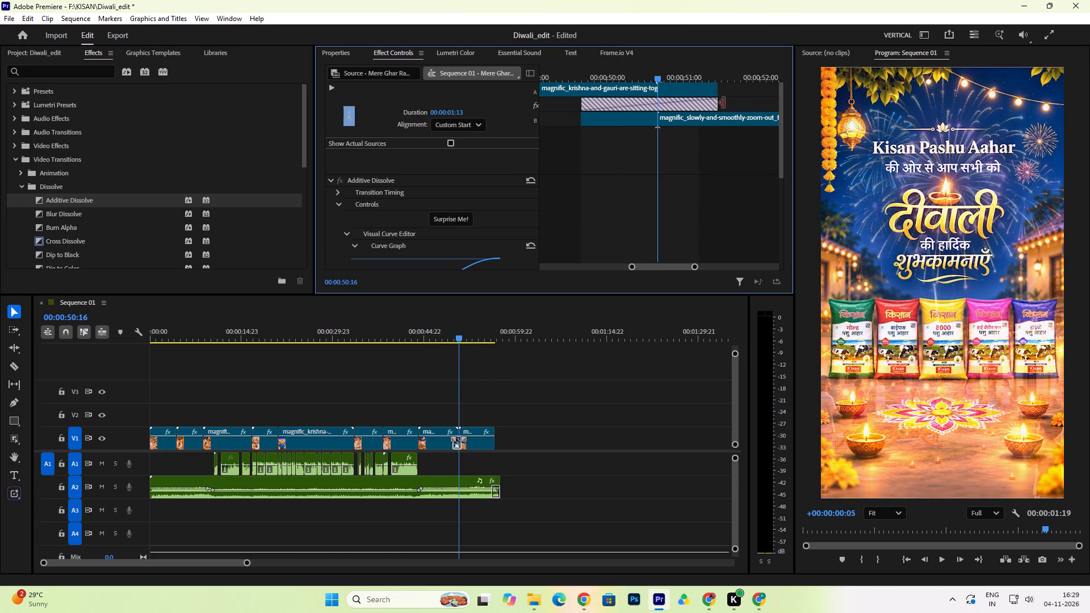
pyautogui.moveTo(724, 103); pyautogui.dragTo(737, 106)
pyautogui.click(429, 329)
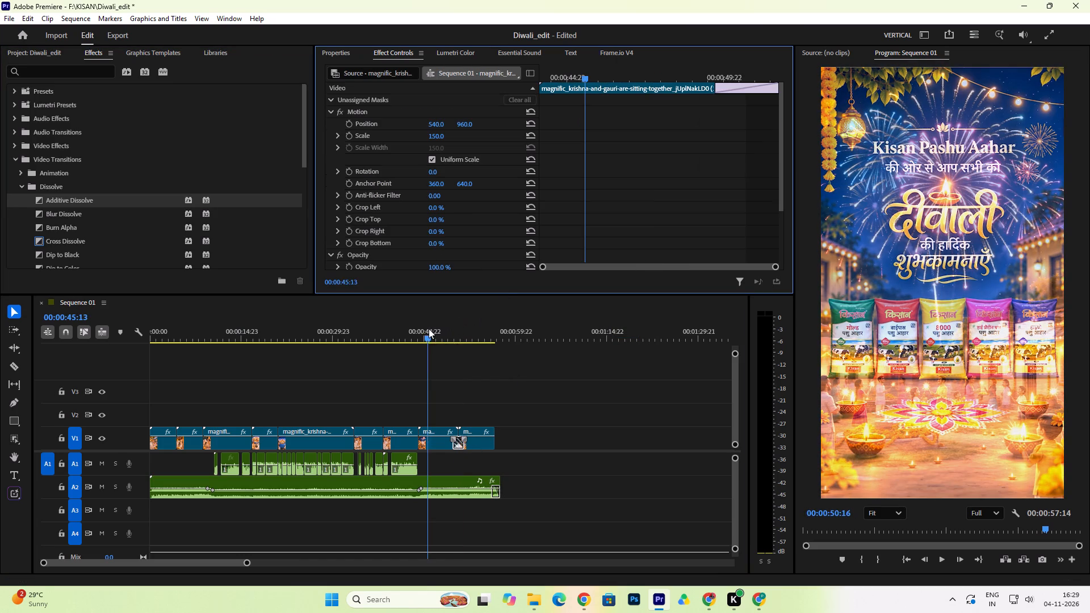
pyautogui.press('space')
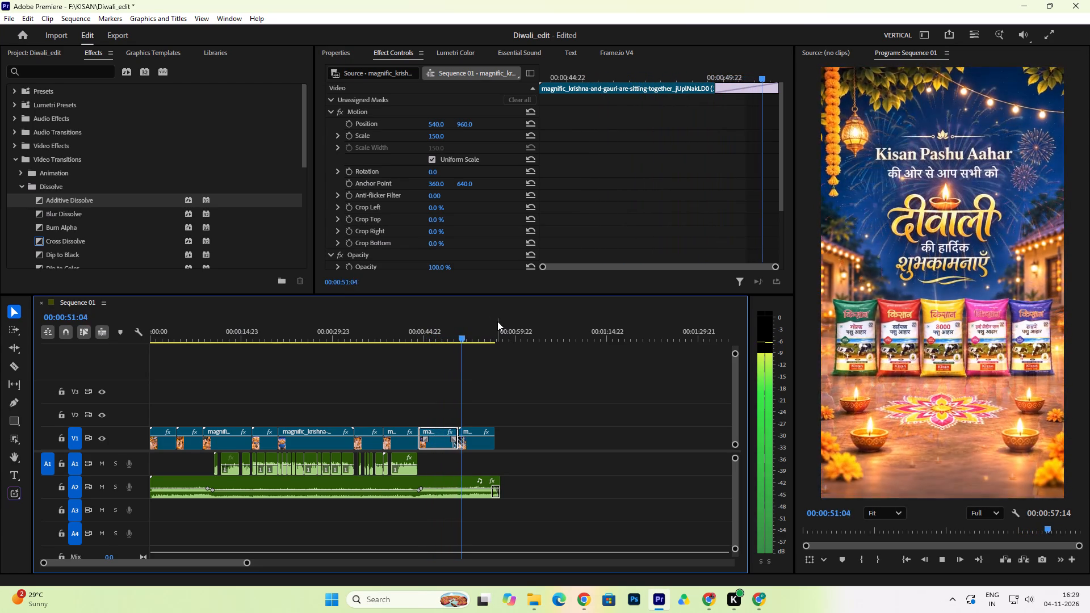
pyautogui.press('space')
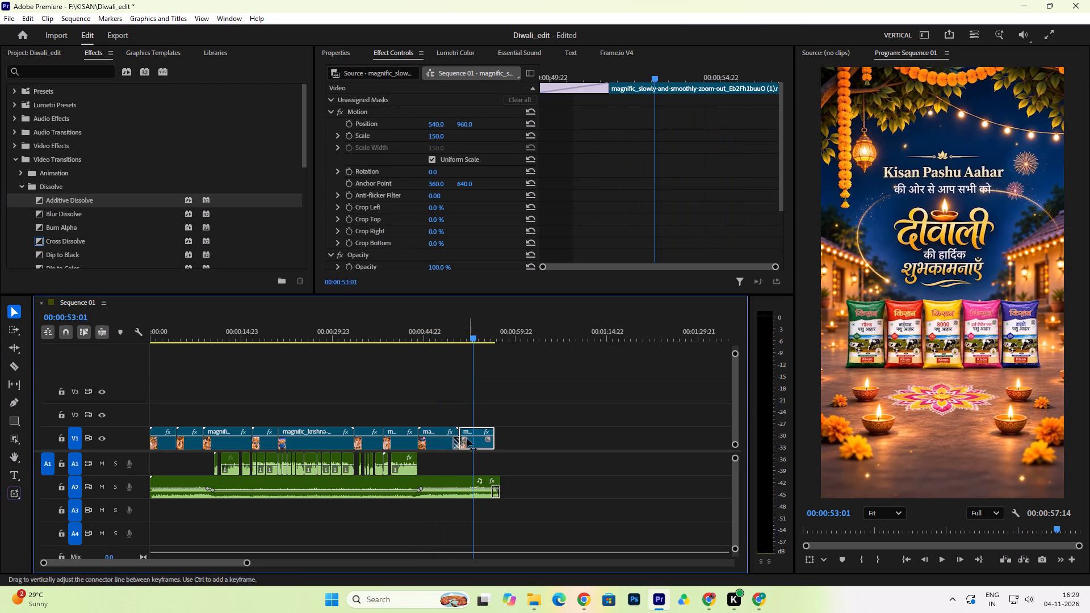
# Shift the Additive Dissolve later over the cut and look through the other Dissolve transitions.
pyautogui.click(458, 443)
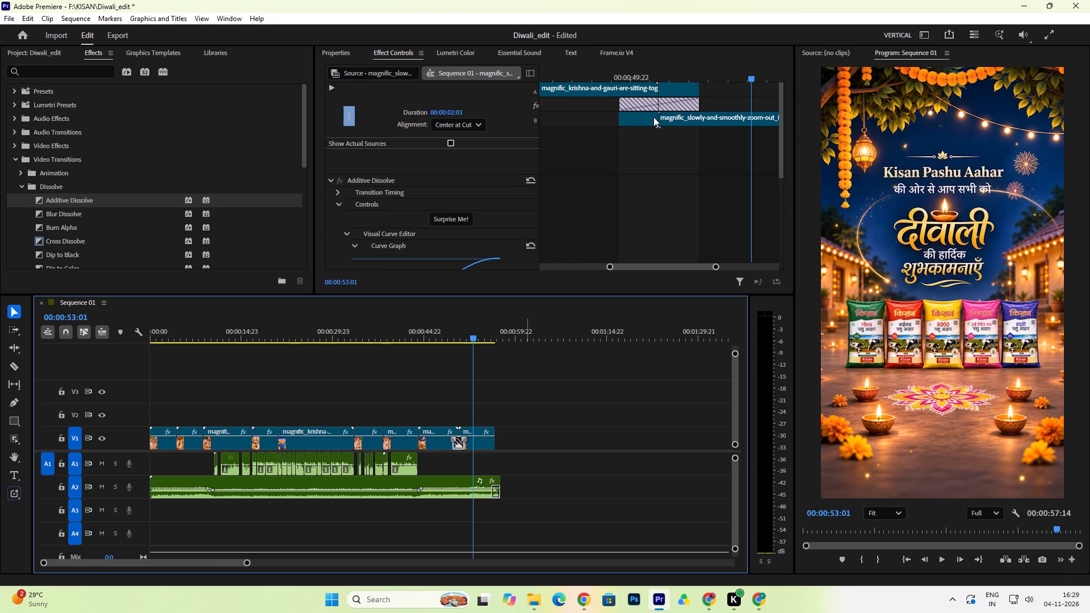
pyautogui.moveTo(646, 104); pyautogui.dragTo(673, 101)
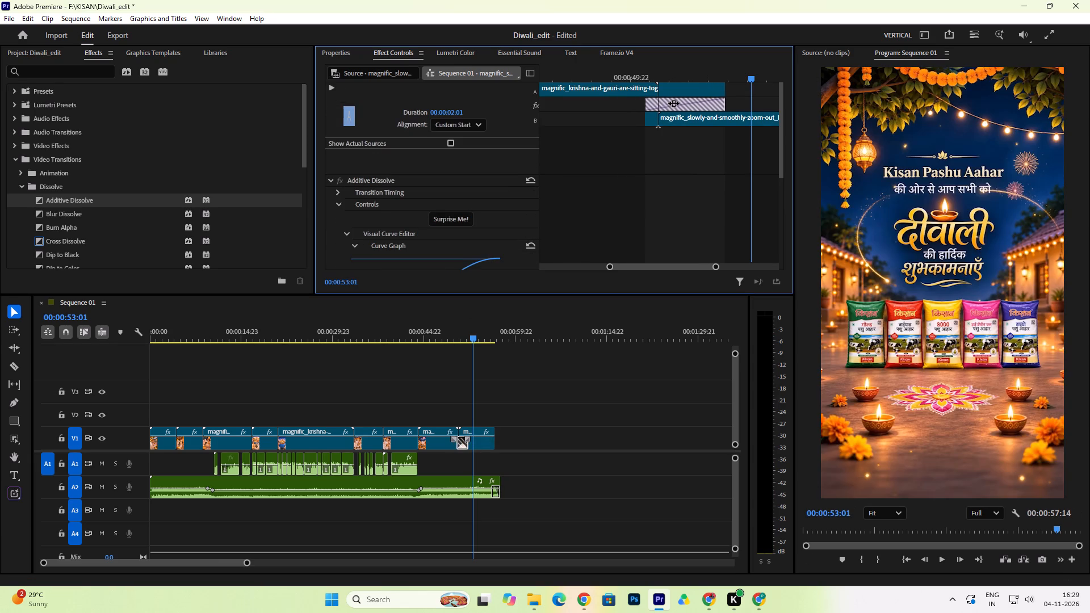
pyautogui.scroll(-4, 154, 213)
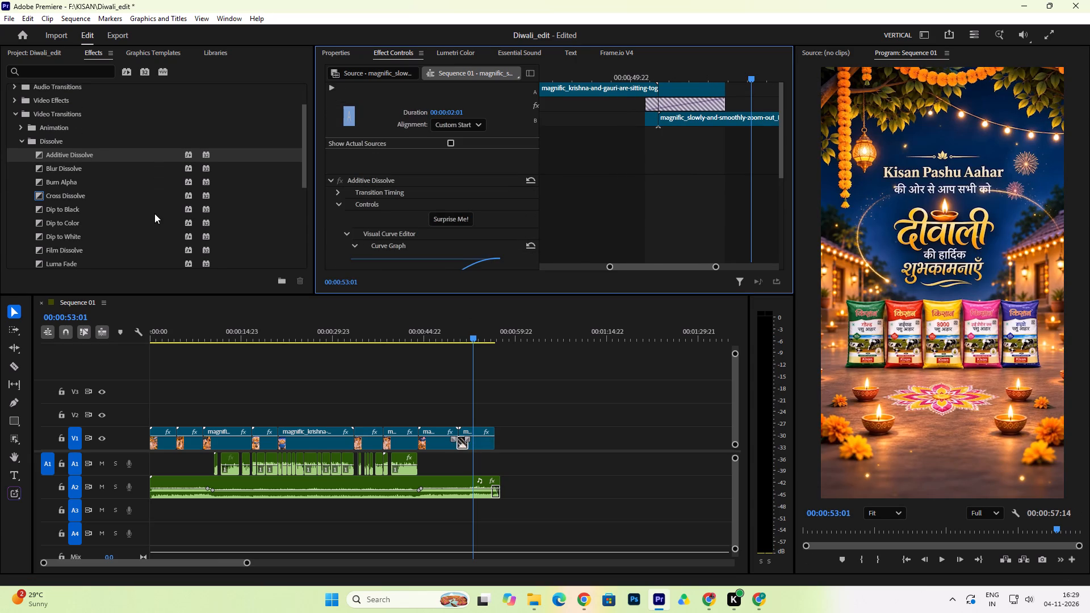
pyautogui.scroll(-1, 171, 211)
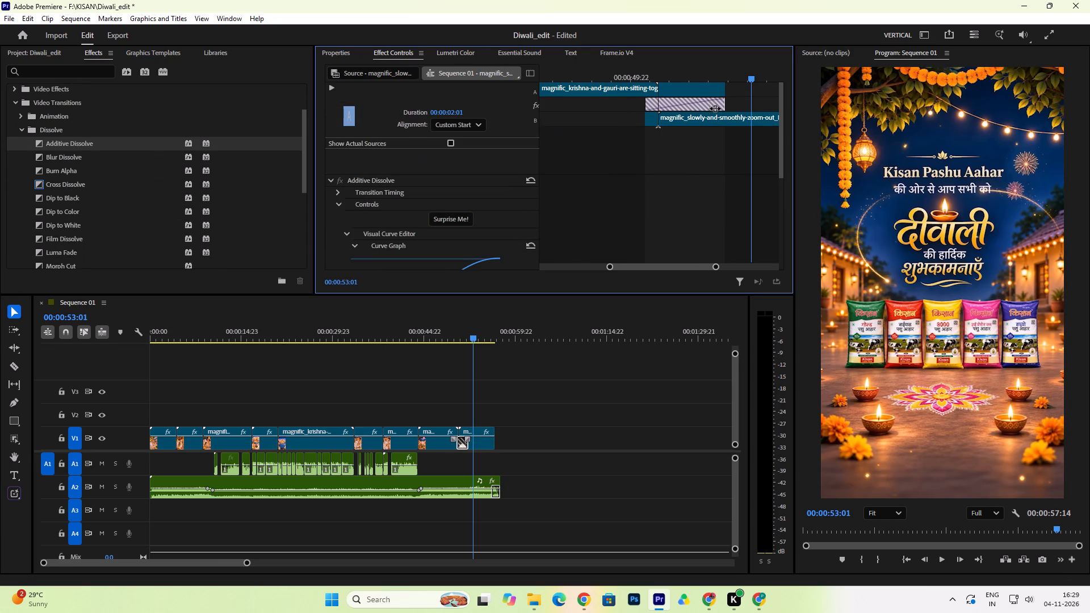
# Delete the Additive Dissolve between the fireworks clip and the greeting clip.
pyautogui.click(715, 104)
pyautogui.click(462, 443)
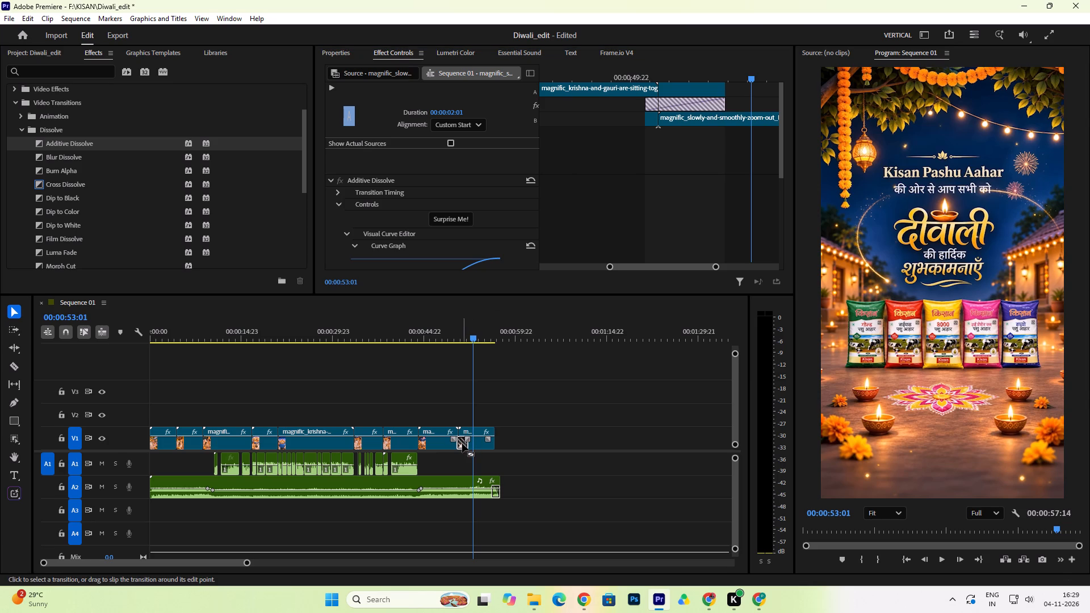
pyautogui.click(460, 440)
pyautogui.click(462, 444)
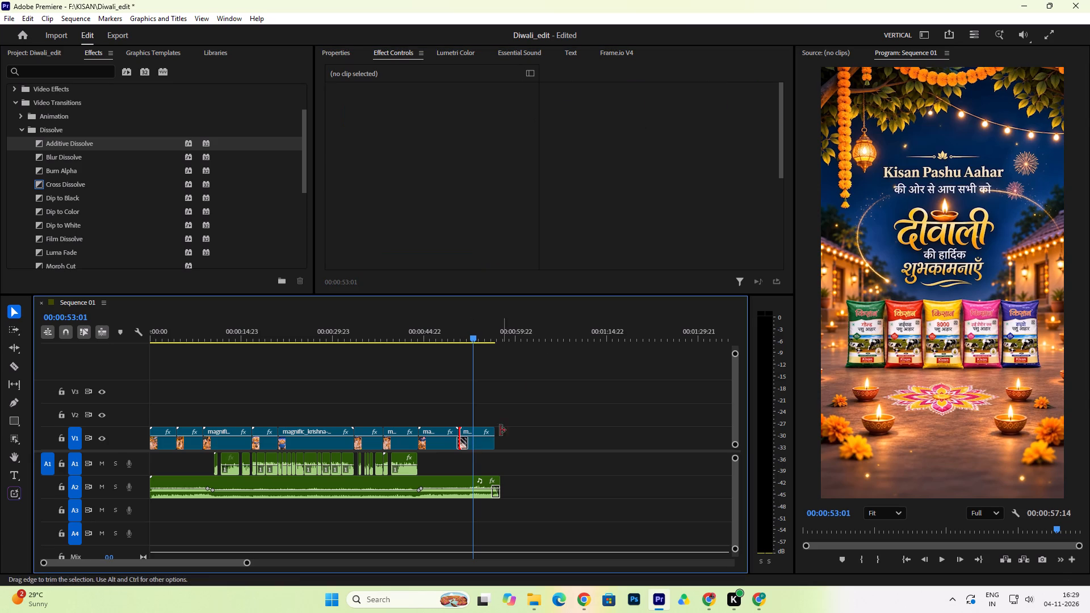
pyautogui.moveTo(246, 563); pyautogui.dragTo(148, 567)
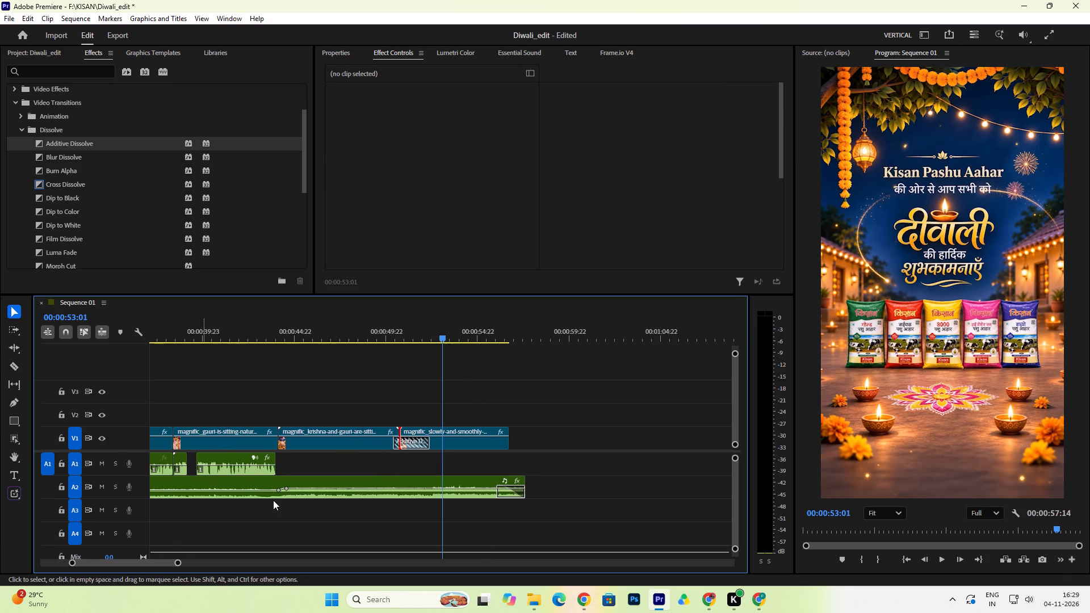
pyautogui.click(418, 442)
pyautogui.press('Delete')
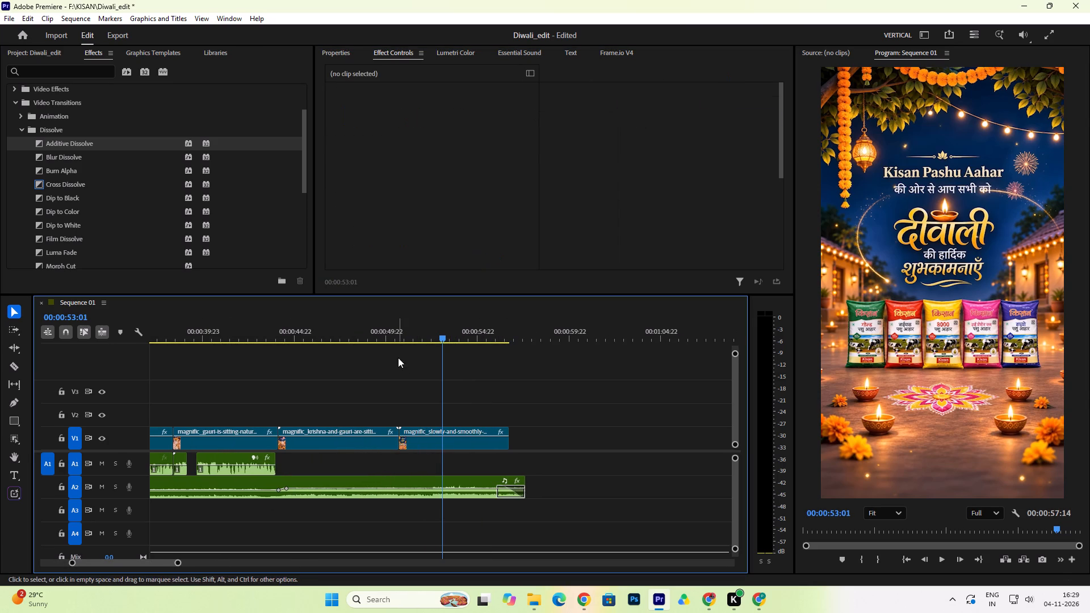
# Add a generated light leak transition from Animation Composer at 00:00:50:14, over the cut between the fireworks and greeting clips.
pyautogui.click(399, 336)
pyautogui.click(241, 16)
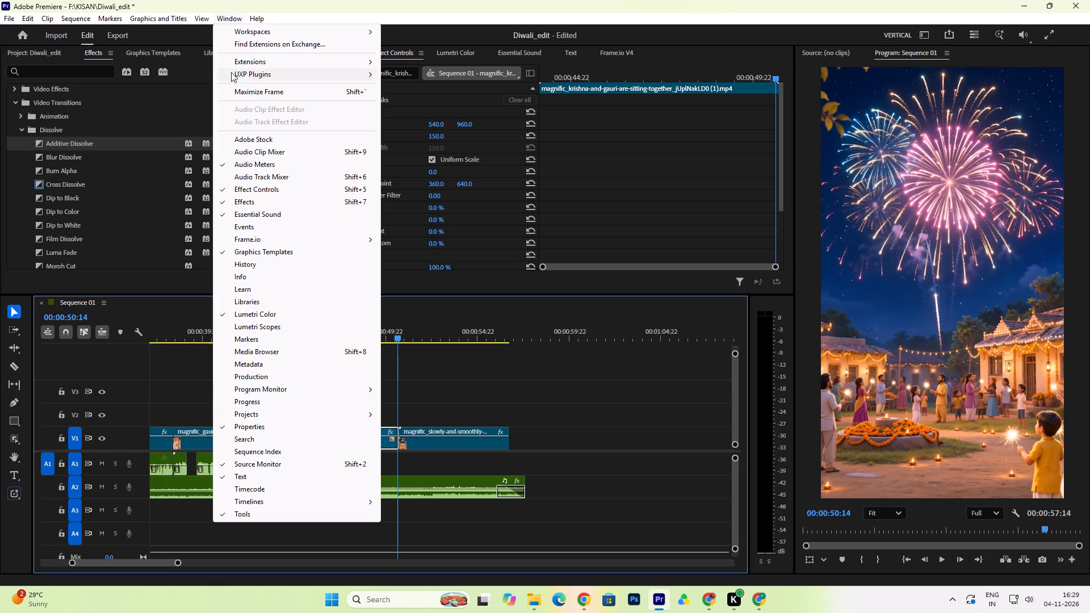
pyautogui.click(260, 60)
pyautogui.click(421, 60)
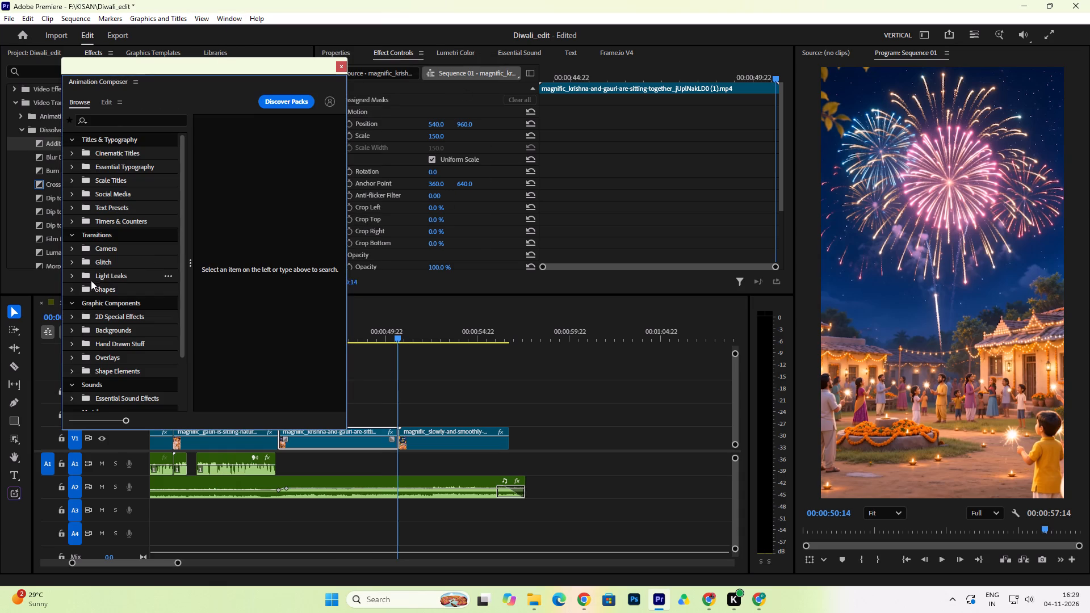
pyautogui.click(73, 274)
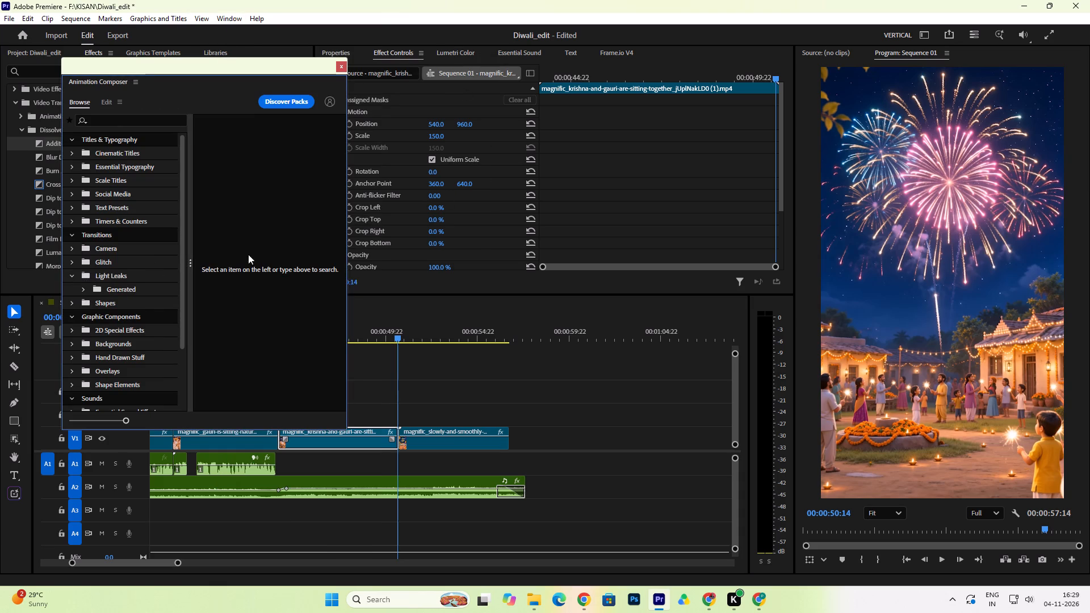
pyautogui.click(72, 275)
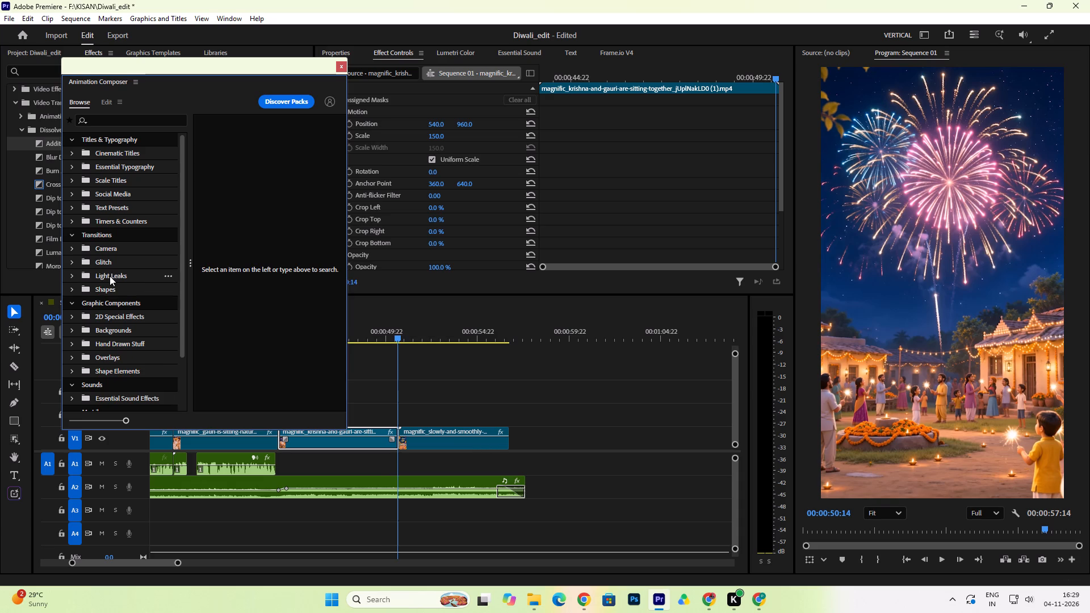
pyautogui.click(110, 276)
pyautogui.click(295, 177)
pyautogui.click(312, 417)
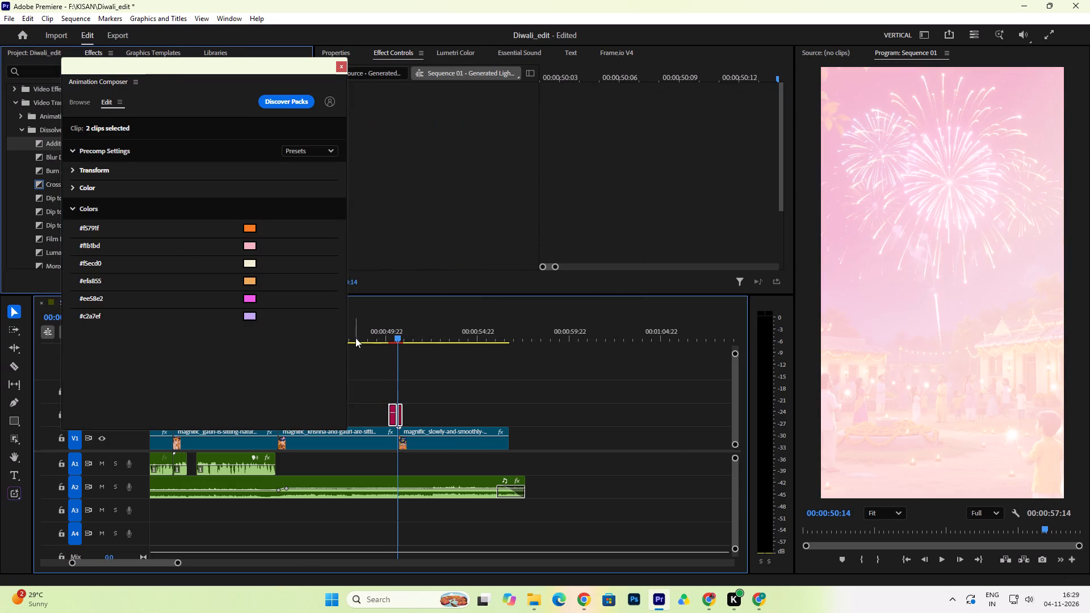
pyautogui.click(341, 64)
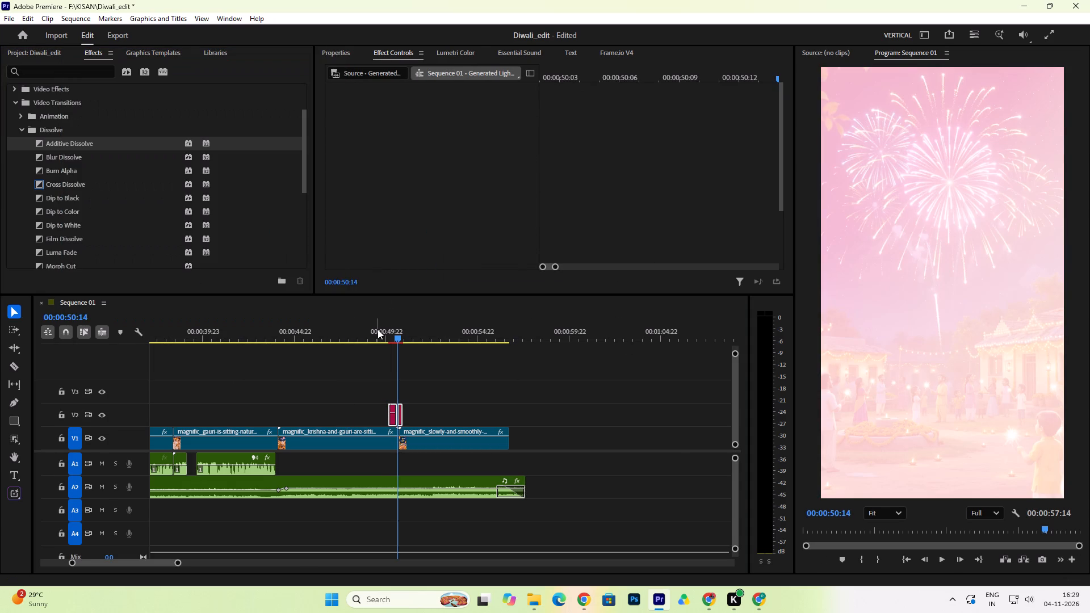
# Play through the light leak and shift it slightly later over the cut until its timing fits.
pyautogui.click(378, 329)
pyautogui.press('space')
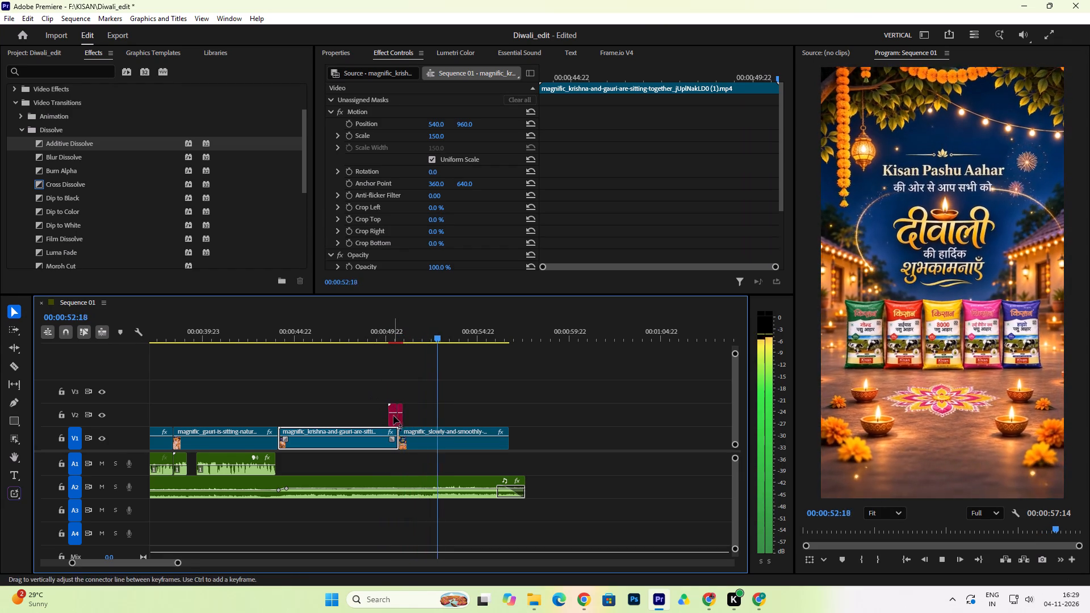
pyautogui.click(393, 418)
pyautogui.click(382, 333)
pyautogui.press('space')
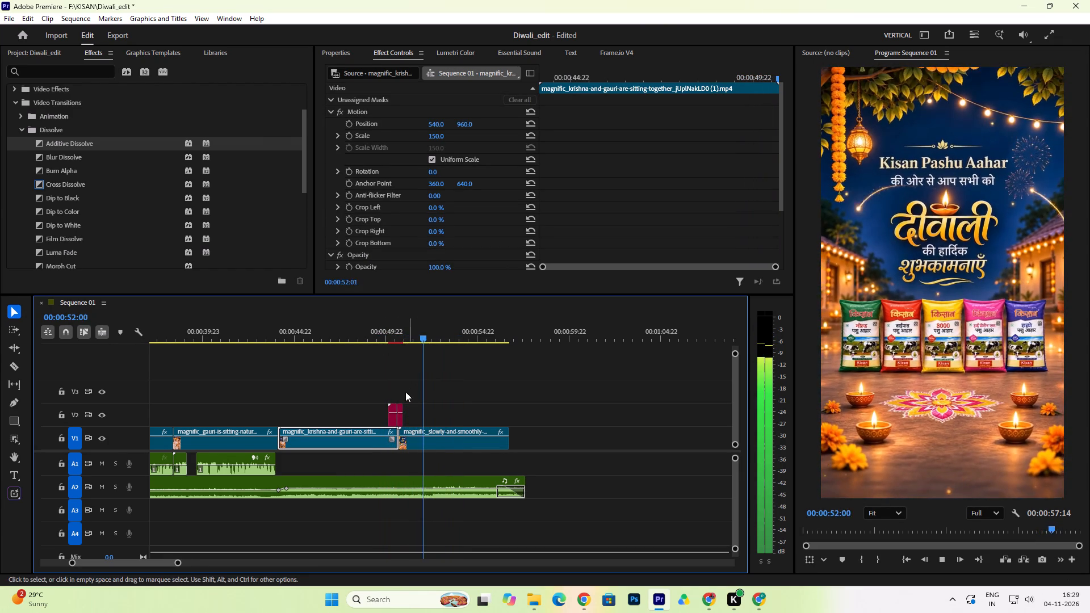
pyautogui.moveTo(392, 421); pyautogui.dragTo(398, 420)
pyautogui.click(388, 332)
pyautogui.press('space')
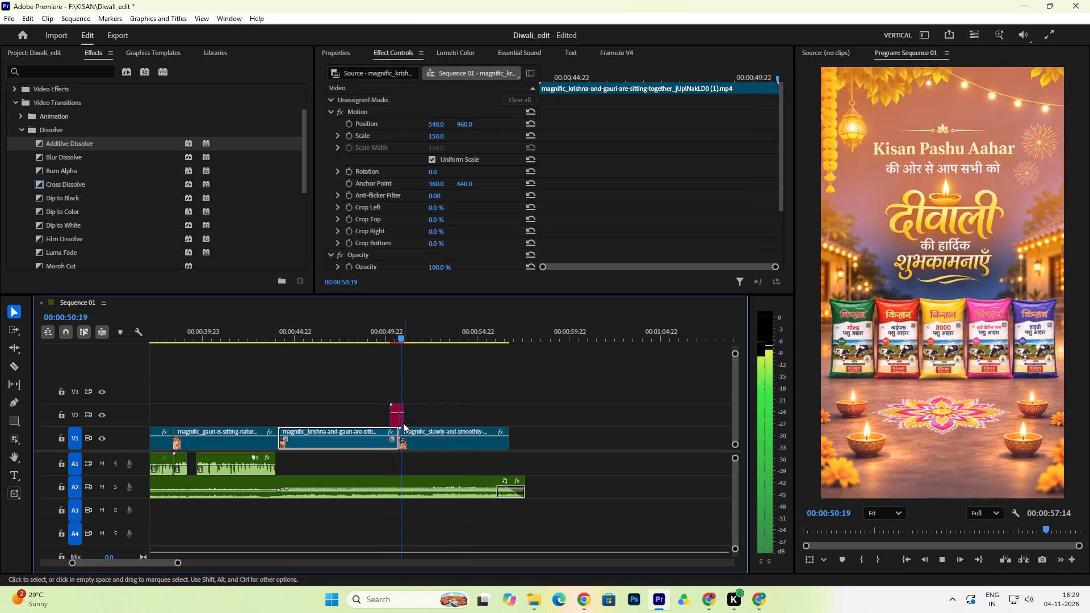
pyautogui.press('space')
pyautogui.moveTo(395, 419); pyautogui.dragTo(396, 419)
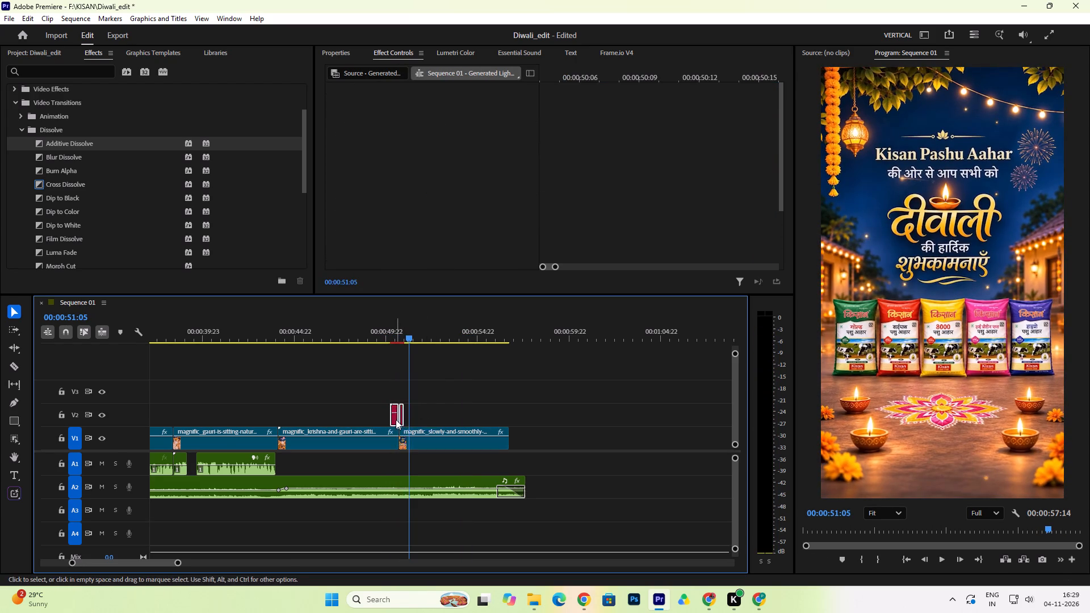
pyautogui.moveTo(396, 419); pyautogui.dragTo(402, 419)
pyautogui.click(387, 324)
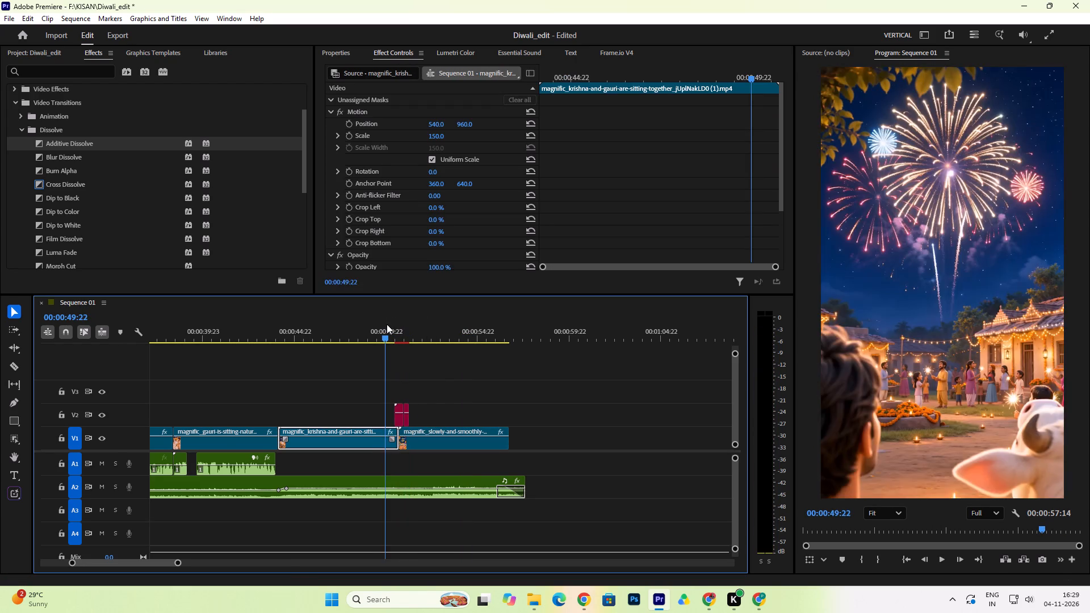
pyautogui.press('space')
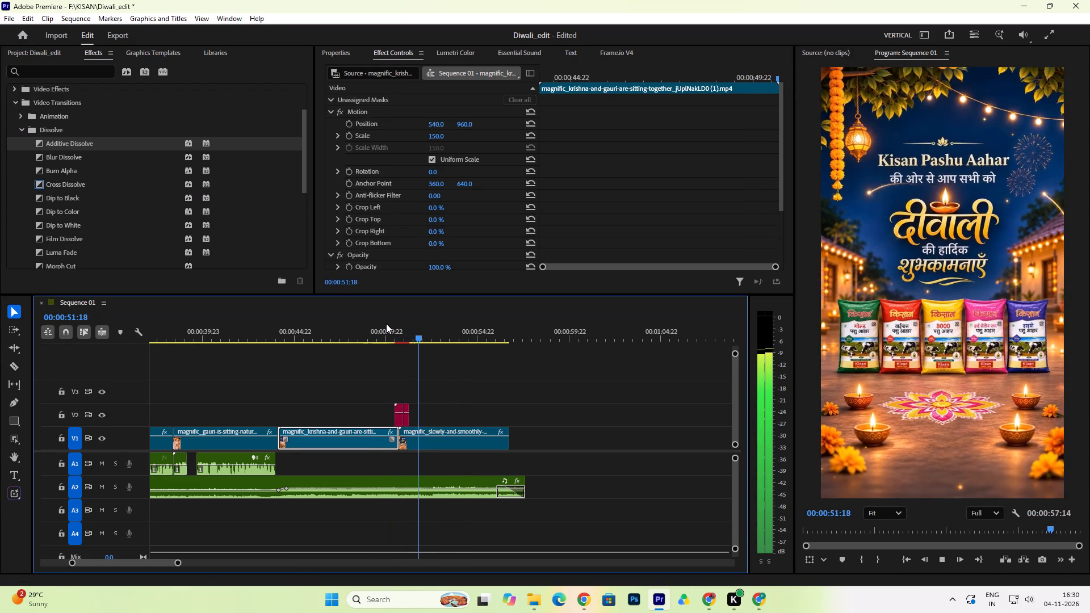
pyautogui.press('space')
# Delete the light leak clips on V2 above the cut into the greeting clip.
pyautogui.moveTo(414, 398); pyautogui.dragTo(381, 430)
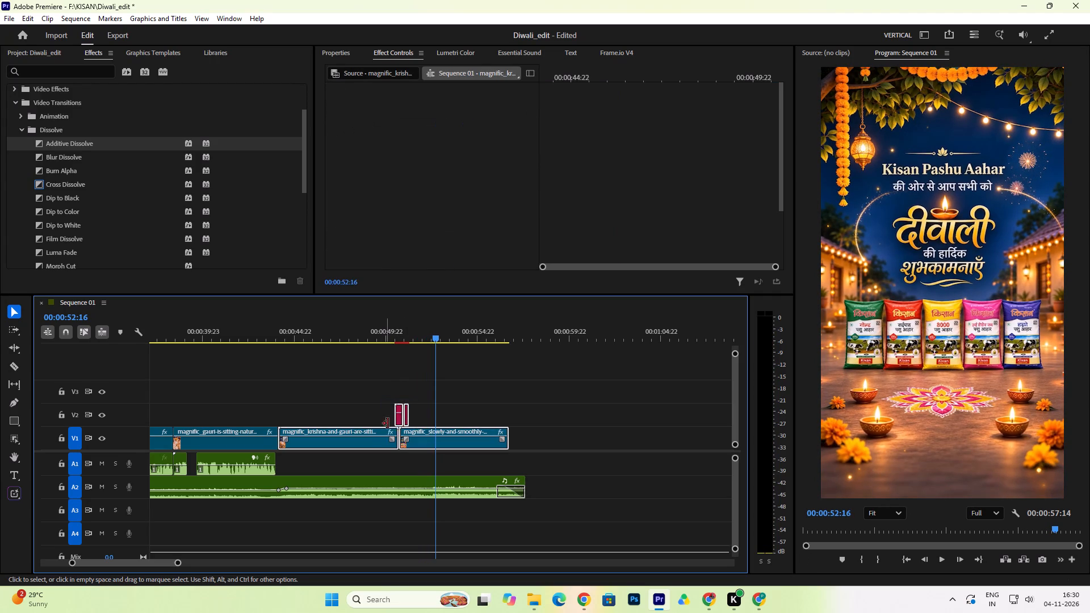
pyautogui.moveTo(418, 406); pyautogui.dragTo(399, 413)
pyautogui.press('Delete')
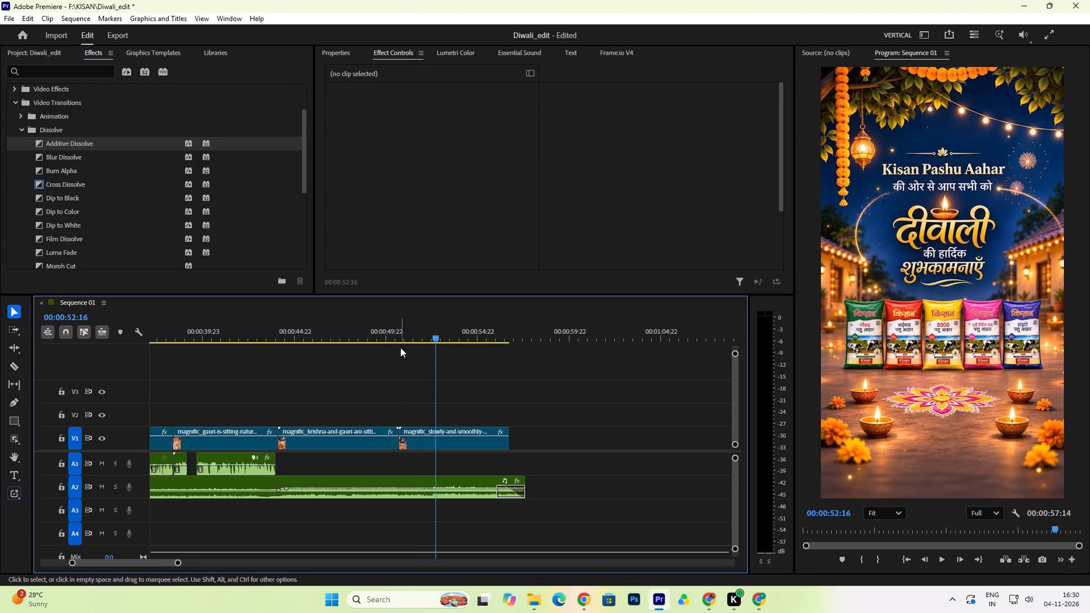
# Add Animation Composer's Shake & Distort 1 camera transition with sound at 00:00:50:15, at the cut into the greeting clip, and play it.
pyautogui.click(402, 336)
pyautogui.click(401, 335)
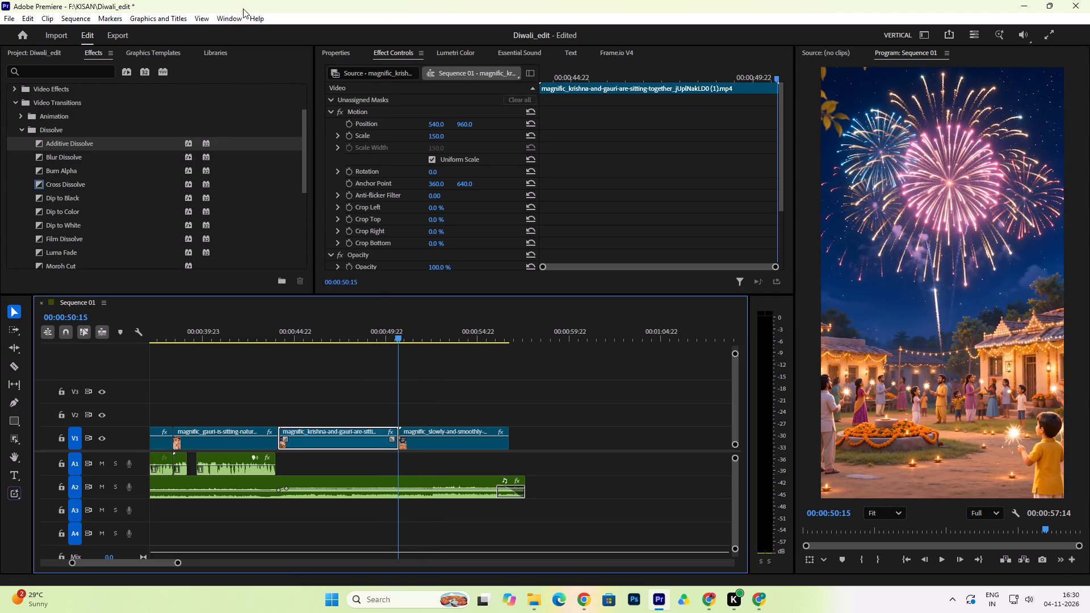
pyautogui.click(232, 18)
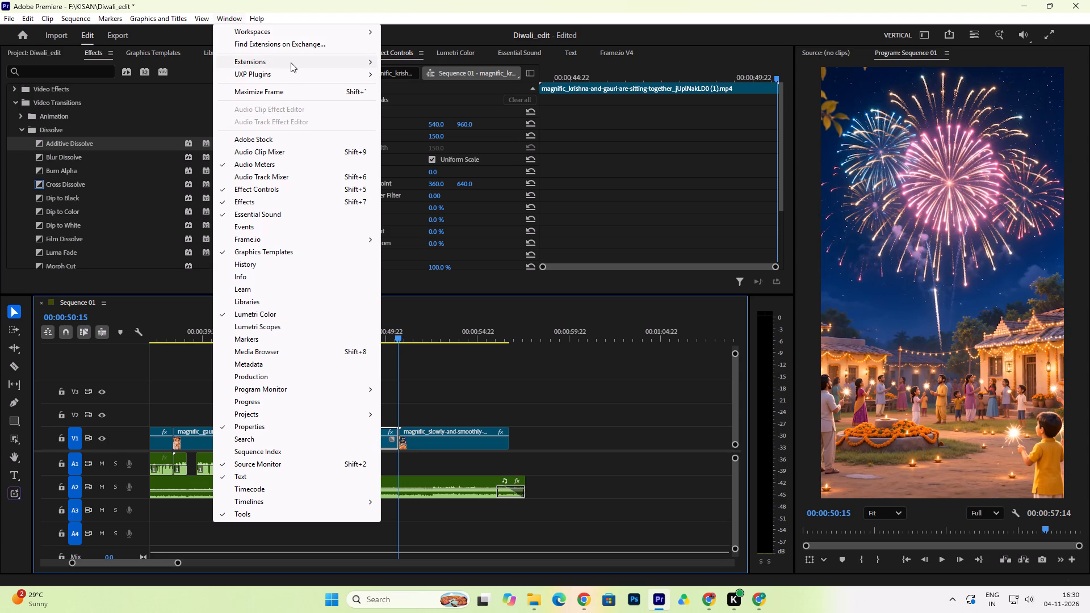
pyautogui.click(291, 62)
pyautogui.click(408, 62)
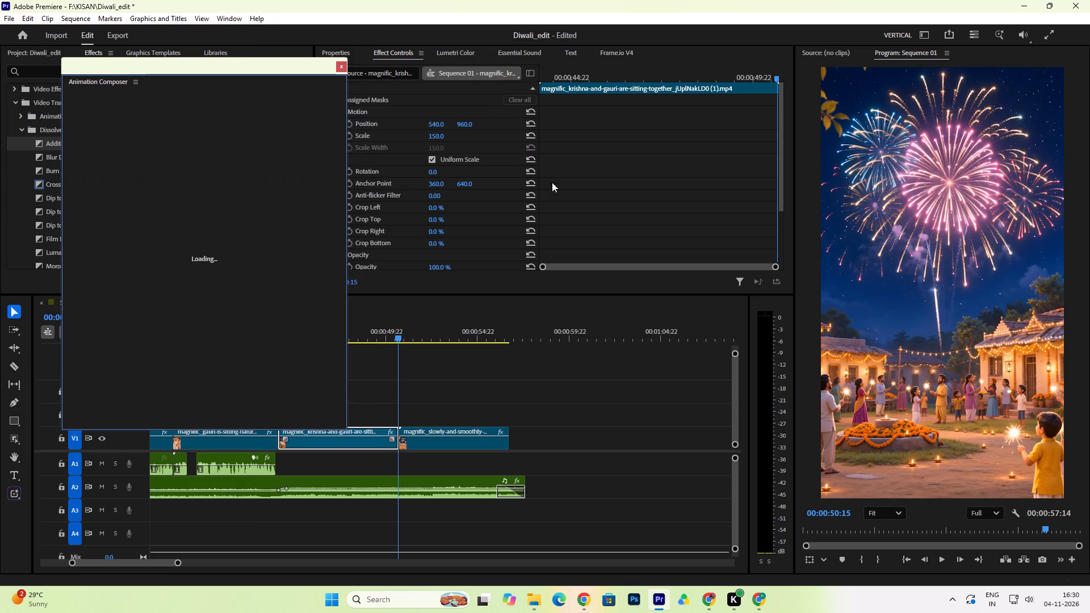
pyautogui.click(119, 251)
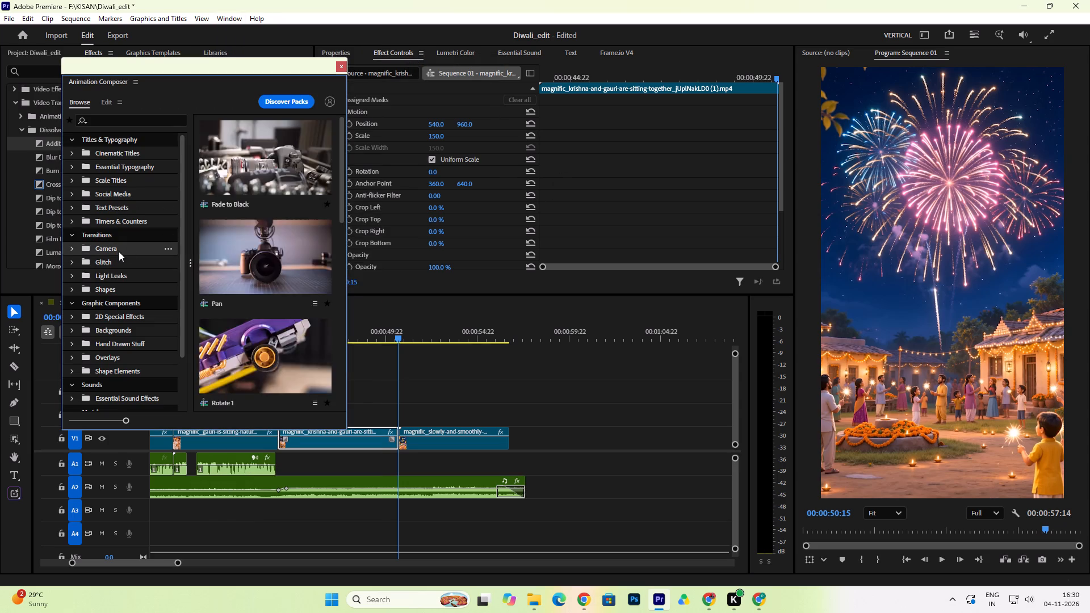
pyautogui.scroll(-4, 291, 254)
pyautogui.click(292, 249)
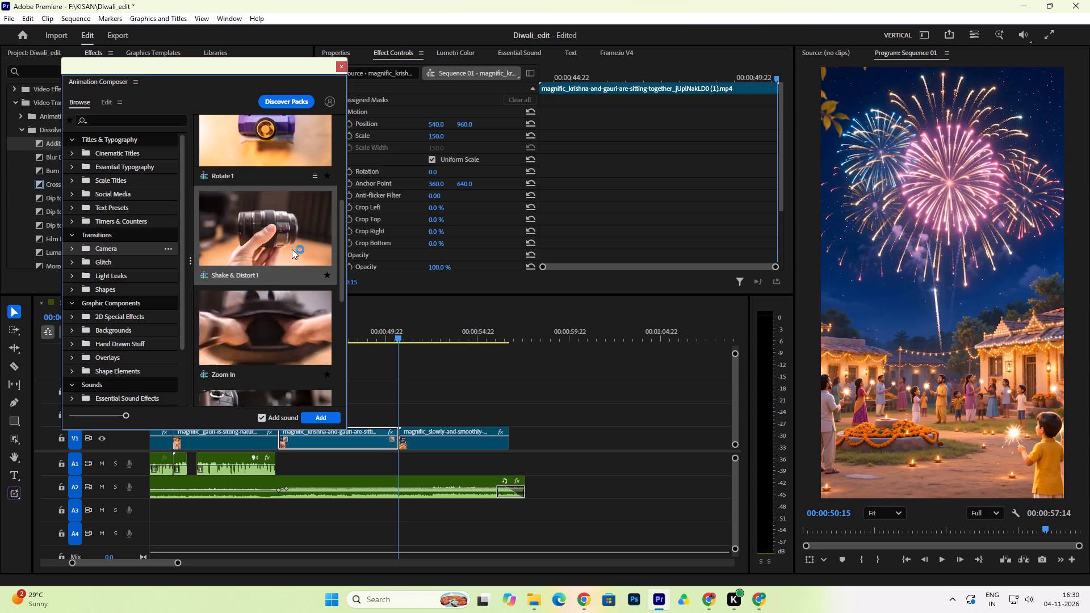
pyautogui.click(315, 415)
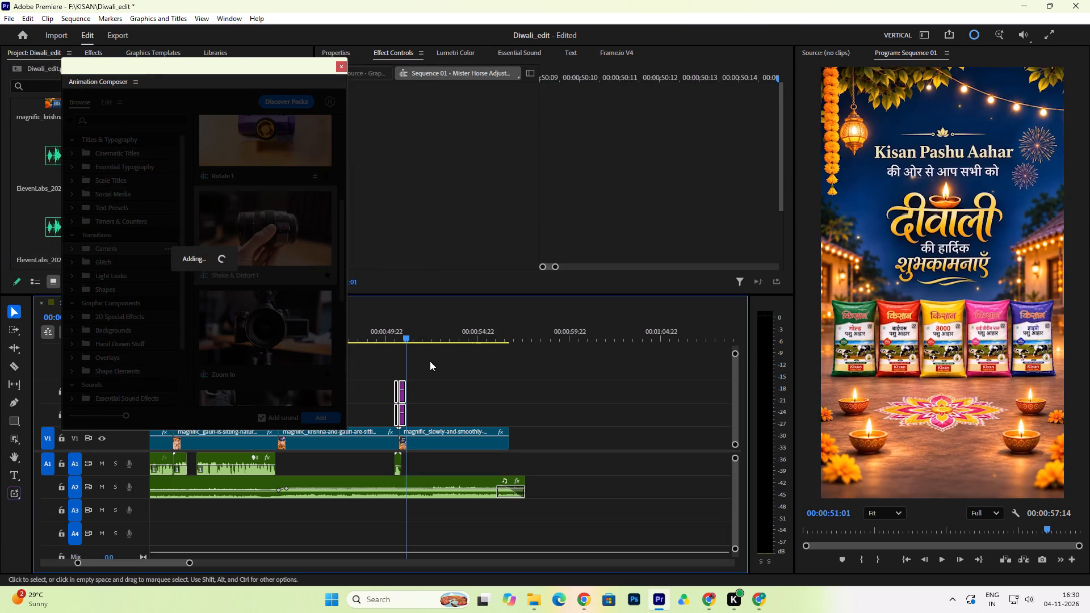
pyautogui.click(400, 463)
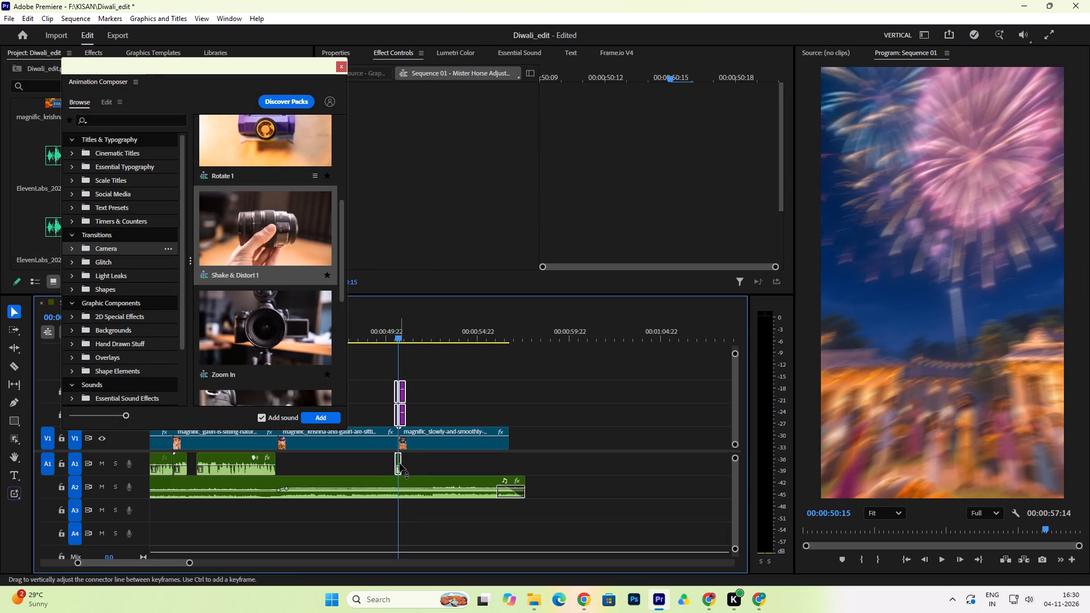
pyautogui.moveTo(400, 463); pyautogui.dragTo(390, 506)
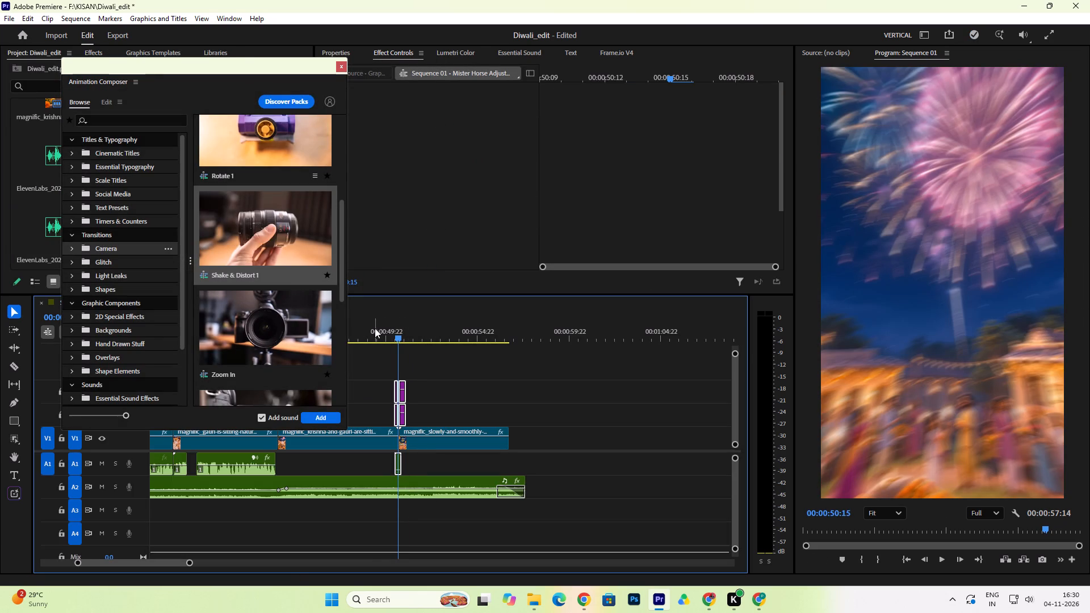
pyautogui.click(375, 328)
pyautogui.click(340, 64)
pyautogui.press('space')
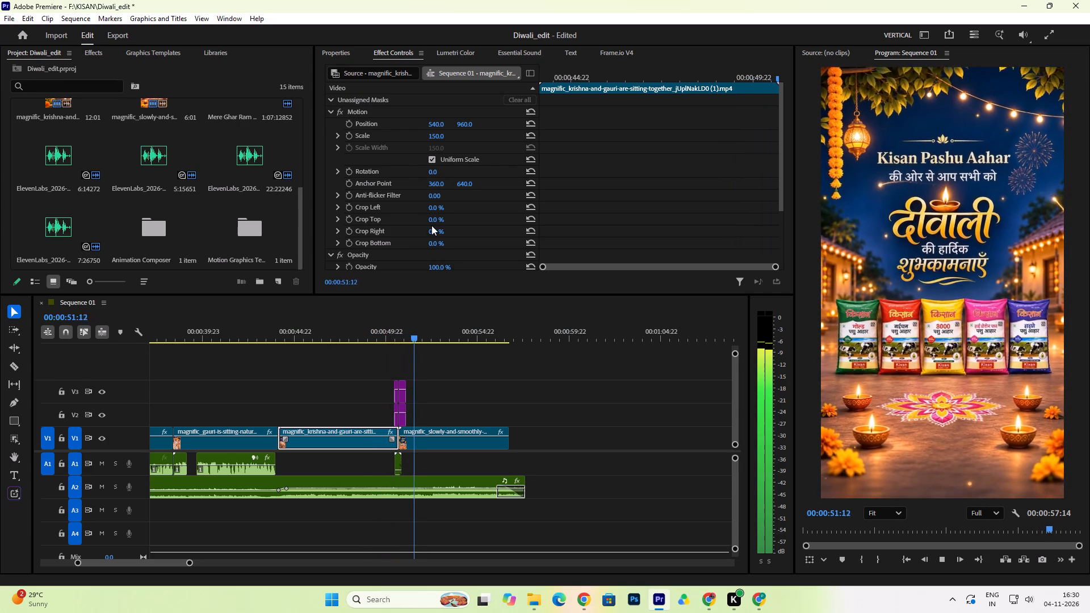
pyautogui.press('space')
# Move the transition's sound effect from audio track A1 to A3 and mute track A3.
pyautogui.click(400, 462)
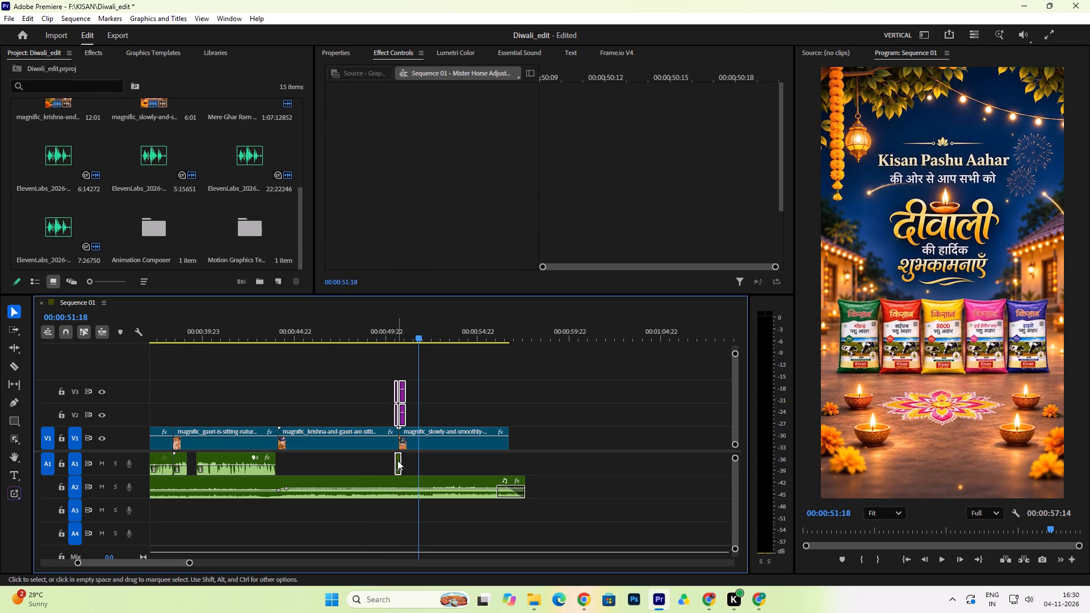
pyautogui.moveTo(397, 460); pyautogui.dragTo(397, 510)
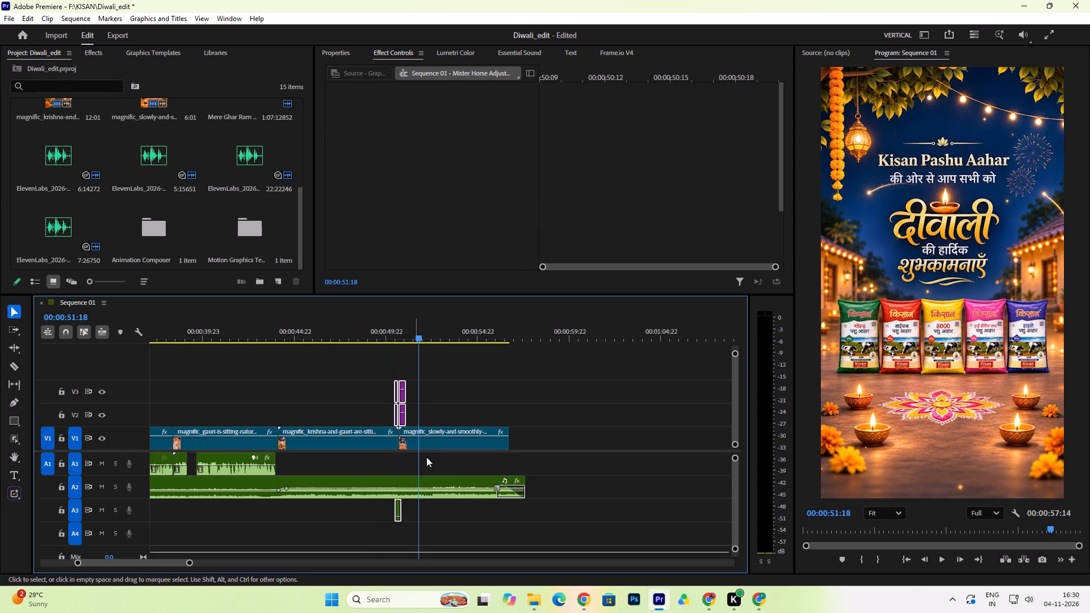
pyautogui.click(103, 513)
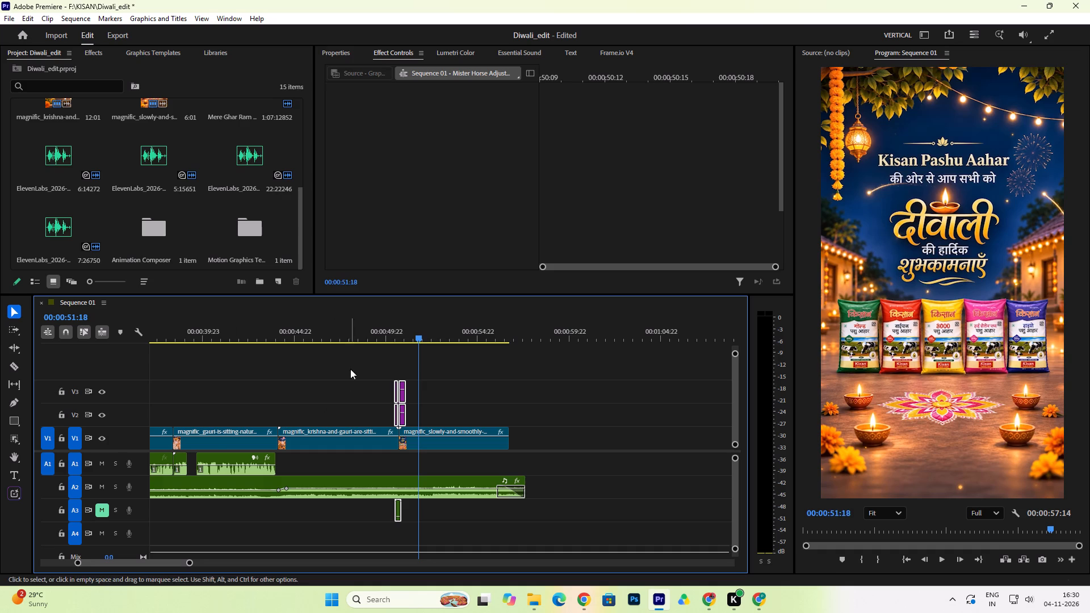
# Return the playhead to the start of the sequence and save the project.
pyautogui.moveTo(188, 563); pyautogui.dragTo(305, 580)
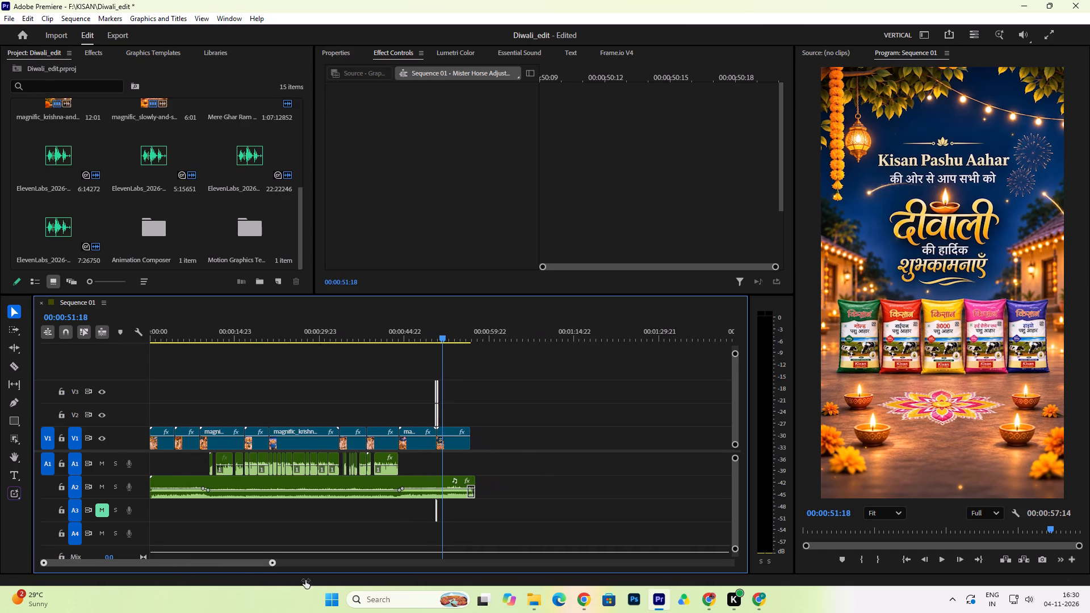
pyautogui.moveTo(305, 580); pyautogui.dragTo(306, 581)
pyautogui.moveTo(248, 331); pyautogui.dragTo(0, 384)
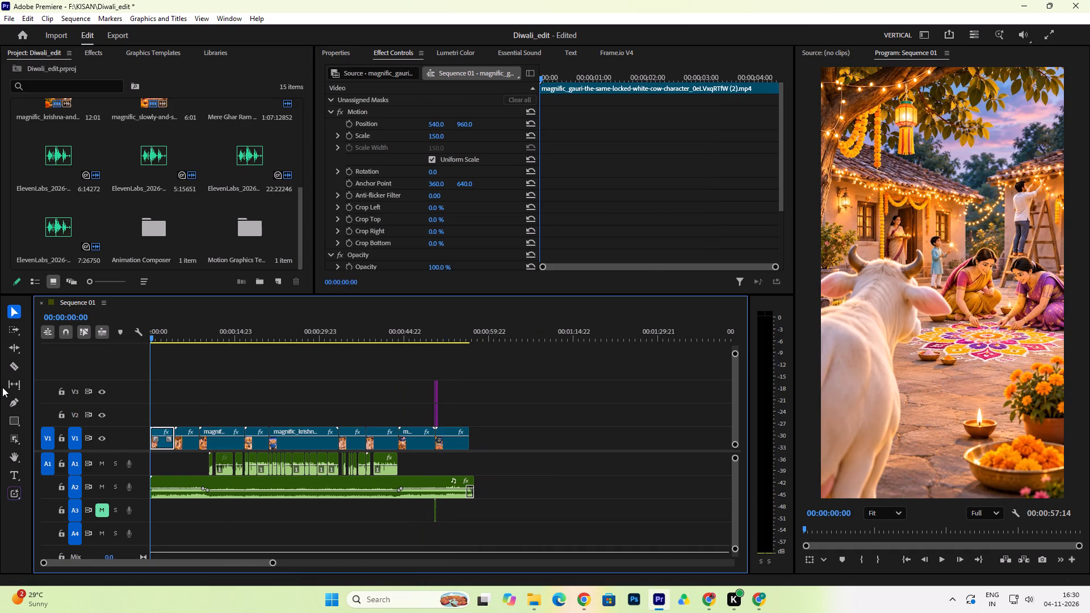
pyautogui.hotkey('ctrl', 's')
pyautogui.hotkey('ctrl', 's')
# Play from the start and move the music clip's first volume keyframe later, to about 00:00:10:00, for a quicker fade under the dialogue.
pyautogui.press('space')
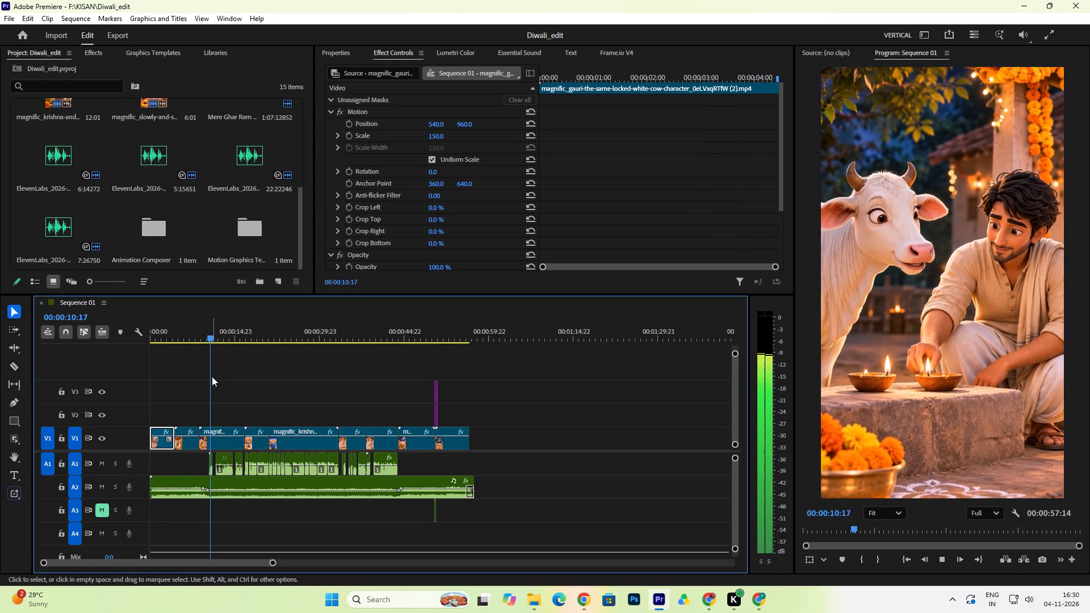
pyautogui.click(225, 484)
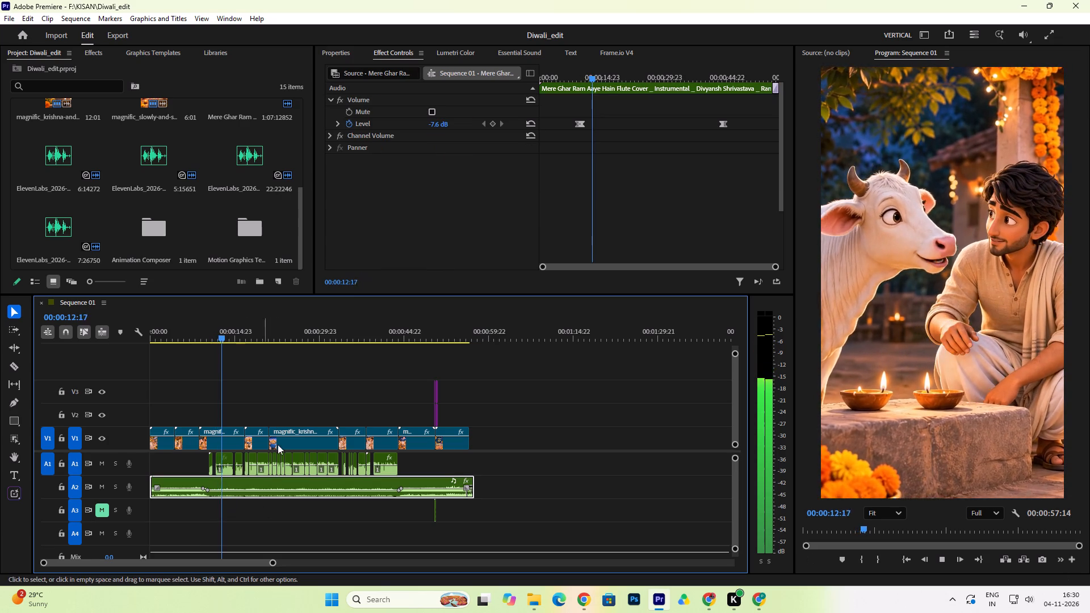
pyautogui.click(585, 71)
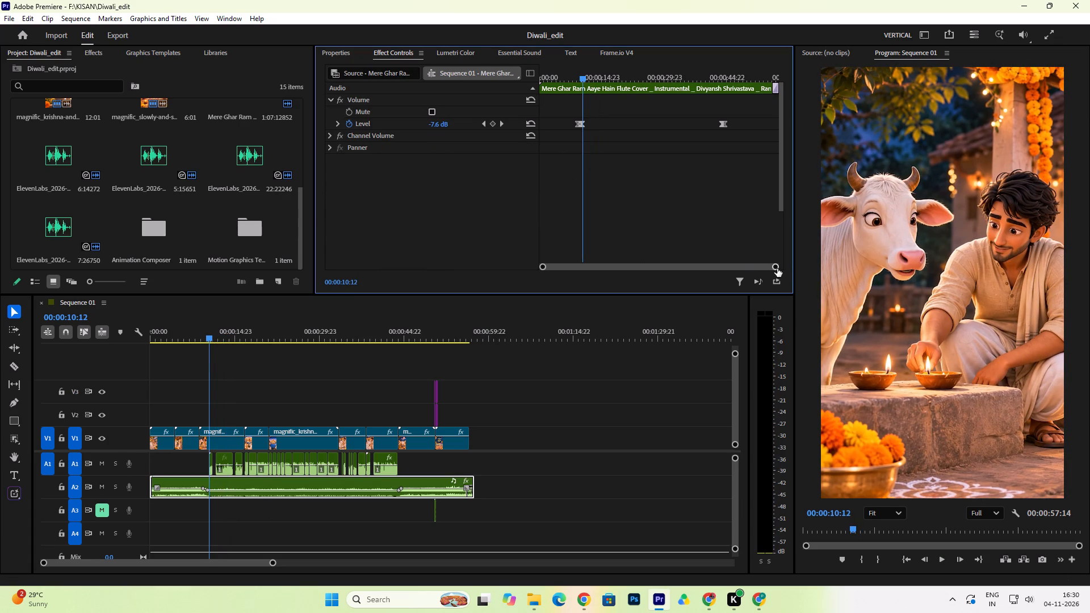
pyautogui.moveTo(777, 267); pyautogui.dragTo(588, 293)
pyautogui.moveTo(582, 123); pyautogui.dragTo(594, 123)
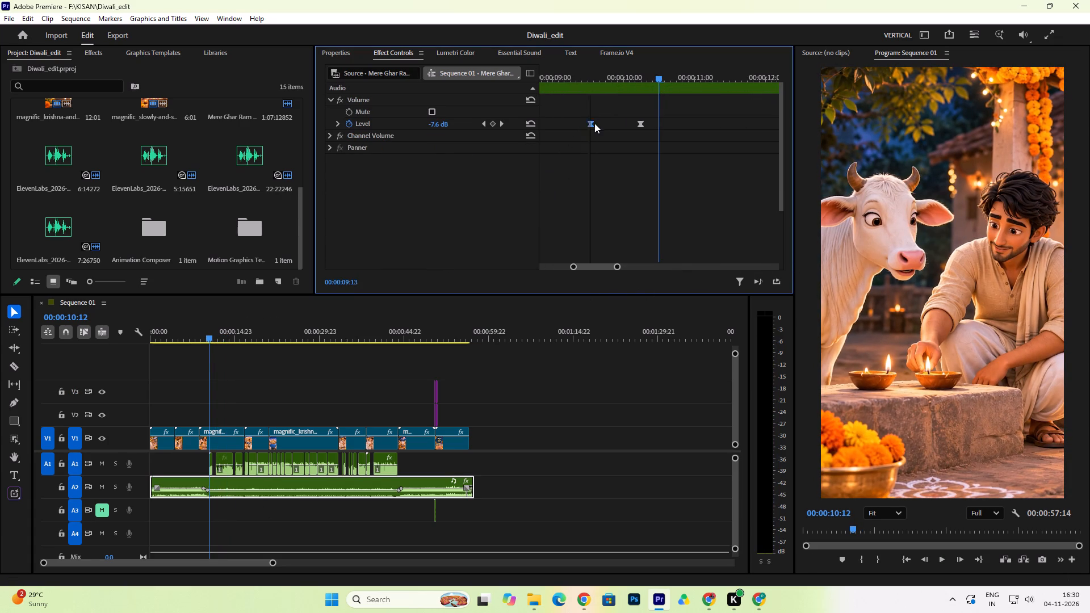
pyautogui.moveTo(594, 123); pyautogui.dragTo(627, 125)
# Play the sequence from before the music fade through to 00:00:34:11 to check the music against the dialogue.
pyautogui.click(183, 330)
pyautogui.press('space')
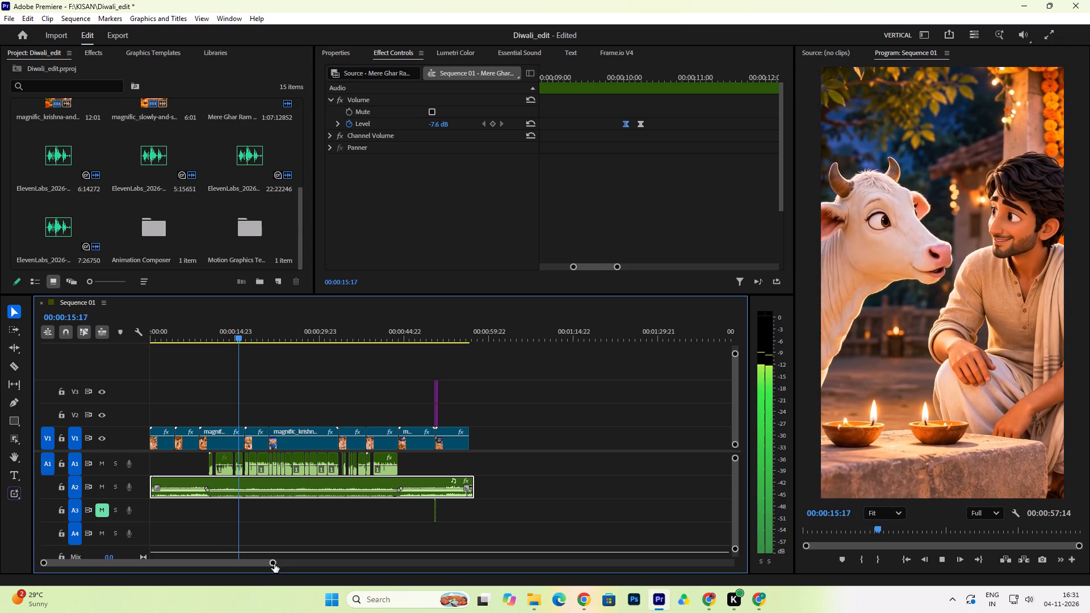
pyautogui.moveTo(274, 564); pyautogui.dragTo(341, 560)
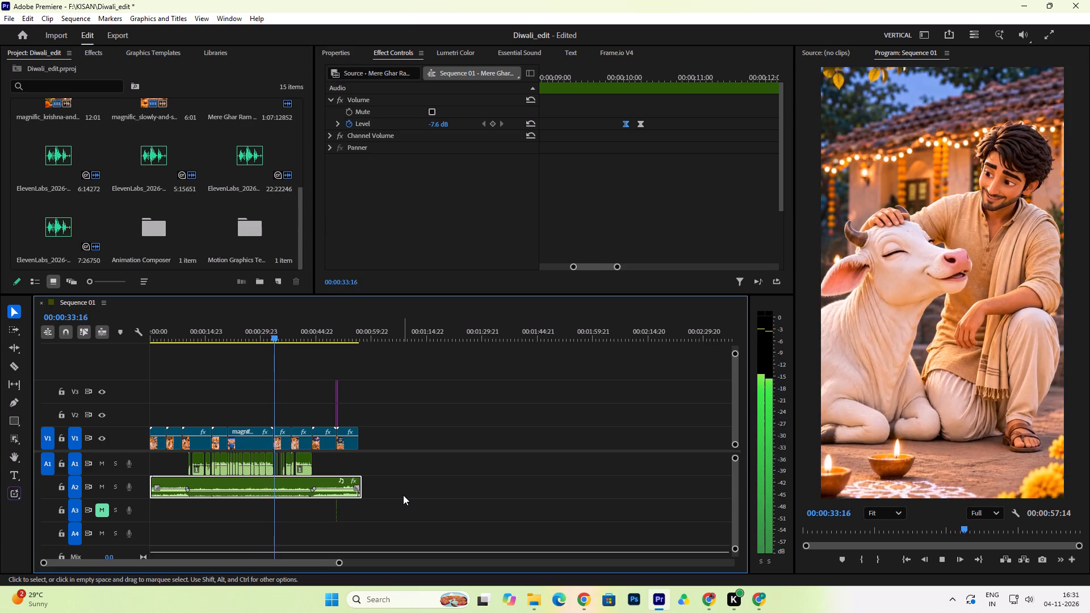
pyautogui.press('space')
pyautogui.moveTo(340, 563); pyautogui.dragTo(250, 581)
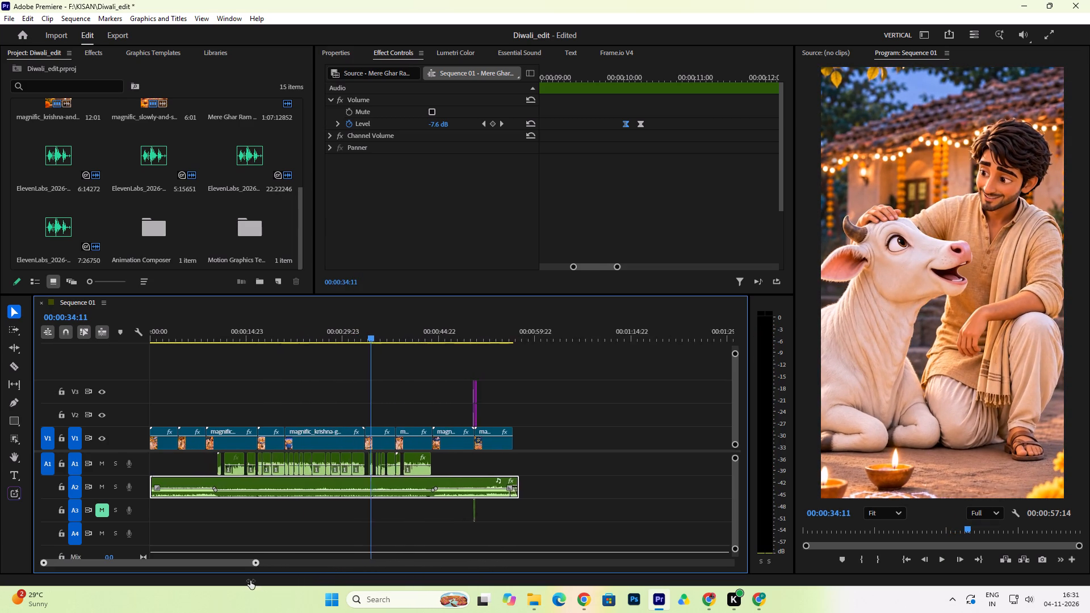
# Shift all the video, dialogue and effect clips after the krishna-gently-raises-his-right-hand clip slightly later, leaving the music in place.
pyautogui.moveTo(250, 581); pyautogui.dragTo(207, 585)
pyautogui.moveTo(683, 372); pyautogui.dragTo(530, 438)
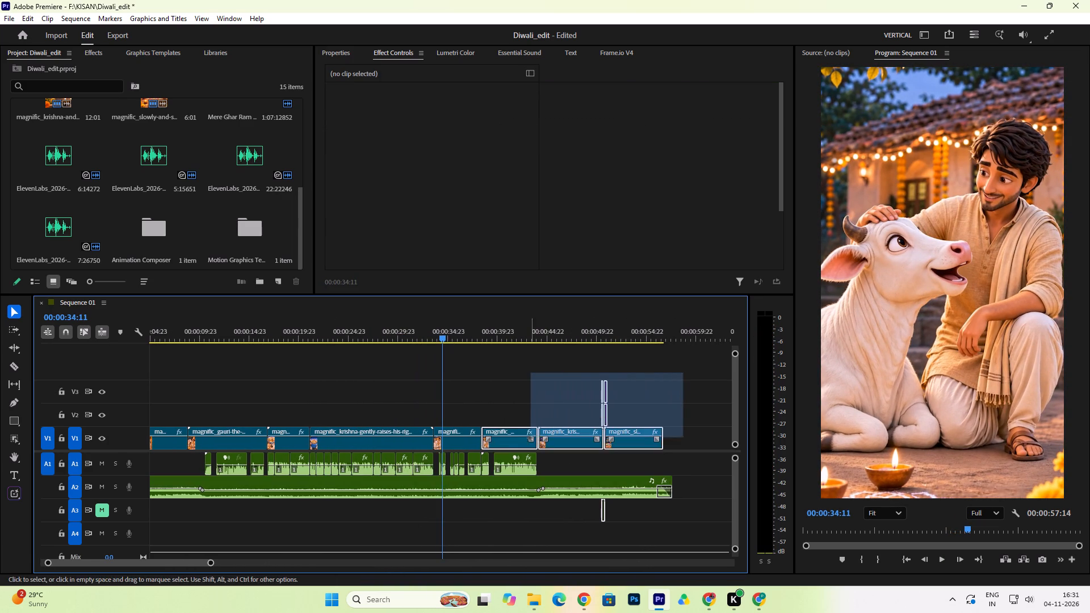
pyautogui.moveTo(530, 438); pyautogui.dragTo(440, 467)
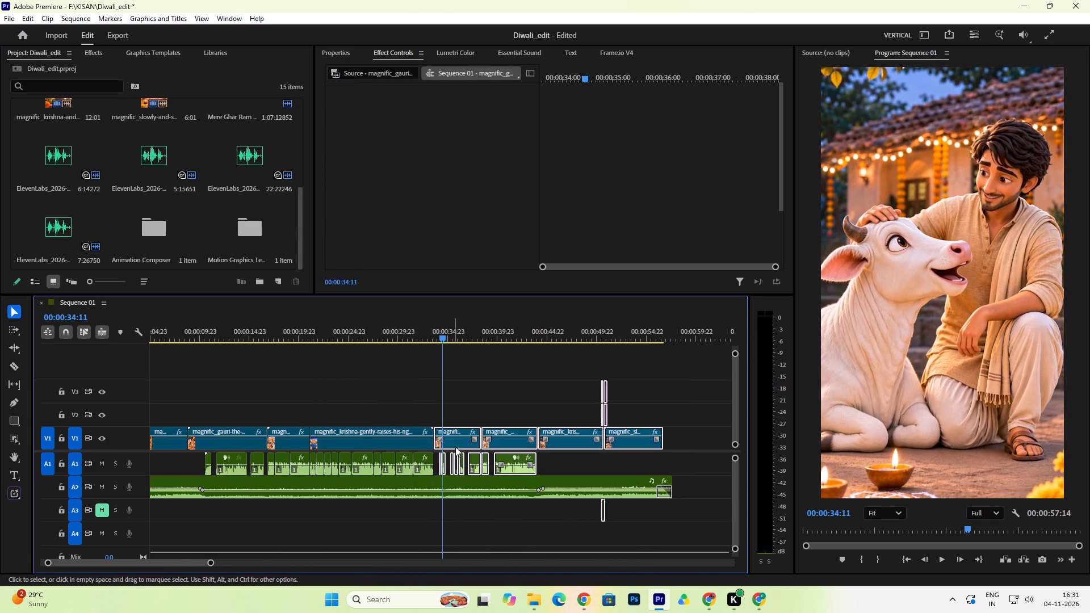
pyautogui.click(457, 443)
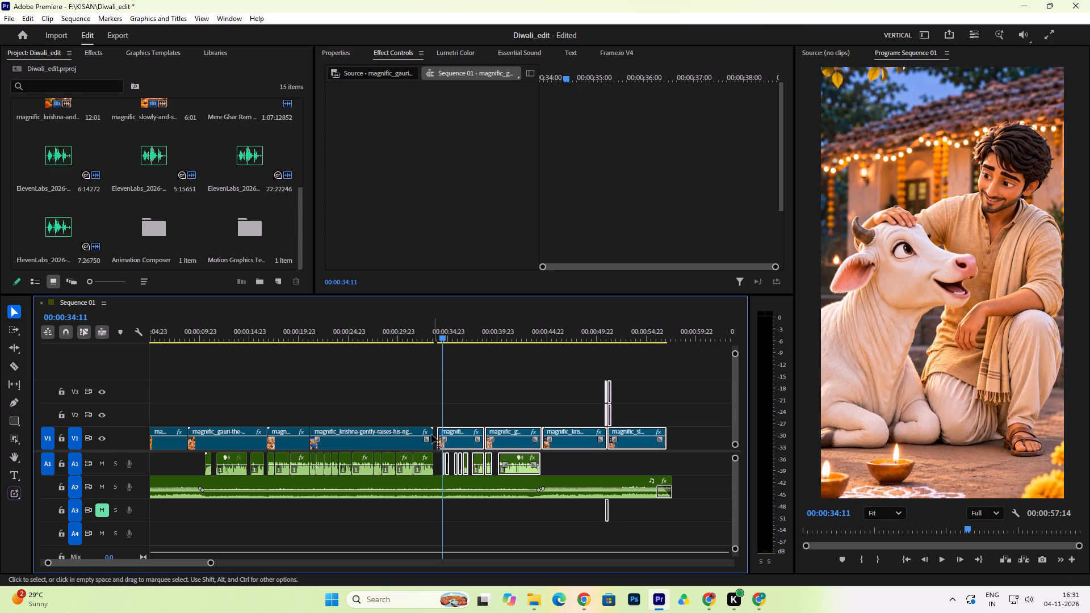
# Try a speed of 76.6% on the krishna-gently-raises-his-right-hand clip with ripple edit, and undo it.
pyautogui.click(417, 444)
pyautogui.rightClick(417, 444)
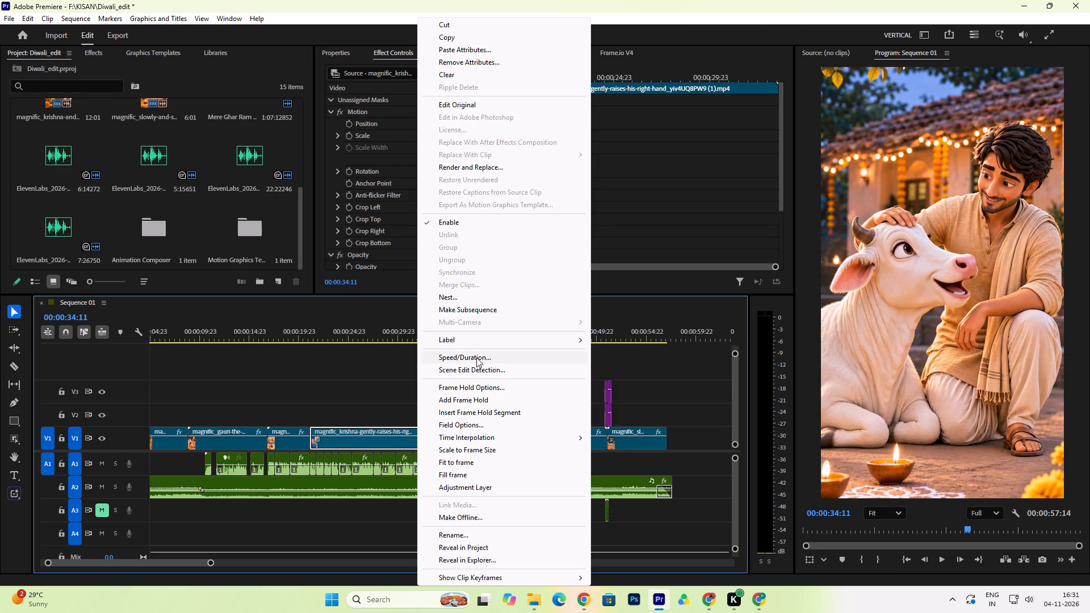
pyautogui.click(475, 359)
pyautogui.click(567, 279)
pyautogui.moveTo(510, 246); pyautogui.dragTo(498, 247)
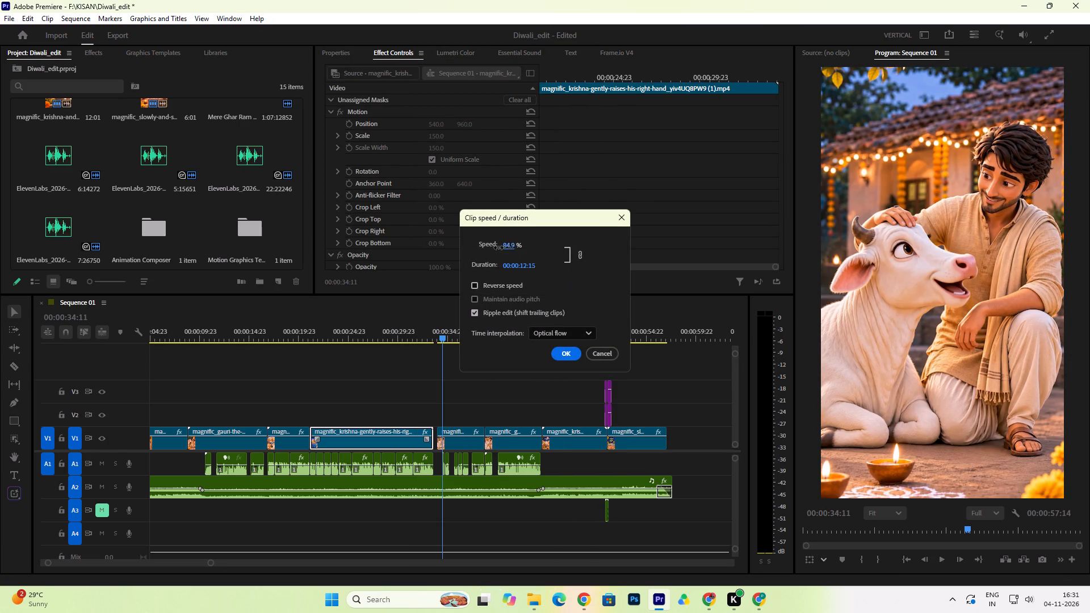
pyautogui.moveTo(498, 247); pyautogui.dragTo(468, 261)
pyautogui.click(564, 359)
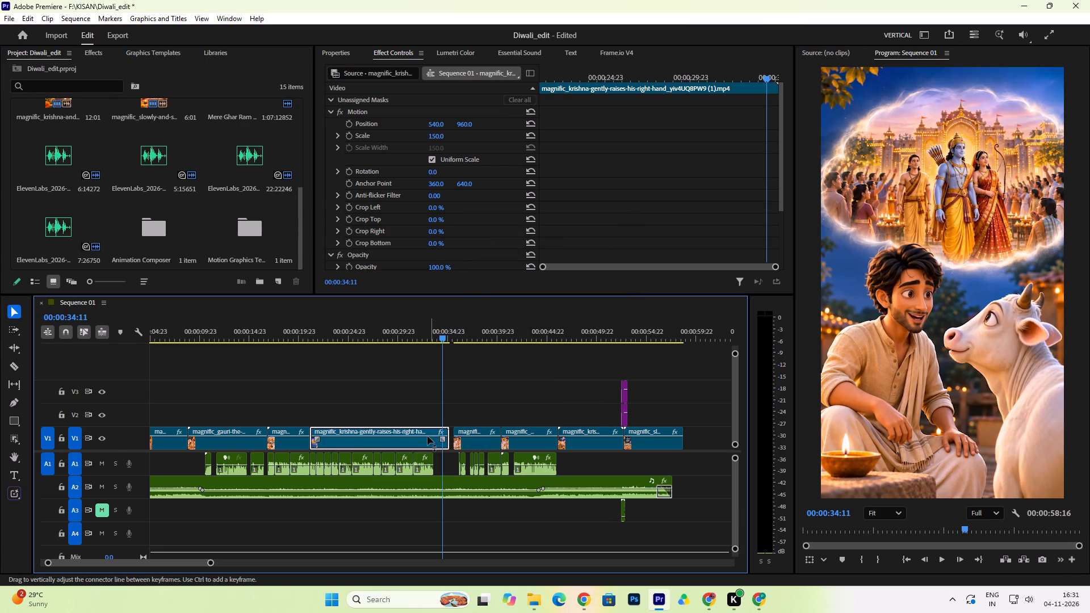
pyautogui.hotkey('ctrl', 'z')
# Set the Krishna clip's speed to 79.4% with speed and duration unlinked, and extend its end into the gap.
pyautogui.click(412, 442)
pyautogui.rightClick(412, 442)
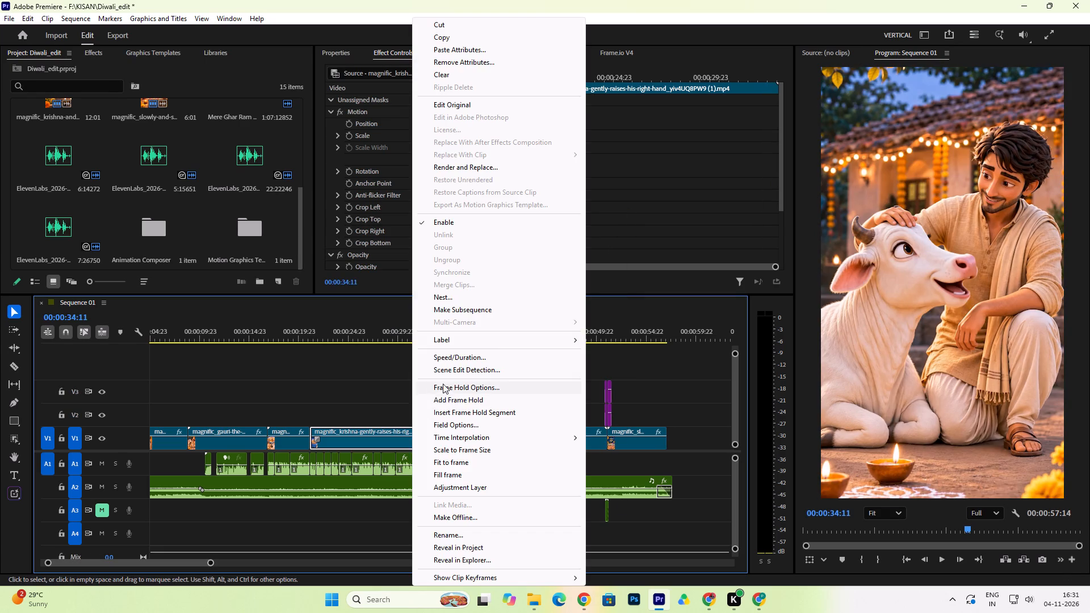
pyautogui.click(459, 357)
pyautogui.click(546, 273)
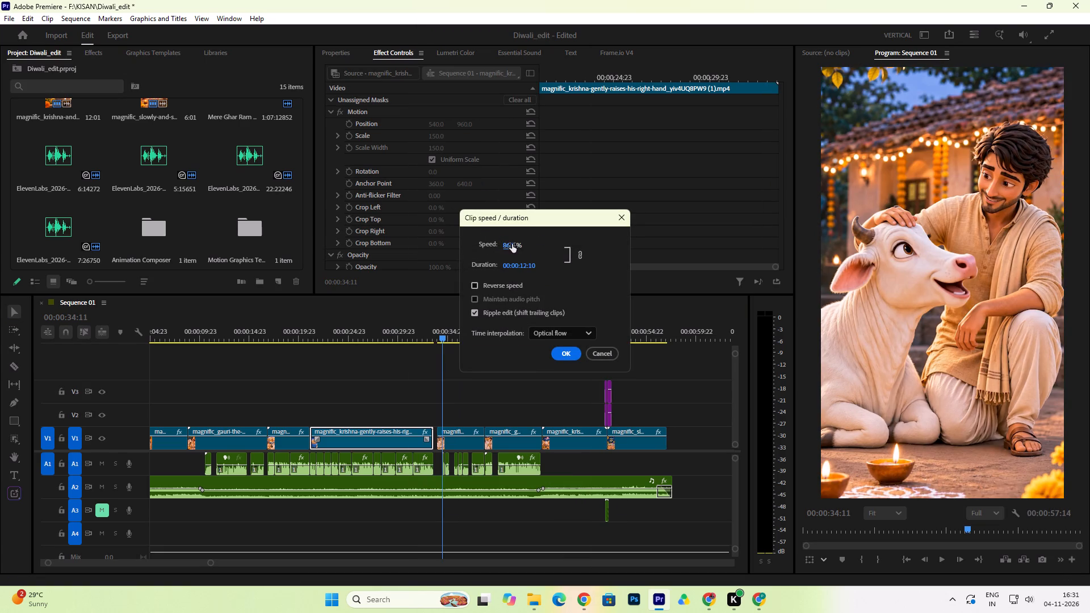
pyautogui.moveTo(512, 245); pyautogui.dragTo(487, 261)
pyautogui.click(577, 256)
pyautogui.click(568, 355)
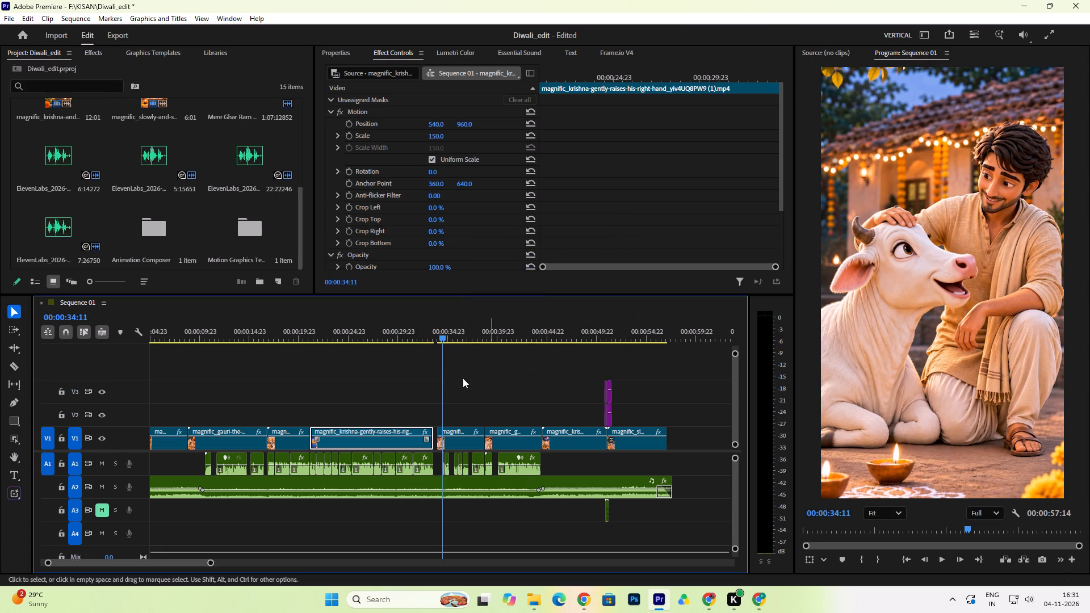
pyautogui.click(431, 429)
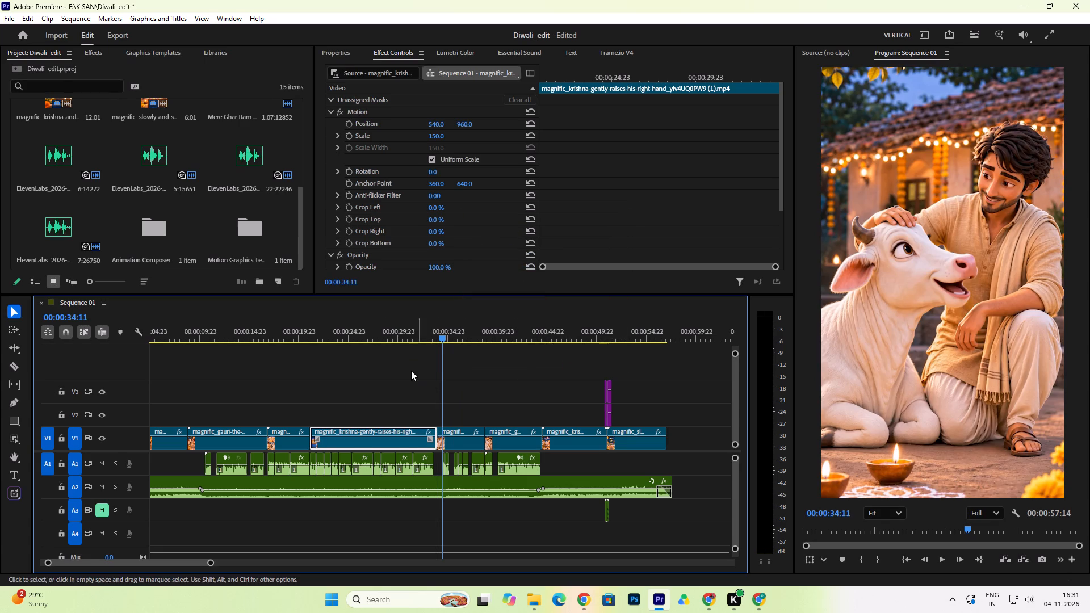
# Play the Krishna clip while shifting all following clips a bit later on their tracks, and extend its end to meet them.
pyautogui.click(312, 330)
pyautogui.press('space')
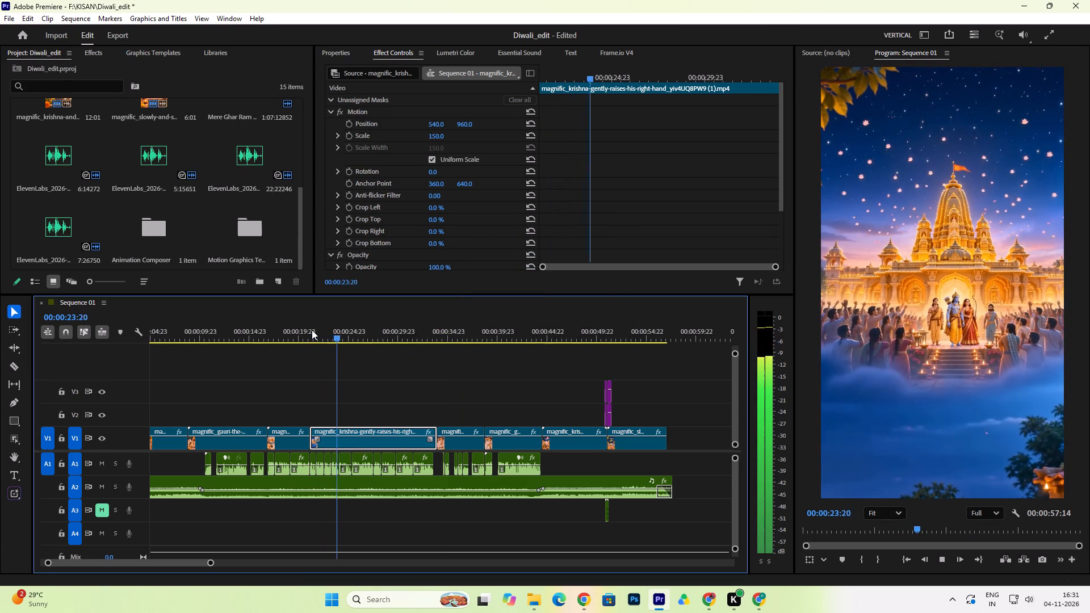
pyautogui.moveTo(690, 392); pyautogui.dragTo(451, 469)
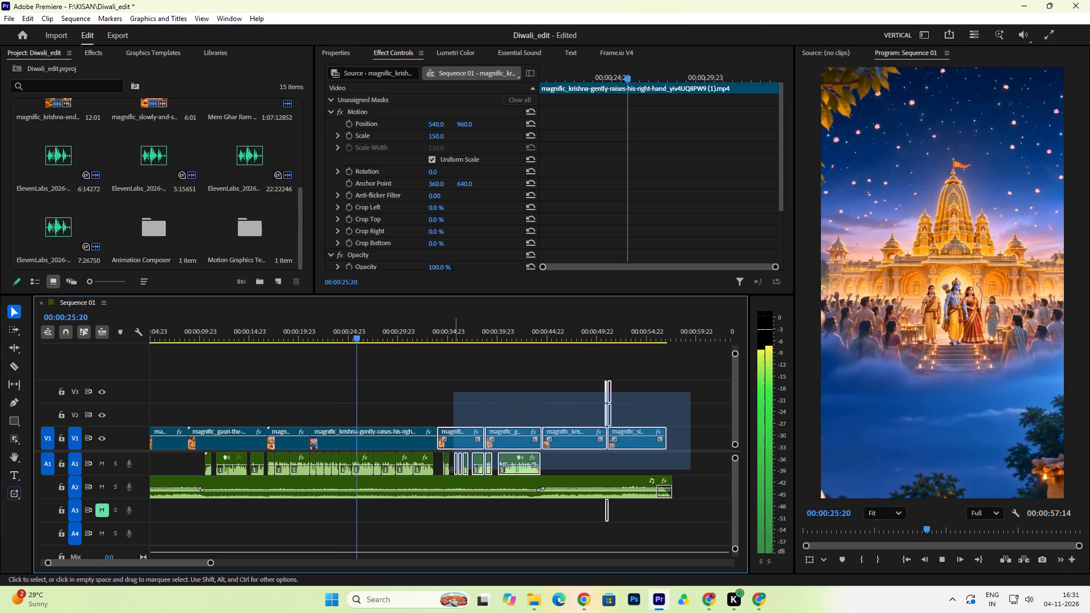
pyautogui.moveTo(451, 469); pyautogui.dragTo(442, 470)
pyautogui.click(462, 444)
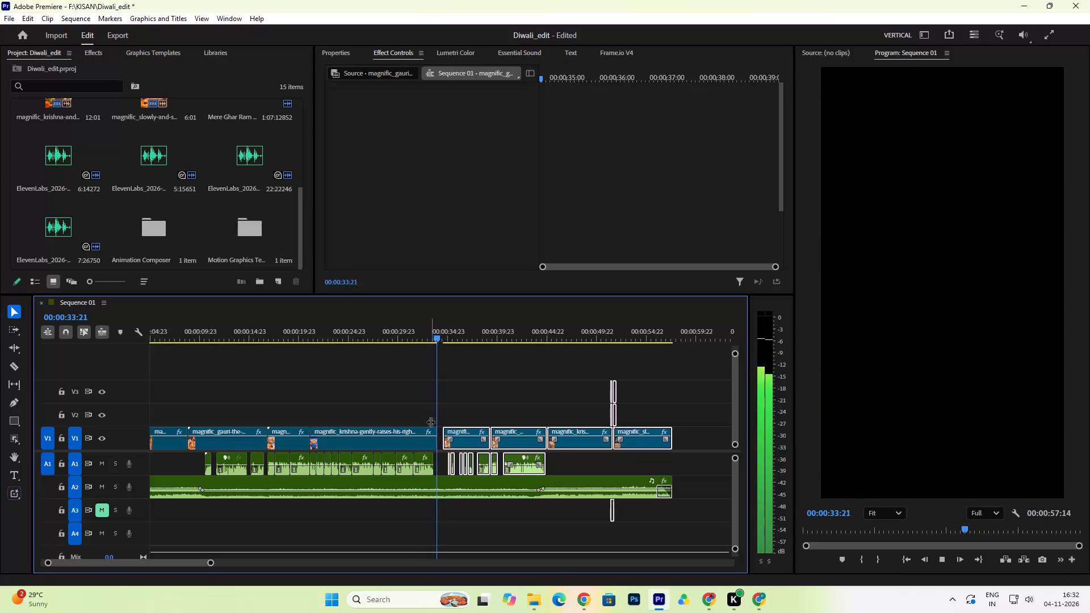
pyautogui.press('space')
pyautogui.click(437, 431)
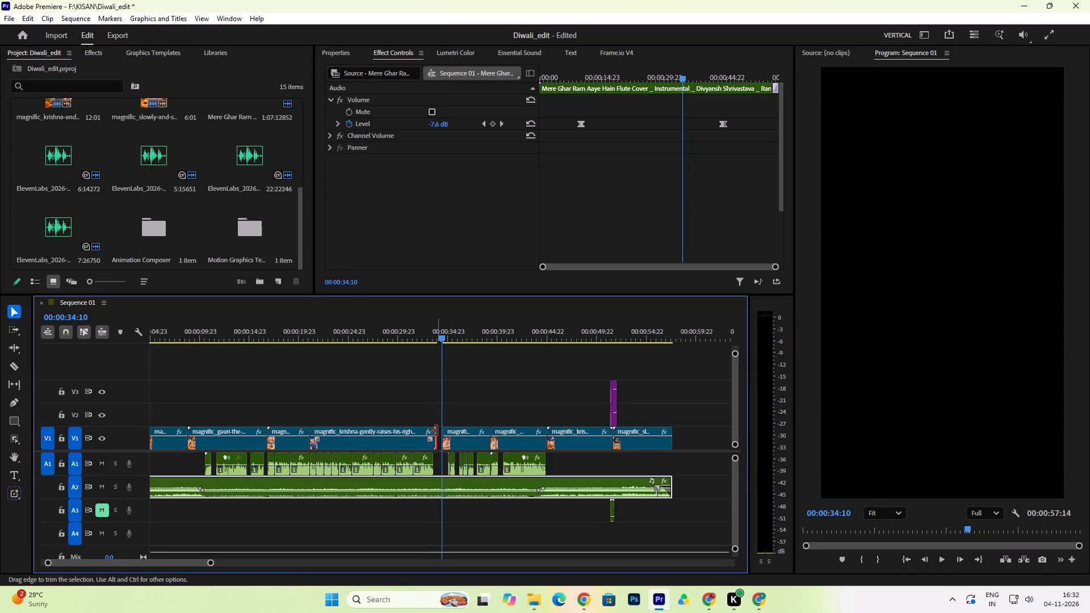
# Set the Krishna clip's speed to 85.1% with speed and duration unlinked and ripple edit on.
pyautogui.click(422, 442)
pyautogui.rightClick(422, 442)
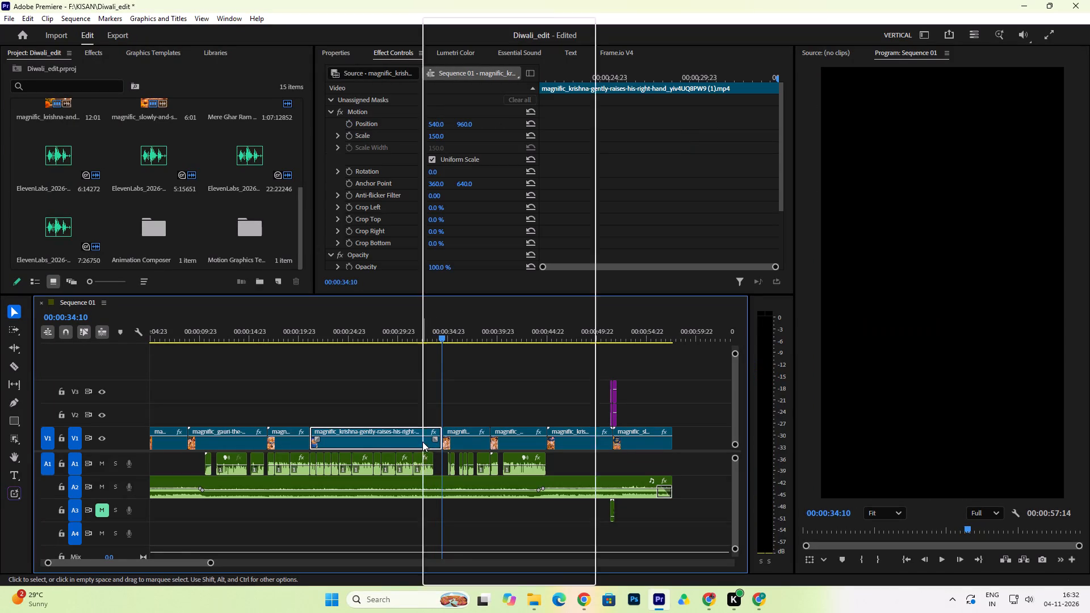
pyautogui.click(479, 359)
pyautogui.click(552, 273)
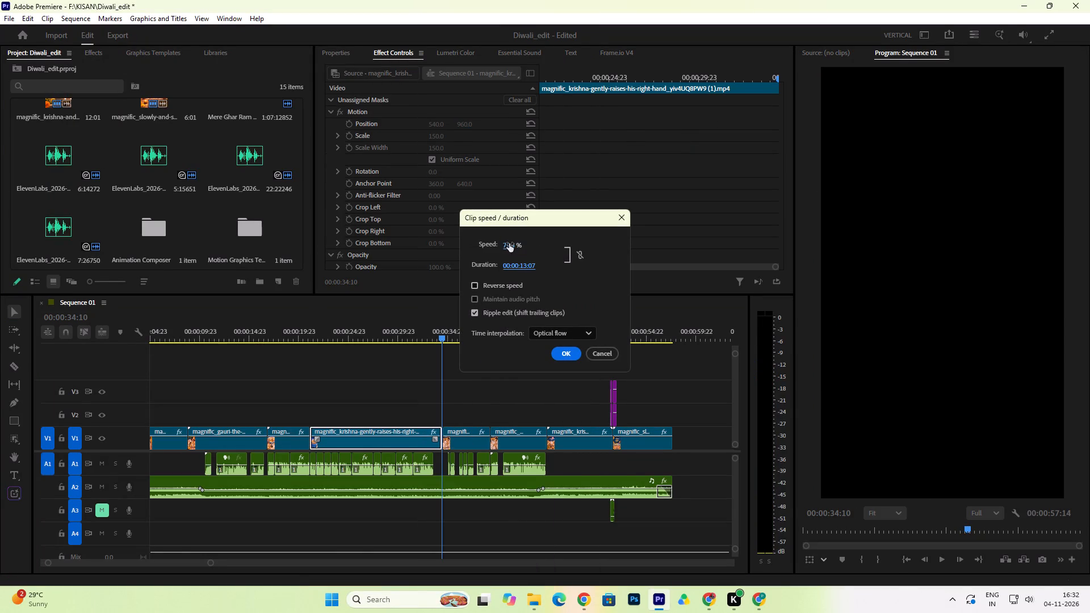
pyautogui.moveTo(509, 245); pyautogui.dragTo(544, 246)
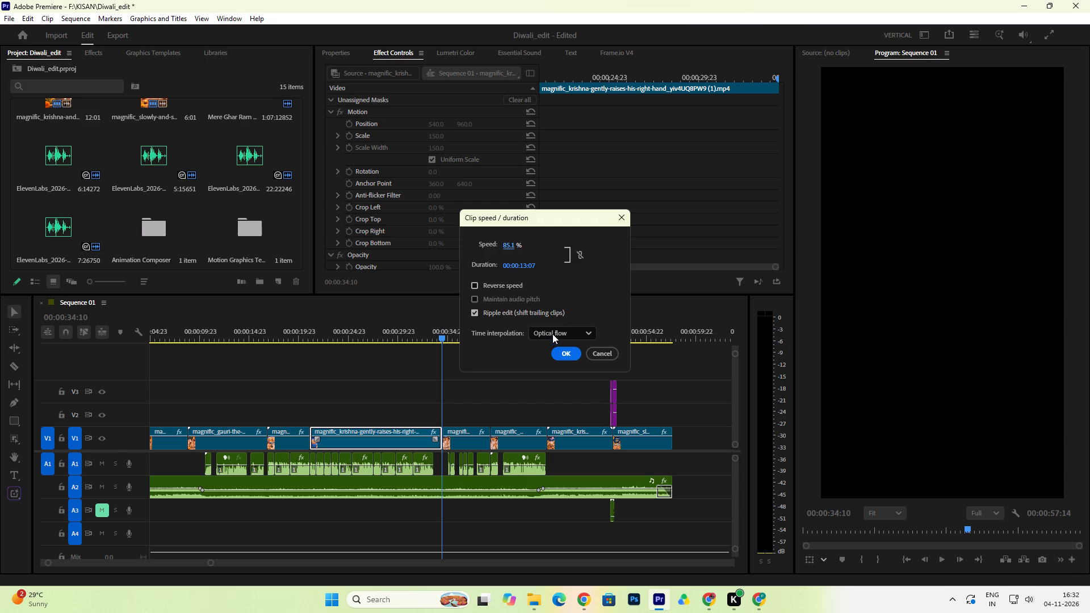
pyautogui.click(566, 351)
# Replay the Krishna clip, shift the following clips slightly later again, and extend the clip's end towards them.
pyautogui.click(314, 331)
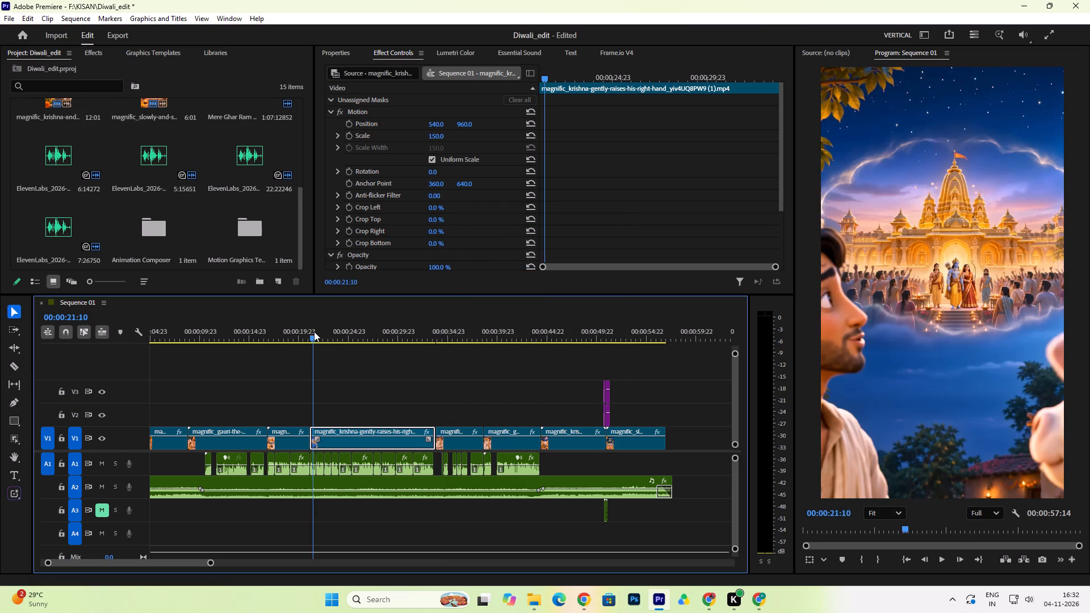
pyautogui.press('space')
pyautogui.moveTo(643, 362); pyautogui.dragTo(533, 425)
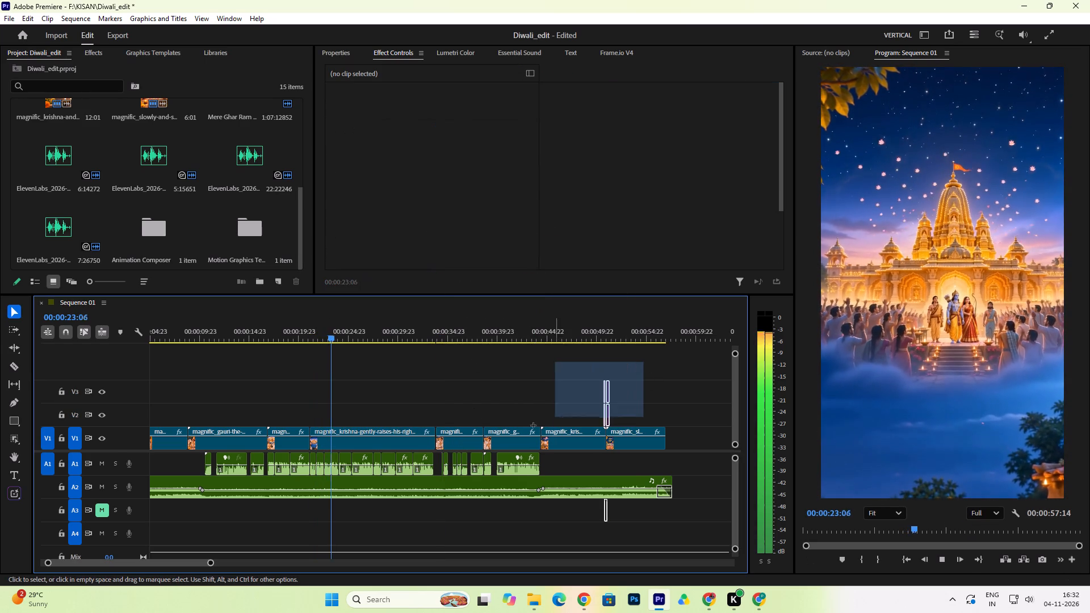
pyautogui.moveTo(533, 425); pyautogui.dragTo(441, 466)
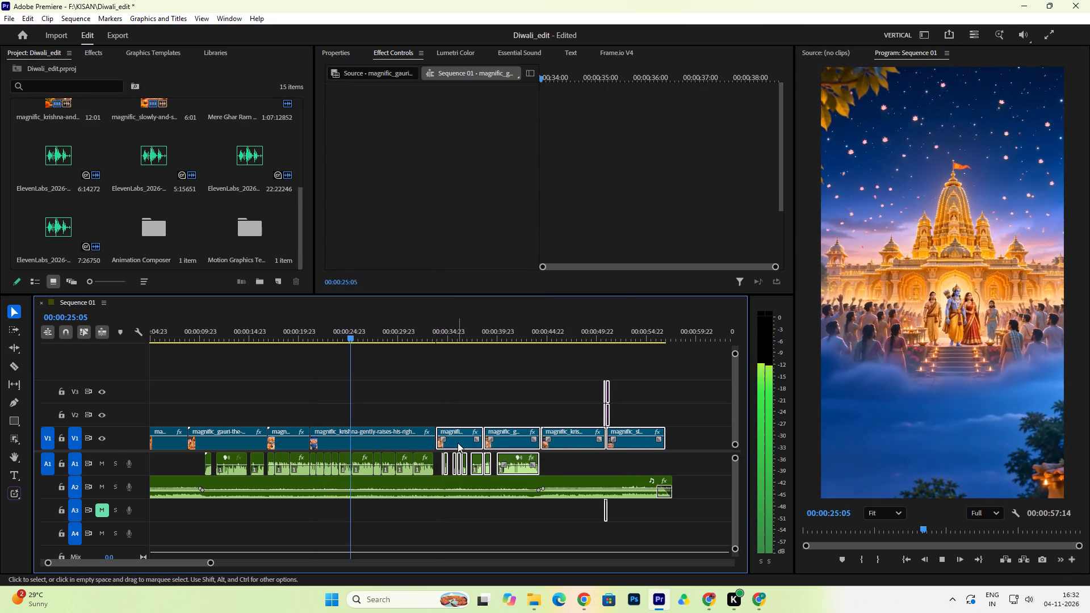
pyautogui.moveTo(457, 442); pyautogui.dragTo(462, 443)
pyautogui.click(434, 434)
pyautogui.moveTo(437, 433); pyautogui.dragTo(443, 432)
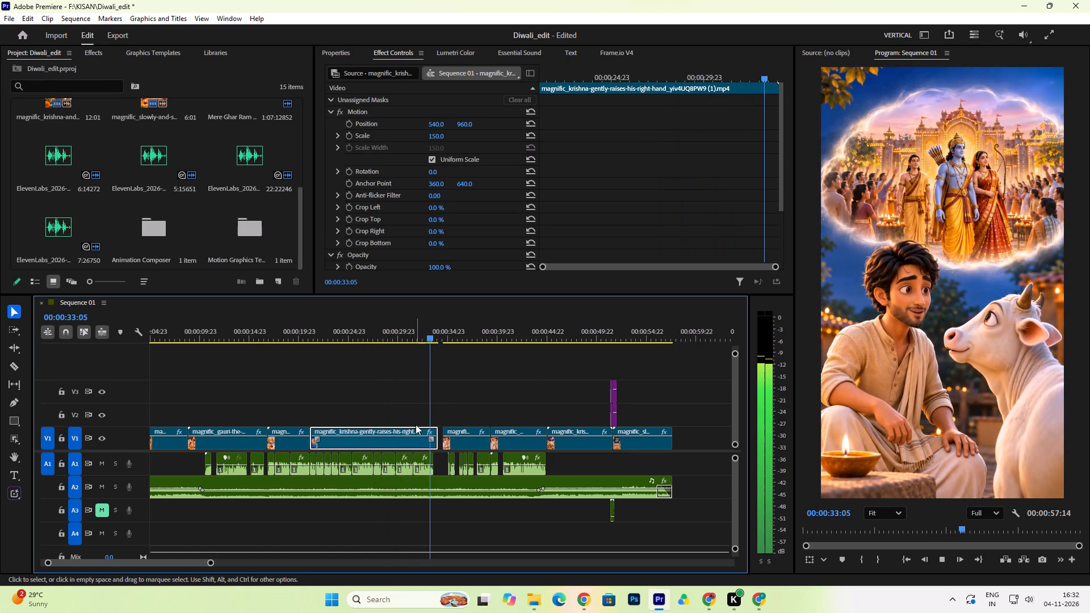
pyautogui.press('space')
# Set the Krishna clip's speed to 86.1% with speed and duration unlinked, keeping ripple edit and Optical flow.
pyautogui.click(413, 439)
pyautogui.rightClick(413, 439)
pyautogui.click(458, 358)
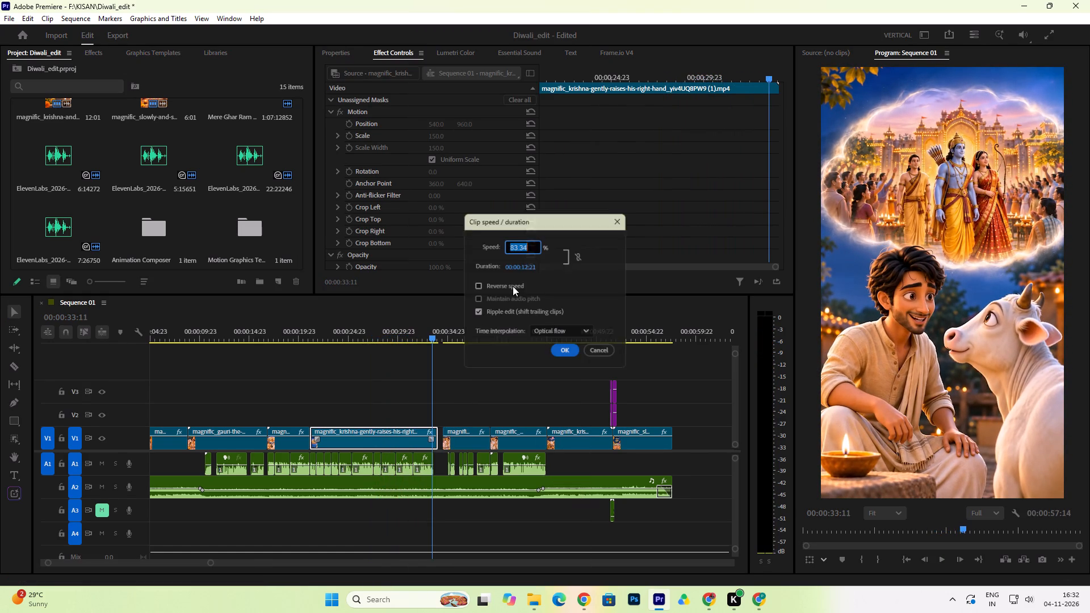
pyautogui.click(577, 289)
pyautogui.moveTo(512, 247); pyautogui.dragTo(530, 249)
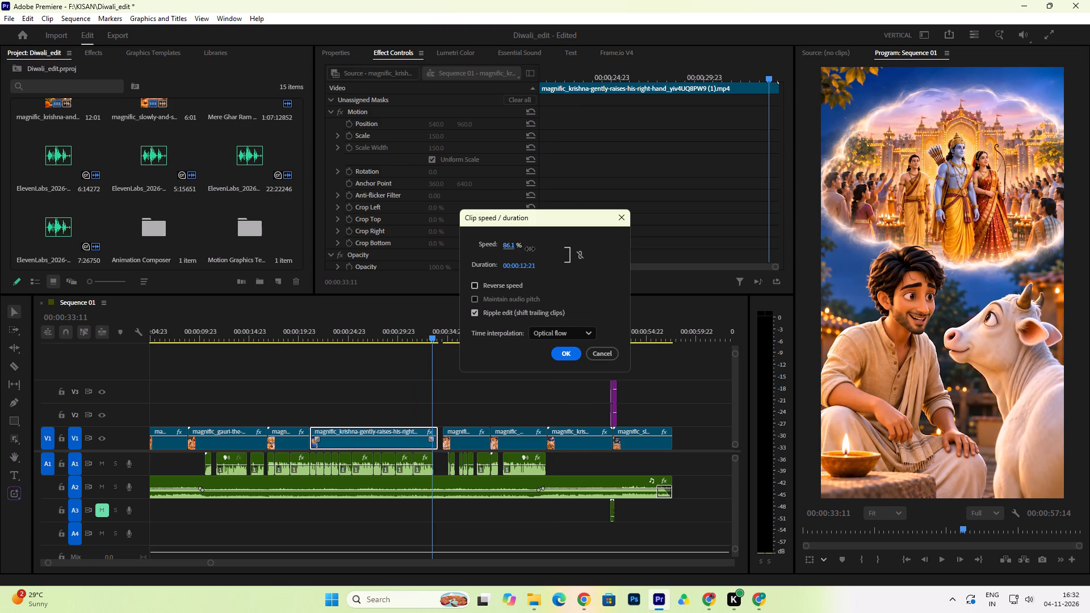
pyautogui.moveTo(530, 249); pyautogui.dragTo(530, 249)
pyautogui.click(565, 355)
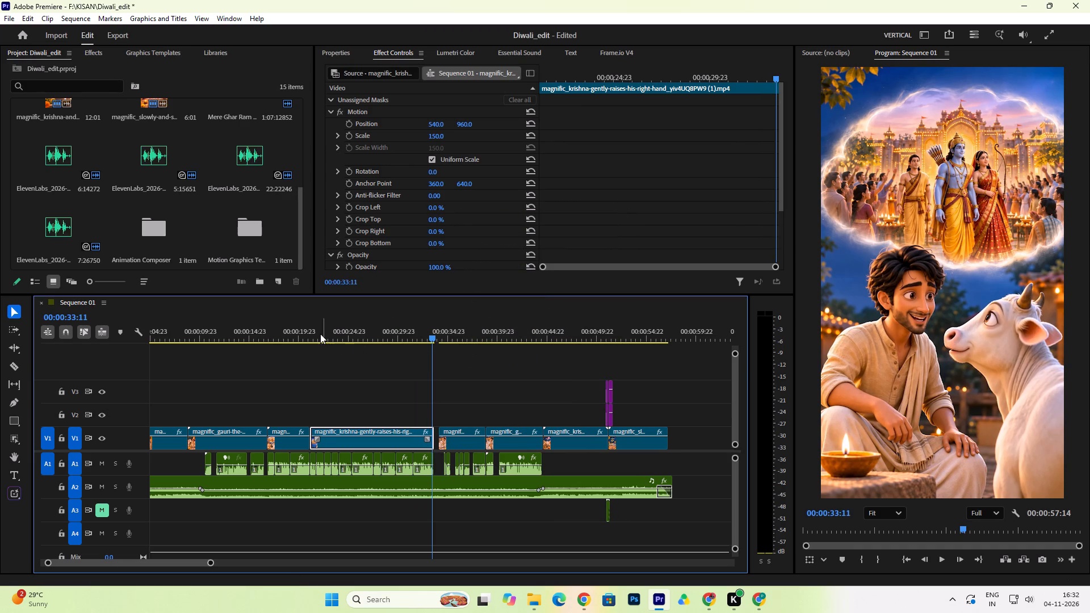
# Play through the Krishna clip into the next shot, and ripple-delete the gap between the two clips on V1.
pyautogui.click(309, 330)
pyautogui.press('space')
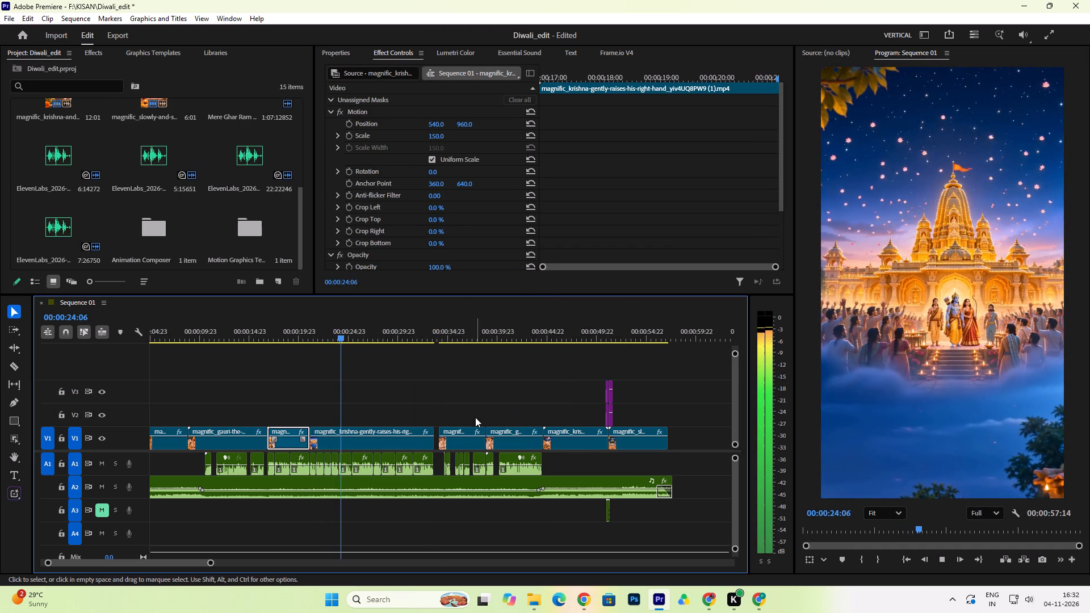
pyautogui.click(412, 444)
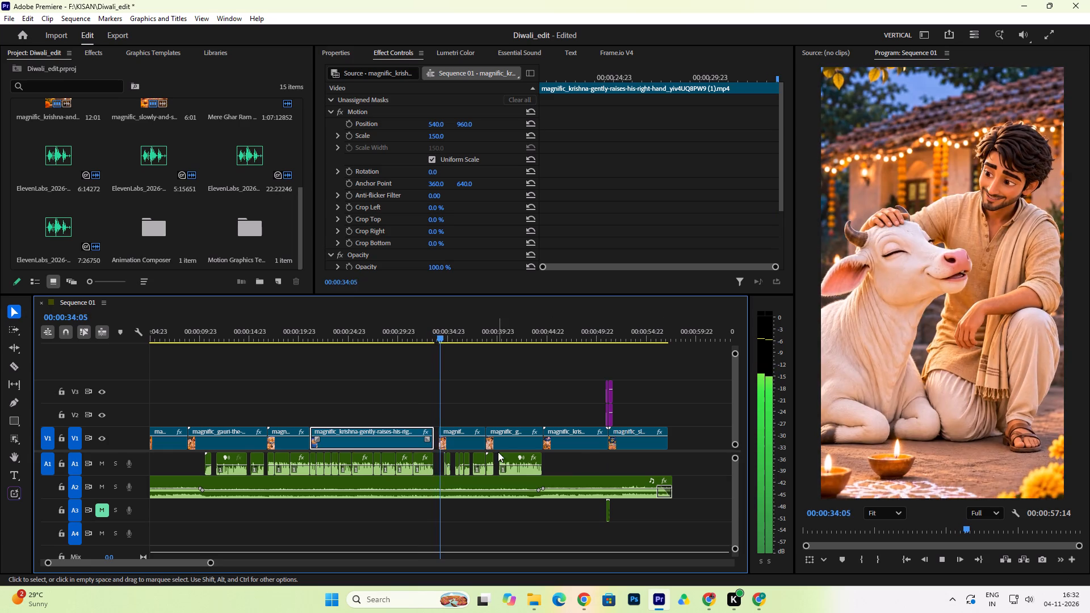
pyautogui.press('space')
pyautogui.click(436, 442)
pyautogui.press('Delete')
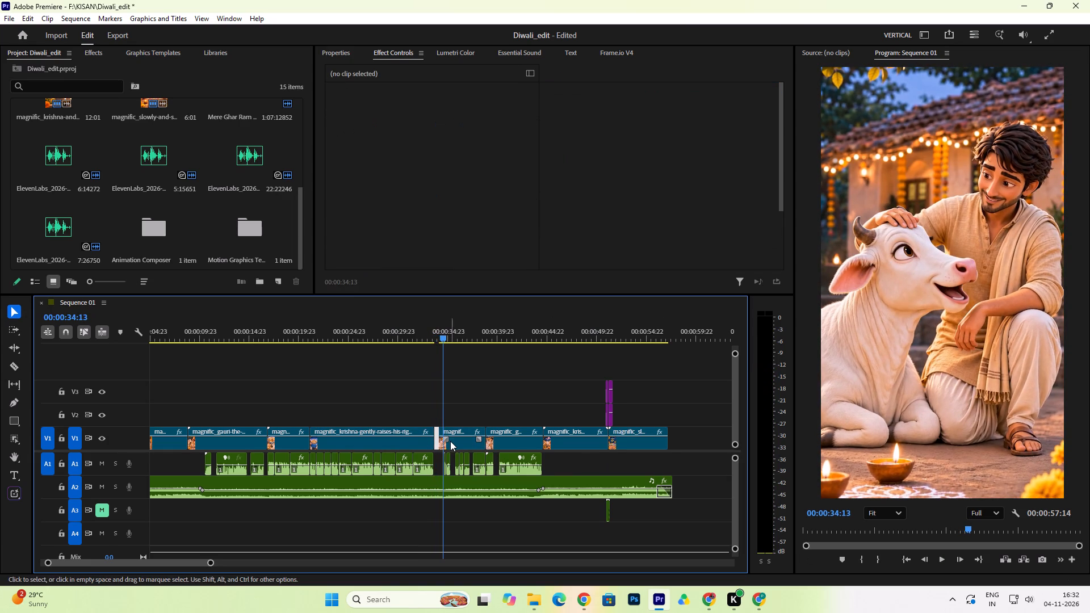
# Save the project and return the playhead to the start of the sequence.
pyautogui.hotkey('ctrl', 's')
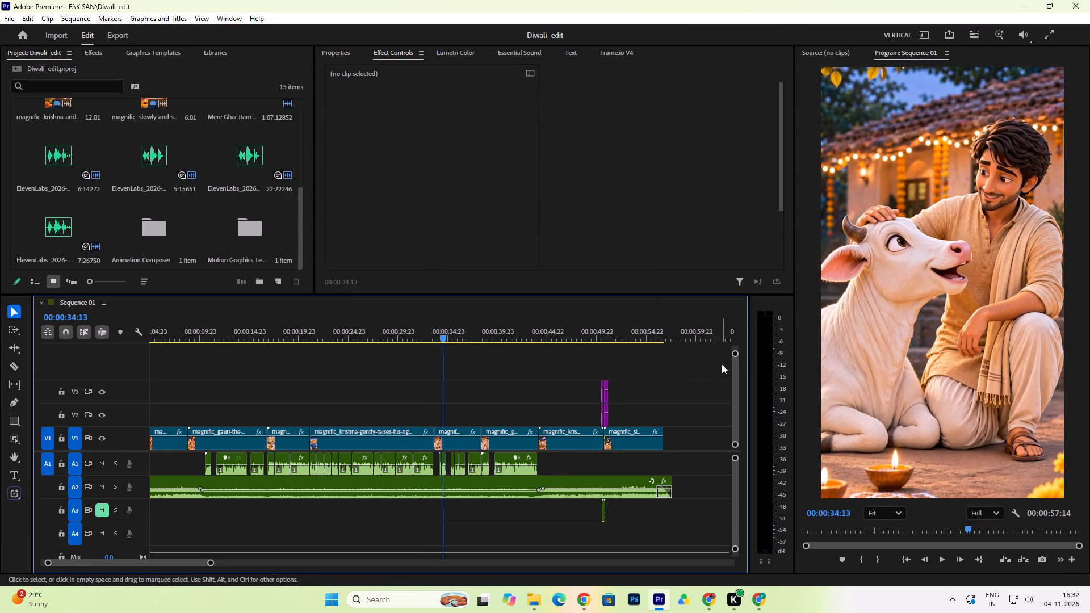
pyautogui.hotkey('ctrl', 's')
pyautogui.moveTo(269, 328); pyautogui.dragTo(58, 398)
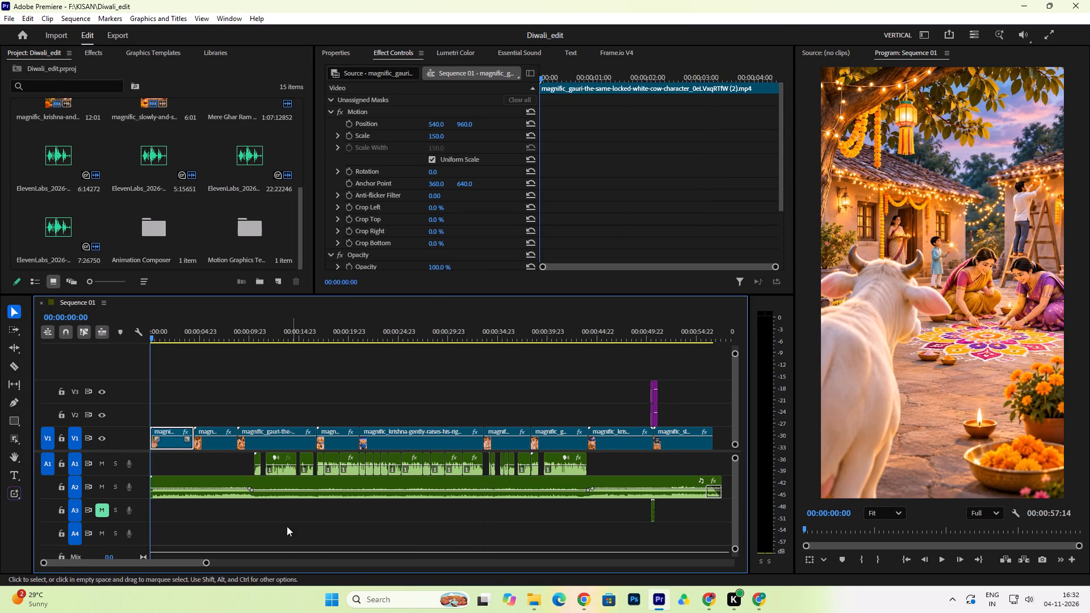
pyautogui.moveTo(207, 561); pyautogui.dragTo(239, 561)
pyautogui.hotkey('ctrl', 's')
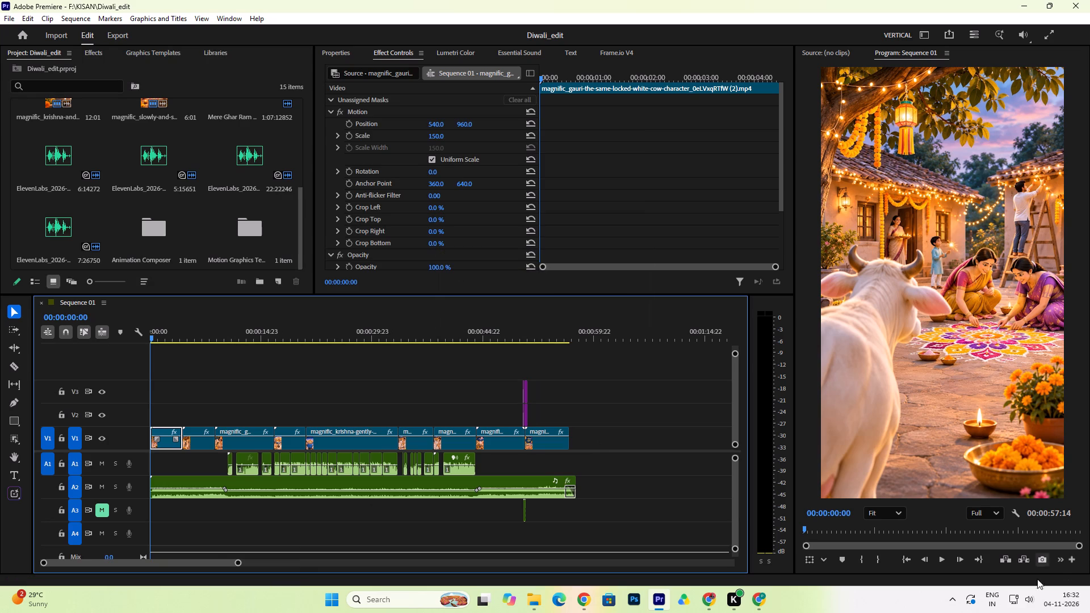
# Bring kisan l&f.png from the KISAN > L&F folder on drive F: into the sequence, placing it on V4 at the start.
pyautogui.click(534, 602)
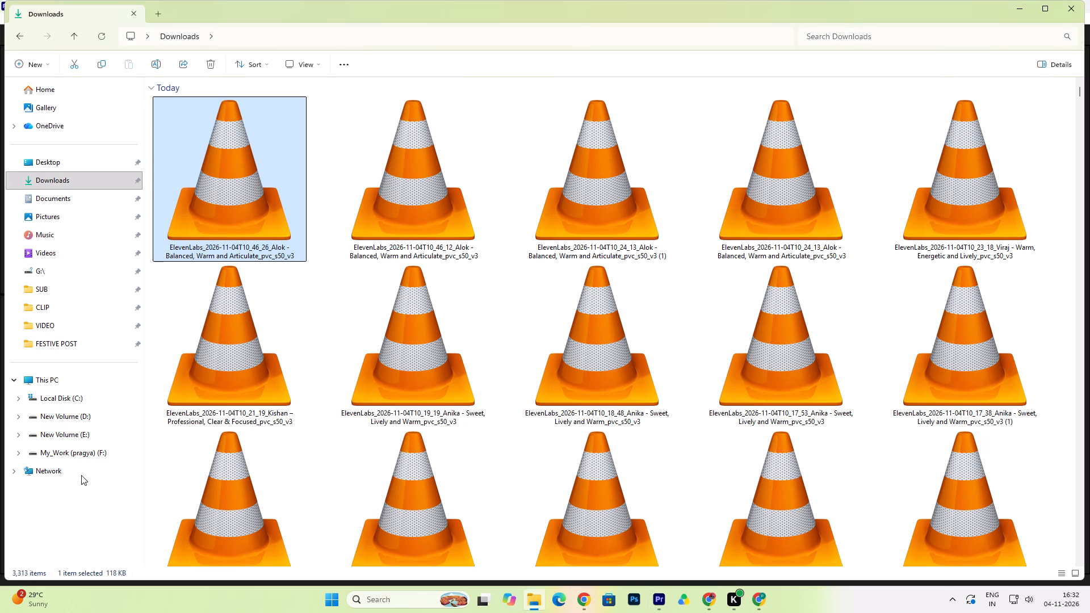
pyautogui.click(86, 452)
pyautogui.doubleClick(186, 178)
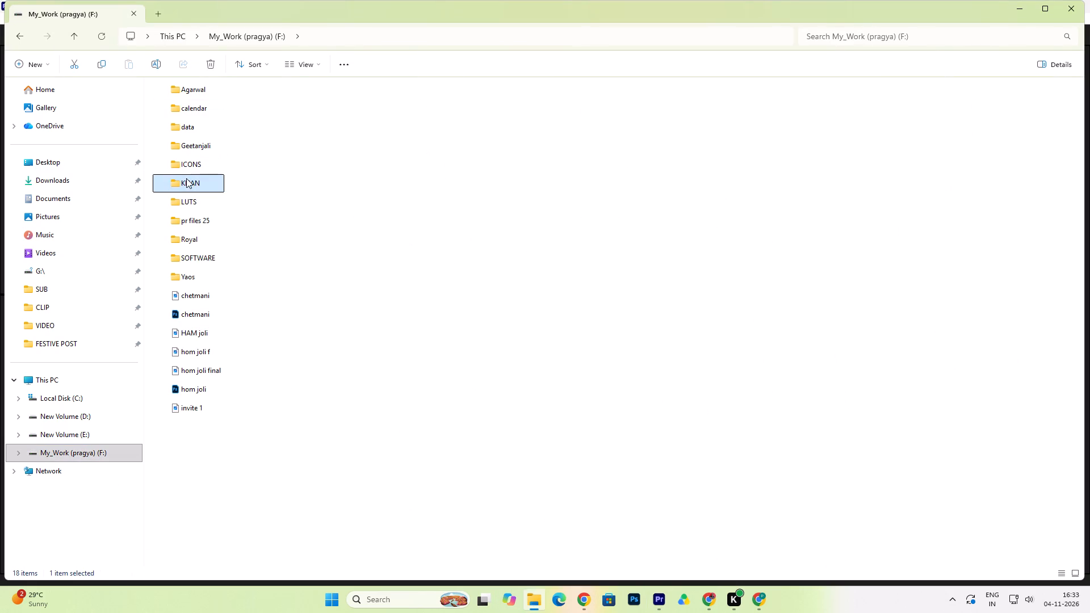
pyautogui.doubleClick(198, 201)
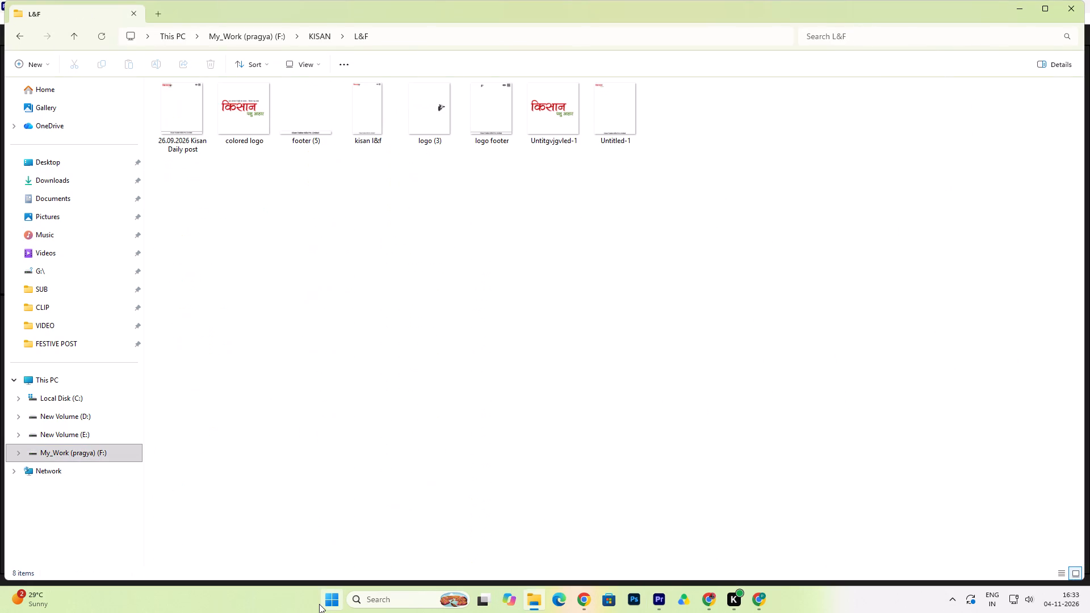
pyautogui.click(364, 138)
pyautogui.moveTo(368, 128); pyautogui.dragTo(658, 565)
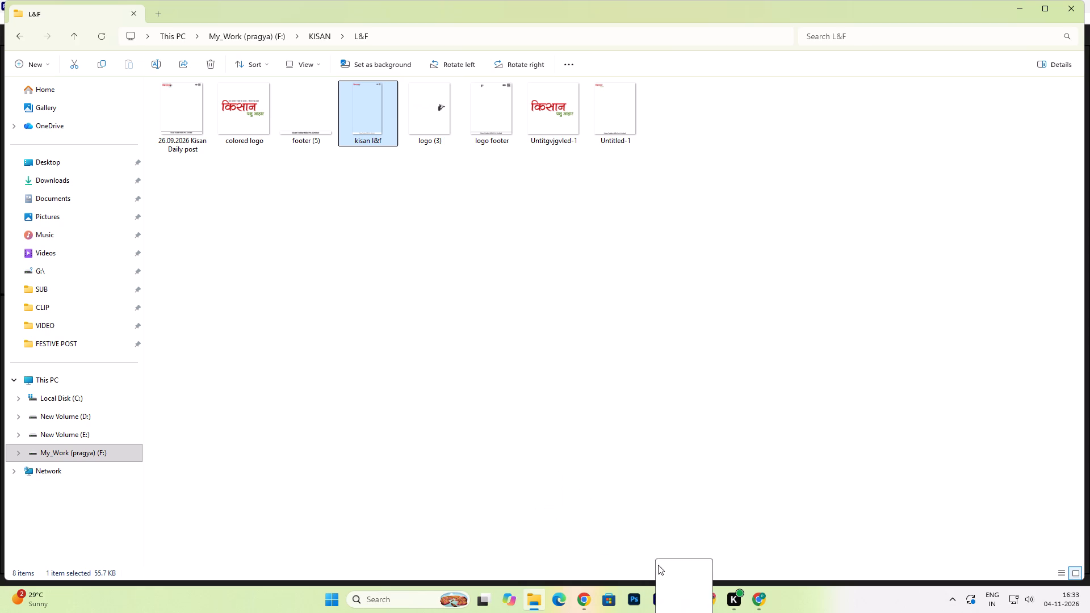
pyautogui.moveTo(658, 565); pyautogui.dragTo(153, 372)
# Extend the kisan l&f.png overlay on V4 until it meets the start of the short graphic clip on V3.
pyautogui.moveTo(190, 359); pyautogui.dragTo(490, 380)
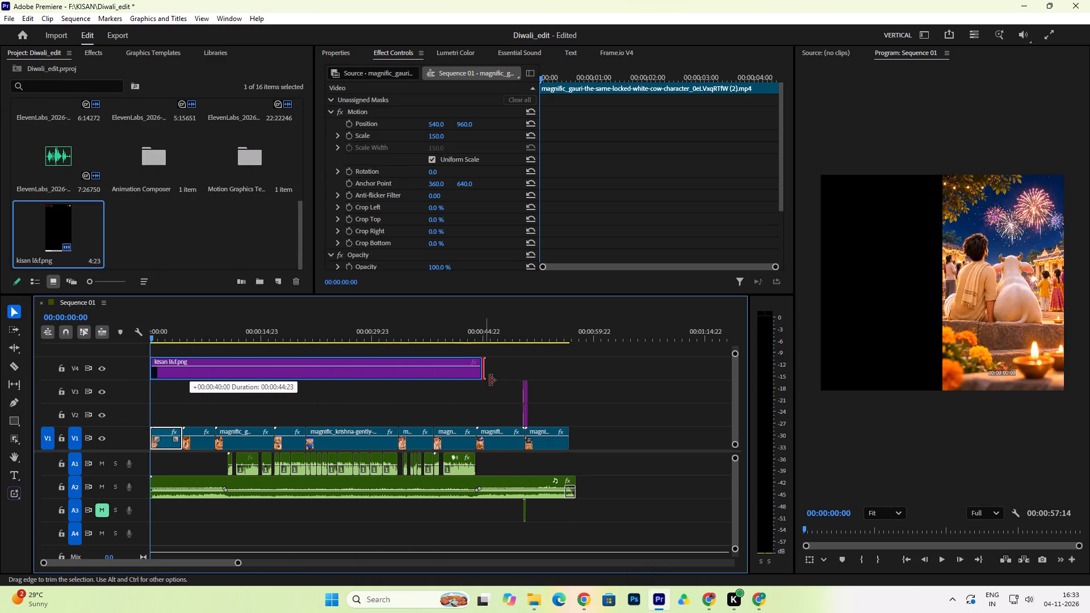
pyautogui.moveTo(490, 380); pyautogui.dragTo(523, 381)
# Save the project with the playhead at the sequence start and briefly preview the opening shot with the logo and footer overlay.
pyautogui.moveTo(286, 332); pyautogui.dragTo(103, 371)
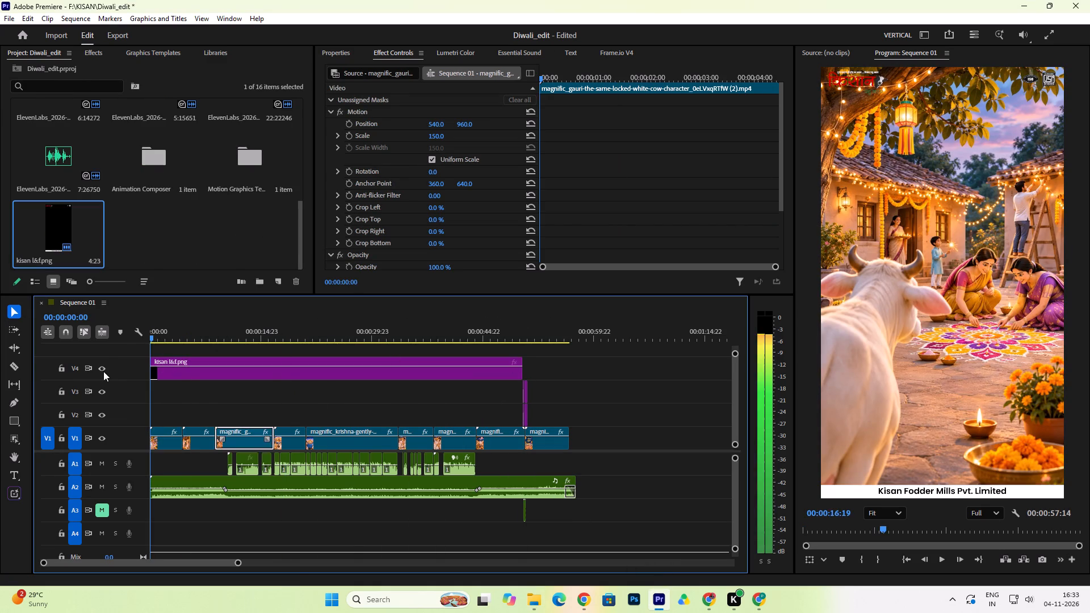
pyautogui.moveTo(103, 371); pyautogui.dragTo(97, 374)
pyautogui.hotkey('ctrl', 's')
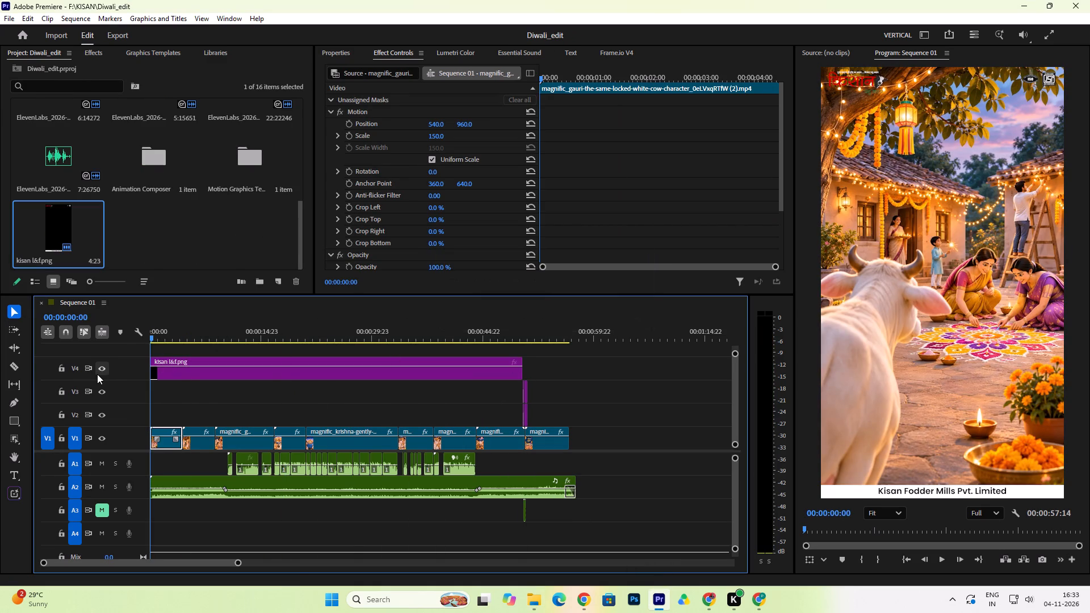
pyautogui.press('space')
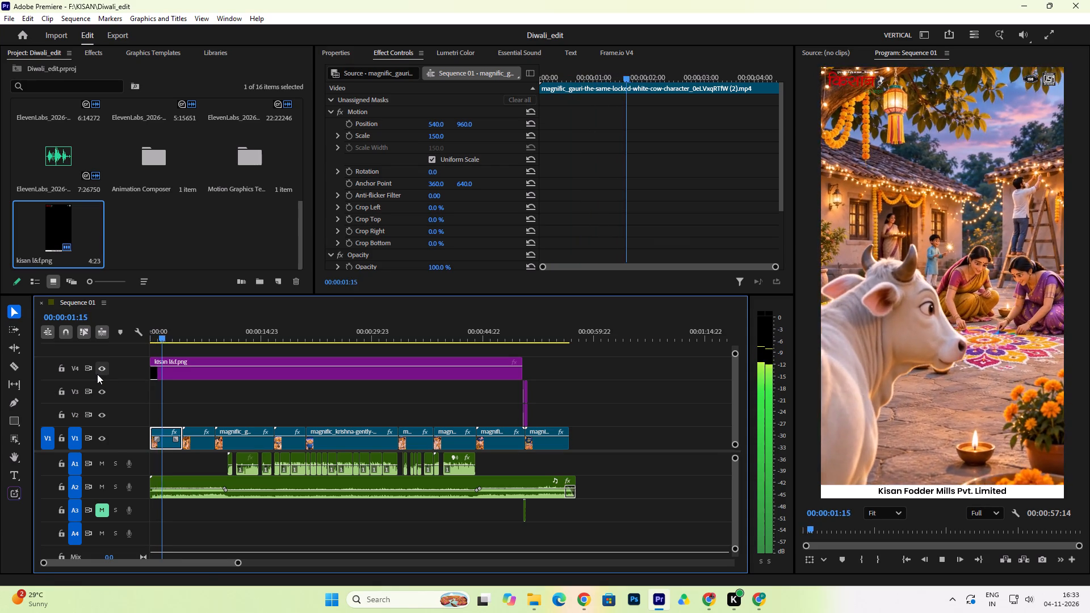
pyautogui.press('space')
# Switch to Chrome, browse the Bhai Dooj pins and search Pinterest for "bhai dooj simple postcattlefeed".
pyautogui.click(754, 601)
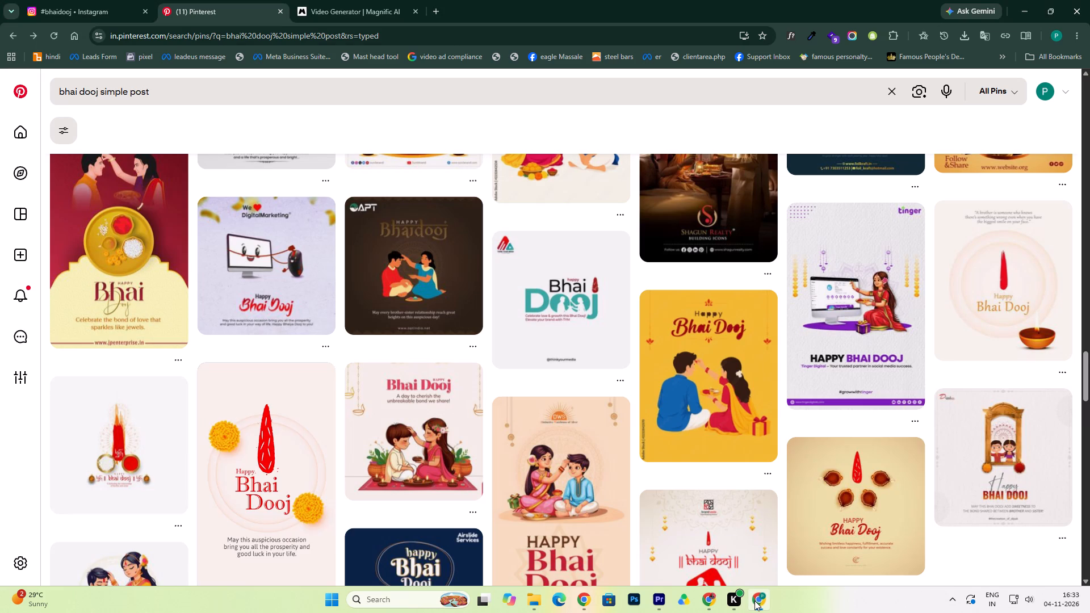
pyautogui.scroll(-15, 857, 425)
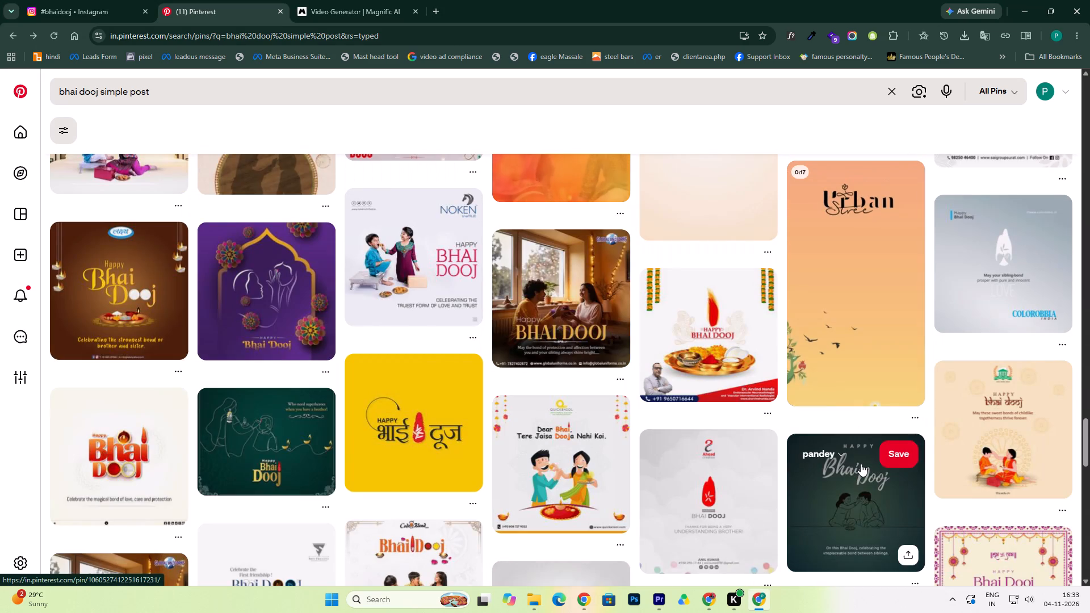
pyautogui.click(739, 87)
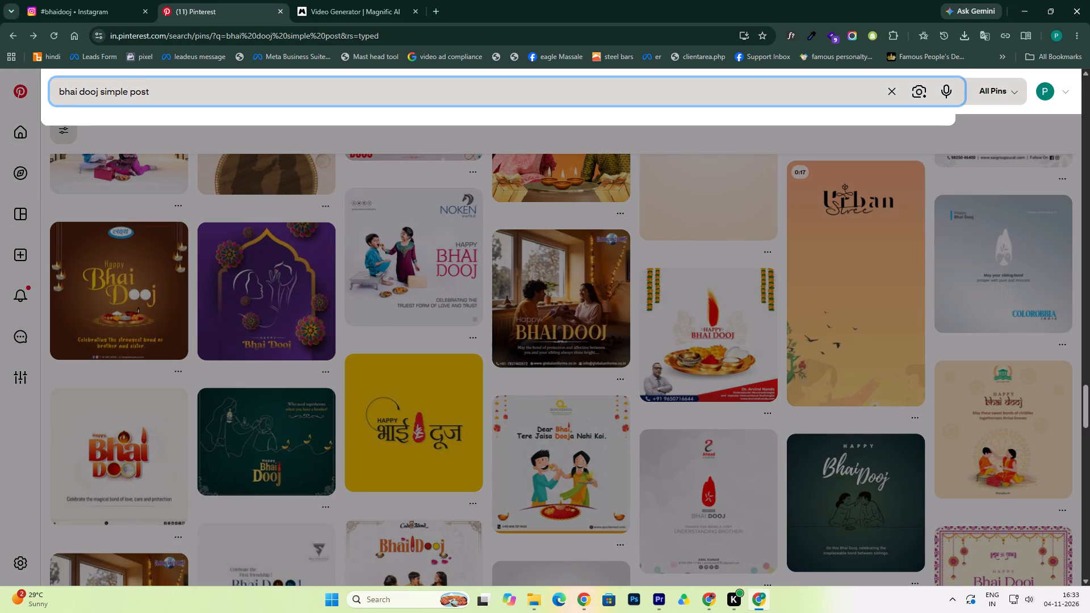
pyautogui.write('cattlefeed')
pyautogui.press('Return')
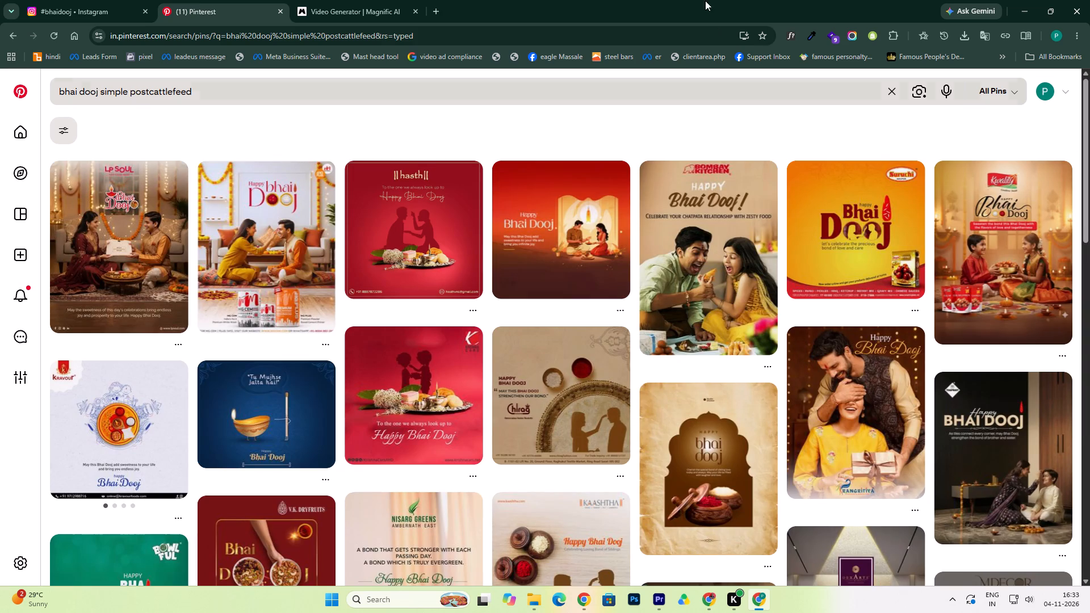
# Switch back to Premiere and play the sequence from the beginning to review the video with its overlay.
pyautogui.click(659, 603)
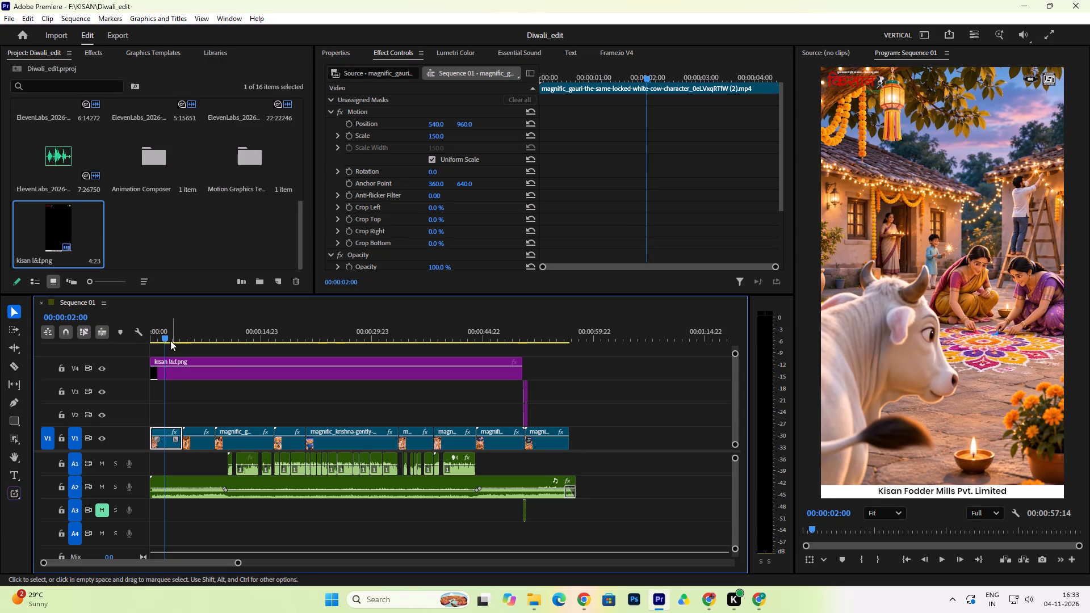
pyautogui.moveTo(169, 338); pyautogui.dragTo(120, 348)
pyautogui.press('space')
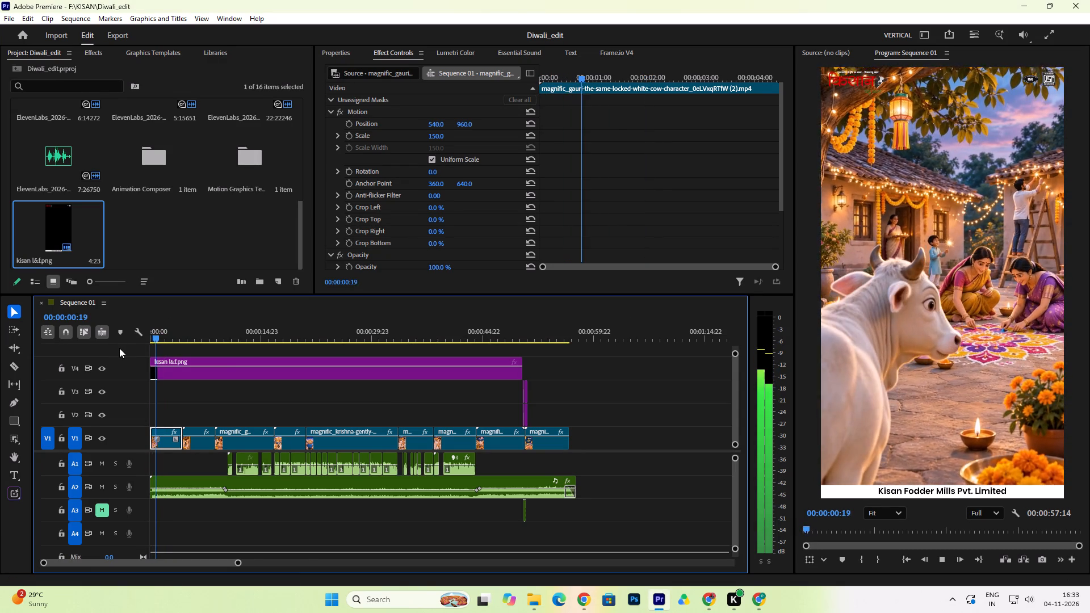
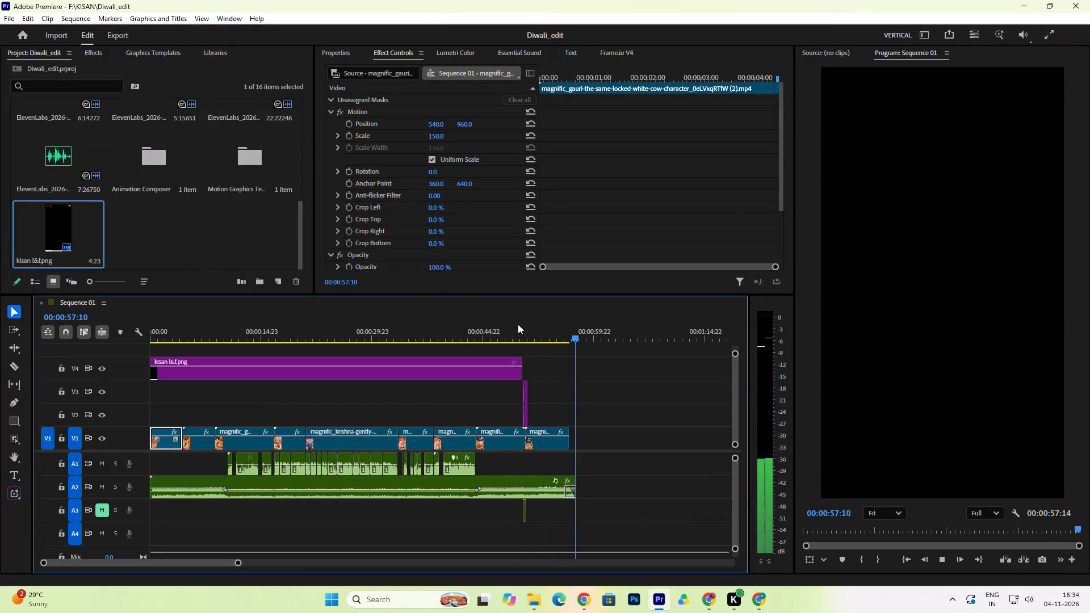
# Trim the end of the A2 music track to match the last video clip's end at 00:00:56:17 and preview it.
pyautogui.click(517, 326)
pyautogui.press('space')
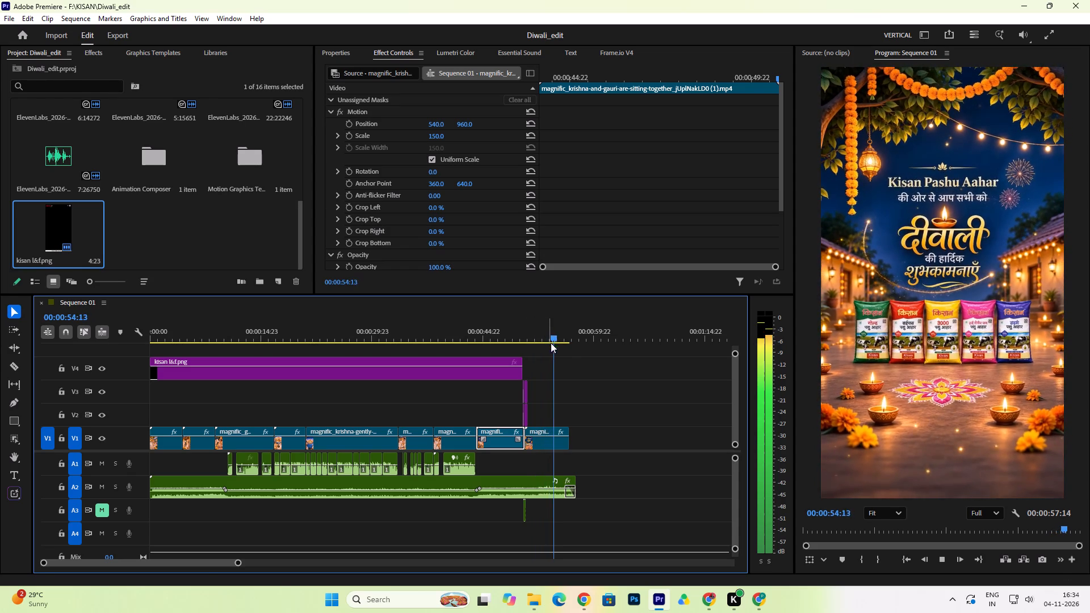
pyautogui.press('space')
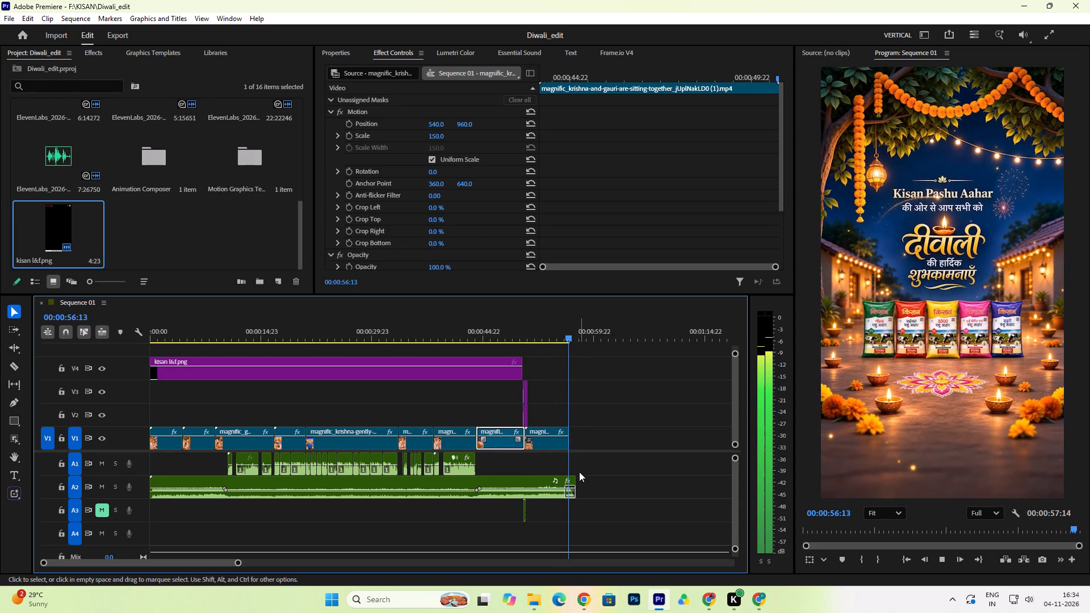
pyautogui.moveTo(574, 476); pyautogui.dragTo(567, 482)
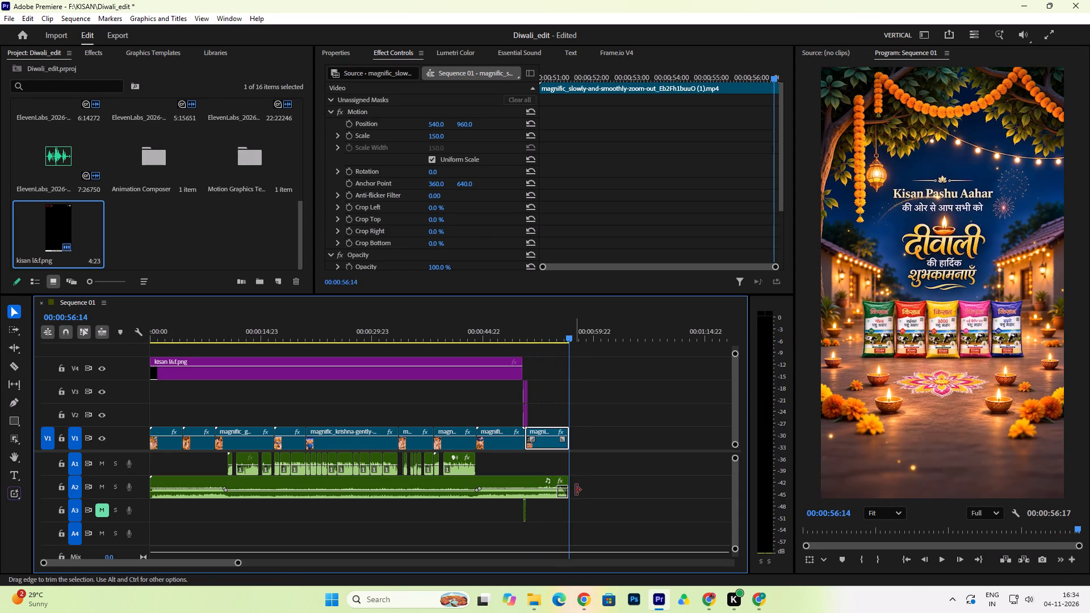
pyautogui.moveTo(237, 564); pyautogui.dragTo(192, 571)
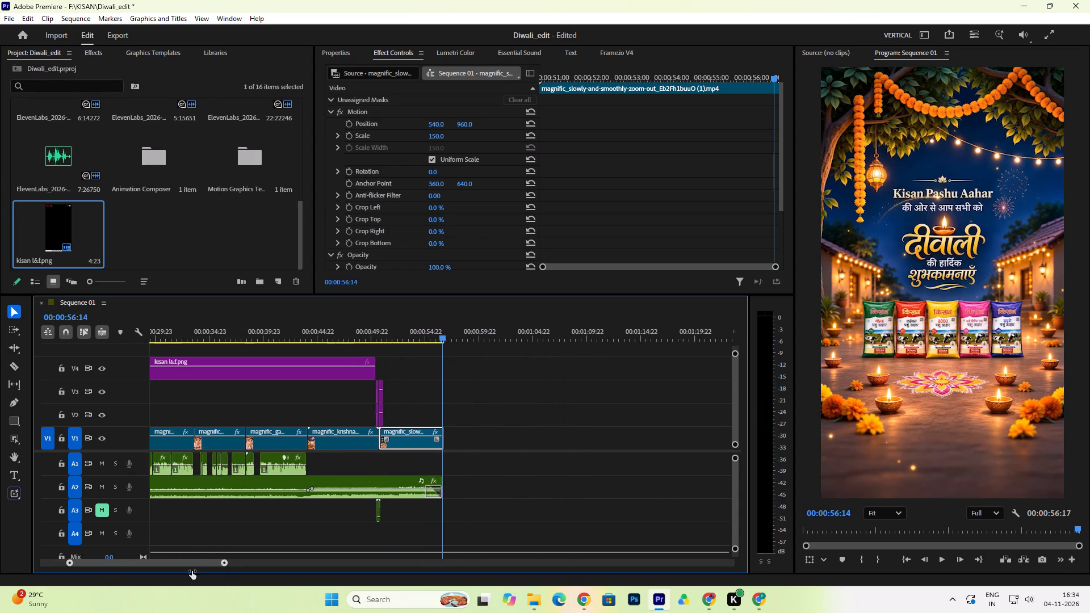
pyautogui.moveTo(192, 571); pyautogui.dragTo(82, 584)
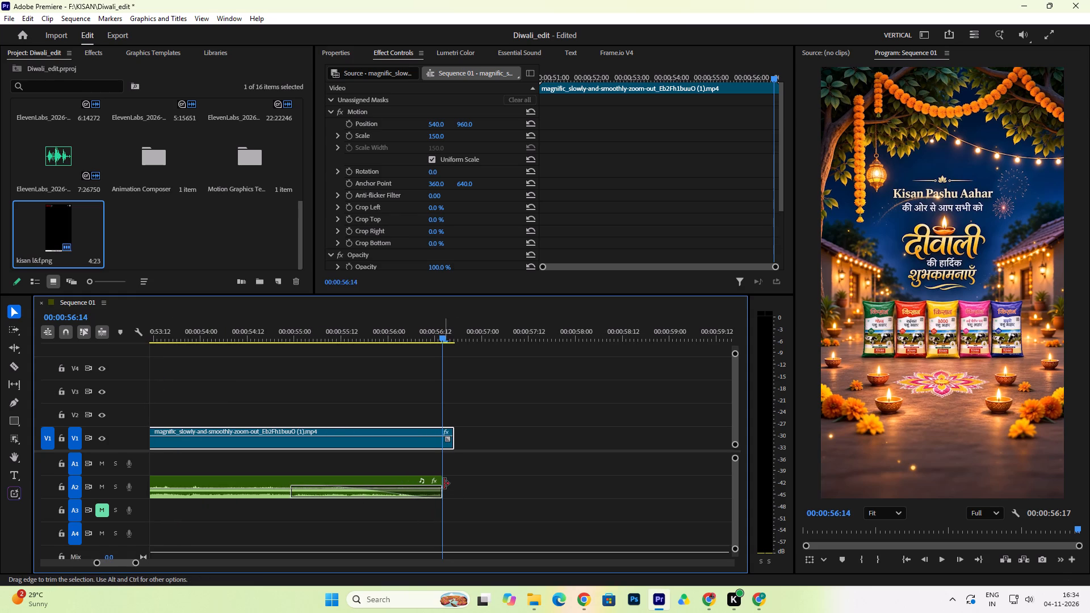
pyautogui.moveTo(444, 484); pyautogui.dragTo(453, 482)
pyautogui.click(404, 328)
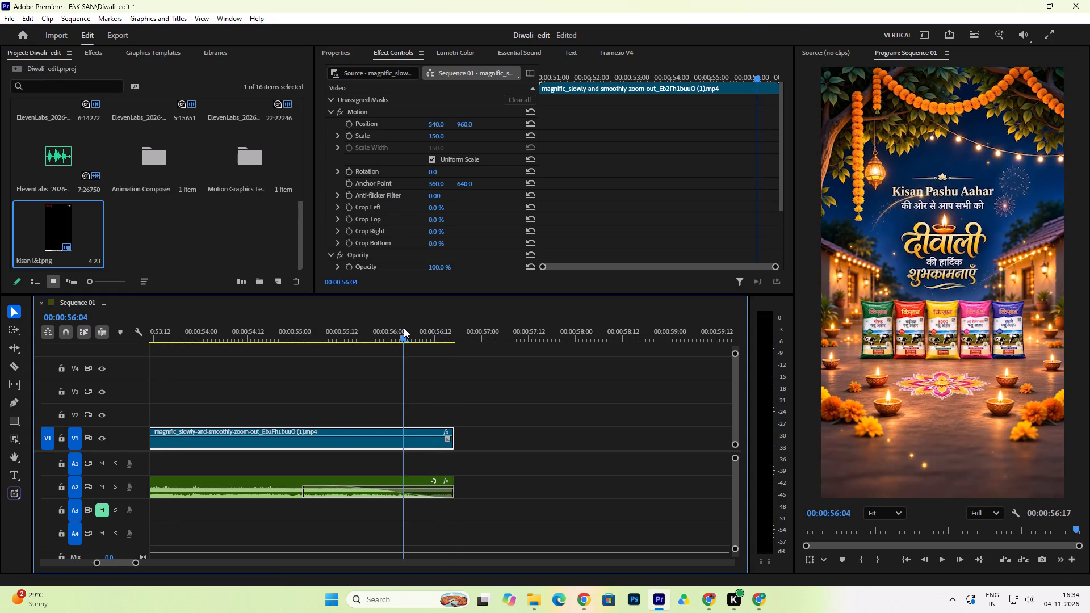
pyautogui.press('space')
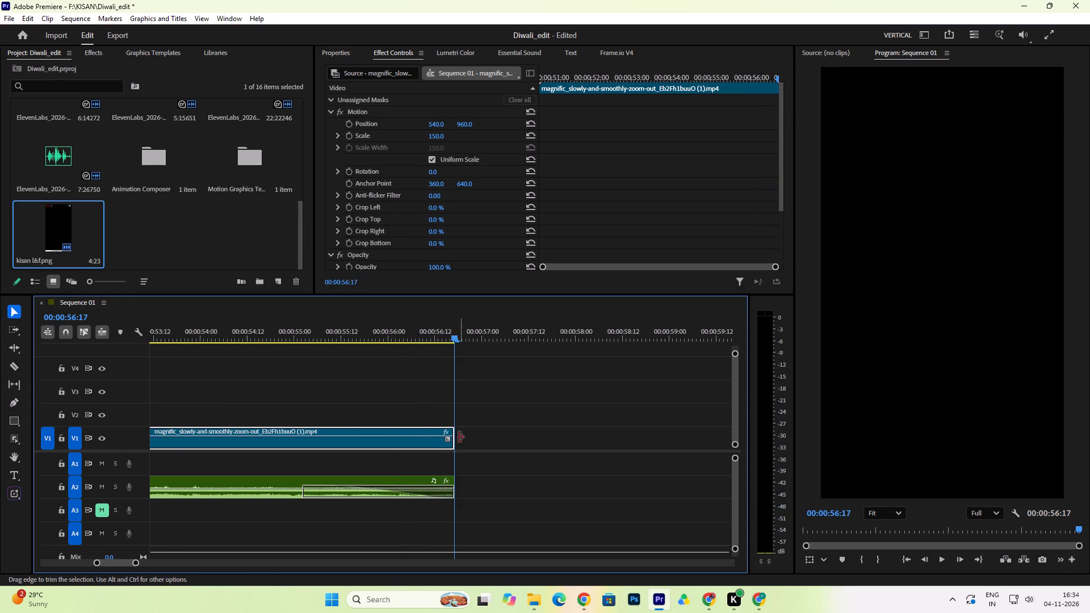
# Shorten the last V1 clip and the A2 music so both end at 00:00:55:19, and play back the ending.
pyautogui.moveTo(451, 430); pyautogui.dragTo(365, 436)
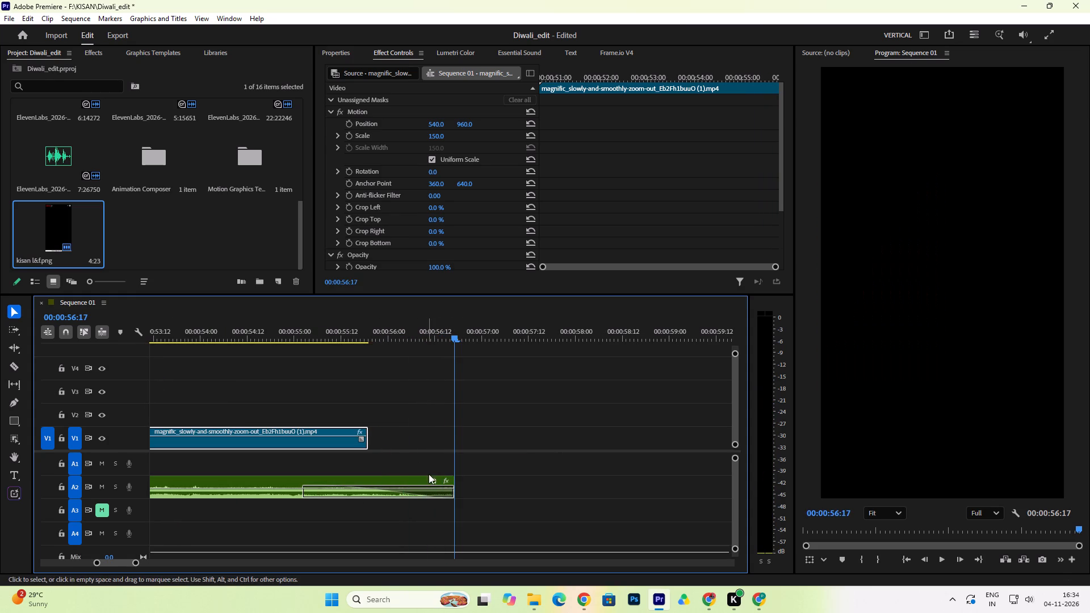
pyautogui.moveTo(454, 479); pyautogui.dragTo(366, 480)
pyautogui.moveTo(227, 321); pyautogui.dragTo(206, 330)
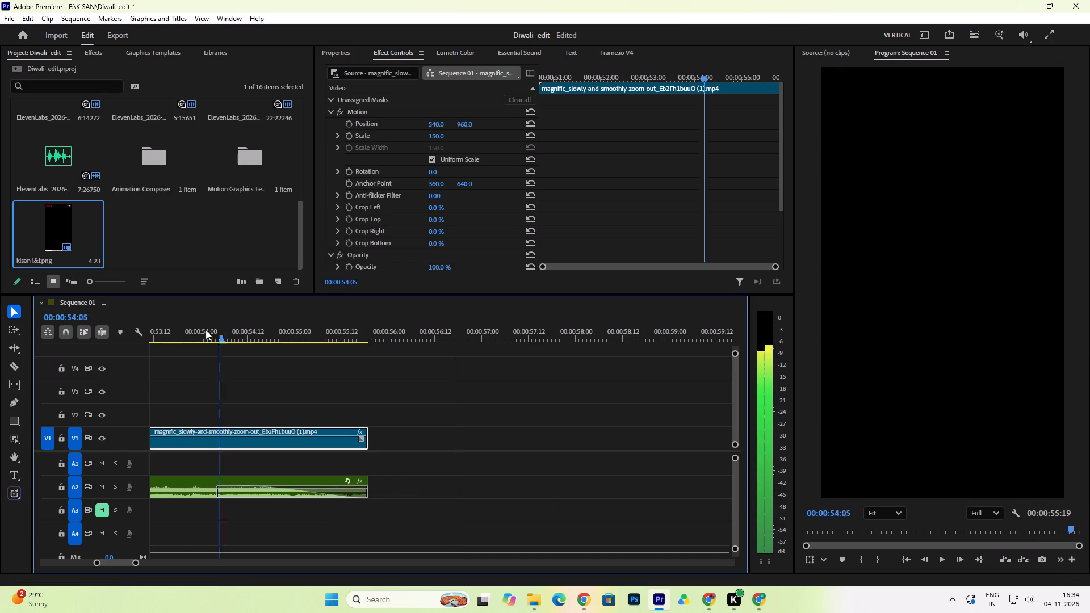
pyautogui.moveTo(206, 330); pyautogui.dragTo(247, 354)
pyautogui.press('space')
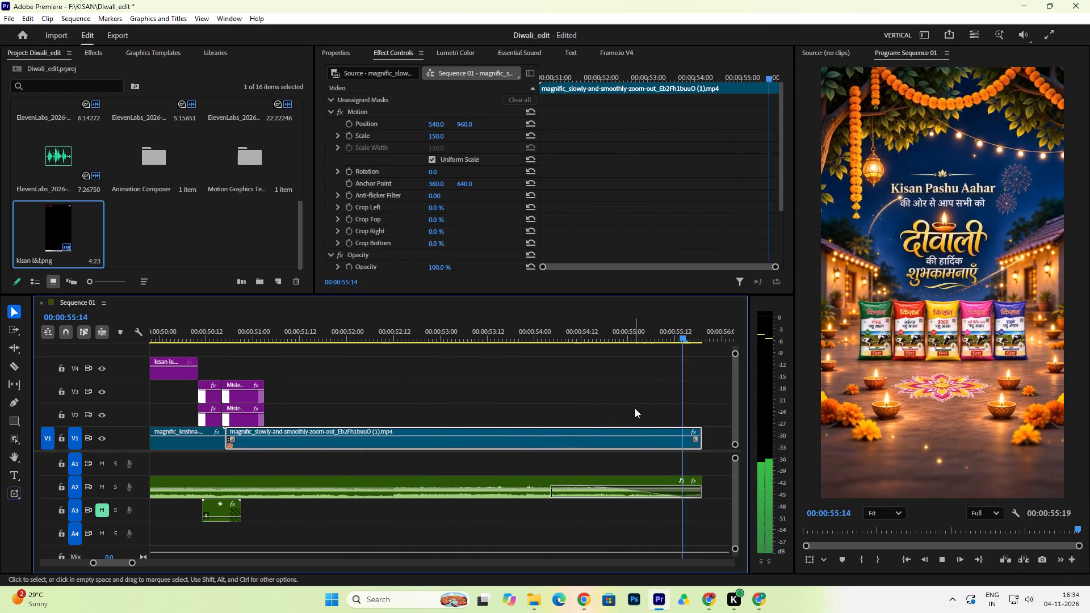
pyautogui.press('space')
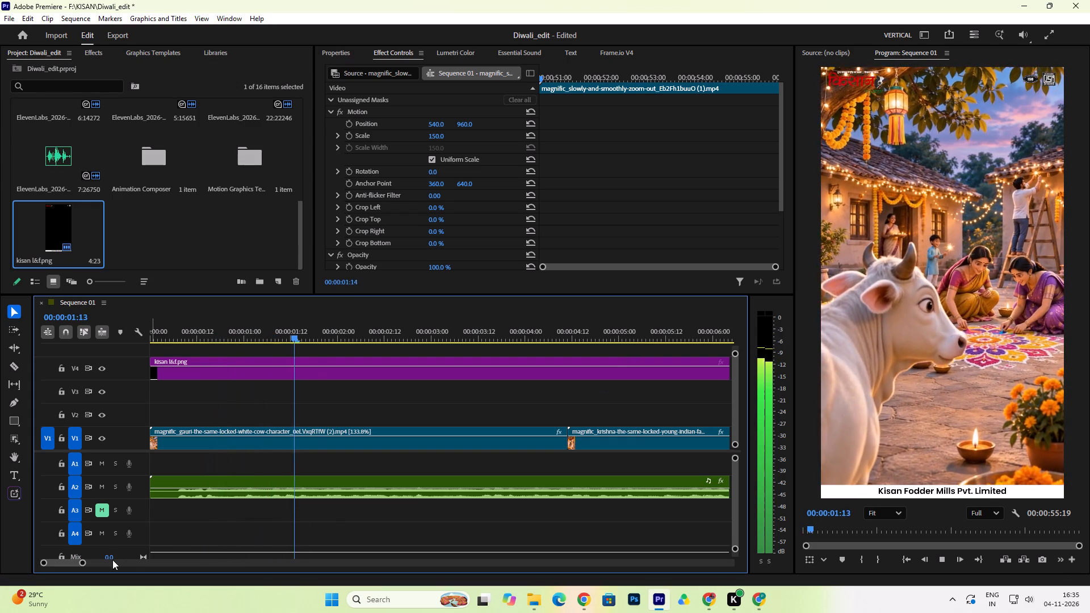
# Add a Cross Dissolve at the end of the last V1 clip, matching the length of the music's fade-out, and preview it.
pyautogui.moveTo(82, 562); pyautogui.dragTo(287, 569)
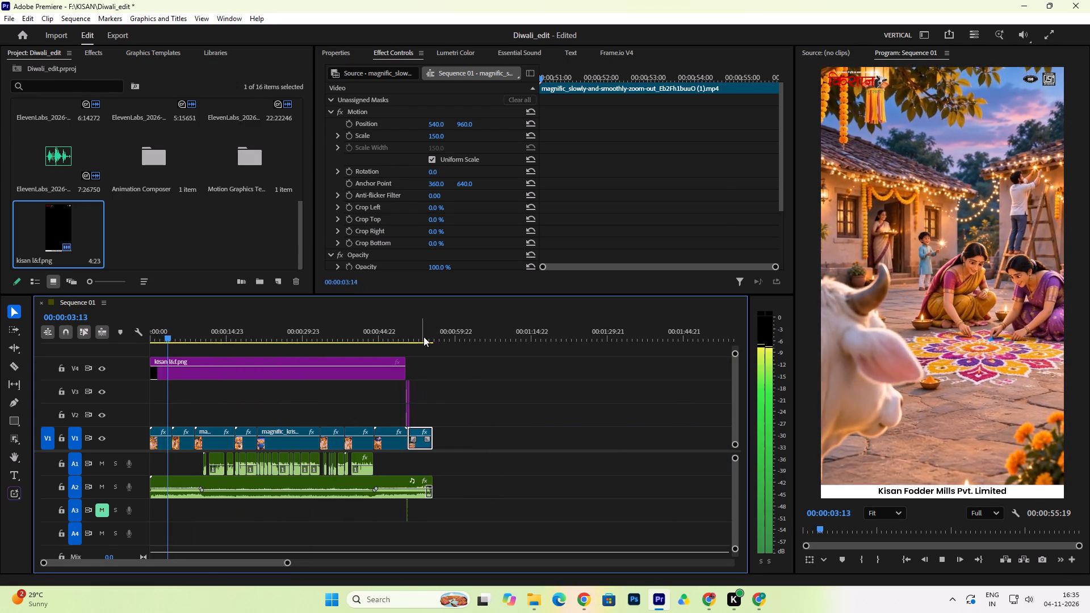
pyautogui.click(429, 333)
pyautogui.moveTo(287, 564); pyautogui.dragTo(121, 565)
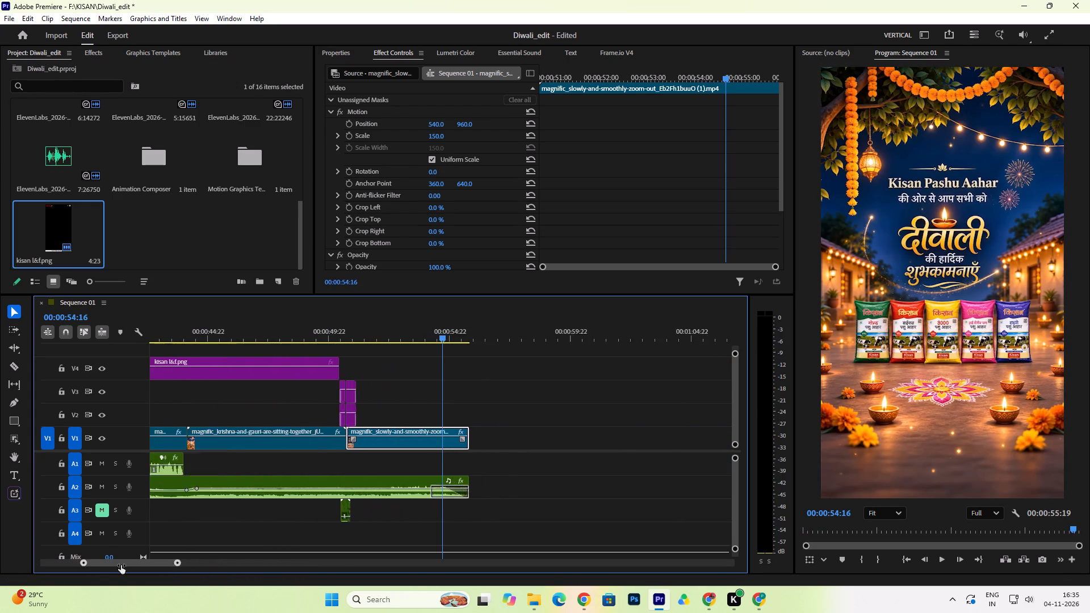
pyautogui.moveTo(121, 565); pyautogui.dragTo(96, 565)
pyautogui.moveTo(500, 438); pyautogui.dragTo(451, 446)
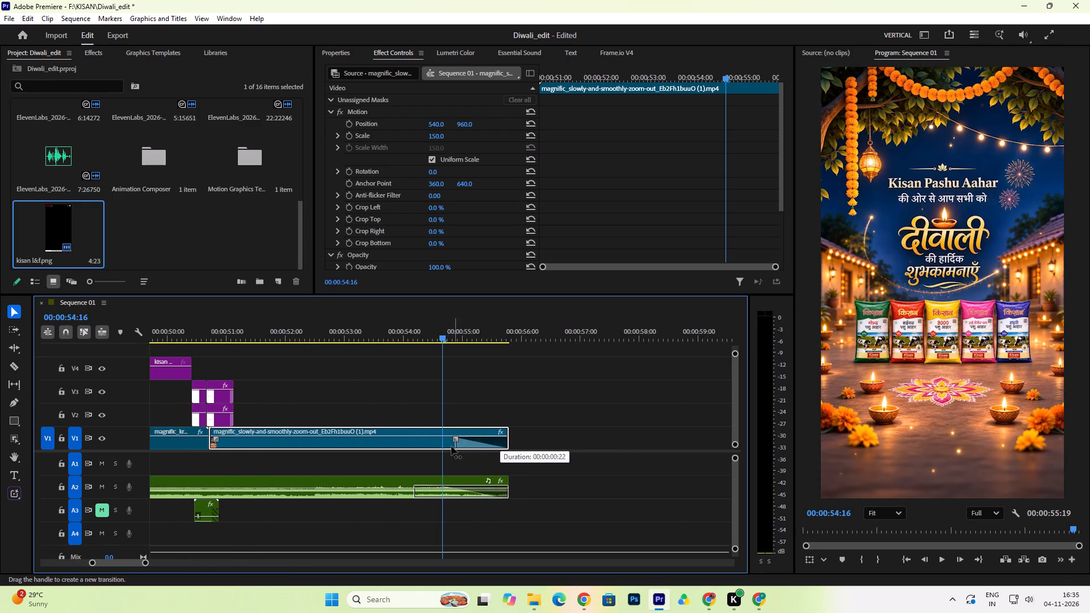
pyautogui.moveTo(451, 446); pyautogui.dragTo(408, 456)
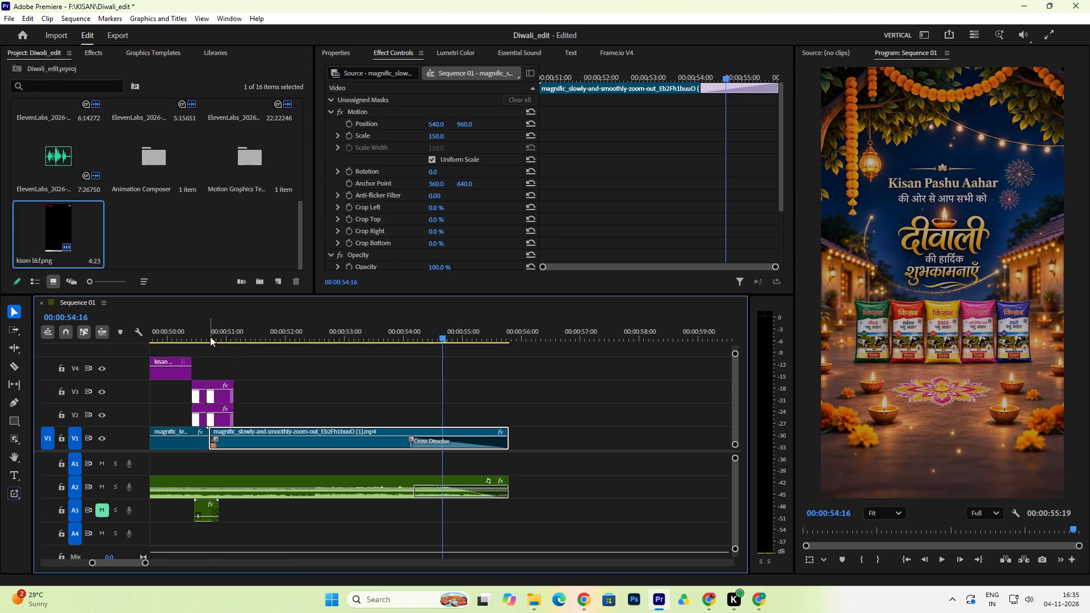
pyautogui.click(210, 337)
pyautogui.press('space')
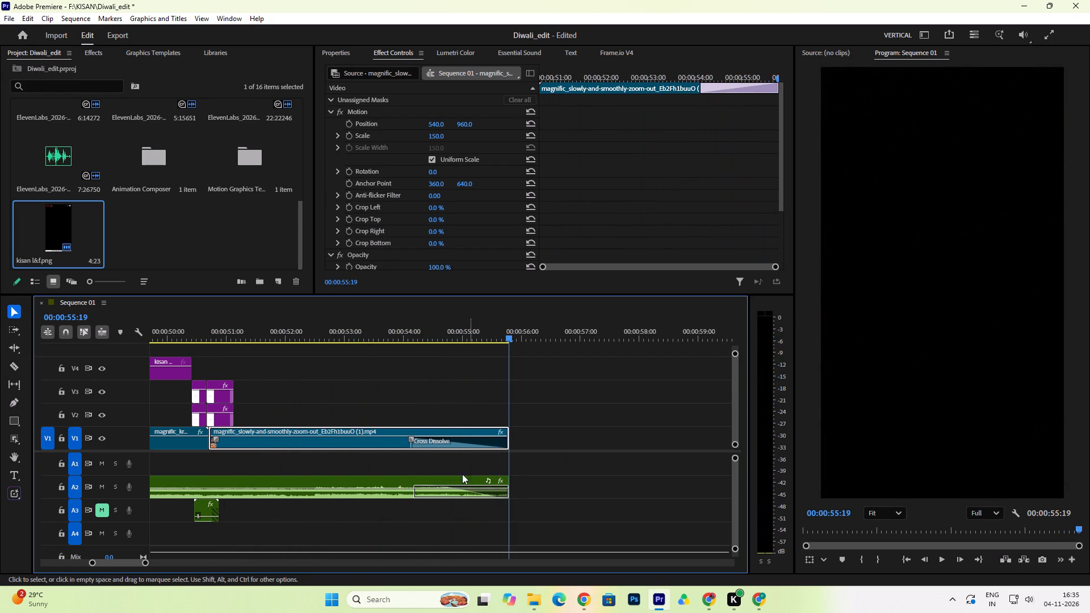
# Shorten the music's closing fade and the last clip's Cross Dissolve to about one second each, and preview the ending.
pyautogui.moveTo(413, 489); pyautogui.dragTo(454, 491)
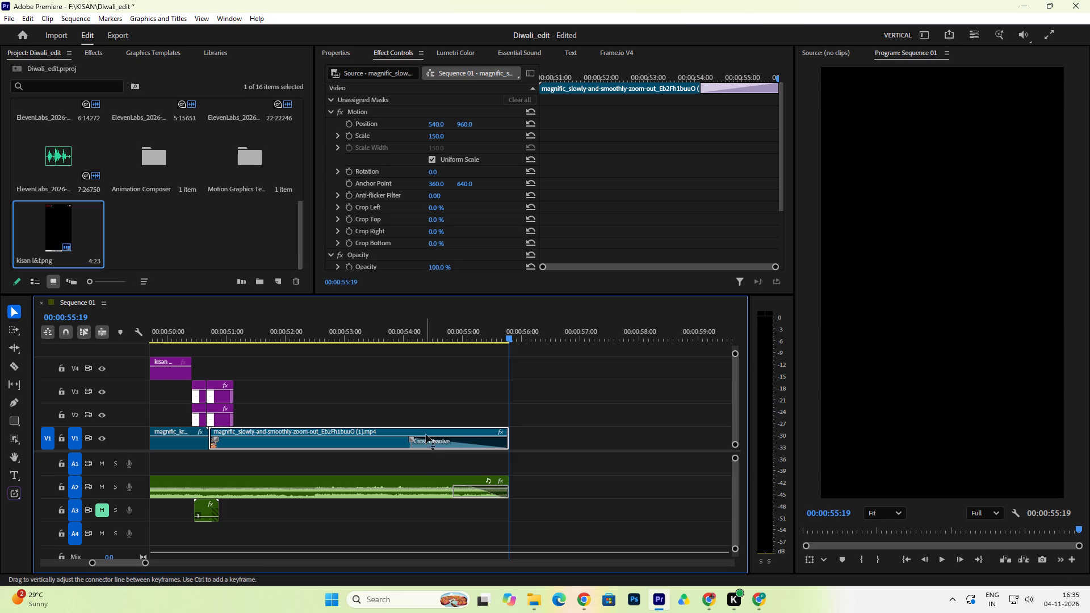
pyautogui.moveTo(410, 439); pyautogui.dragTo(452, 442)
pyautogui.click(220, 333)
pyautogui.press('space')
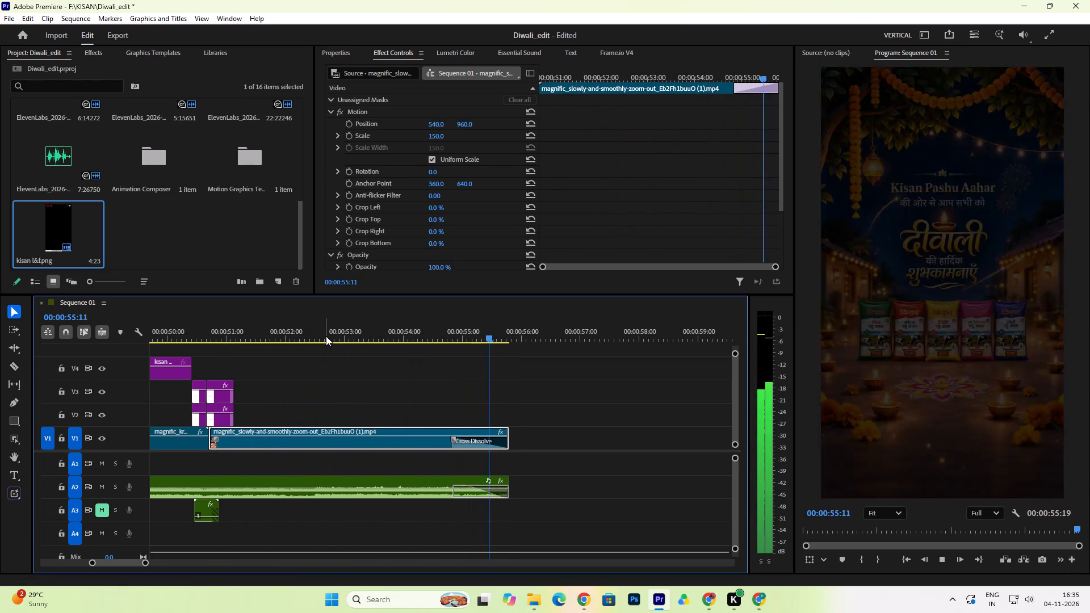
# Extend the last V1 clip and the A2 music so both end at 00:00:56:11, and play back the ending.
pyautogui.moveTo(512, 435); pyautogui.dragTo(542, 439)
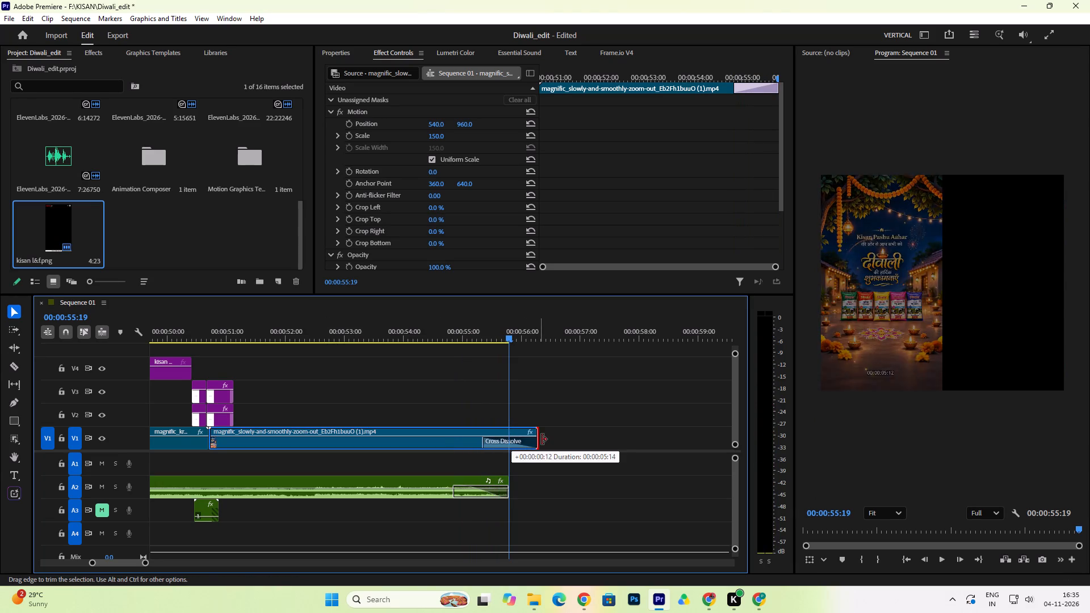
pyautogui.moveTo(542, 439); pyautogui.dragTo(543, 439)
pyautogui.moveTo(511, 479); pyautogui.dragTo(543, 479)
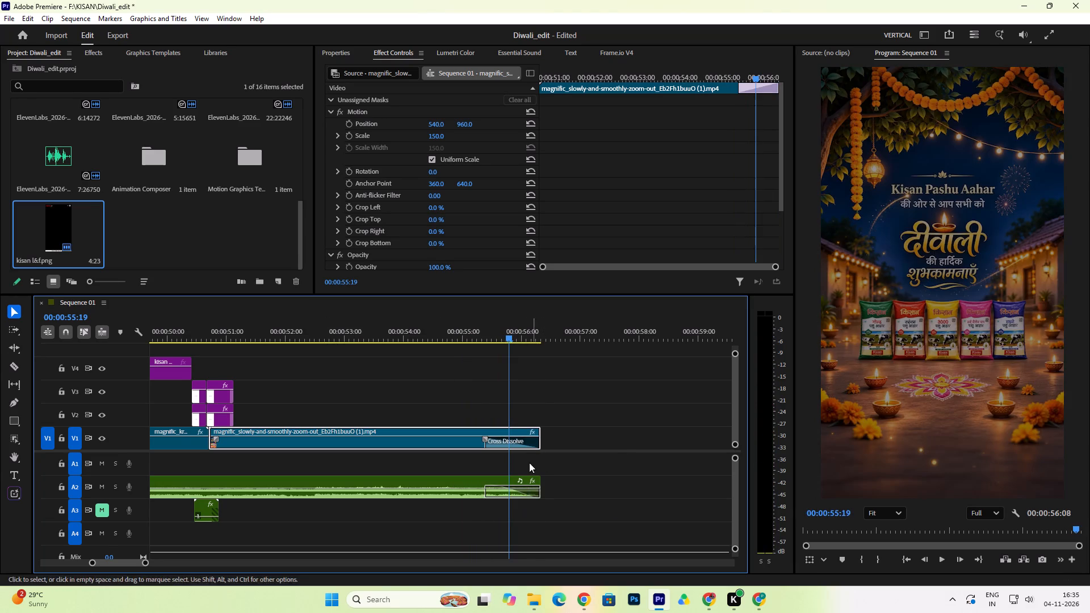
pyautogui.press('space')
pyautogui.moveTo(544, 440); pyautogui.dragTo(550, 440)
pyautogui.moveTo(544, 481); pyautogui.dragTo(550, 481)
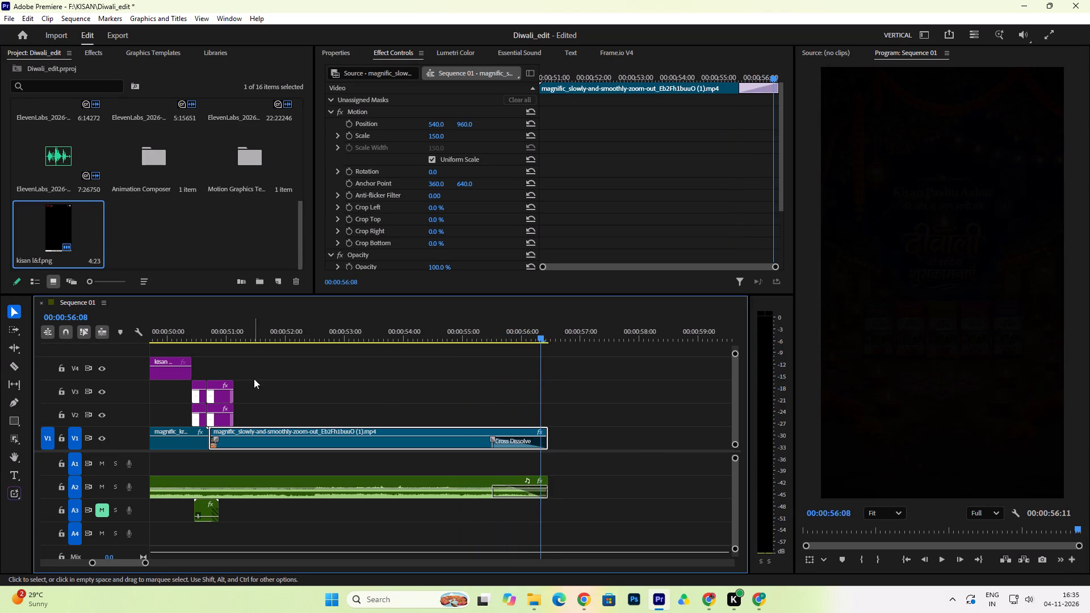
pyautogui.click(220, 338)
pyautogui.press('space')
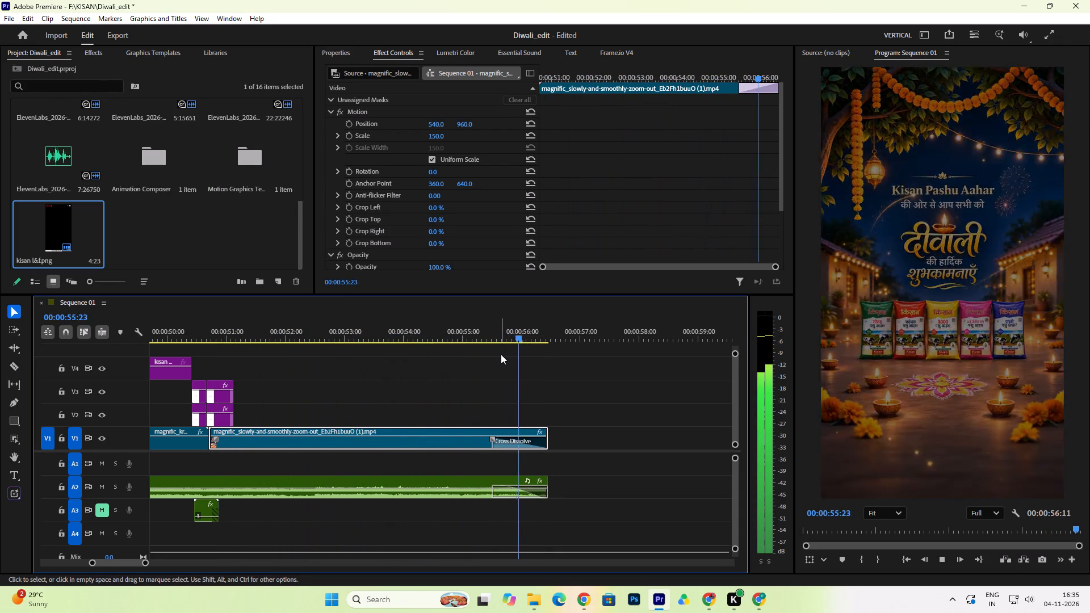
# Save the project.
pyautogui.hotkey('ctrl', 's')
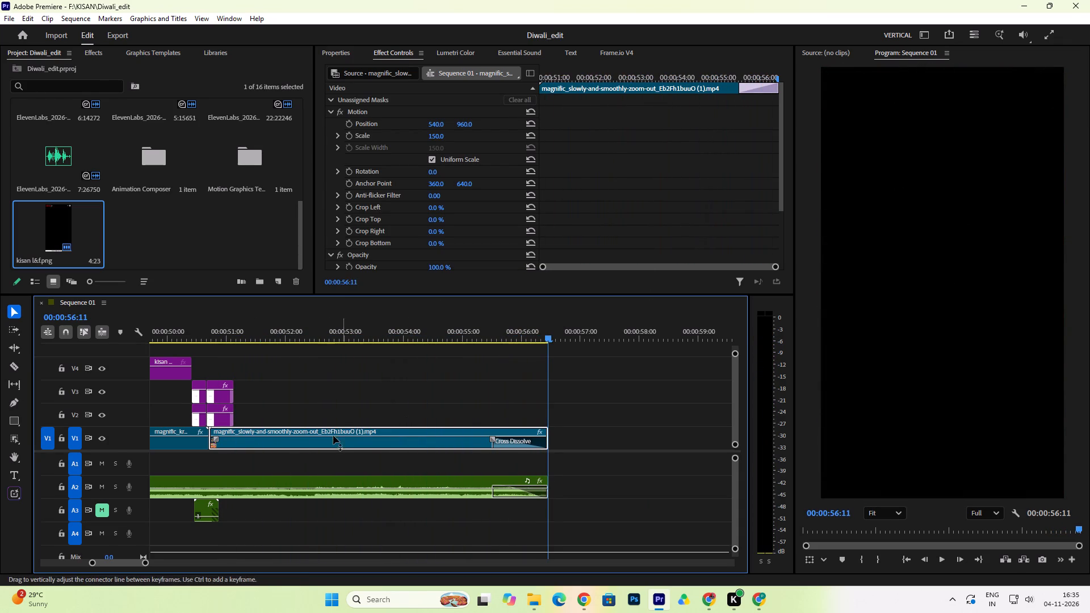
# Review the earlier parts of the sequence, examining the cuts between the V1 clips.
pyautogui.moveTo(142, 562); pyautogui.dragTo(165, 565)
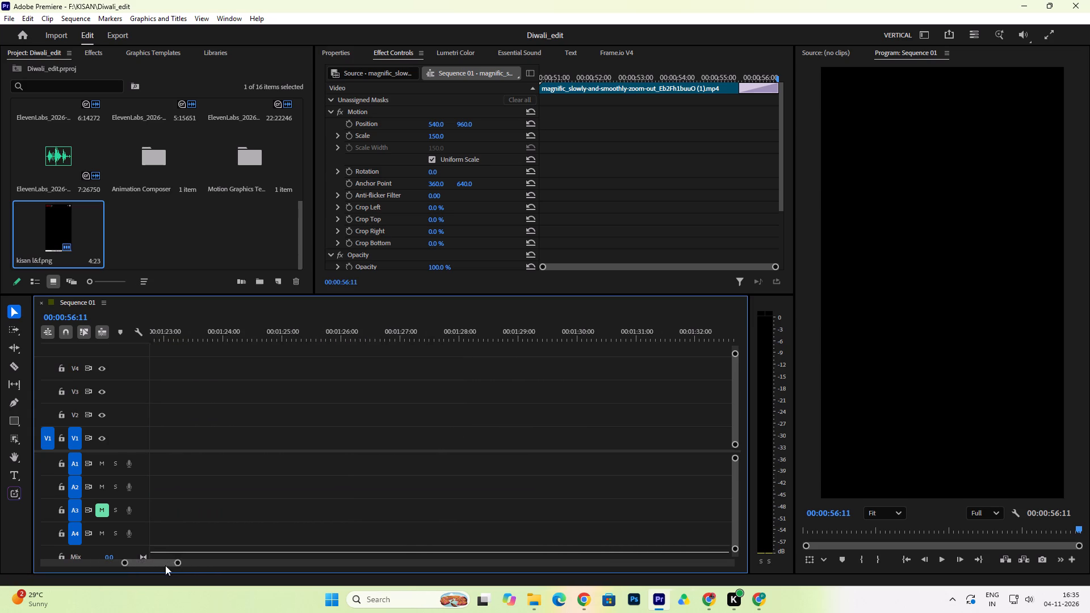
pyautogui.moveTo(165, 565); pyautogui.dragTo(127, 566)
pyautogui.moveTo(133, 564); pyautogui.dragTo(244, 536)
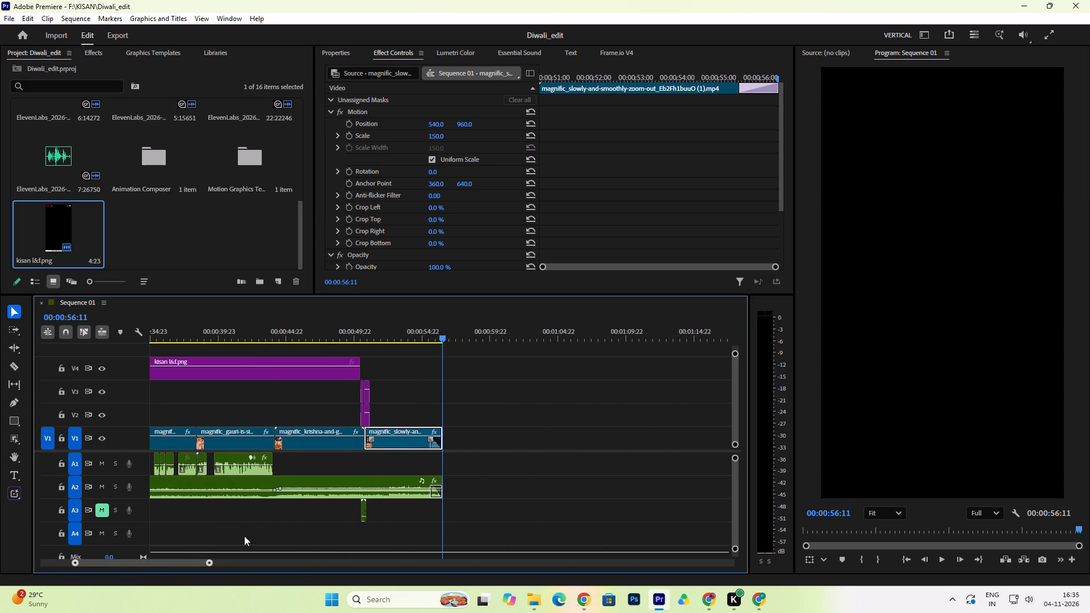
pyautogui.moveTo(244, 536); pyautogui.dragTo(215, 566)
pyautogui.moveTo(196, 337); pyautogui.dragTo(452, 381)
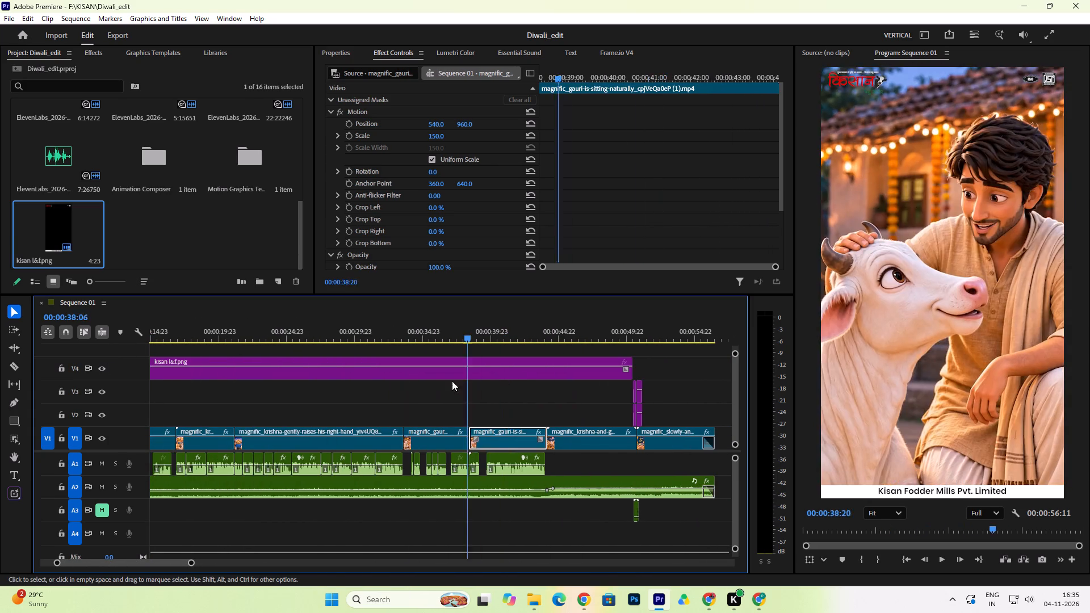
pyautogui.moveTo(452, 381); pyautogui.dragTo(404, 400)
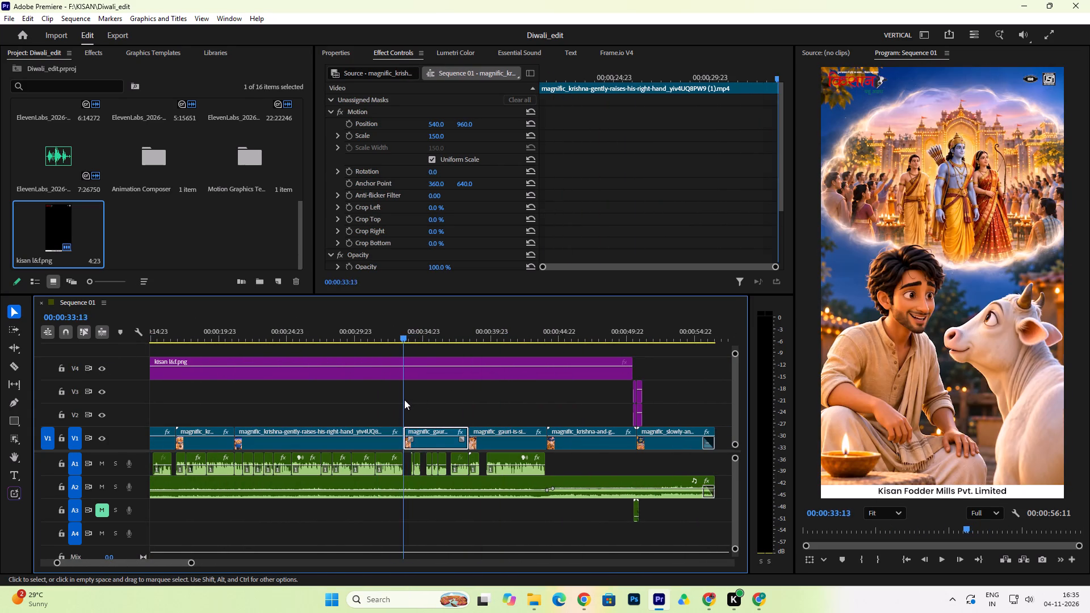
pyautogui.moveTo(404, 400); pyautogui.dragTo(394, 401)
pyautogui.press('space')
pyautogui.click(228, 333)
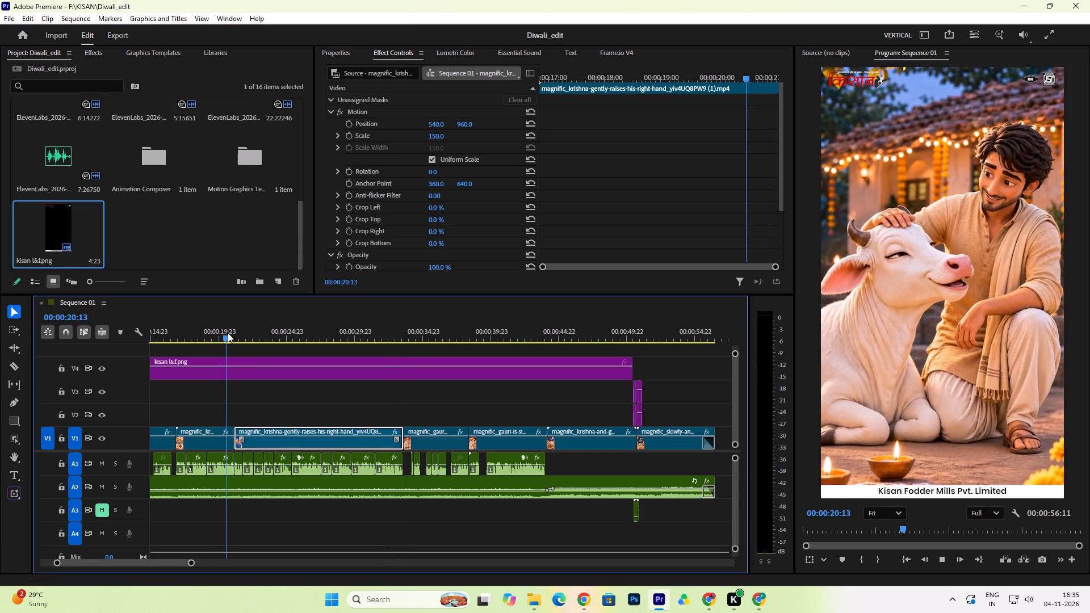
pyautogui.press('space')
pyautogui.click(165, 334)
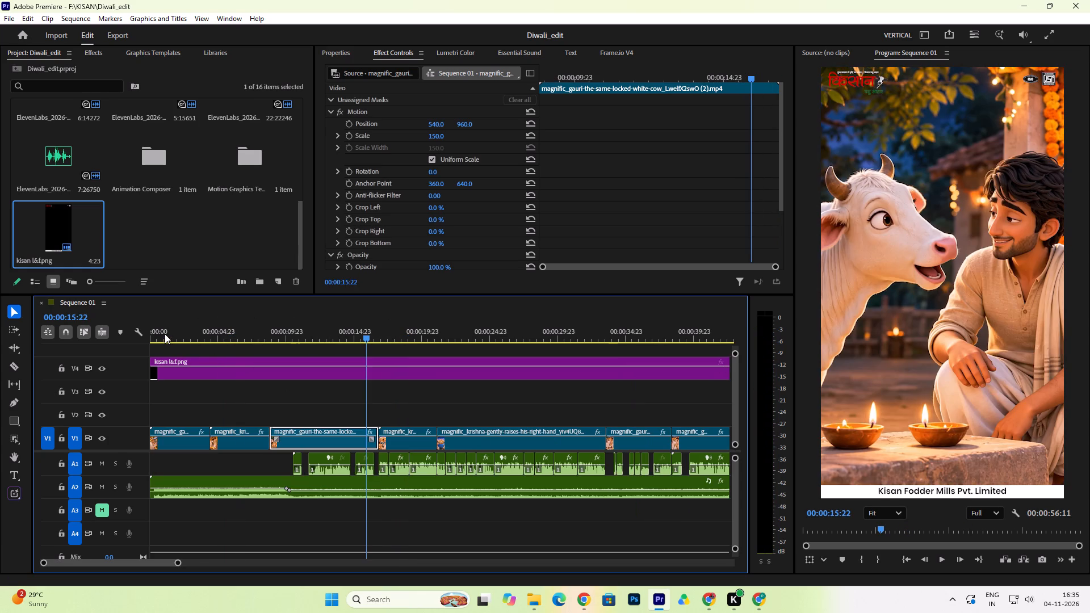
pyautogui.press('space')
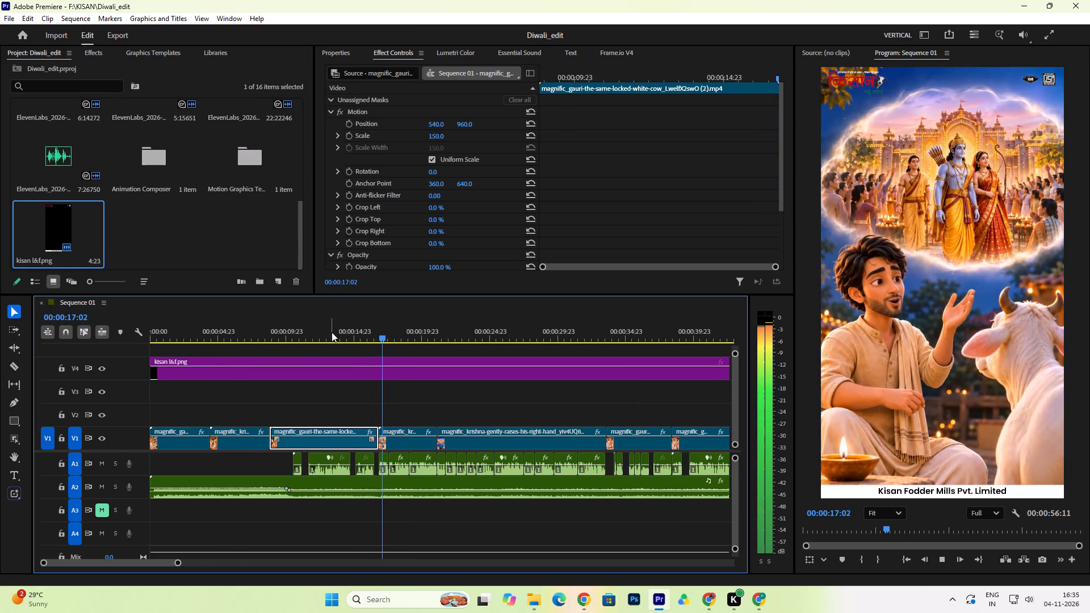
pyautogui.press('space')
# Add Animation Composer's Fade to Black camera transition with sound at the V1 cut at 00:00:16:19.
pyautogui.moveTo(388, 337); pyautogui.dragTo(379, 339)
pyautogui.click(238, 18)
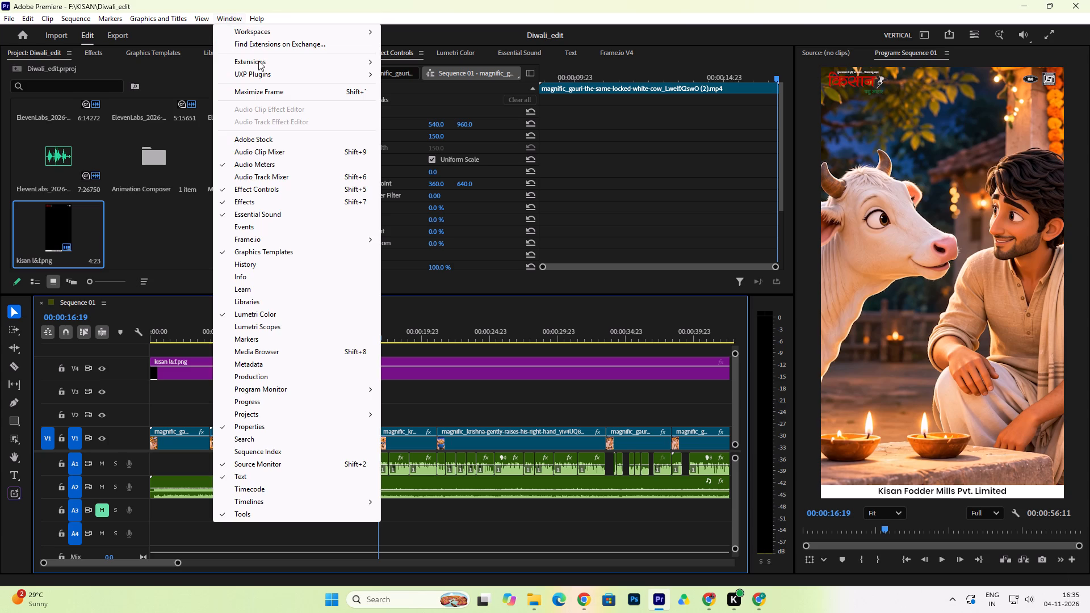
pyautogui.click(269, 60)
pyautogui.click(467, 64)
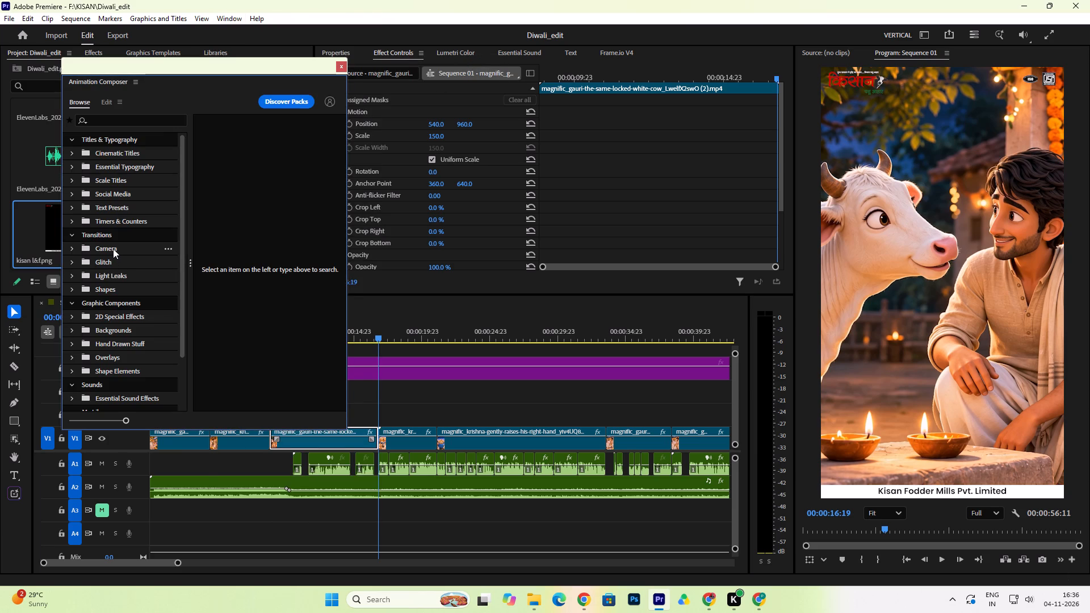
pyautogui.click(113, 249)
pyautogui.click(241, 166)
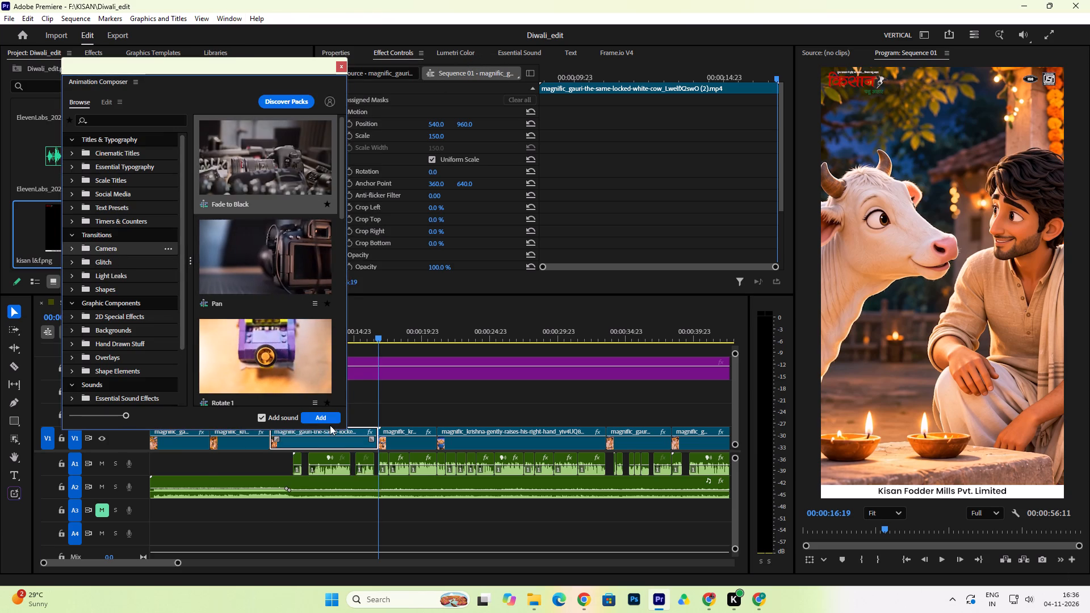
pyautogui.click(325, 418)
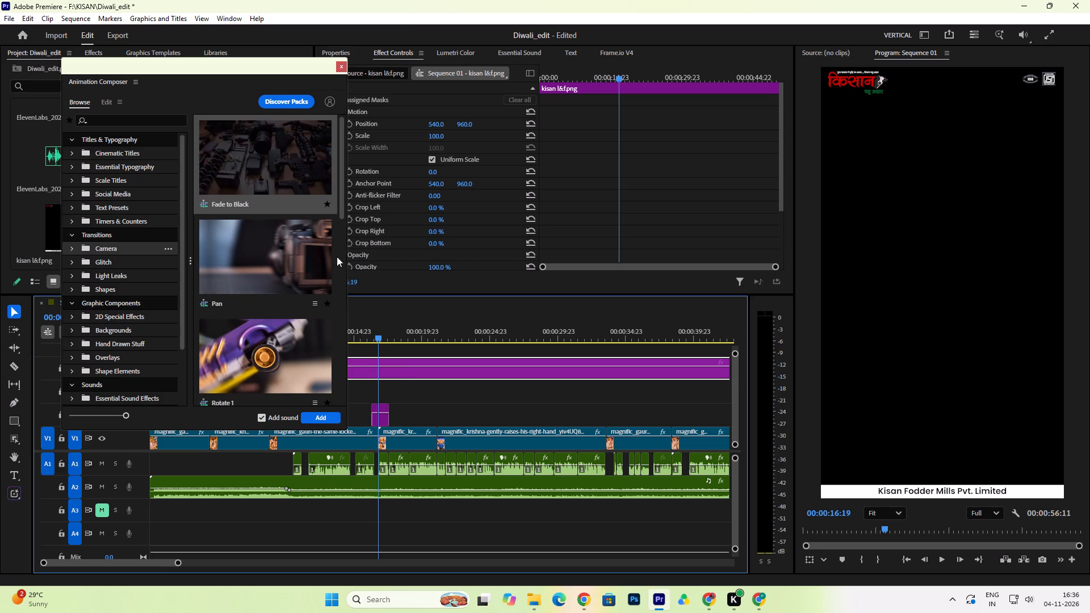
pyautogui.click(342, 66)
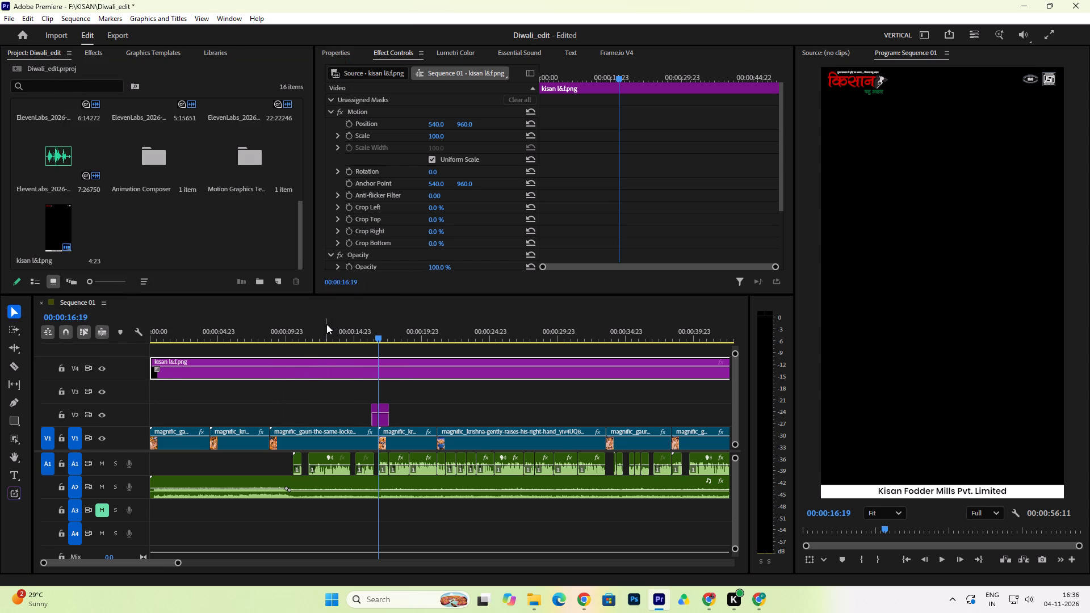
# Play back the sequence through the new Fade to Black transition and again from the earlier V1 cuts.
pyautogui.click(326, 324)
pyautogui.press('space')
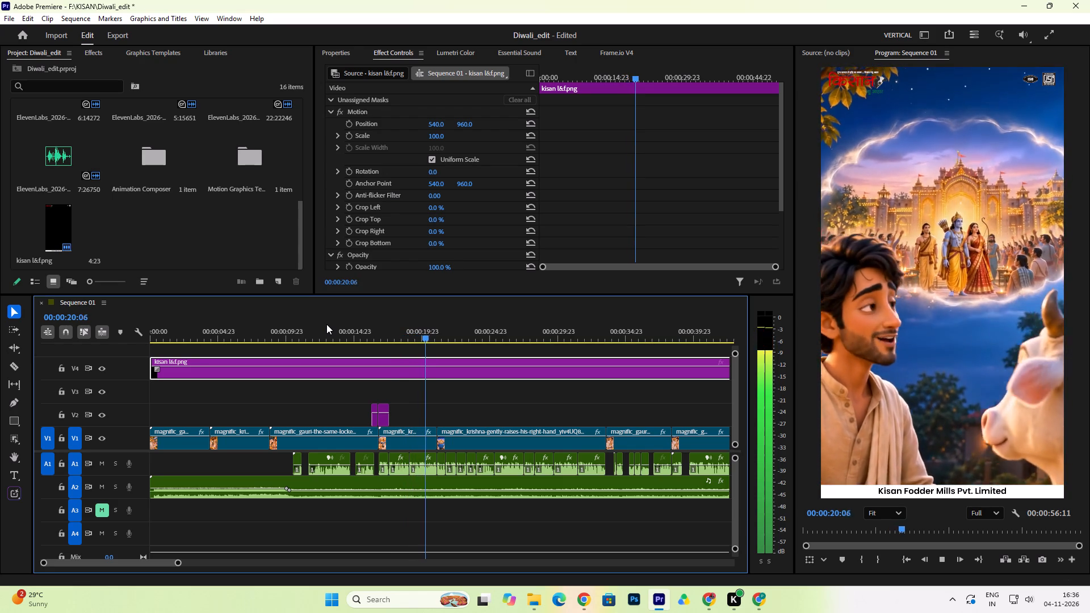
pyautogui.click(205, 328)
pyautogui.press('space')
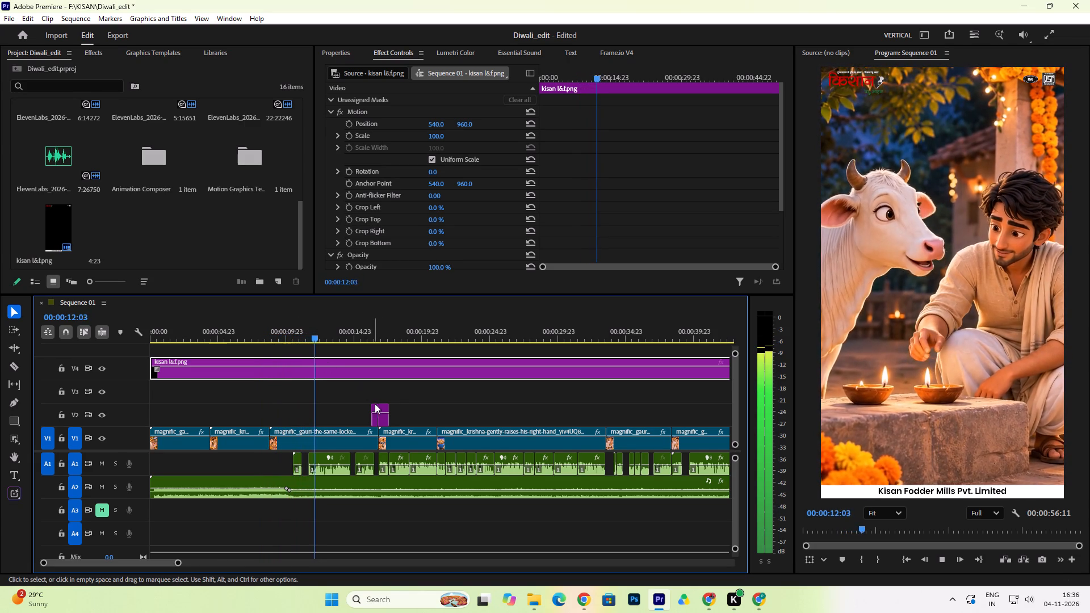
# Move both Fade to Black transition clips on V2 to the cut between the second and third V1 clips, and play it back.
pyautogui.moveTo(393, 399); pyautogui.dragTo(371, 413)
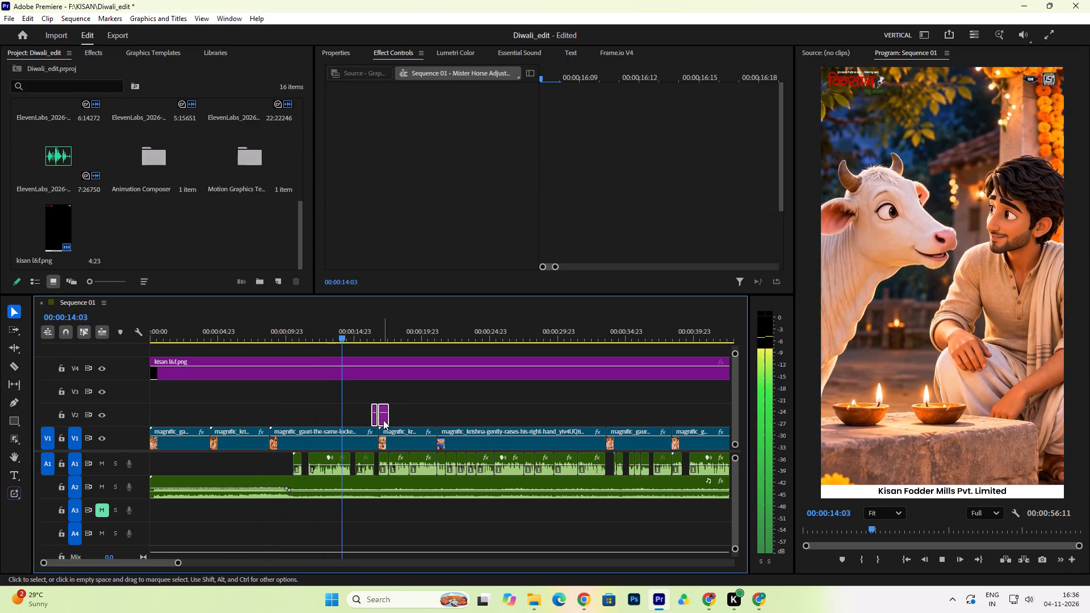
pyautogui.moveTo(383, 420); pyautogui.dragTo(271, 422)
pyautogui.click(215, 330)
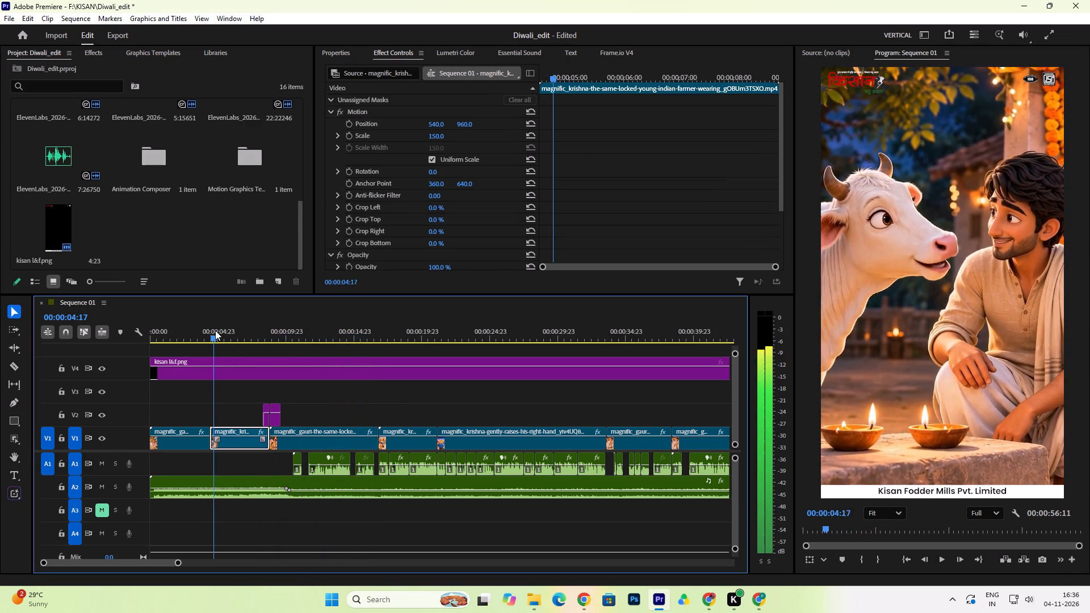
pyautogui.press('space')
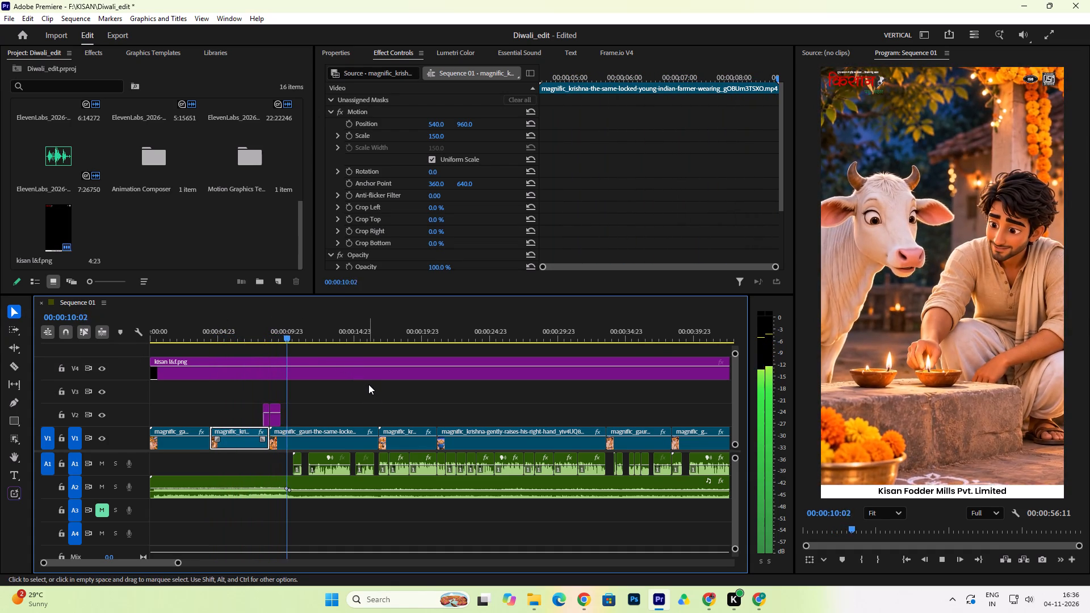
# Save the project.
pyautogui.hotkey('ctrl', 's')
pyautogui.hotkey('ctrl', 's')
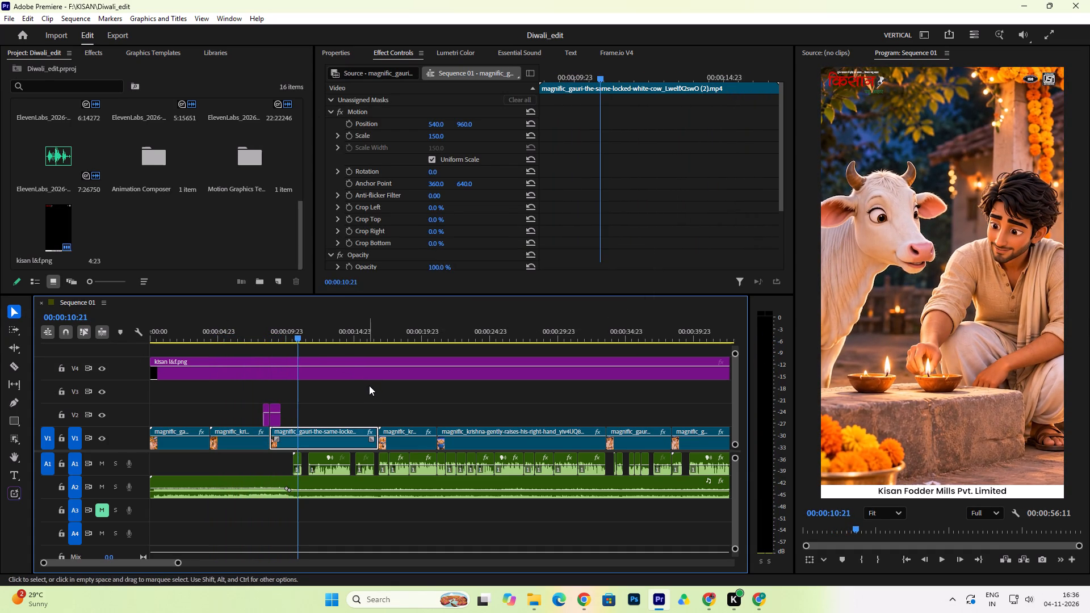
# Start a media export of the sequence and name the file Diwali_edit.
pyautogui.hotkey('ctrl', 'm')
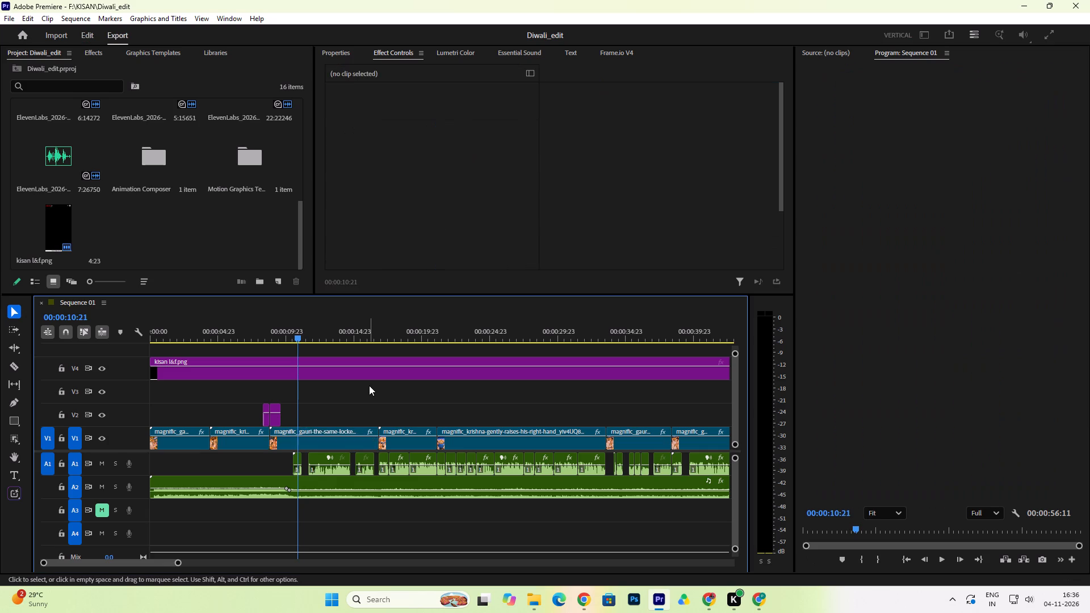
pyautogui.moveTo(335, 91); pyautogui.dragTo(197, 105)
pyautogui.press('BackSpace')
pyautogui.press('d')
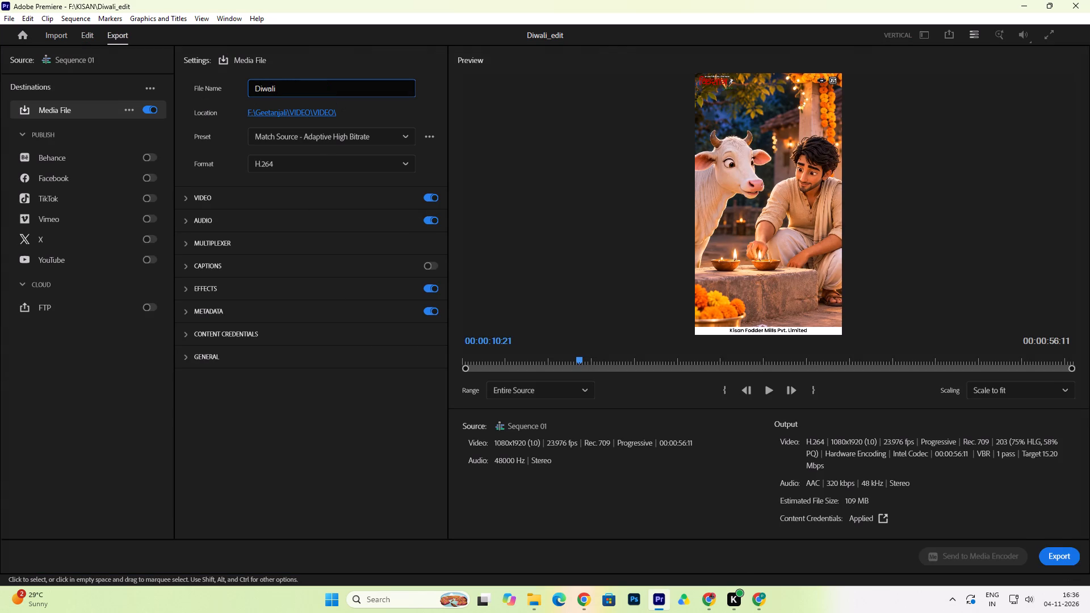
pyautogui.write('_edit')
# Set the export location to the VIDEO folder in F:\KISAN and export the video.
pyautogui.click(277, 111)
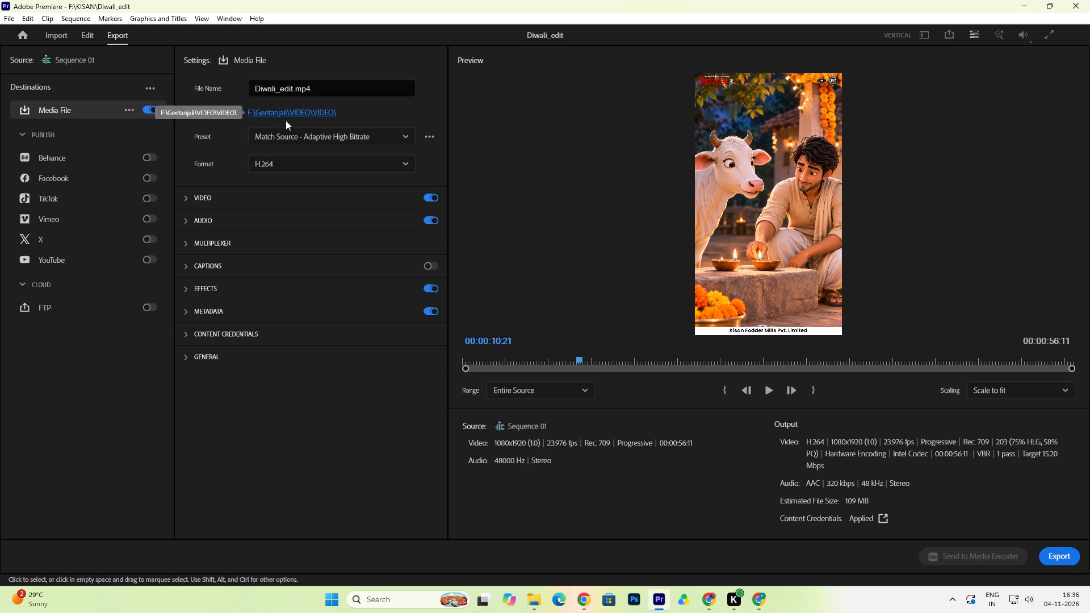
pyautogui.click(62, 207)
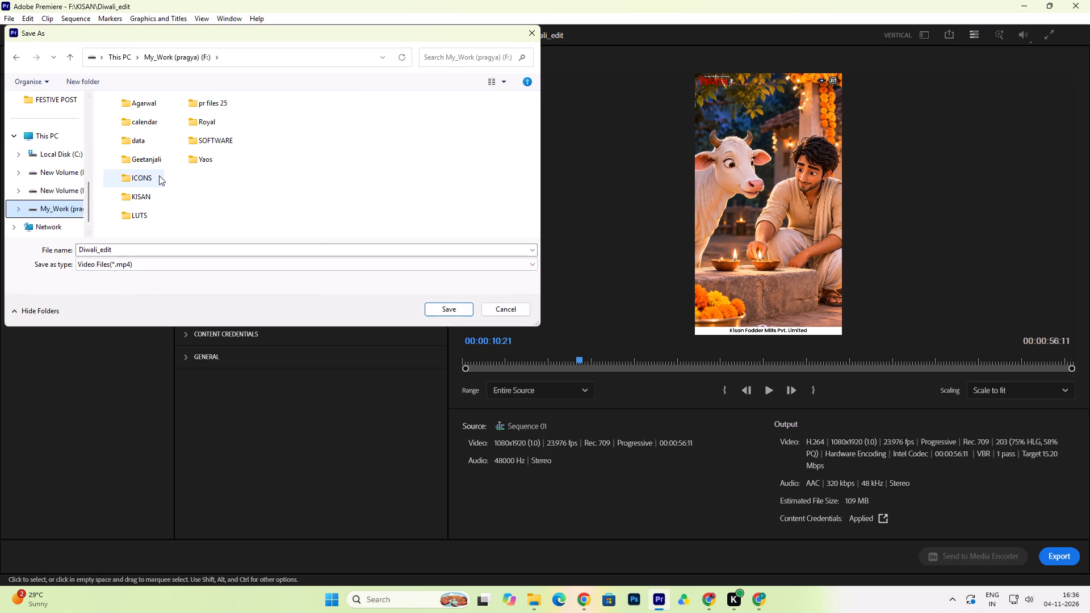
pyautogui.doubleClick(136, 197)
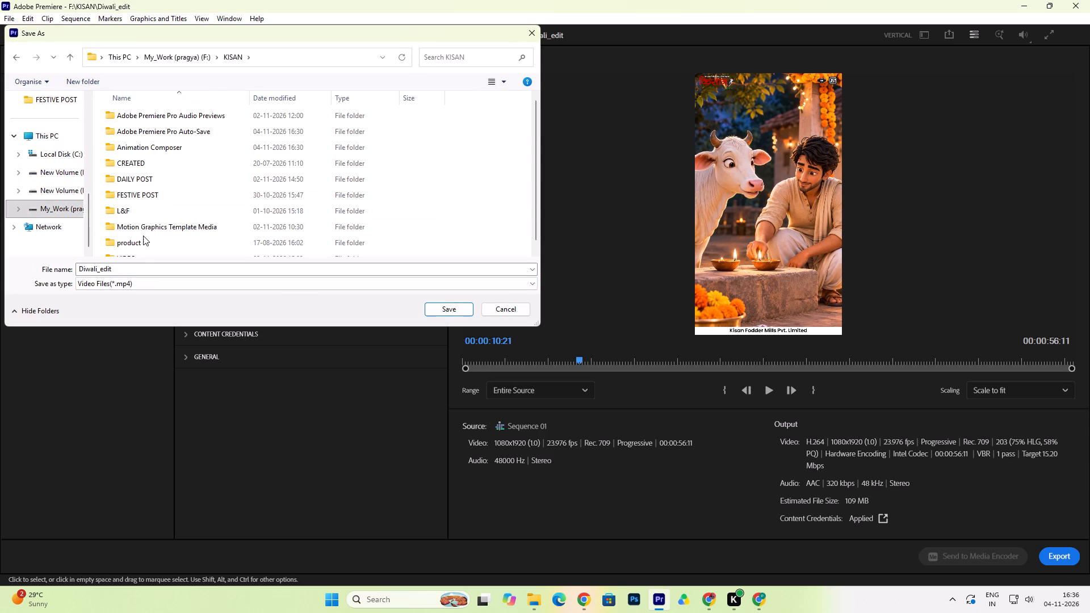
pyautogui.scroll(-2, 145, 240)
pyautogui.doubleClick(145, 246)
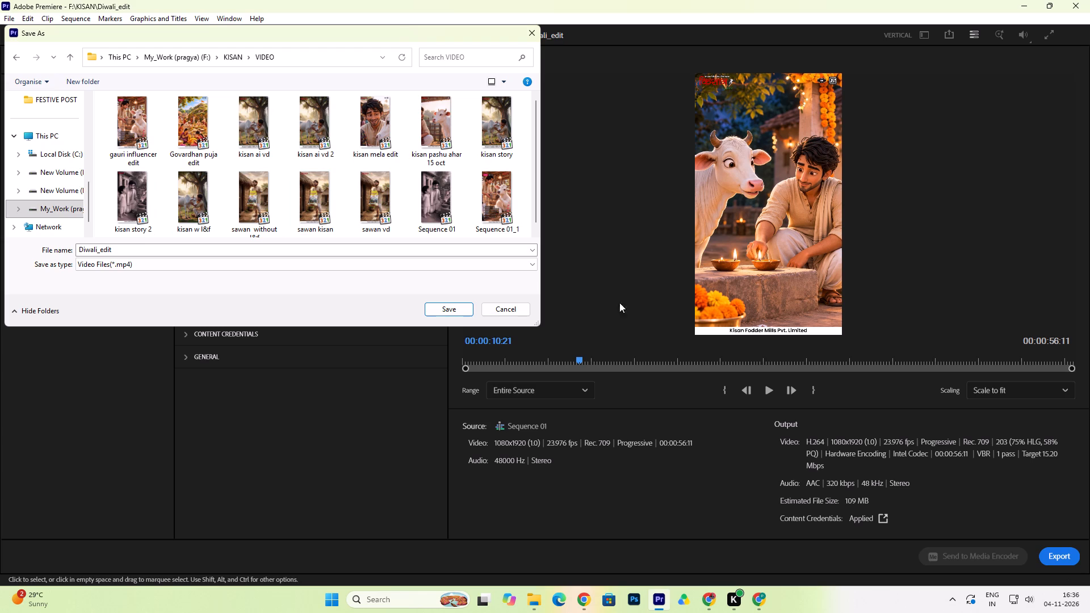
pyautogui.click(455, 307)
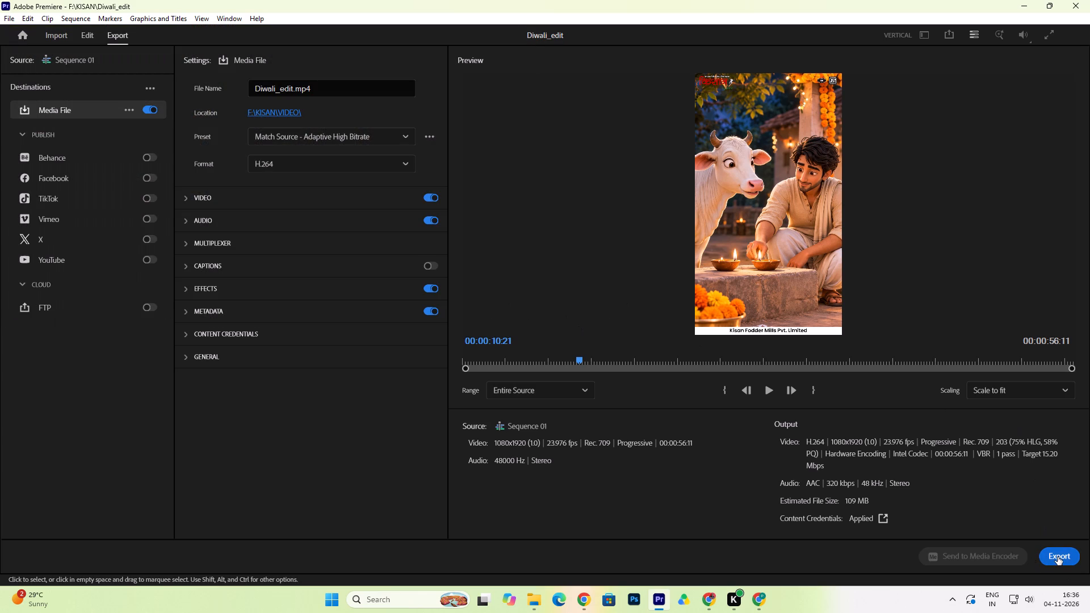
pyautogui.click(1058, 557)
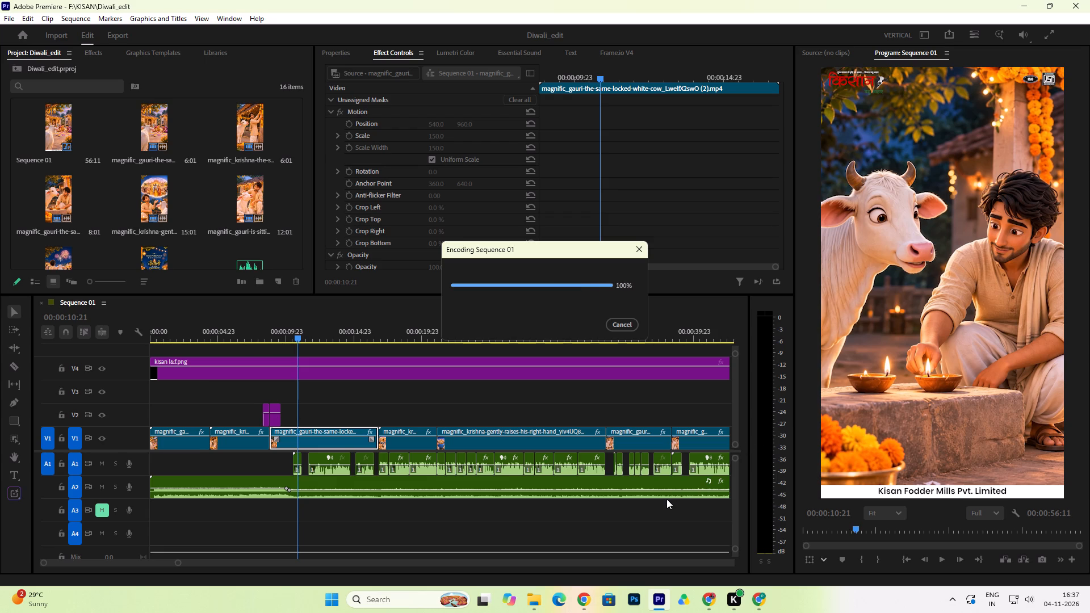
# Switch to File Explorer to find the exported Diwali_edit video.
pyautogui.click(531, 606)
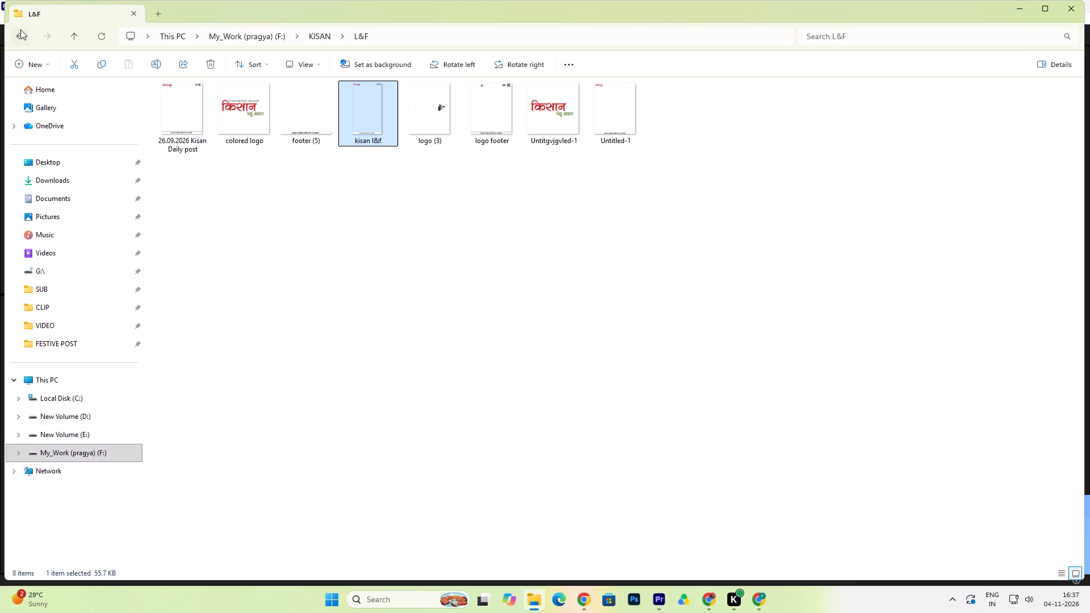